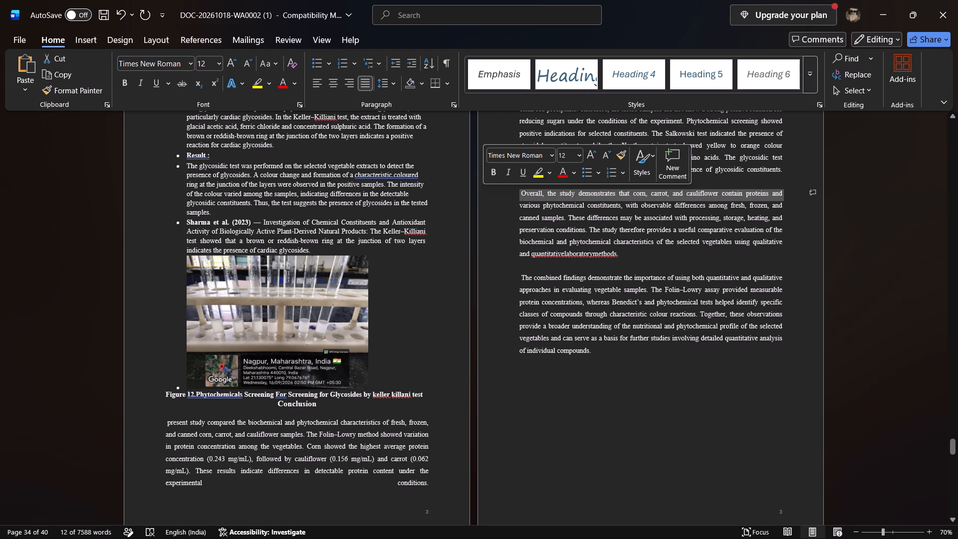
Insert the missing spaces in "quantitative laboratory methods" at the end of the paragraph beginning "Overall, the study demonstrates".
drag(562, 255, 532, 387)
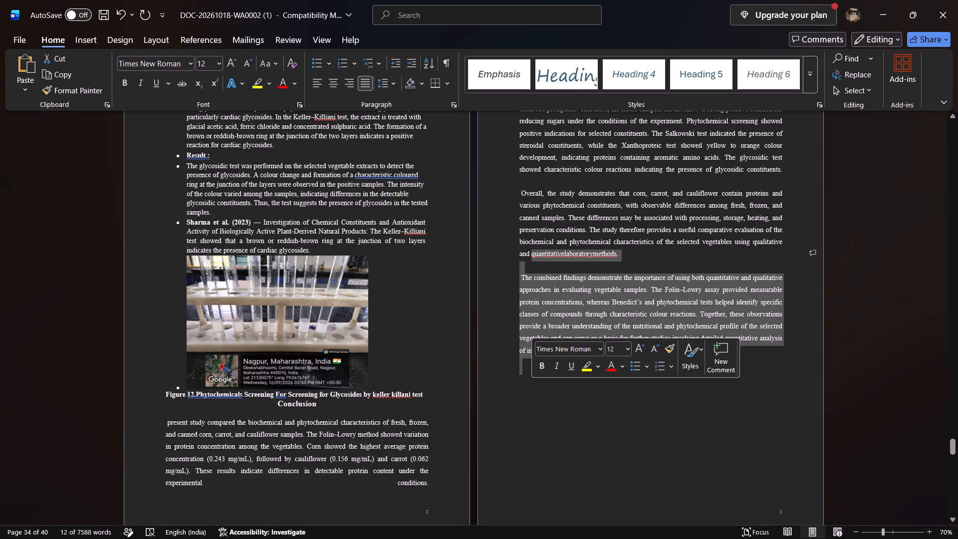
click(526, 431)
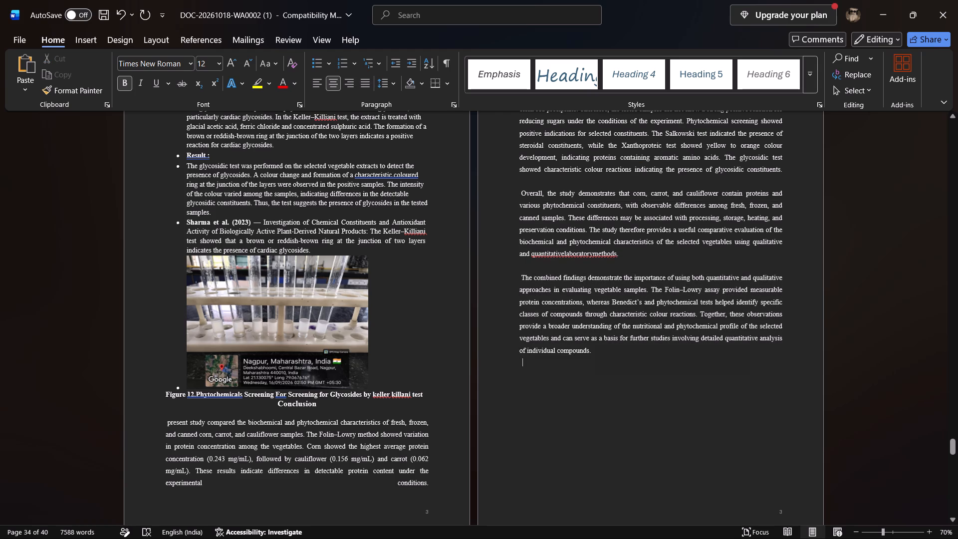
click(564, 252)
key(space)
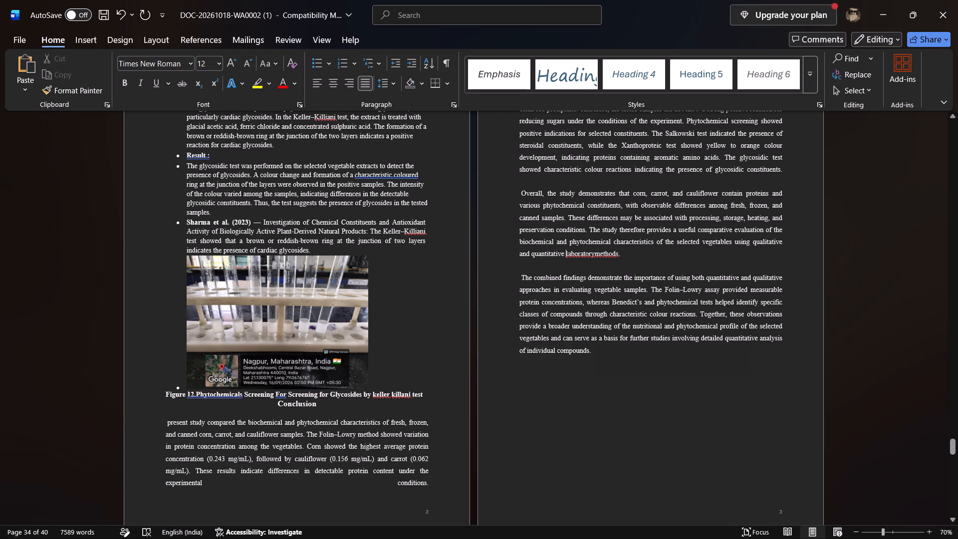
click(596, 254)
key(space)
Temporarily show formatting marks and replace the manual line break after "experimental conditions." in the Conclusion with a paragraph break.
click(662, 360)
scroll(640, 387, down, 1)
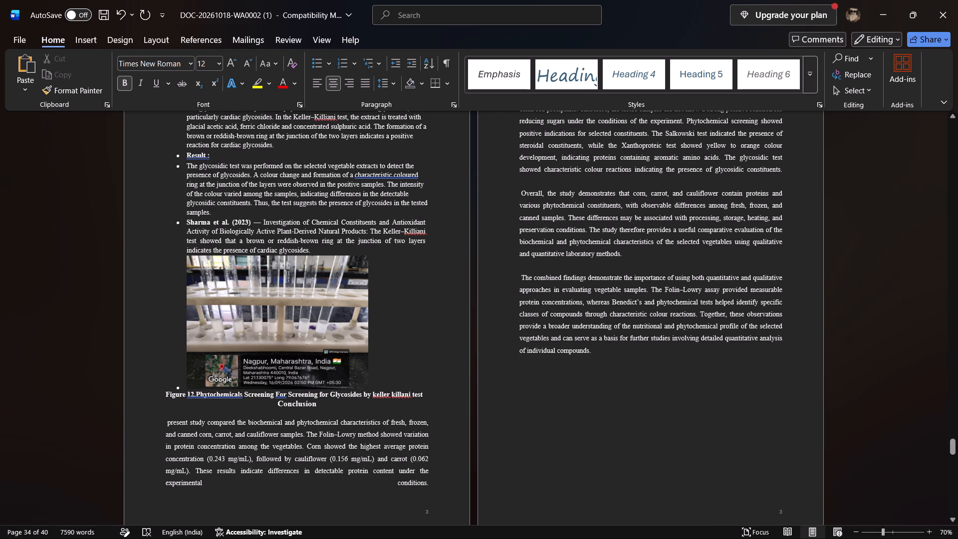
scroll(640, 387, down, 2)
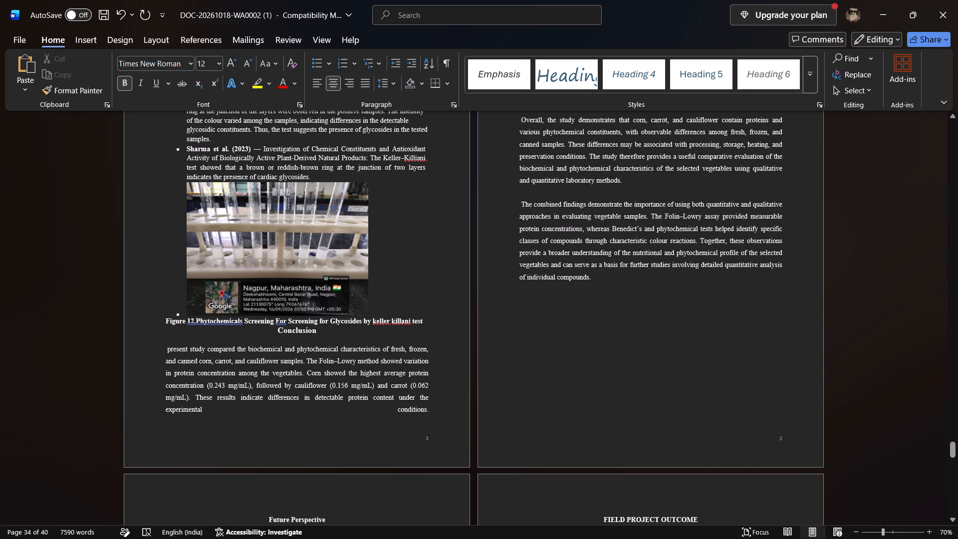
click(389, 412)
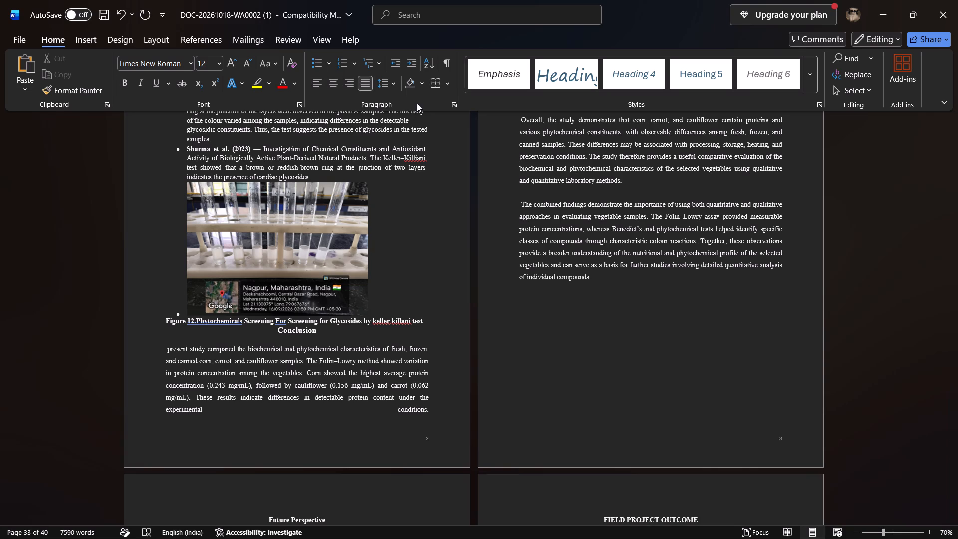
click(447, 62)
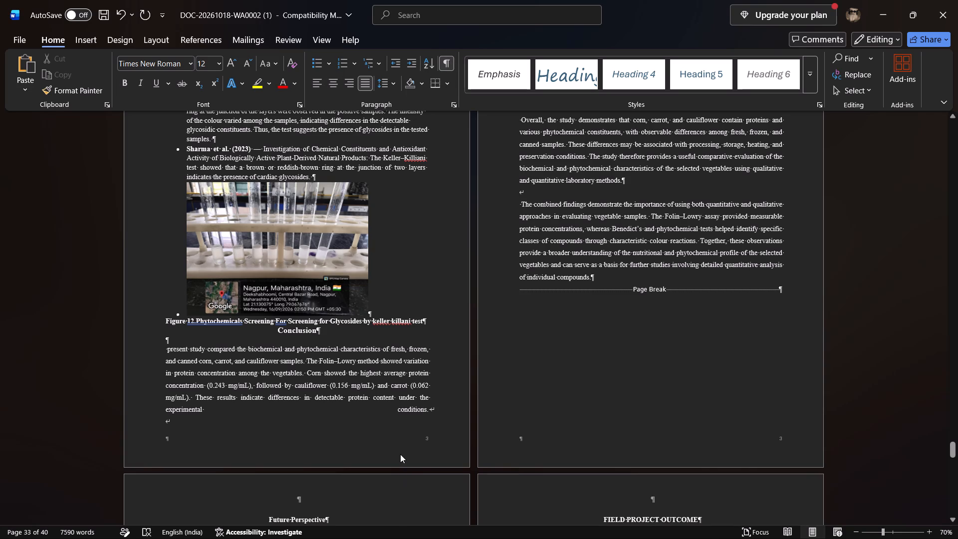
click(179, 422)
key(BackSpace)
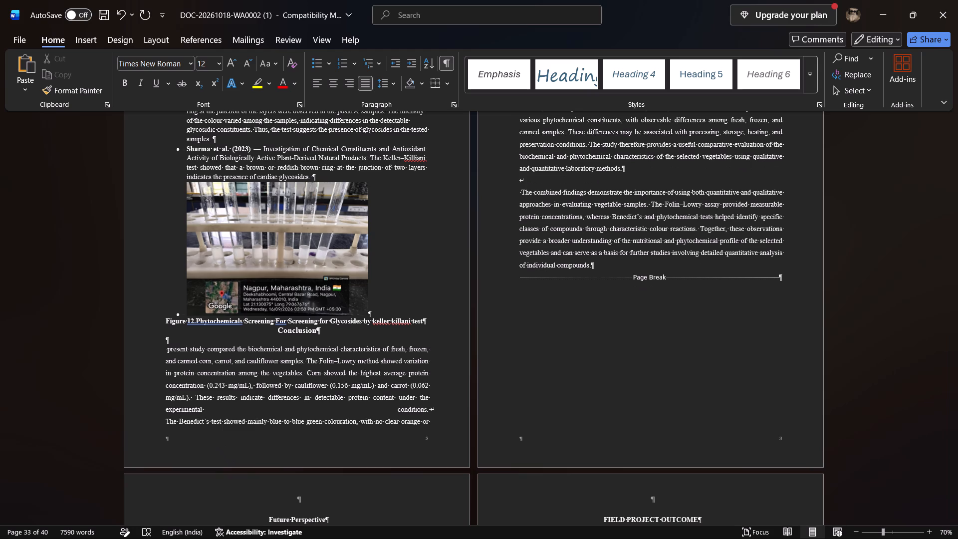
key(Return)
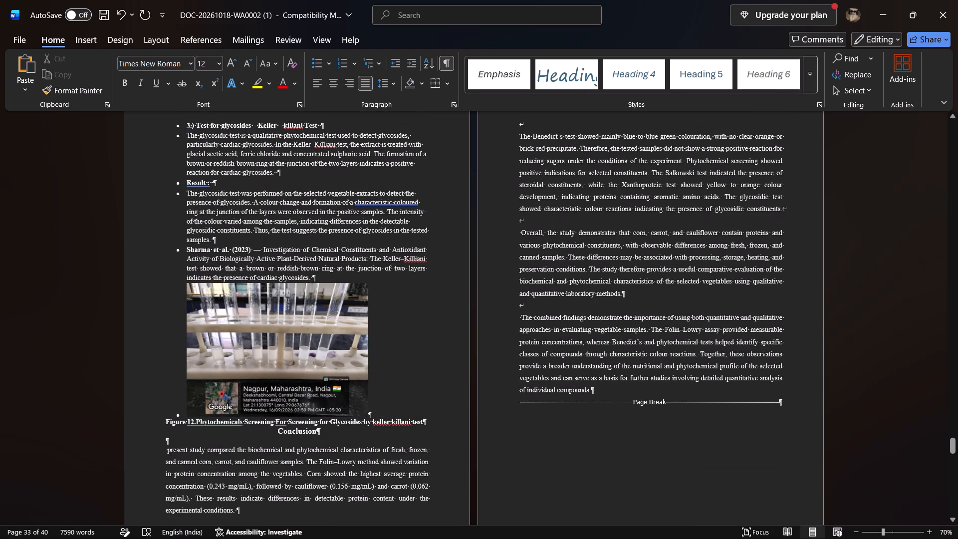
scroll(260, 386, down, 1)
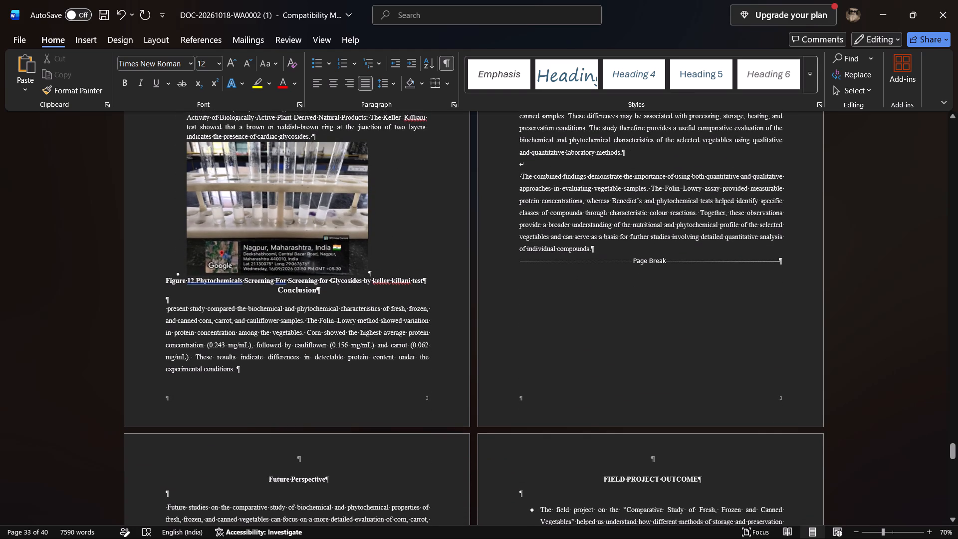
click(445, 62)
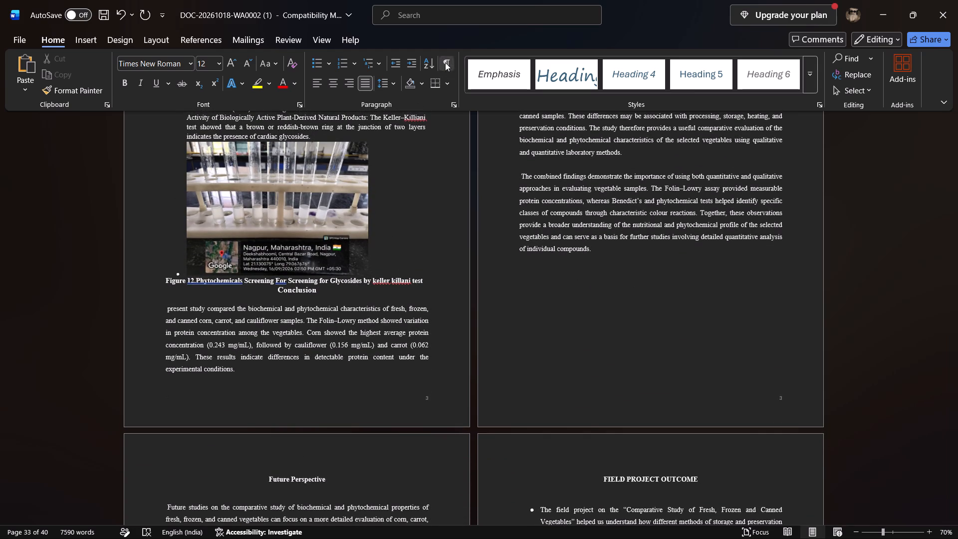
Check the text spacing and layout of the glycosides test page and the Conclusion pages.
scroll(239, 404, up, 1)
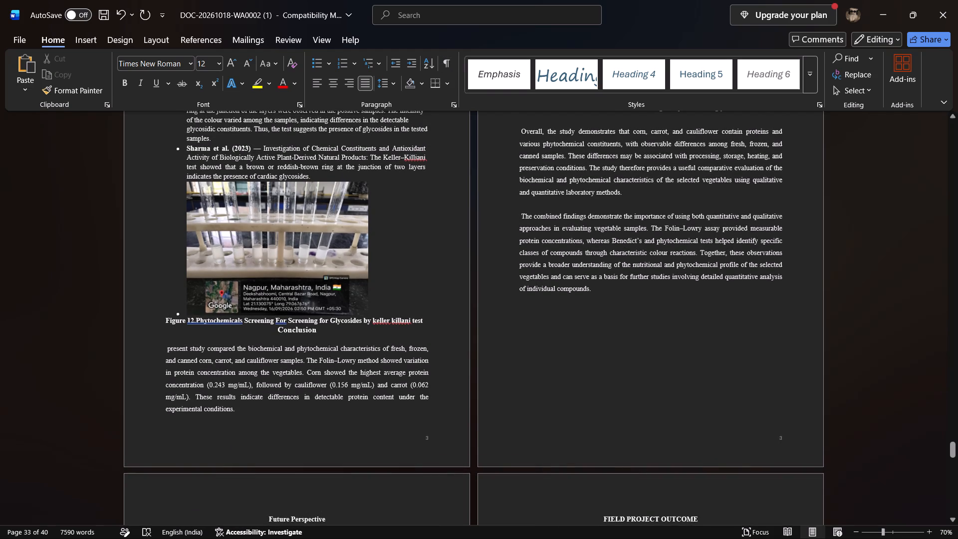
scroll(239, 404, up, 2)
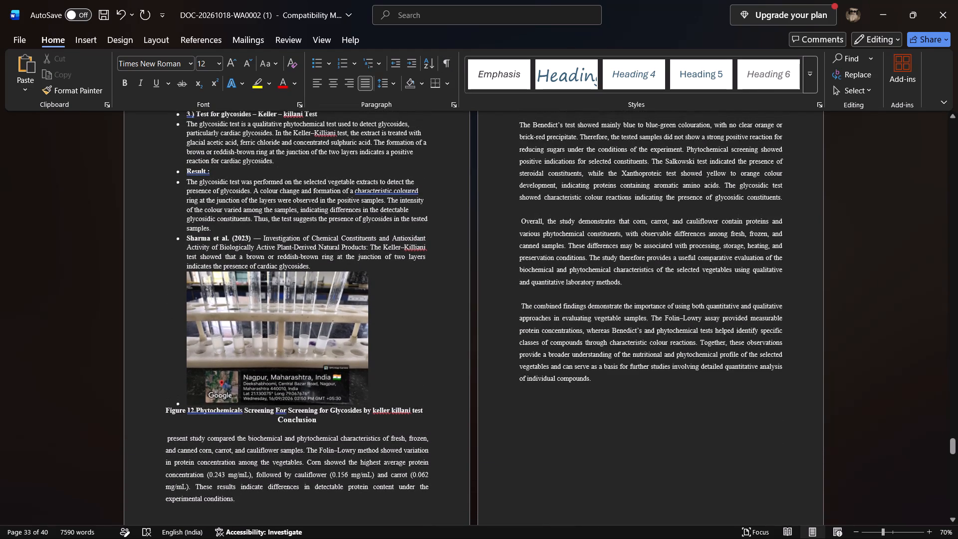
scroll(239, 404, up, 1)
scroll(239, 404, down, 1)
scroll(239, 404, up, 1)
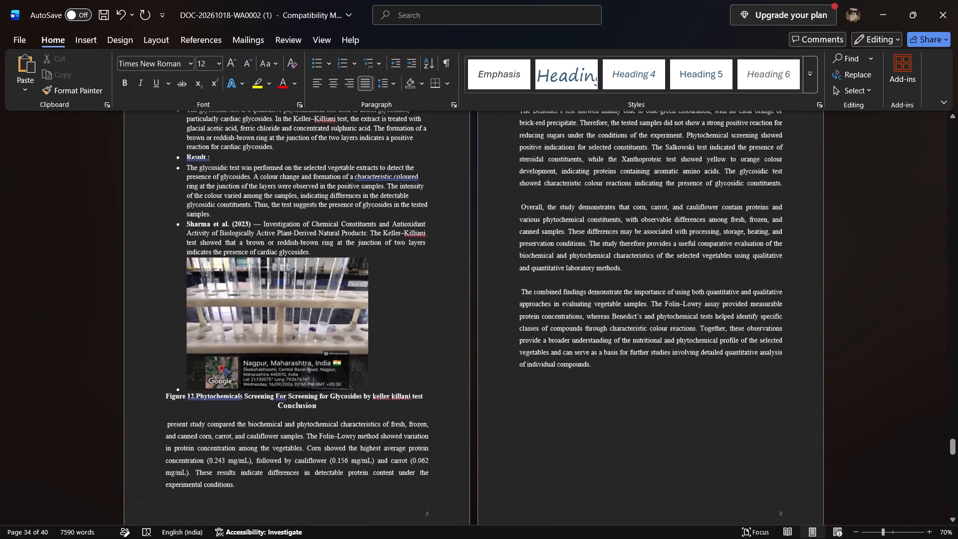
scroll(637, 318, up, 1)
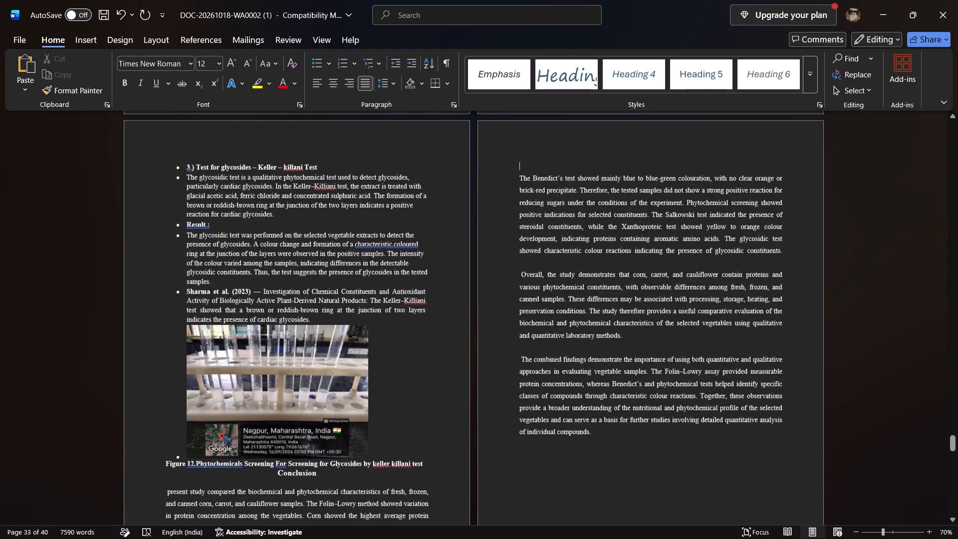
scroll(637, 318, up, 1)
scroll(637, 318, right, 2)
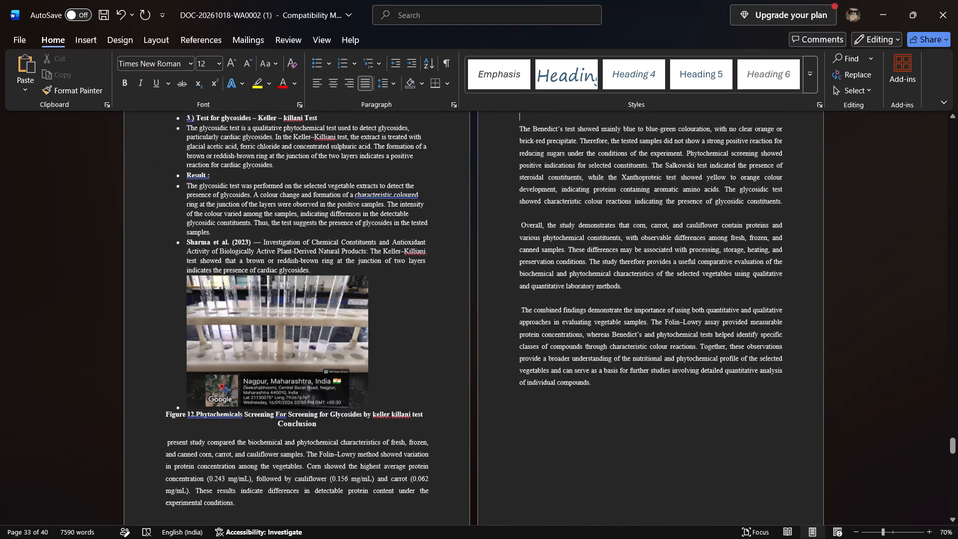
Examine the remaining pages from Future Perspective through the reference list to the end of the document.
scroll(638, 464, down, 2)
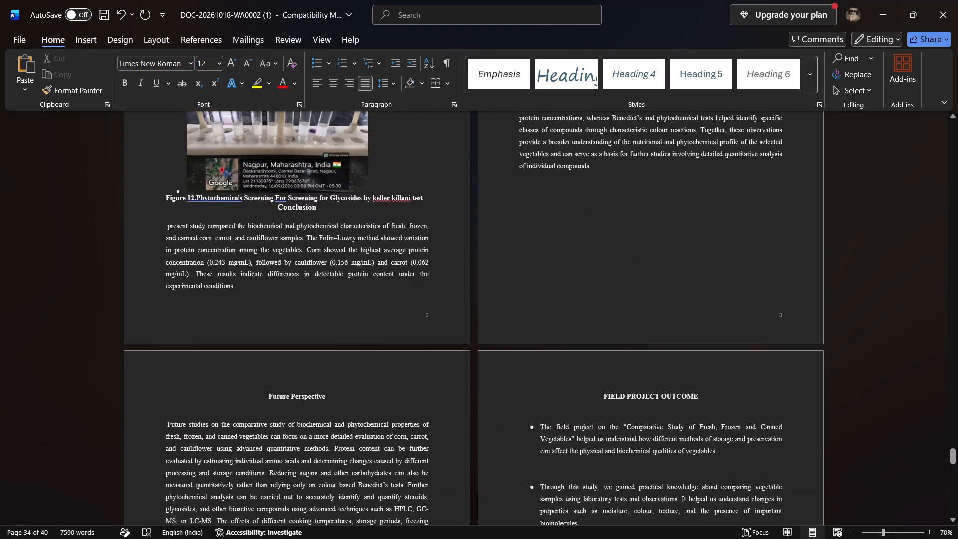
scroll(638, 464, down, 4)
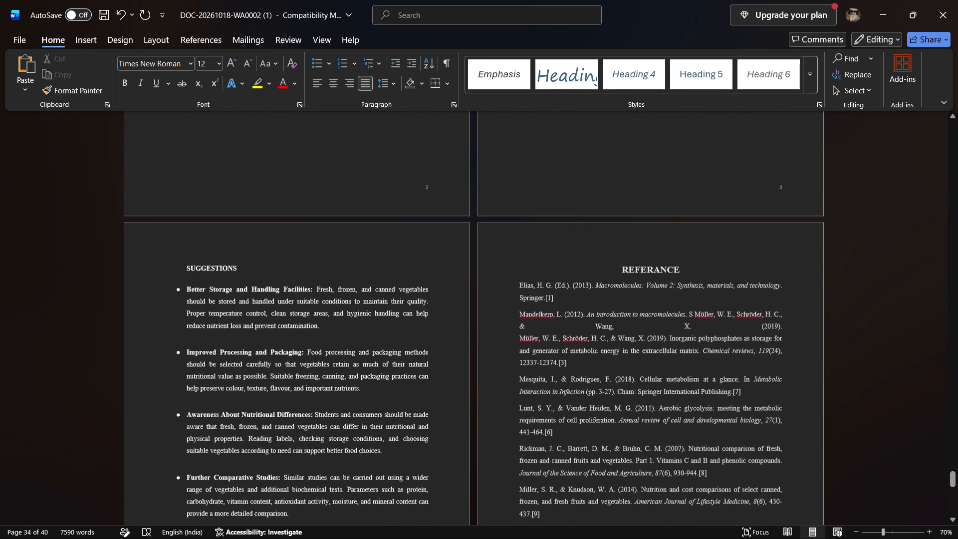
scroll(638, 464, down, 6)
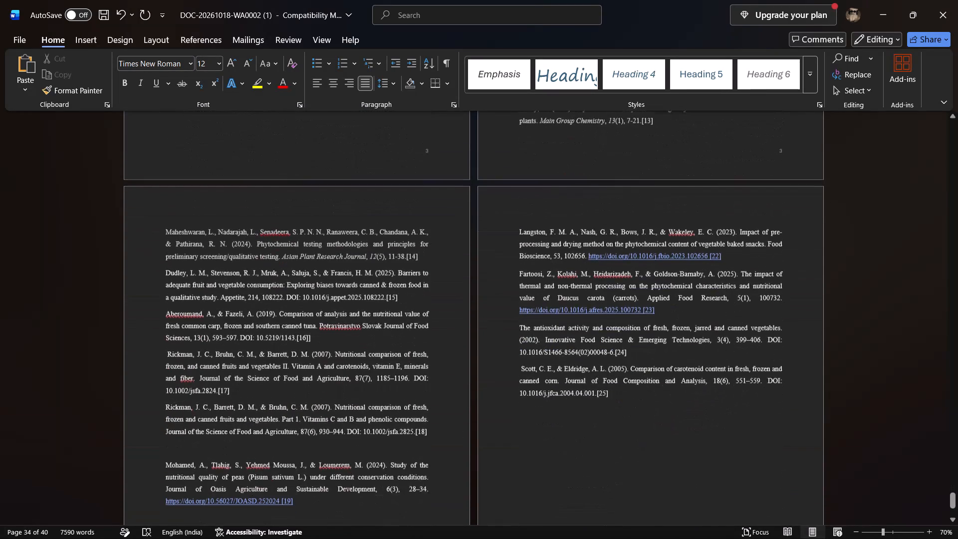
scroll(638, 464, down, 6)
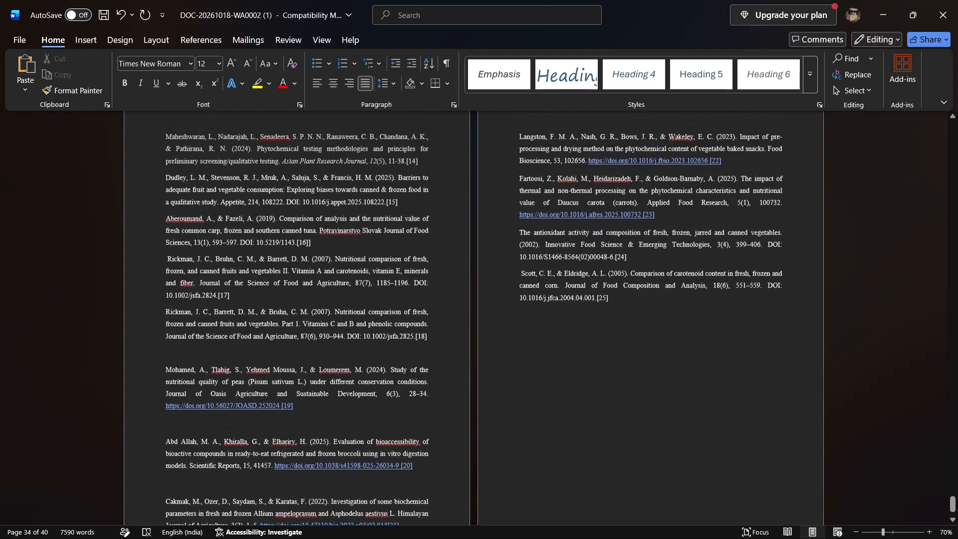
scroll(638, 464, down, 1)
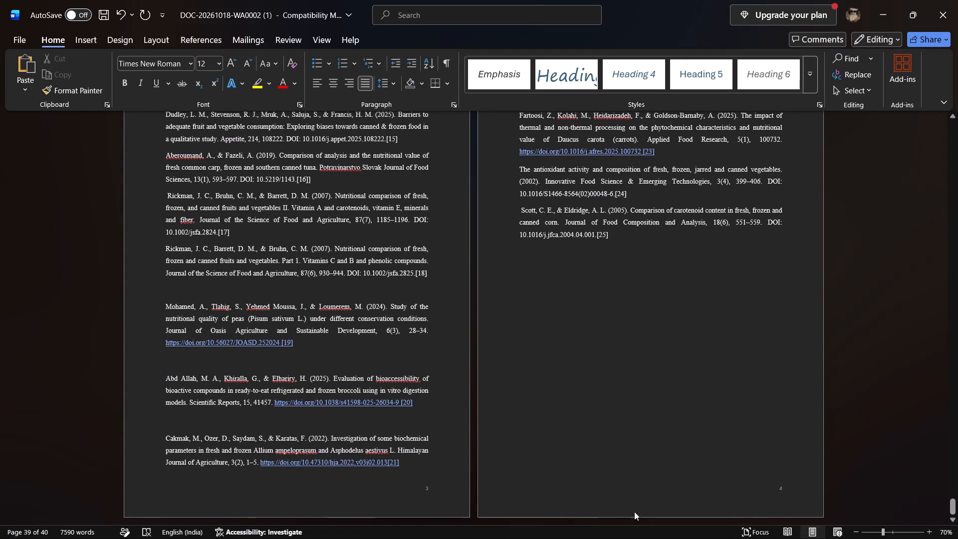
scroll(806, 501, up, 3)
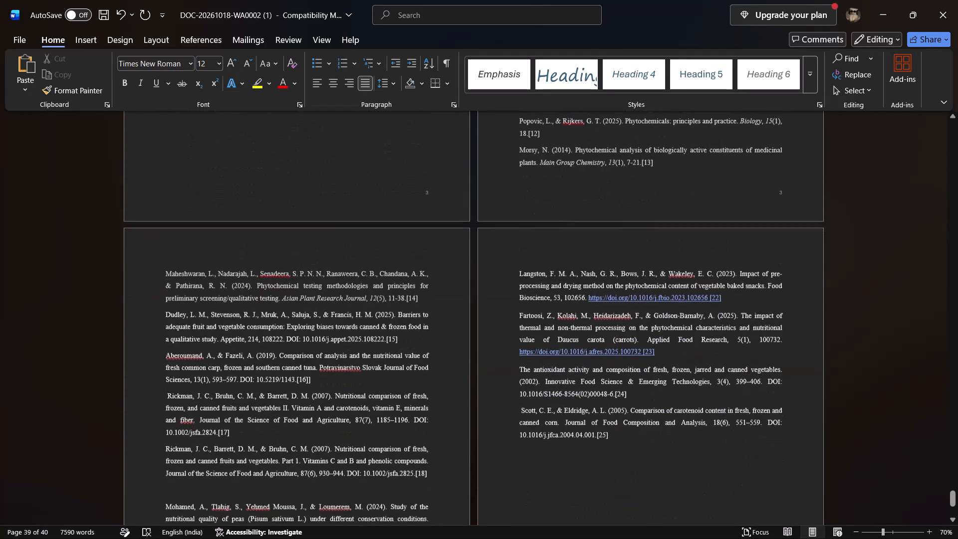
scroll(806, 501, down, 6)
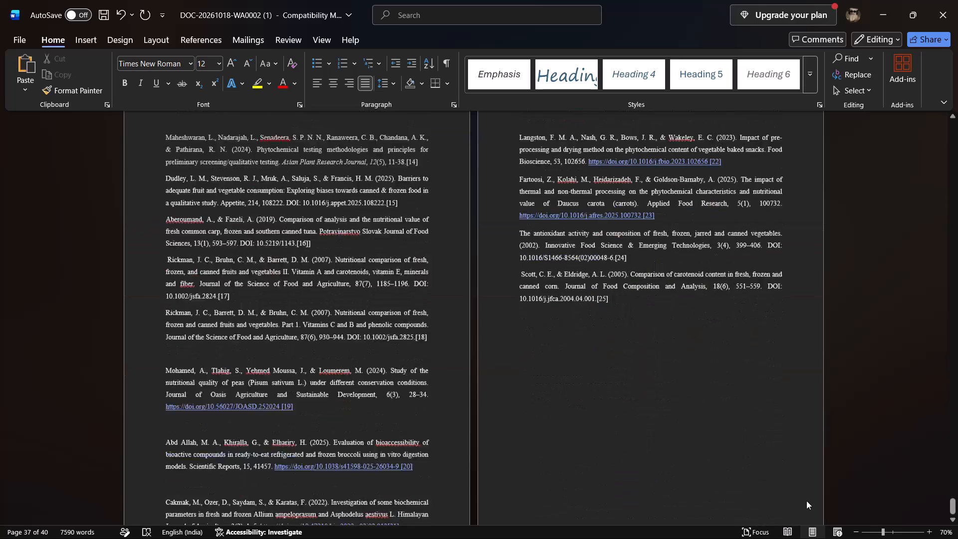
scroll(806, 501, down, 5)
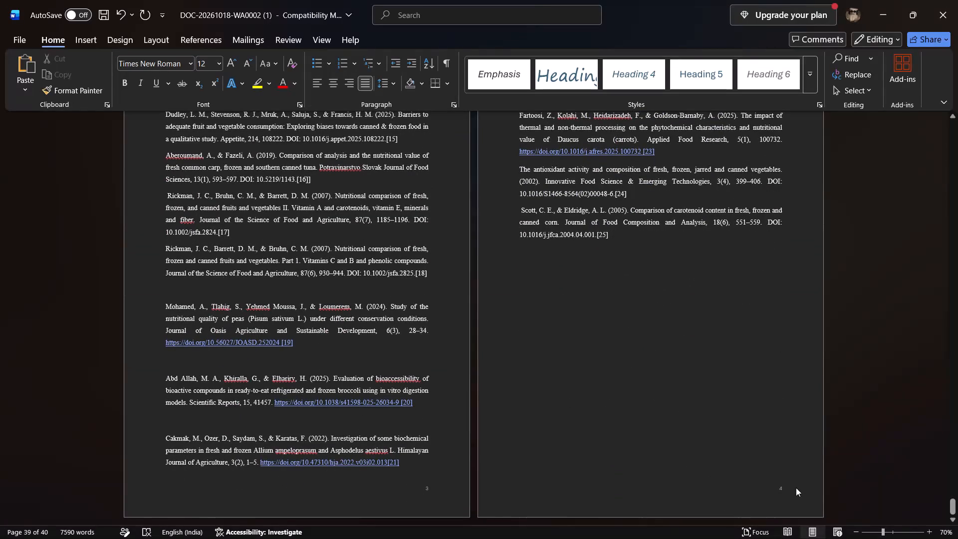
Open the last page's footer to examine its page number, and return to the document body.
click(782, 485)
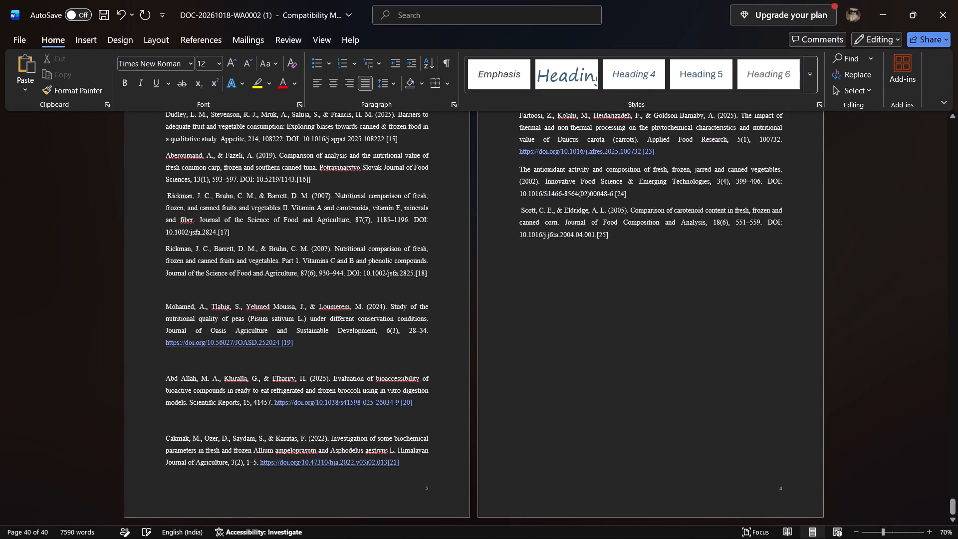
click(783, 486)
double_click(783, 486)
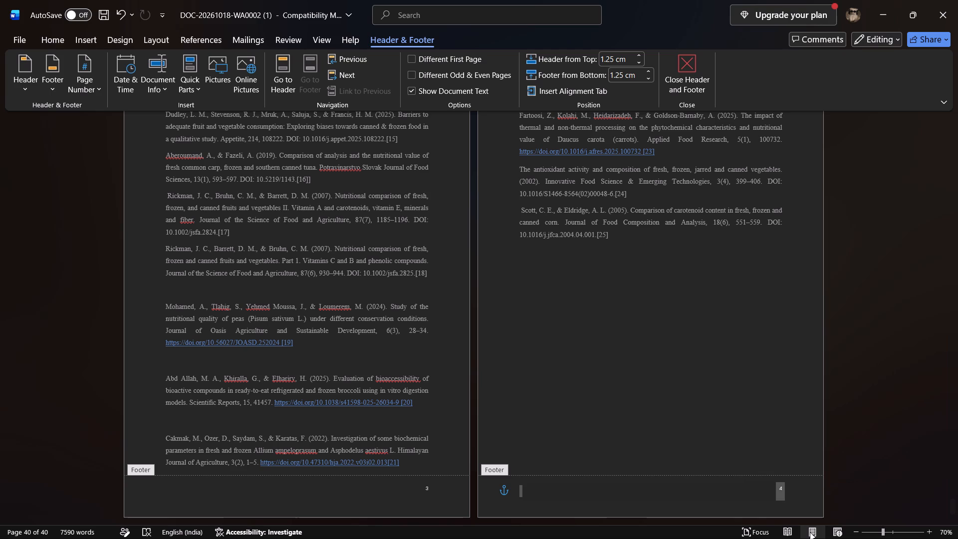
scroll(810, 532, up, 10)
double_click(812, 370)
Review the pages and their footer numbers backward from the reference list to the Figure 1 macromolecules page.
scroll(812, 370, up, 14)
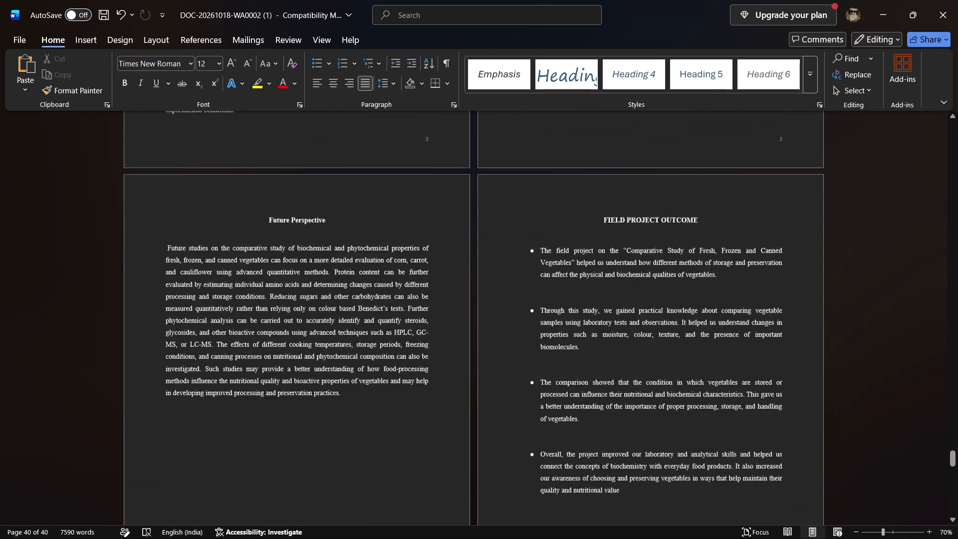
scroll(812, 370, up, 14)
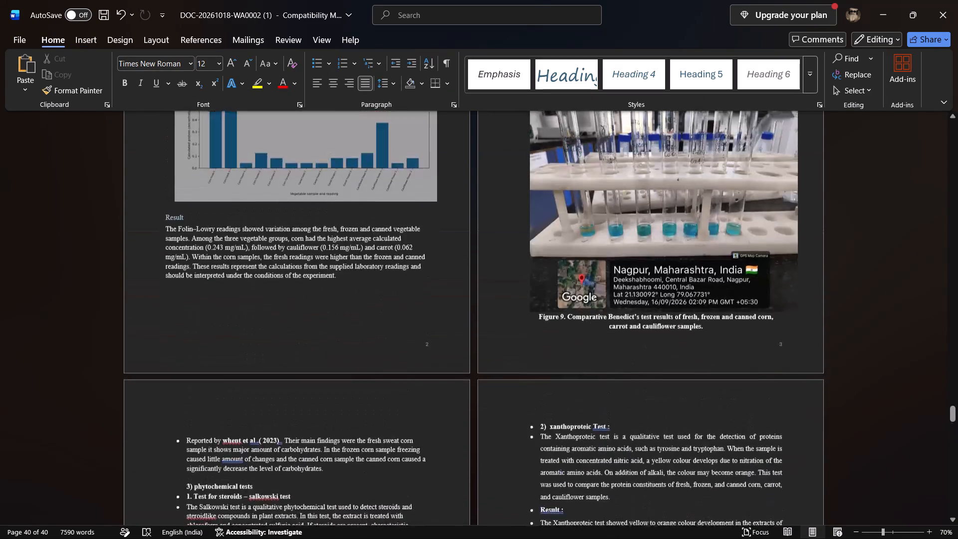
scroll(812, 370, up, 13)
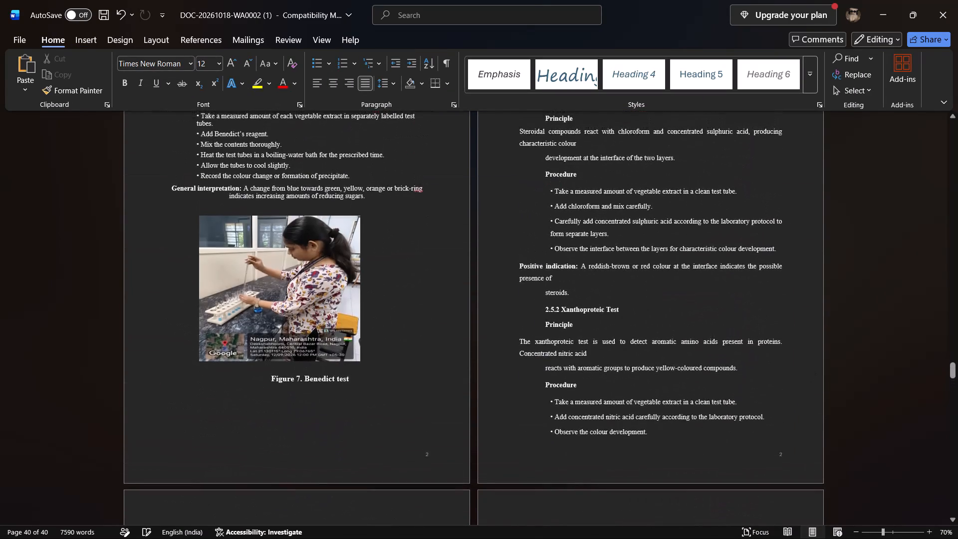
scroll(812, 370, up, 16)
scroll(812, 370, up, 16)
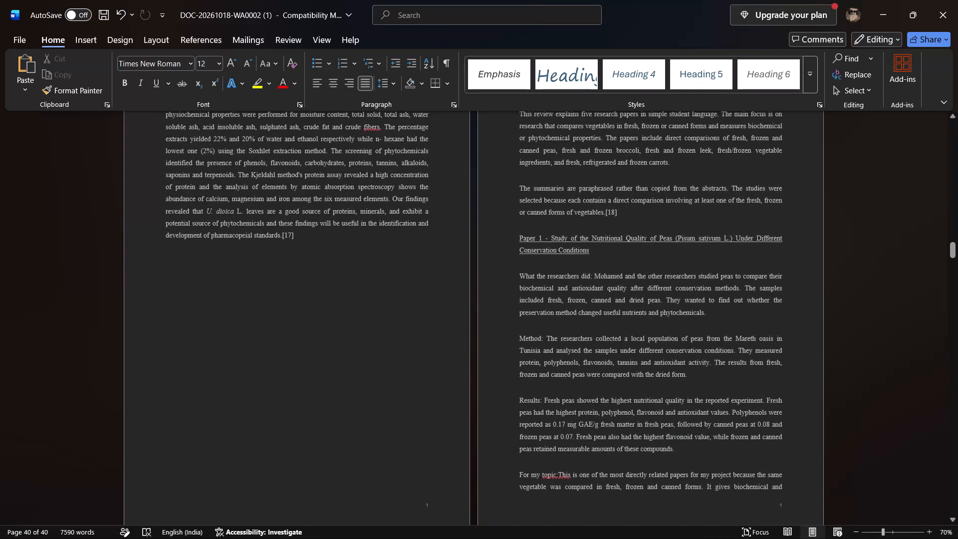
scroll(812, 370, up, 10)
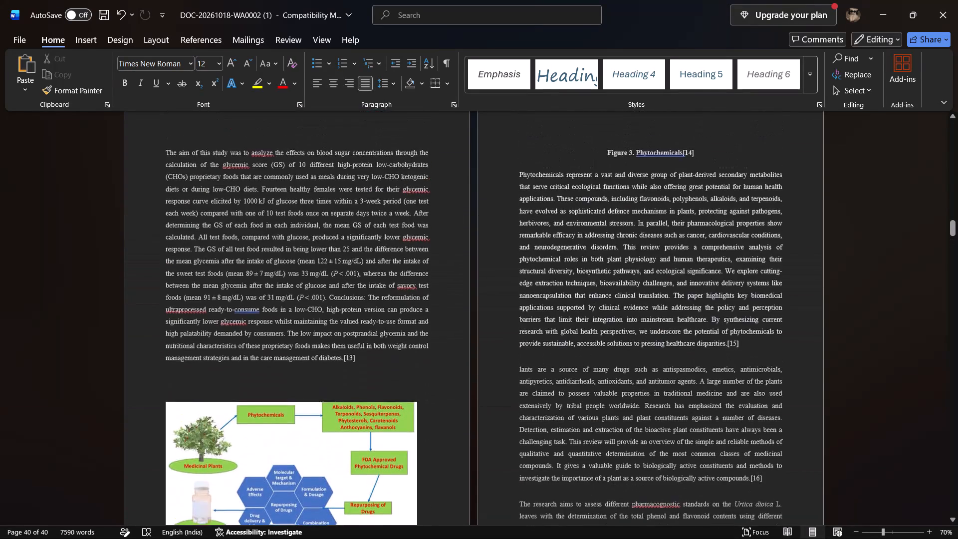
scroll(812, 370, up, 7)
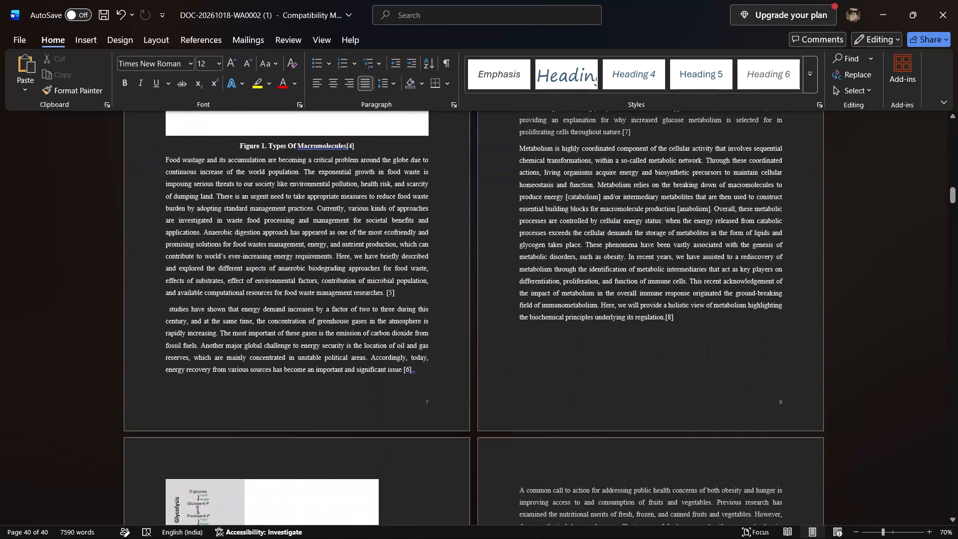
scroll(812, 370, up, 2)
Check the footer page numbers from the Figure 1 page through the literature review and methodology to the Folin–Lowry test.
scroll(812, 370, down, 2)
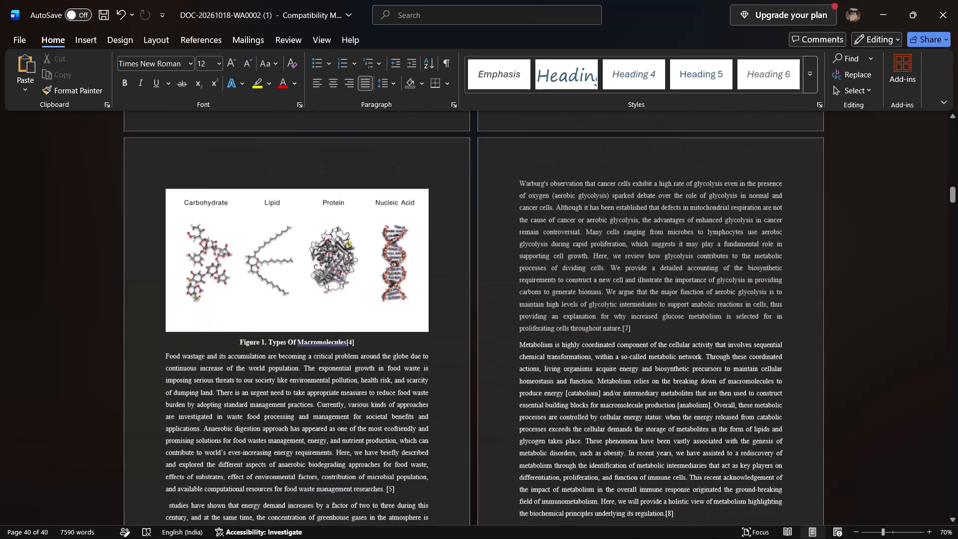
scroll(812, 370, down, 3)
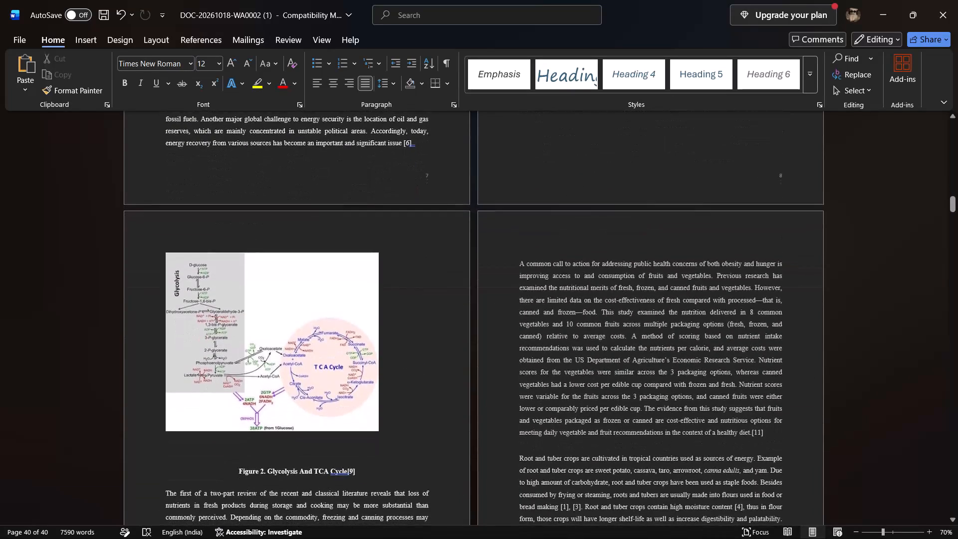
scroll(812, 370, down, 3)
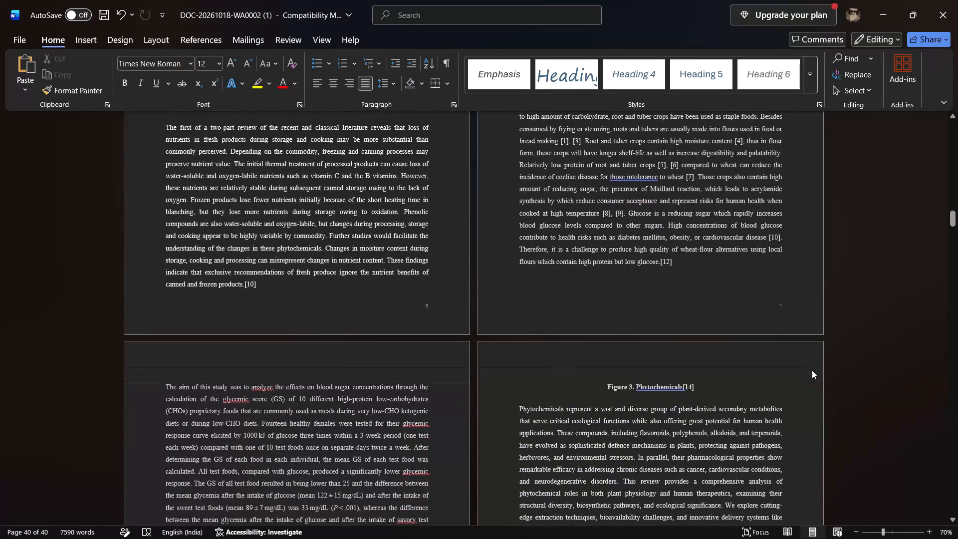
scroll(812, 370, down, 1)
scroll(773, 309, down, 1)
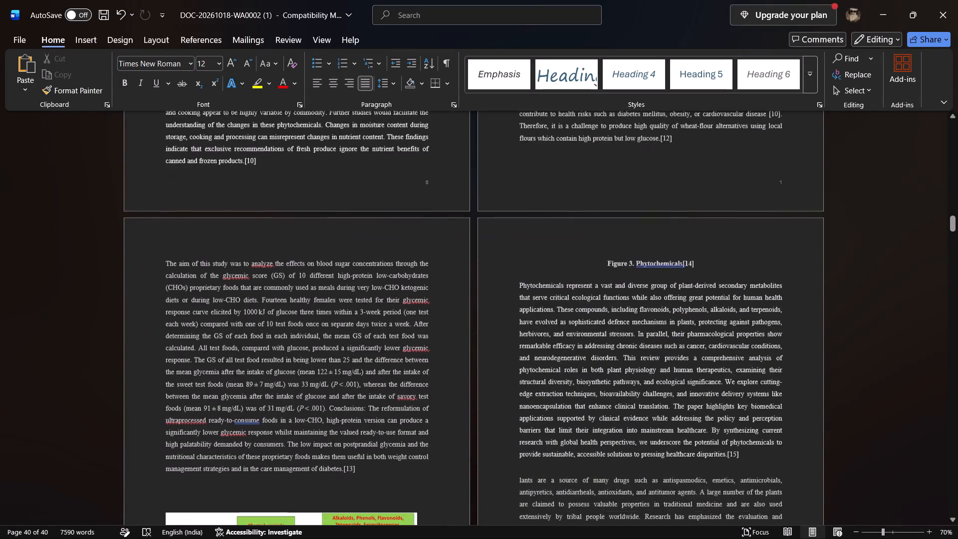
scroll(773, 309, down, 3)
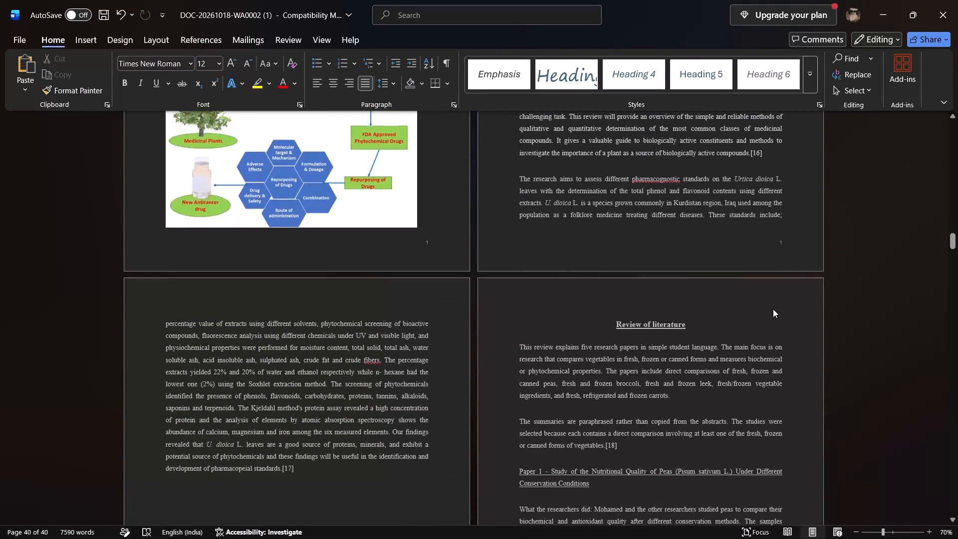
scroll(773, 309, down, 3)
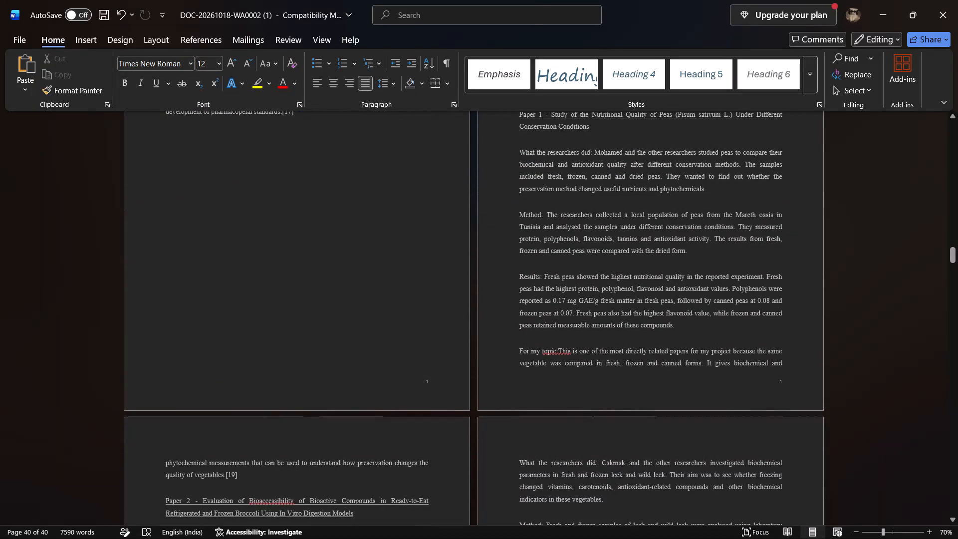
scroll(773, 309, down, 8)
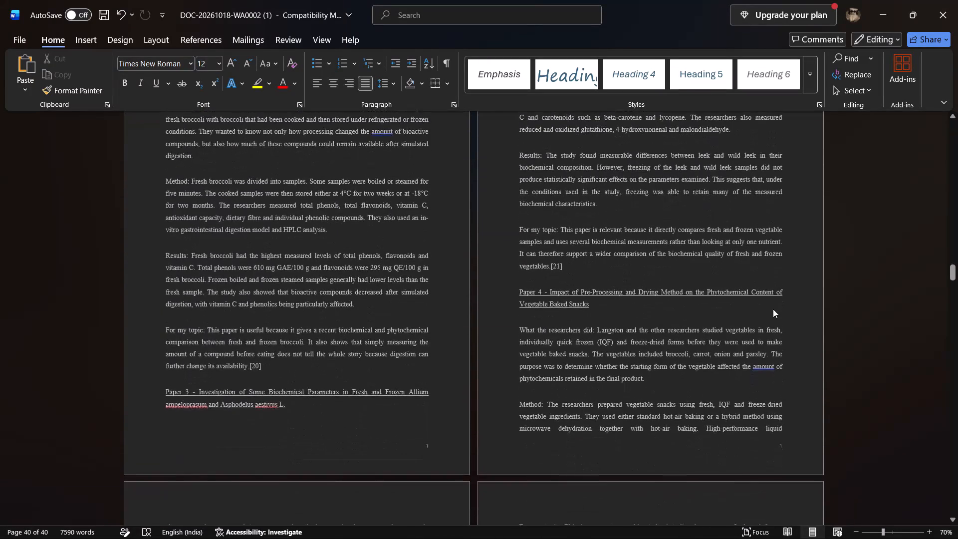
scroll(773, 309, down, 9)
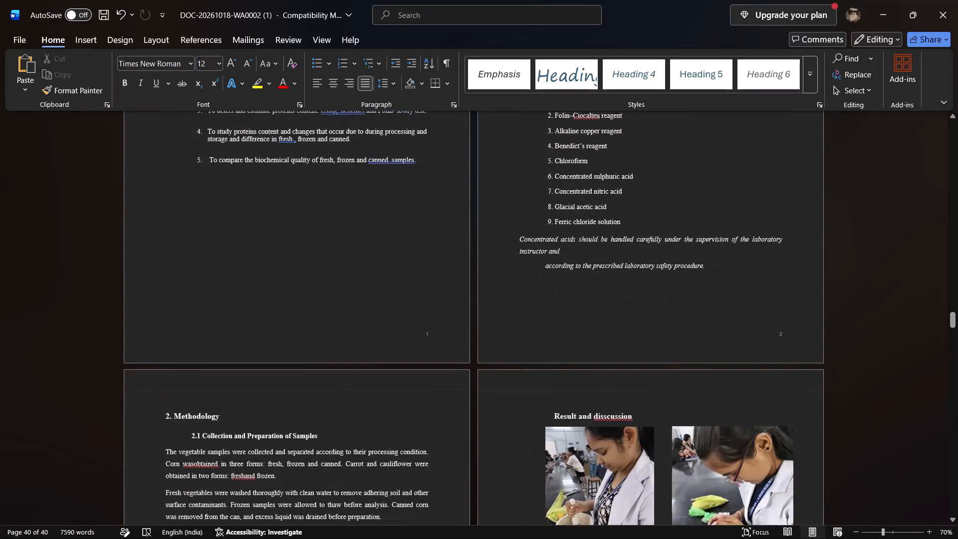
scroll(773, 309, down, 8)
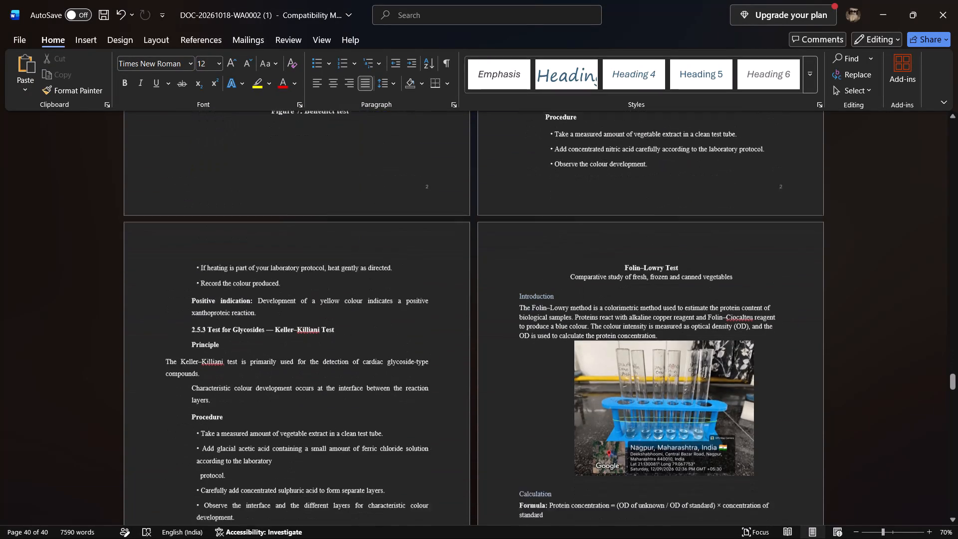
scroll(773, 309, down, 3)
Review the document from the title page through the certificate and introduction pages to the Figure 3 phytochemicals page.
scroll(773, 309, up, 14)
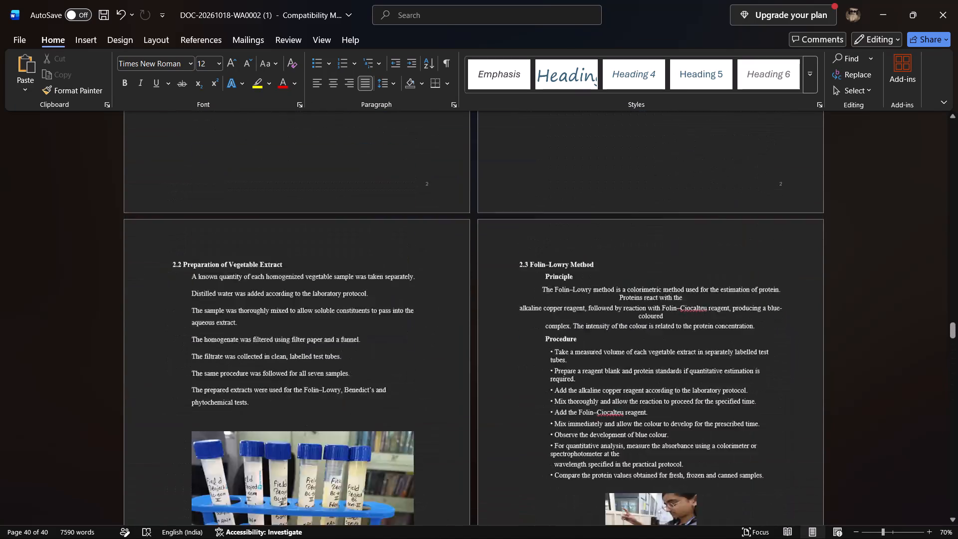
scroll(773, 309, up, 13)
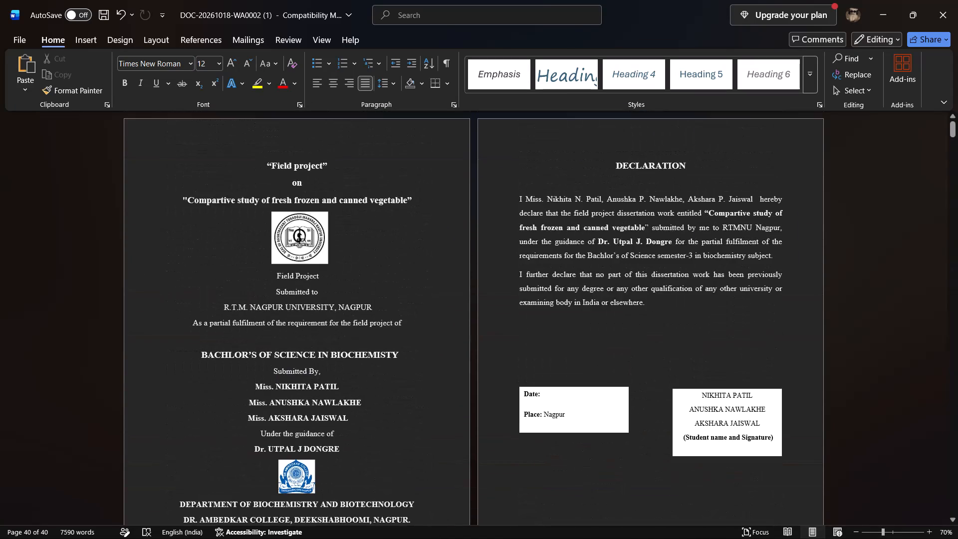
scroll(773, 309, down, 5)
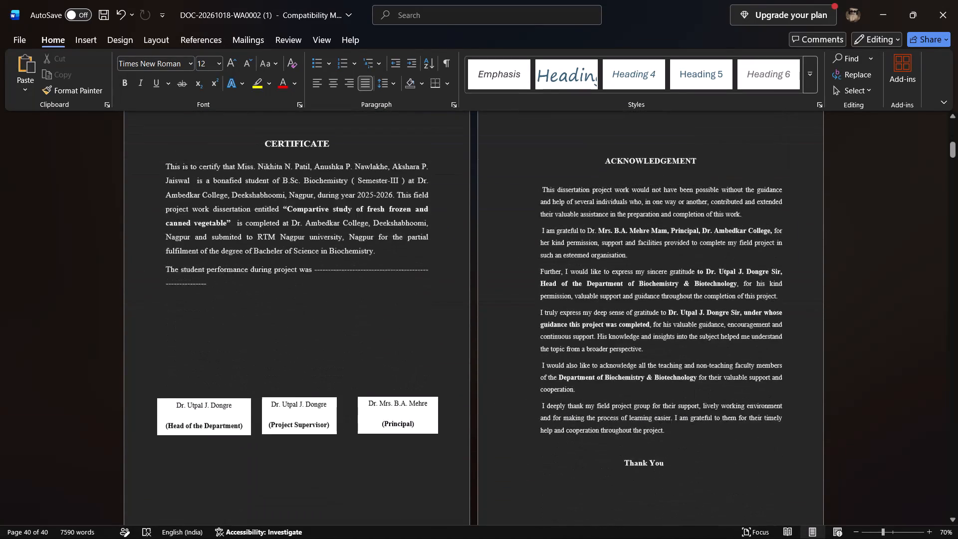
scroll(773, 309, down, 7)
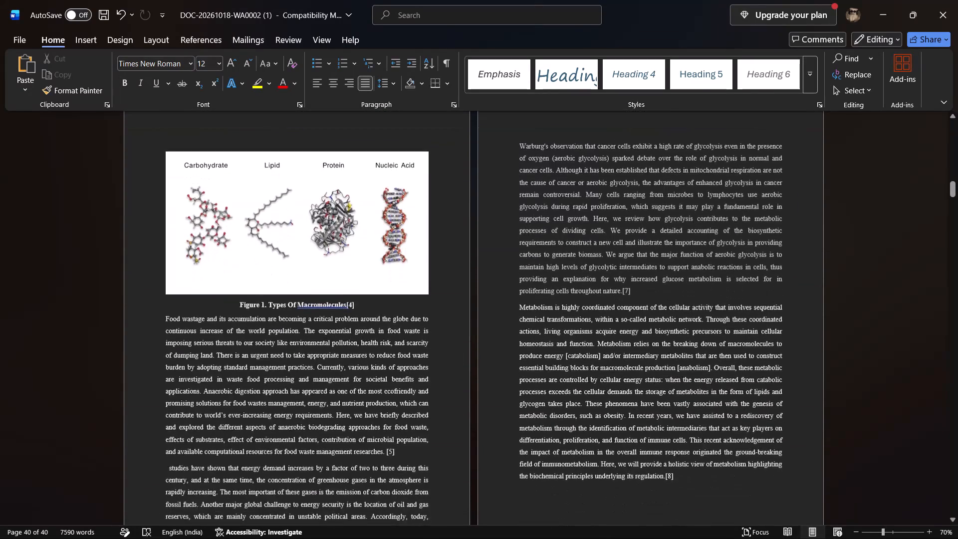
scroll(773, 309, down, 4)
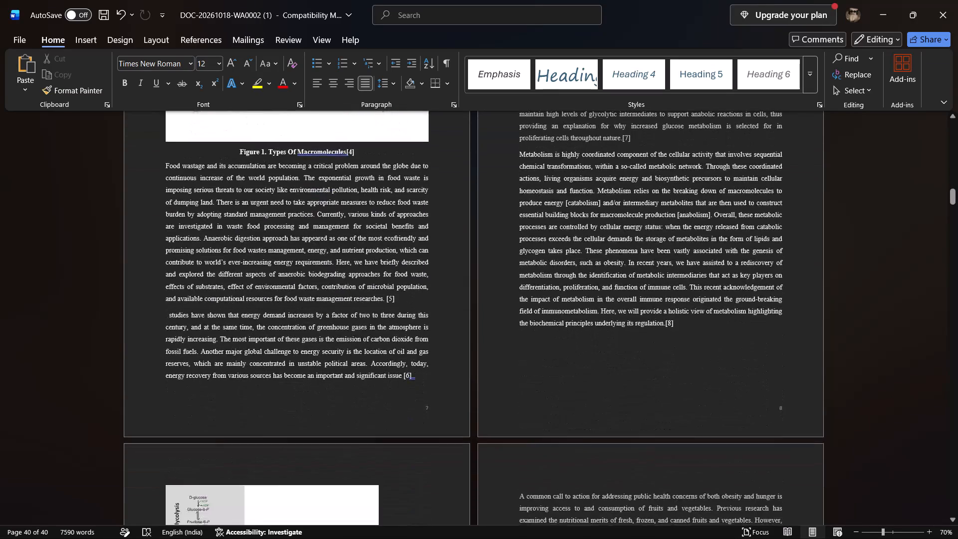
scroll(773, 309, down, 4)
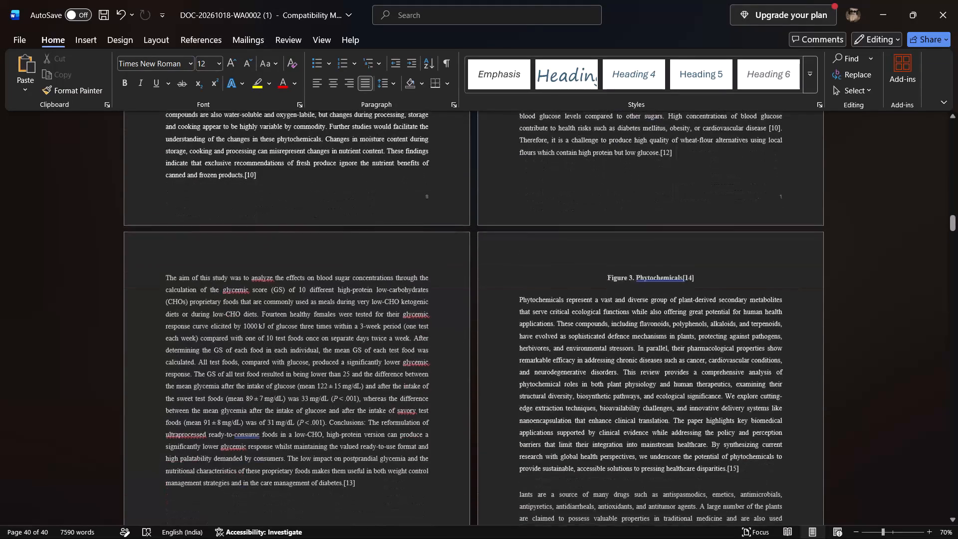
scroll(773, 309, down, 1)
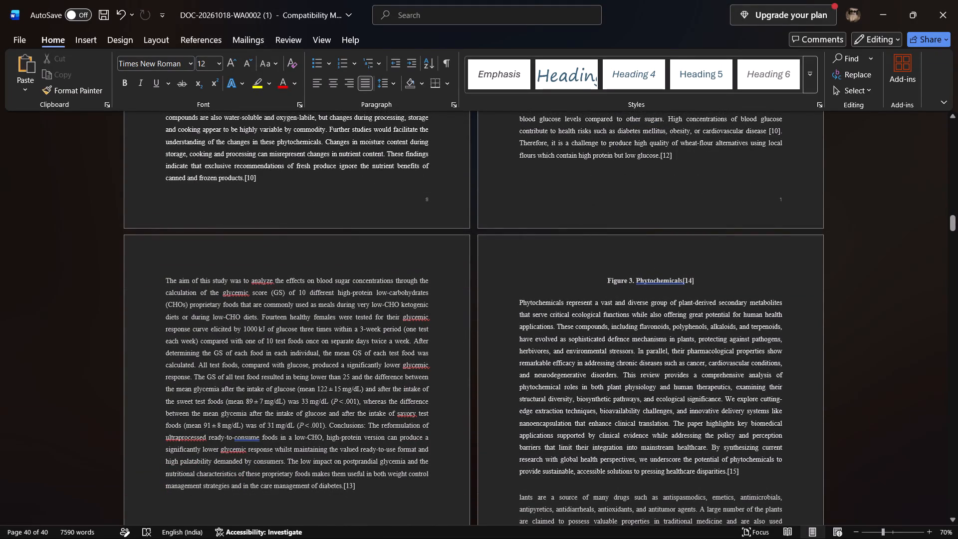
Open the footer of page 10 and get its page number ready for editing.
click(789, 198)
double_click(779, 195)
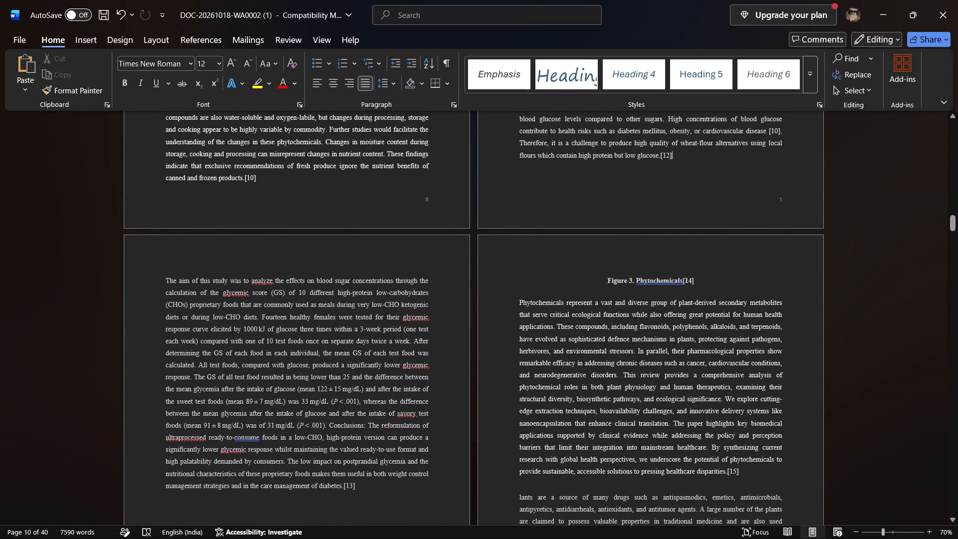
click(782, 202)
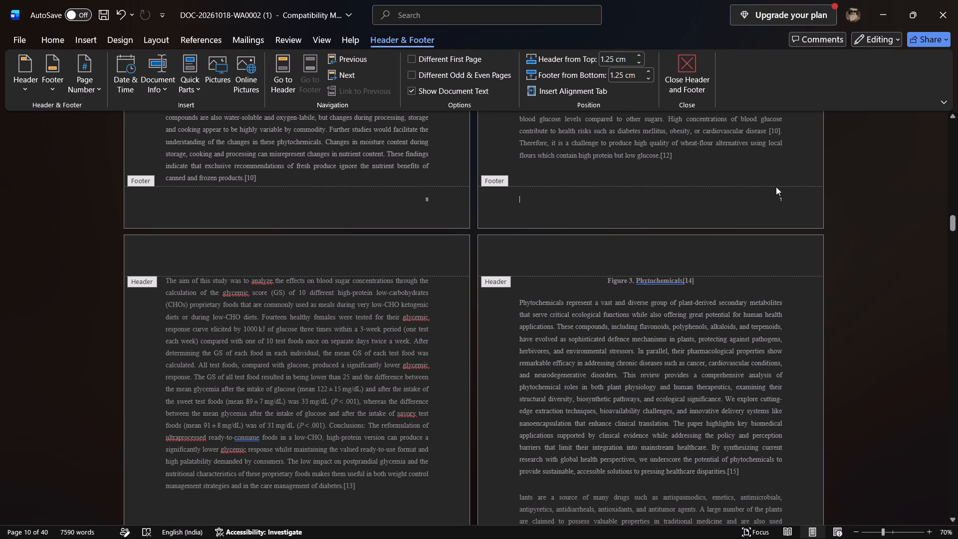
double_click(783, 197)
click(783, 197)
drag(796, 193, 783, 193)
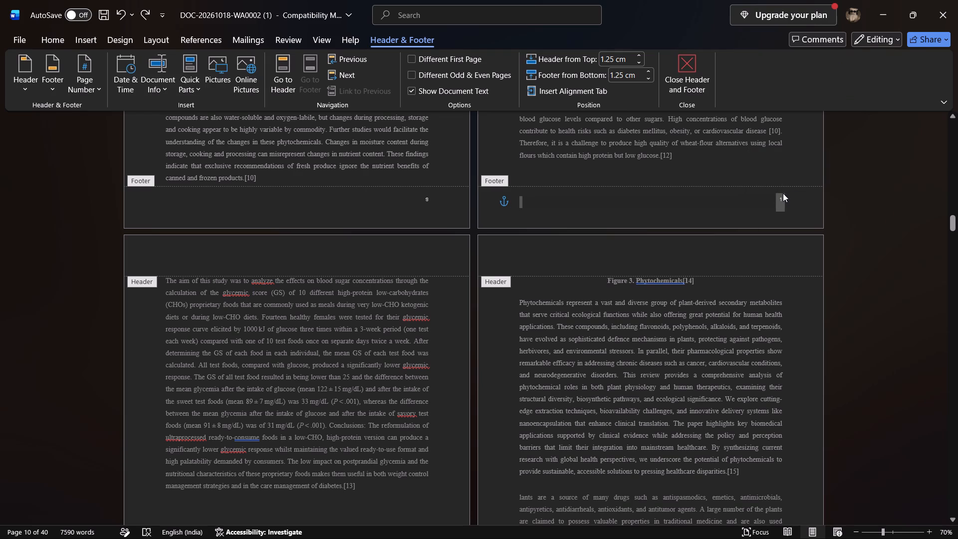
drag(783, 193, 785, 197)
double_click(785, 197)
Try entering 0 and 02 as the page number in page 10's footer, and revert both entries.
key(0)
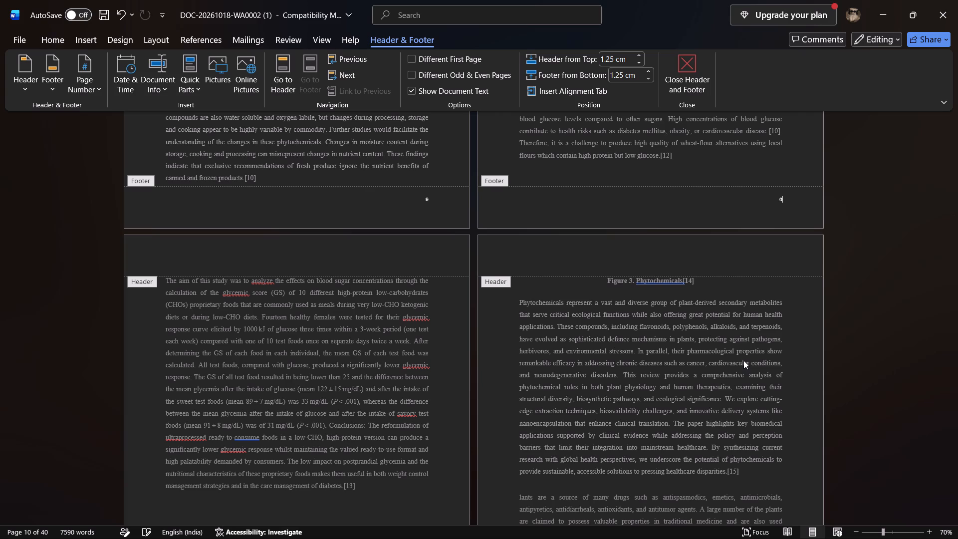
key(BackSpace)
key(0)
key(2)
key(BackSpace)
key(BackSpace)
Replace the page number in page 10's footer with 10.
text(12)
key(BackSpace)
text(10)
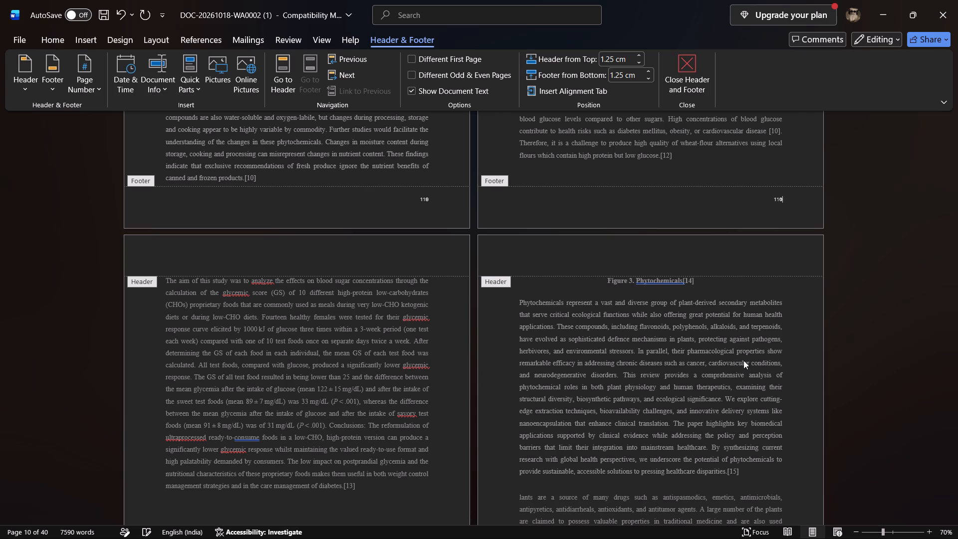
key(Left)
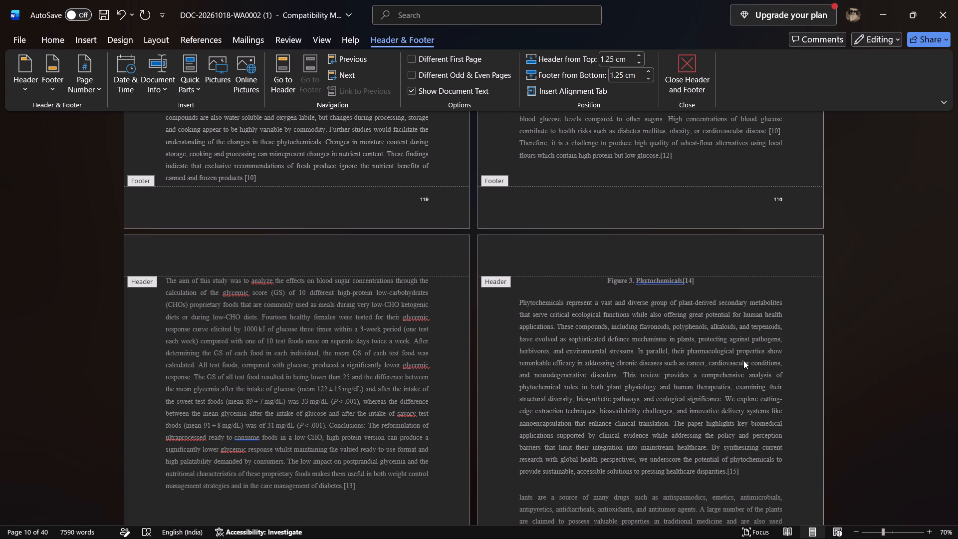
key(BackSpace)
click(743, 360)
Undo the replacement page number typed in page 10's footer and return to the body text.
scroll(718, 359, down, 1)
scroll(718, 359, up, 5)
scroll(718, 359, down, 1)
scroll(718, 359, up, 1)
scroll(718, 359, down, 1)
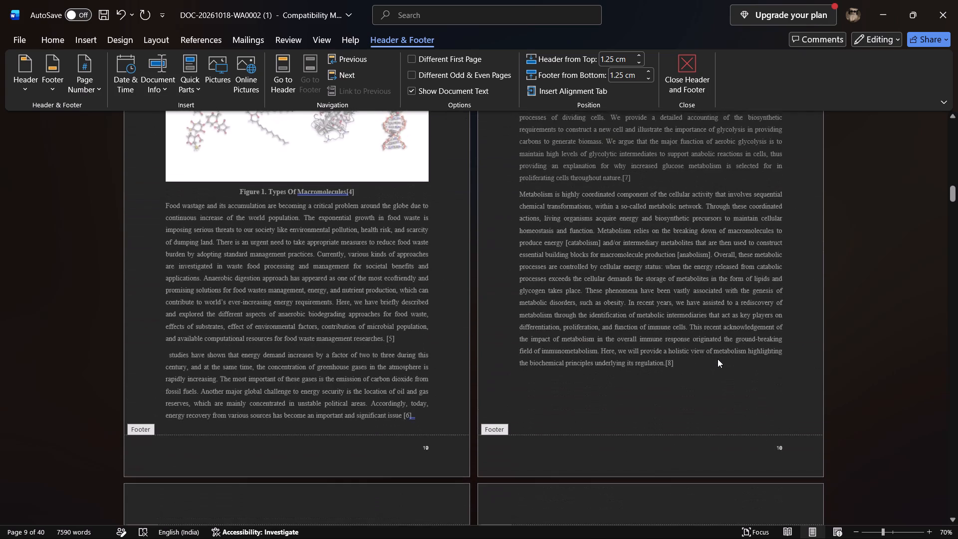
scroll(718, 359, down, 1)
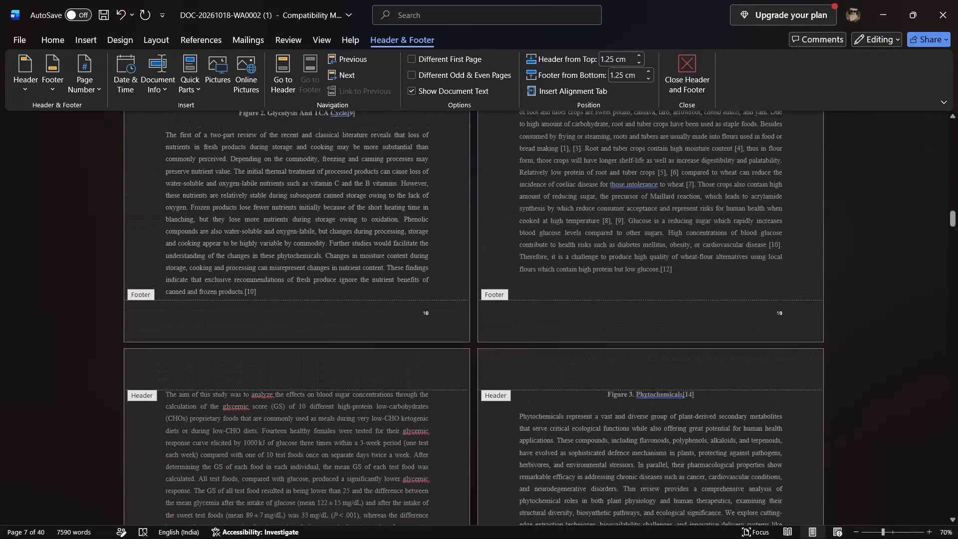
key(ctrl+z)
key(ctrl+z)
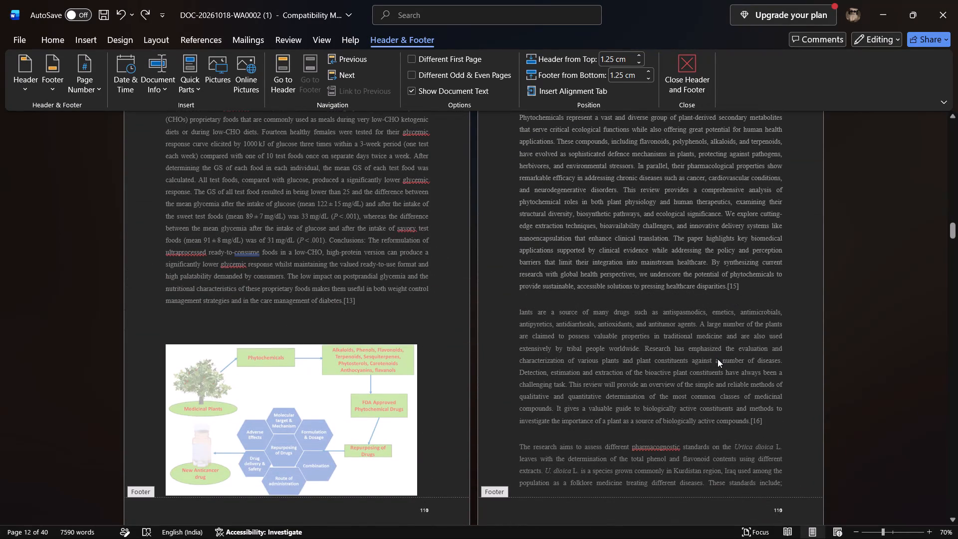
scroll(812, 402, up, 1)
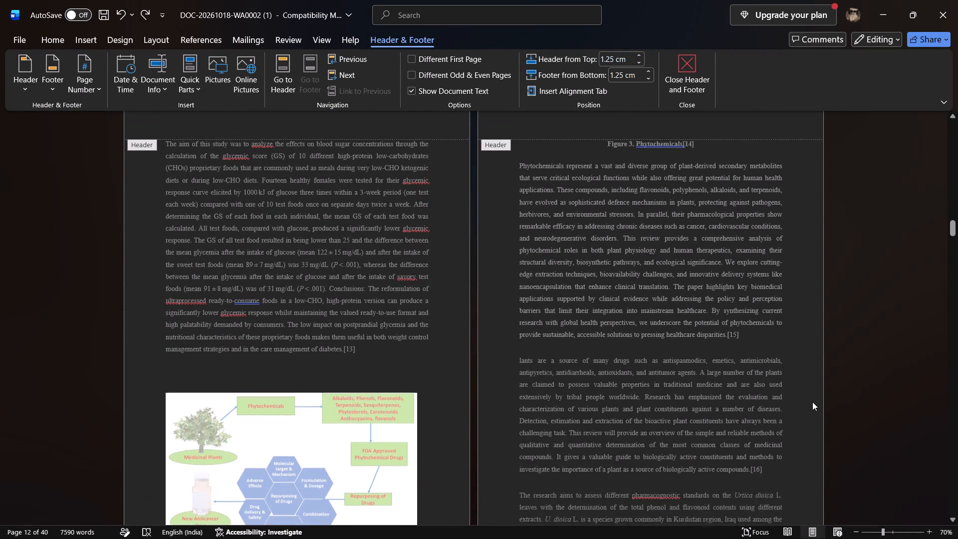
scroll(812, 402, up, 3)
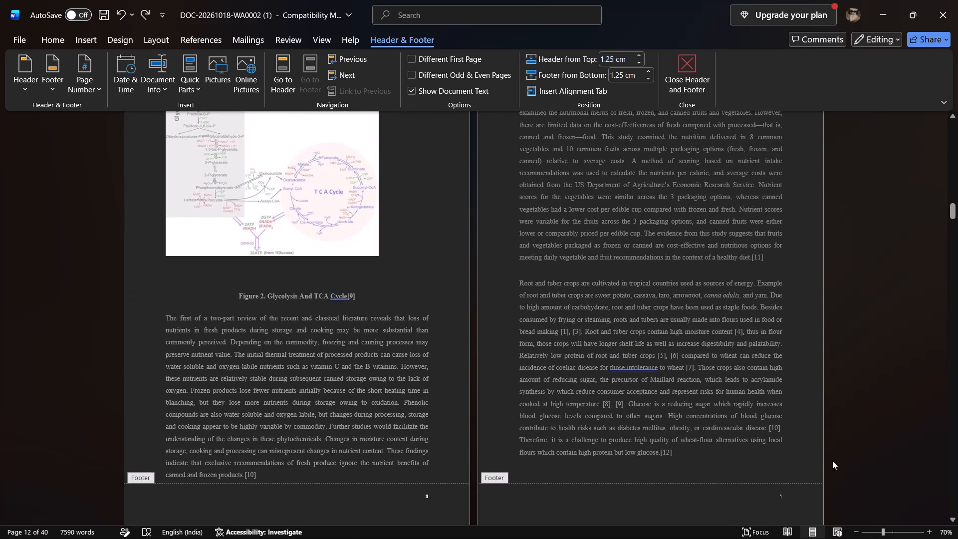
click(872, 451)
double_click(919, 380)
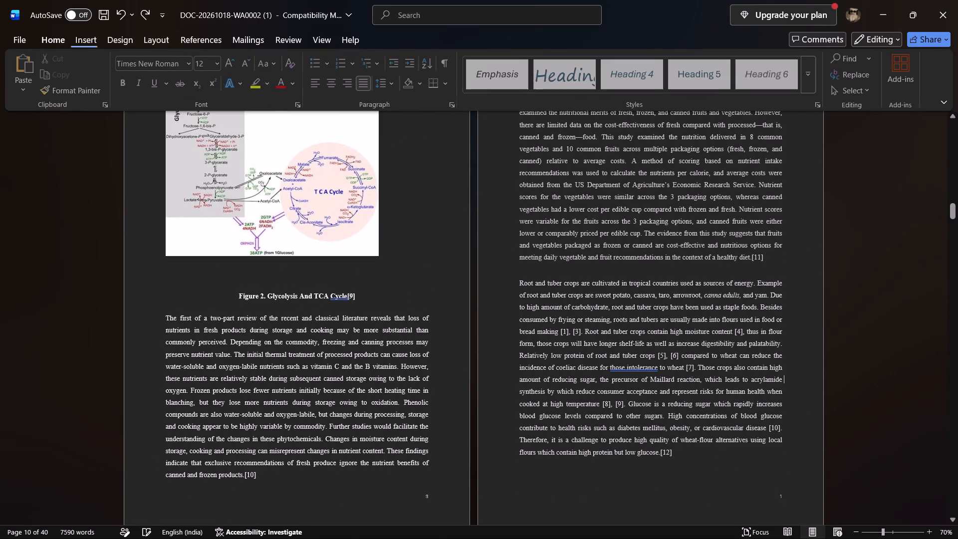
Examine the footer page numbers from the title page through the Review of literature page.
scroll(834, 395, up, 2)
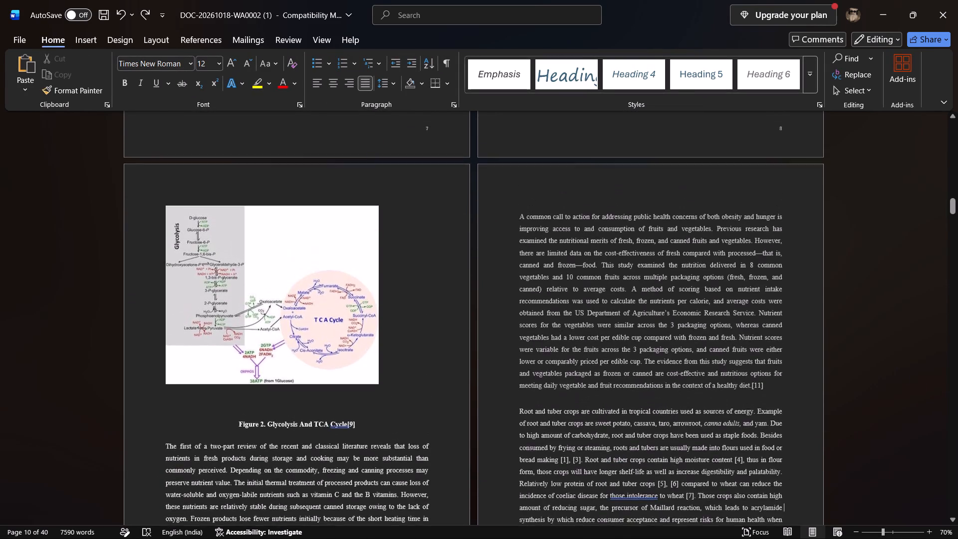
scroll(834, 395, up, 2)
scroll(834, 395, down, 2)
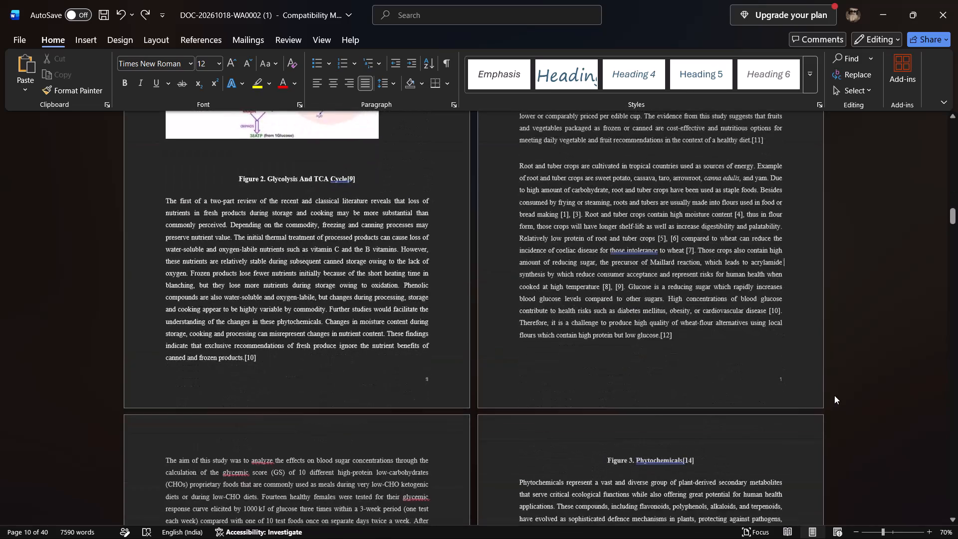
scroll(834, 395, down, 4)
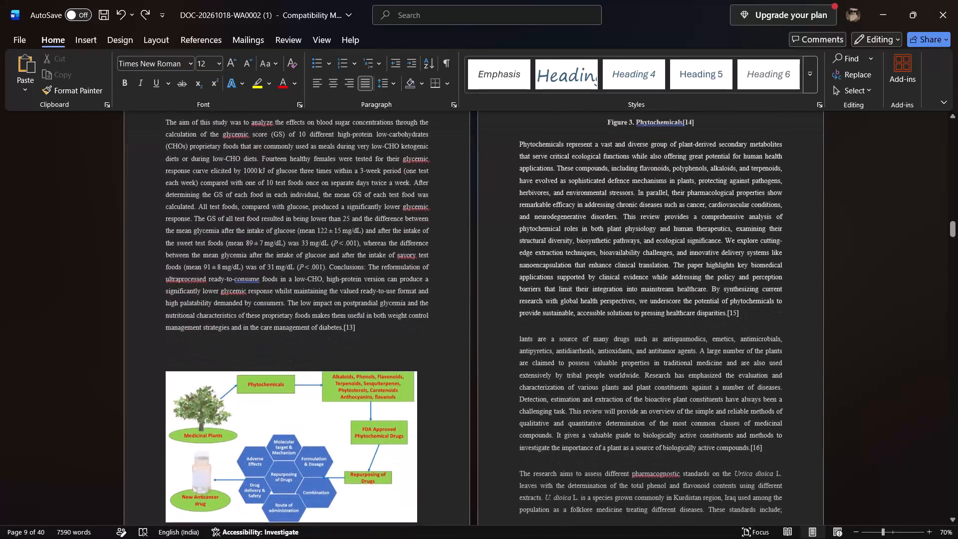
scroll(834, 395, down, 3)
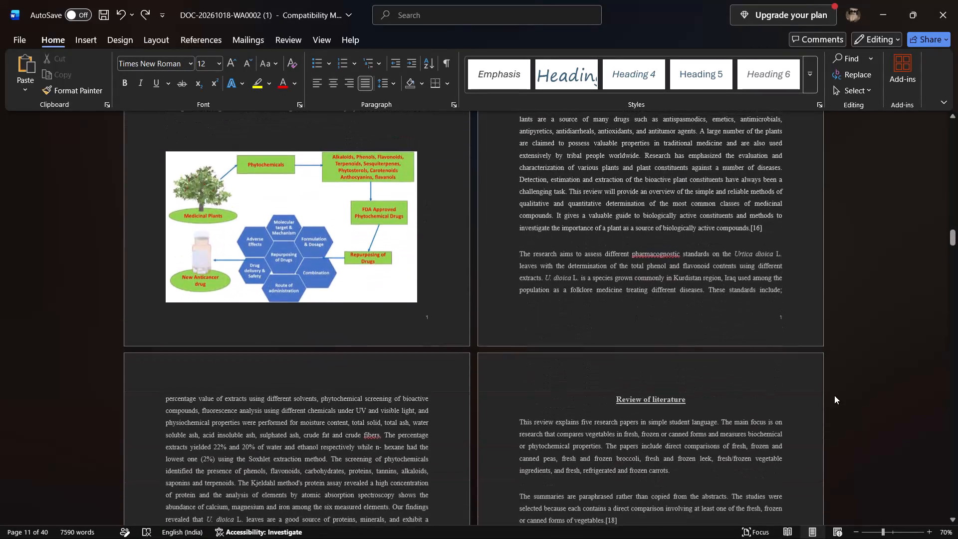
scroll(834, 395, down, 1)
scroll(834, 395, up, 1)
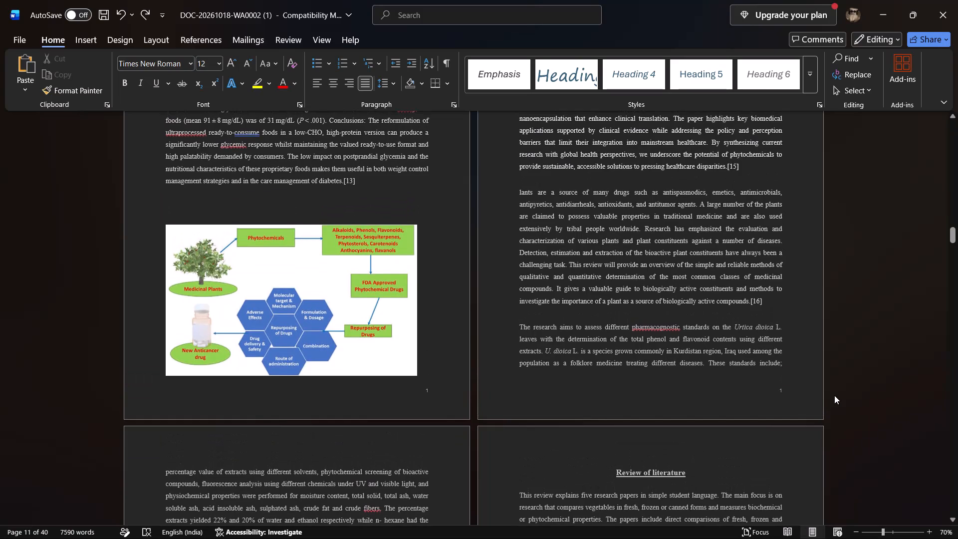
scroll(834, 395, up, 12)
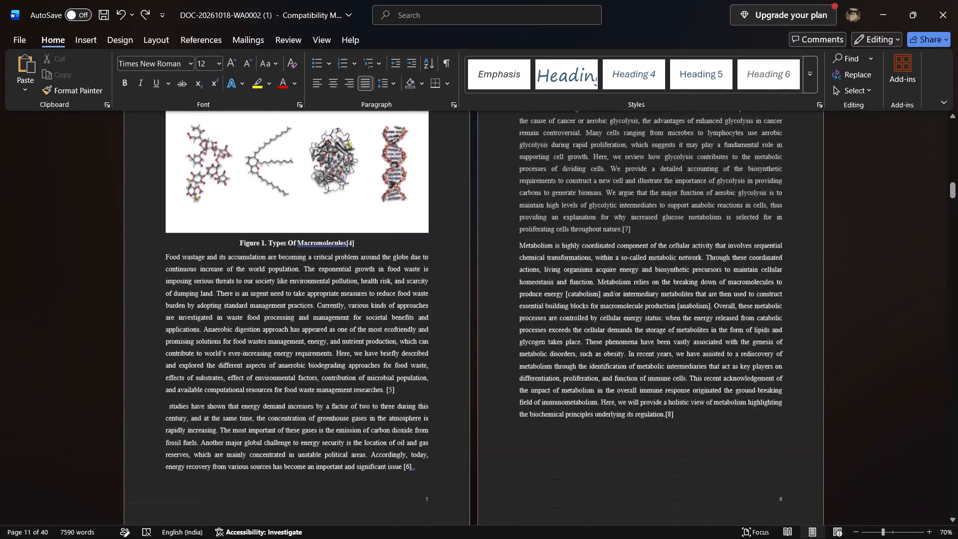
scroll(834, 395, up, 7)
scroll(834, 395, down, 2)
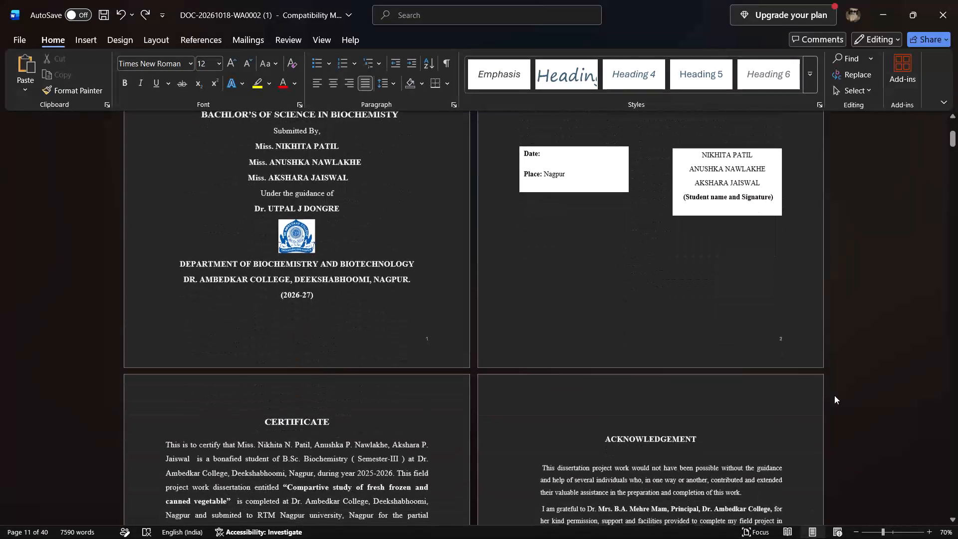
scroll(834, 395, down, 1)
Open the footer of page 2 and place the cursor beside its page number.
double_click(785, 332)
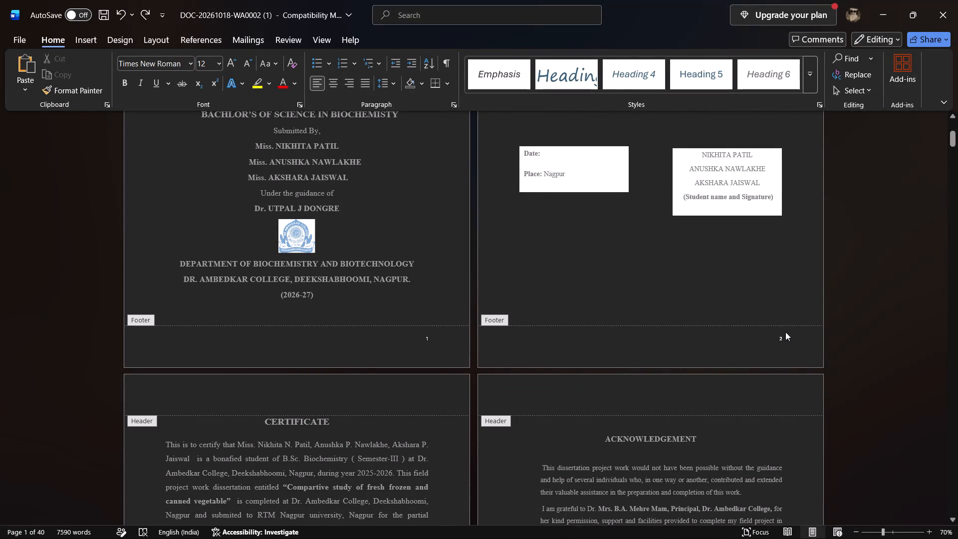
scroll(714, 344, up, 4)
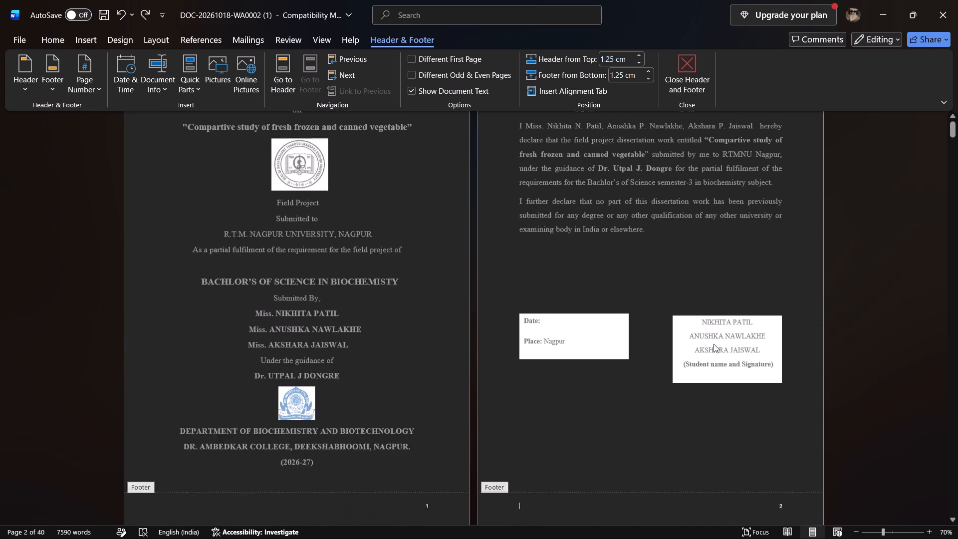
scroll(714, 344, up, 5)
scroll(833, 377, down, 2)
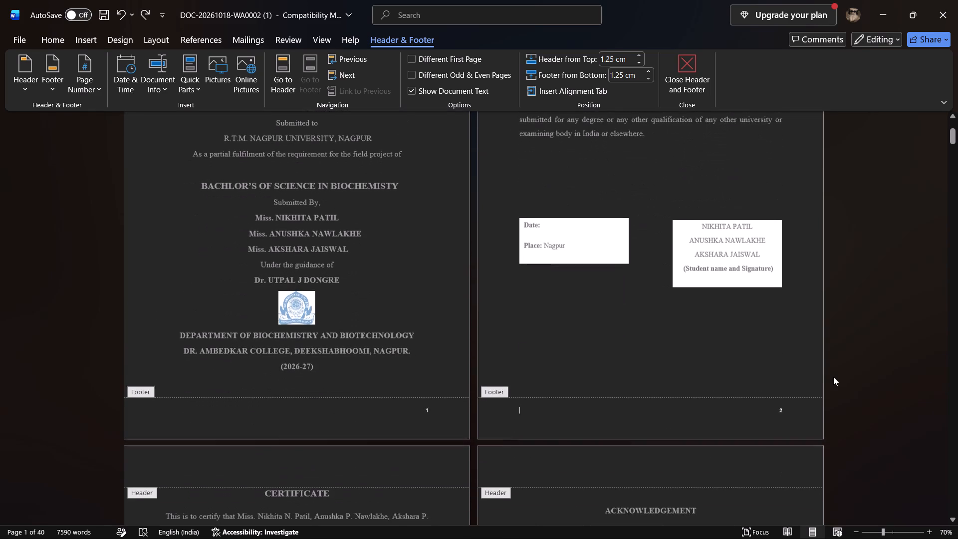
click(815, 384)
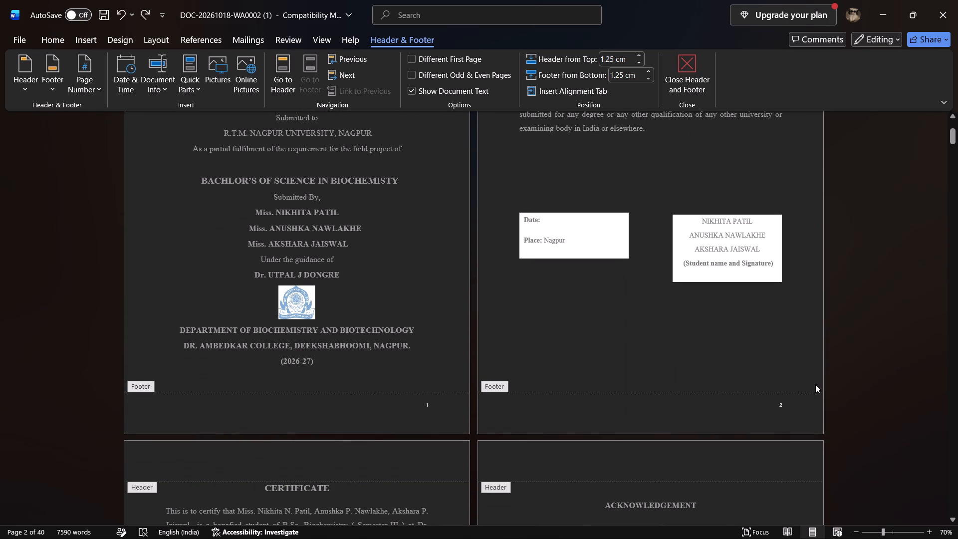
click(783, 403)
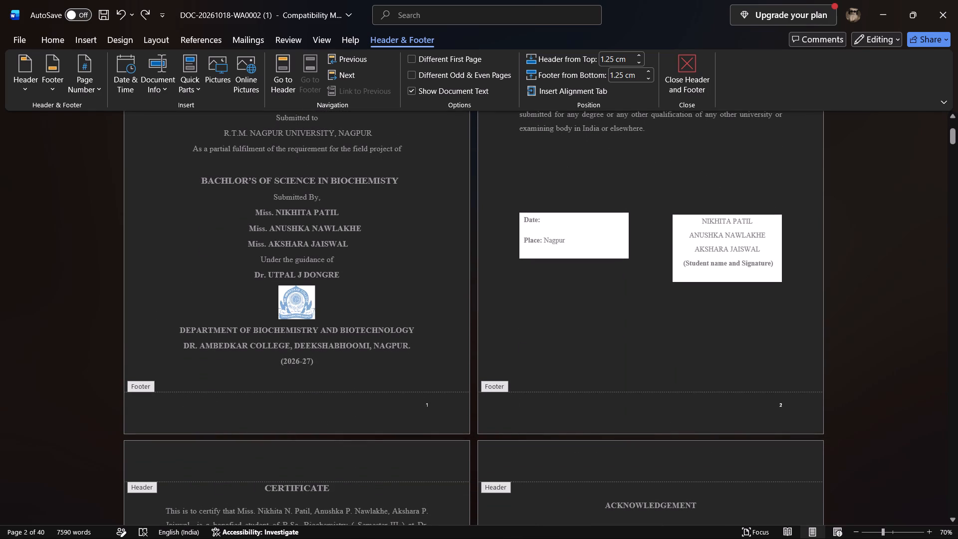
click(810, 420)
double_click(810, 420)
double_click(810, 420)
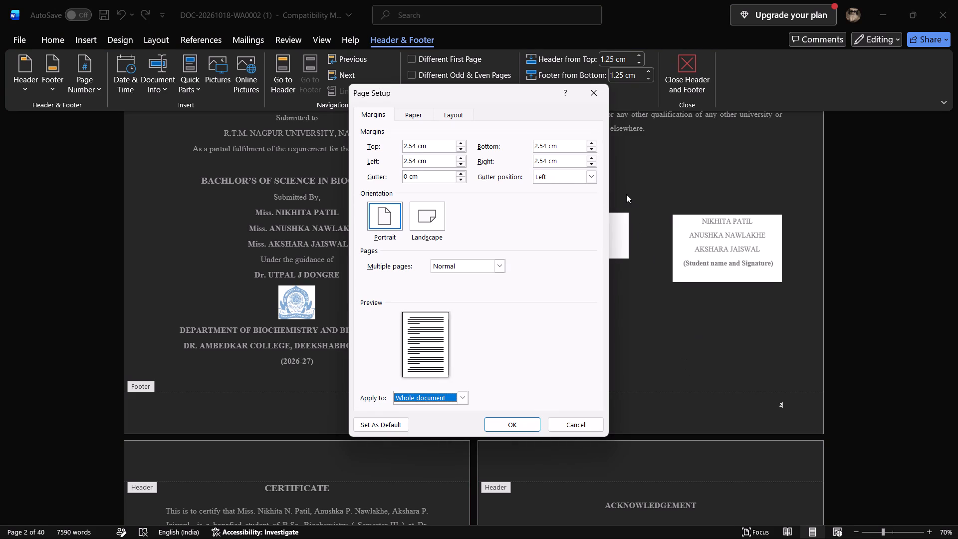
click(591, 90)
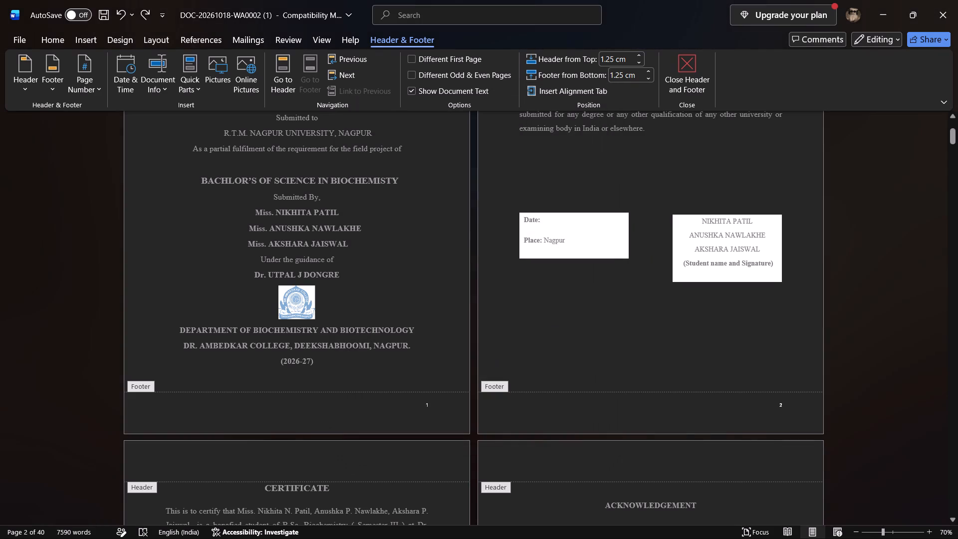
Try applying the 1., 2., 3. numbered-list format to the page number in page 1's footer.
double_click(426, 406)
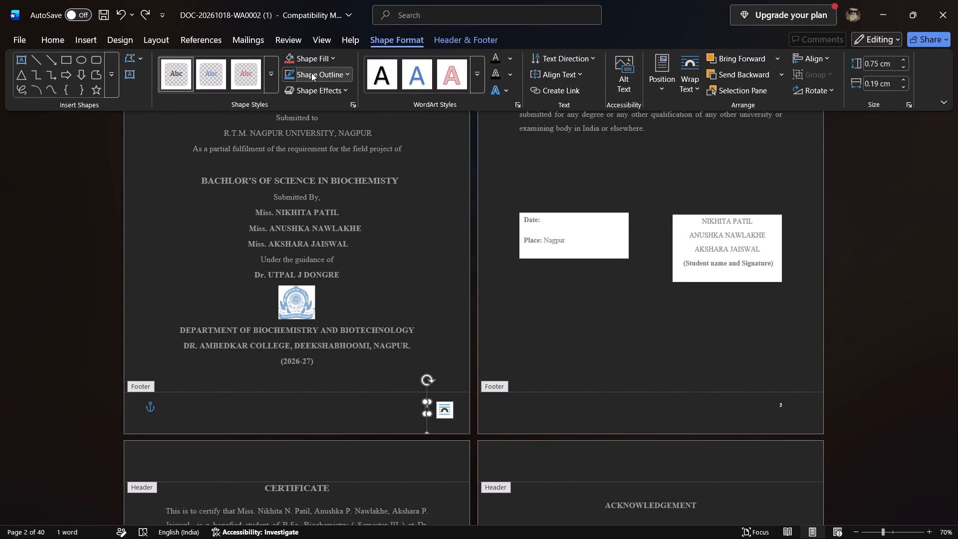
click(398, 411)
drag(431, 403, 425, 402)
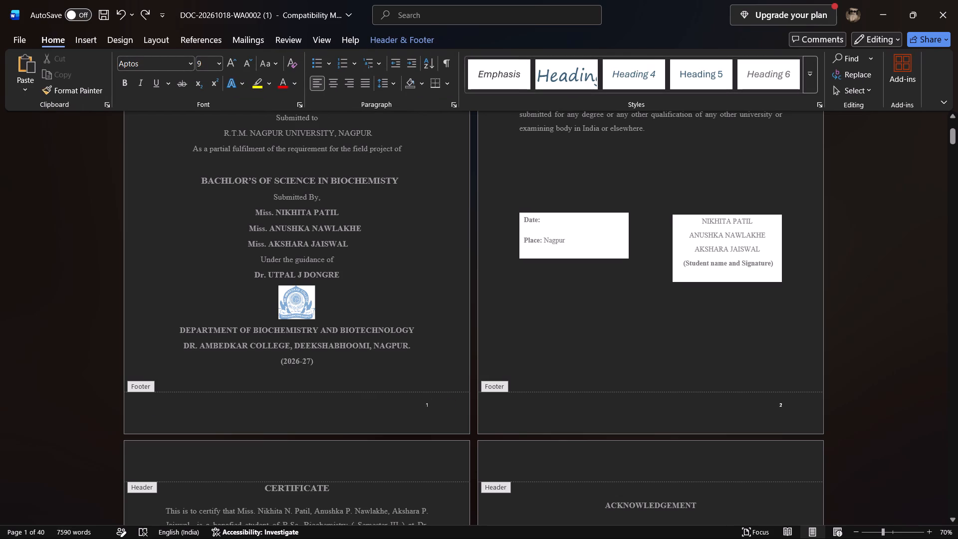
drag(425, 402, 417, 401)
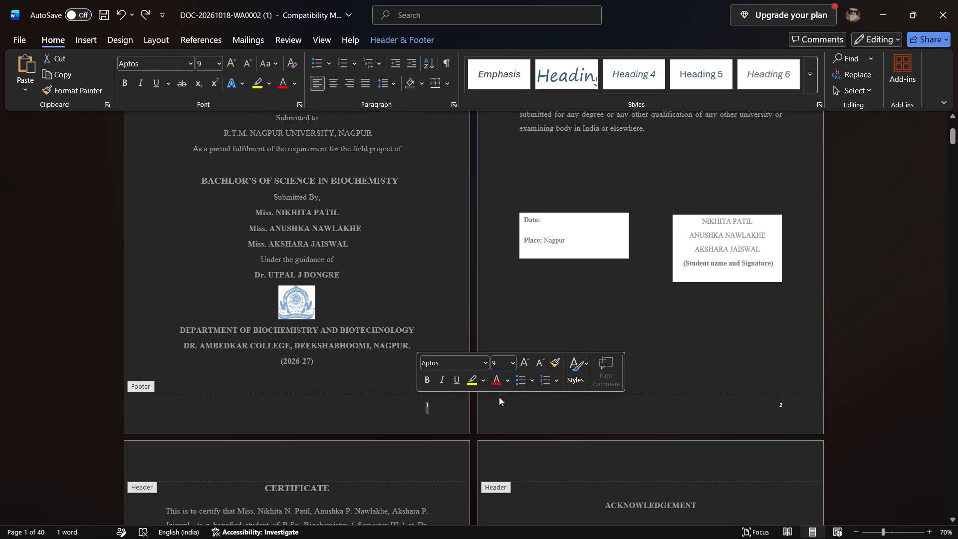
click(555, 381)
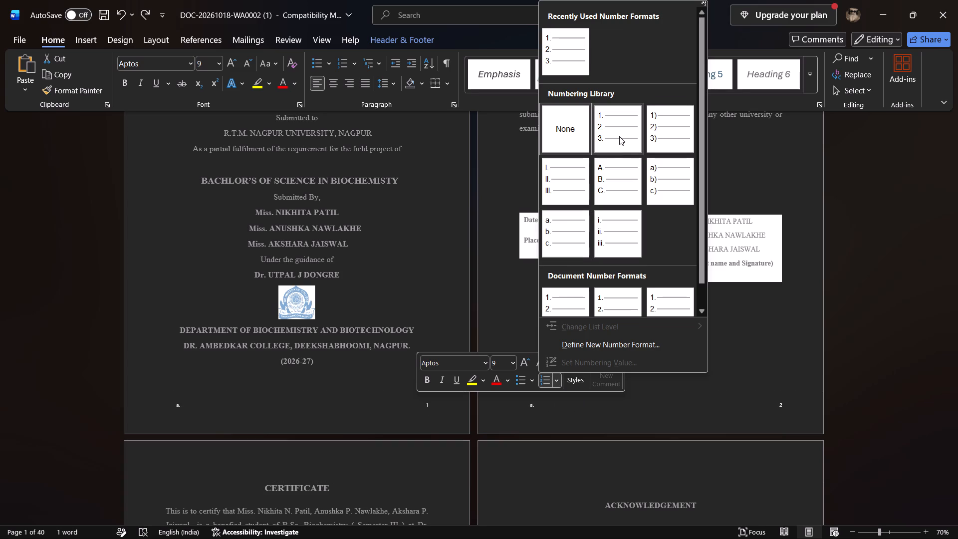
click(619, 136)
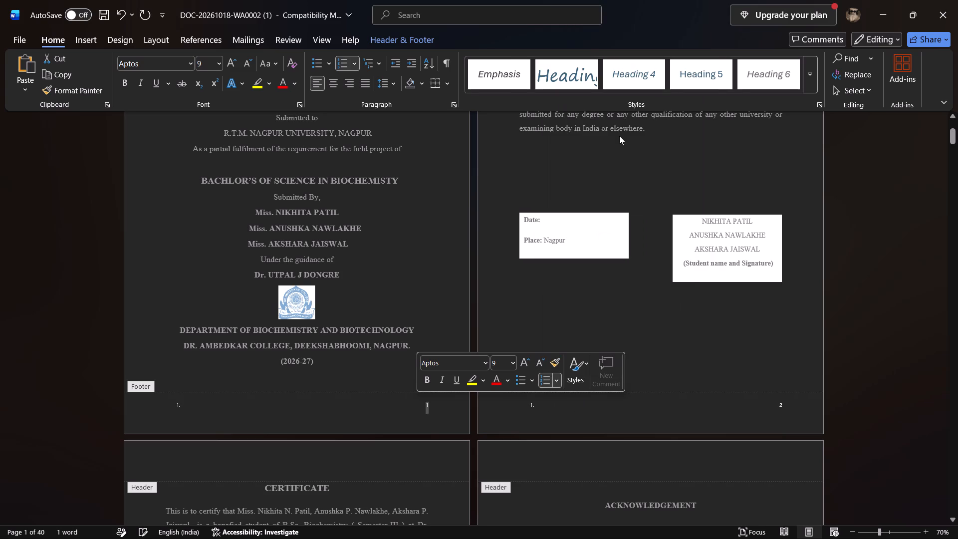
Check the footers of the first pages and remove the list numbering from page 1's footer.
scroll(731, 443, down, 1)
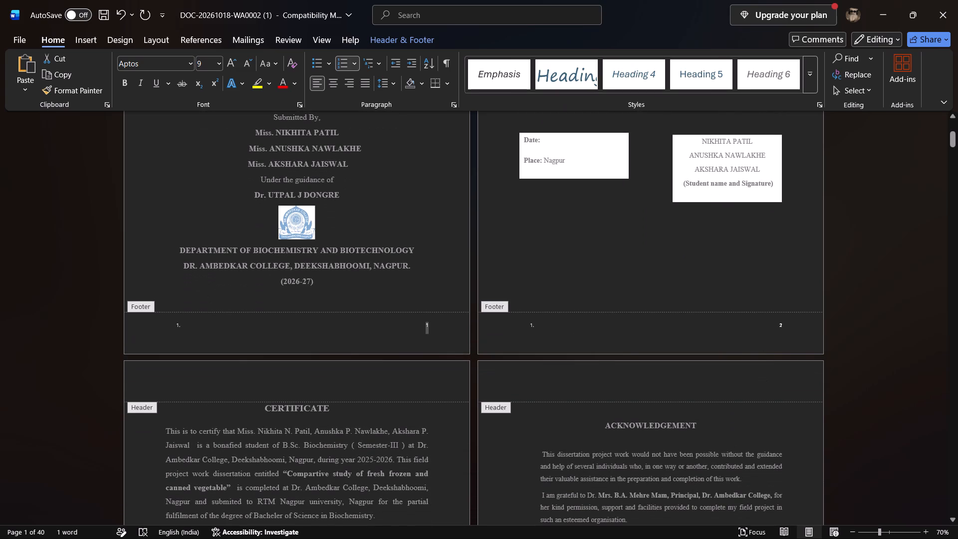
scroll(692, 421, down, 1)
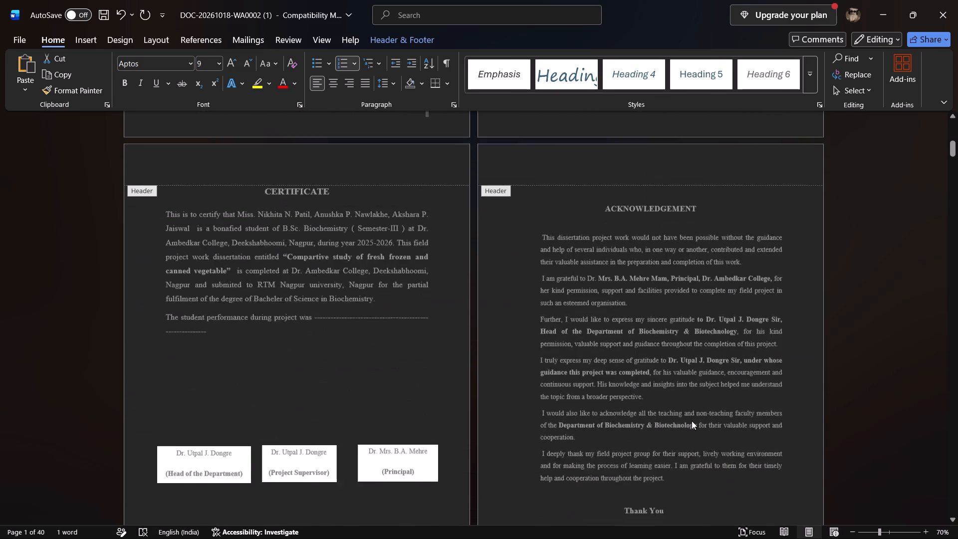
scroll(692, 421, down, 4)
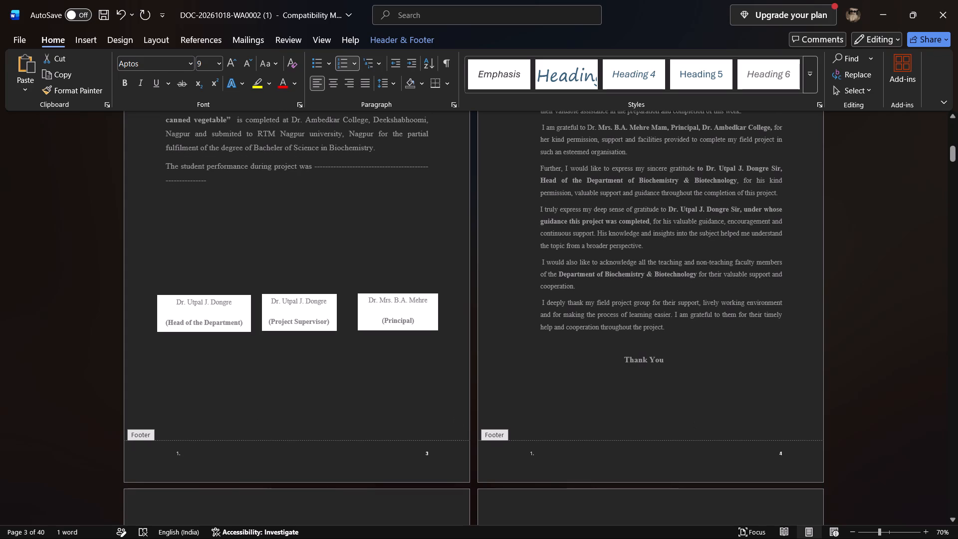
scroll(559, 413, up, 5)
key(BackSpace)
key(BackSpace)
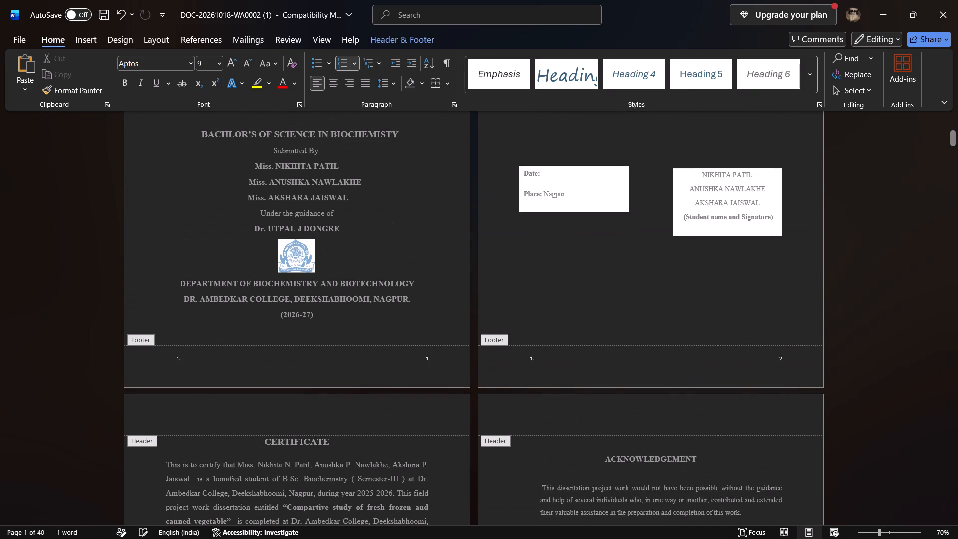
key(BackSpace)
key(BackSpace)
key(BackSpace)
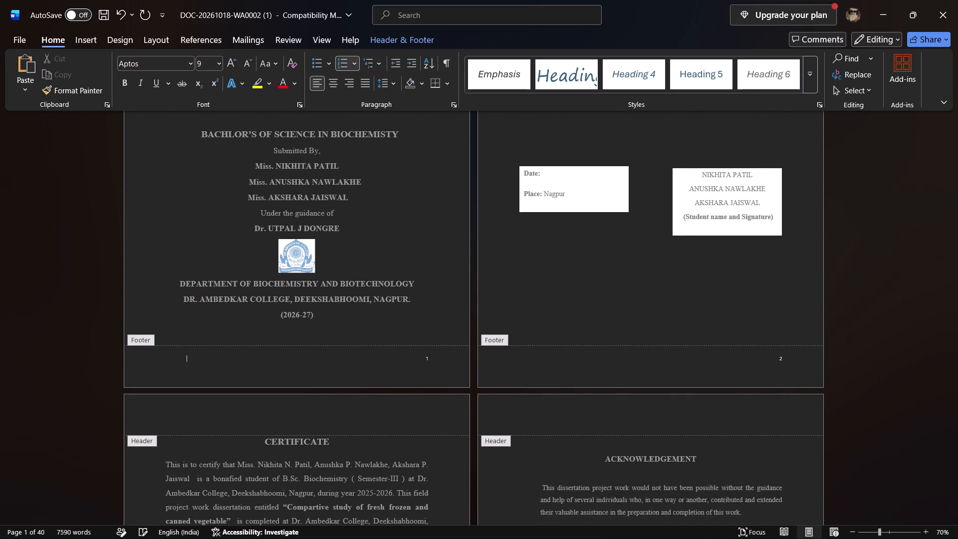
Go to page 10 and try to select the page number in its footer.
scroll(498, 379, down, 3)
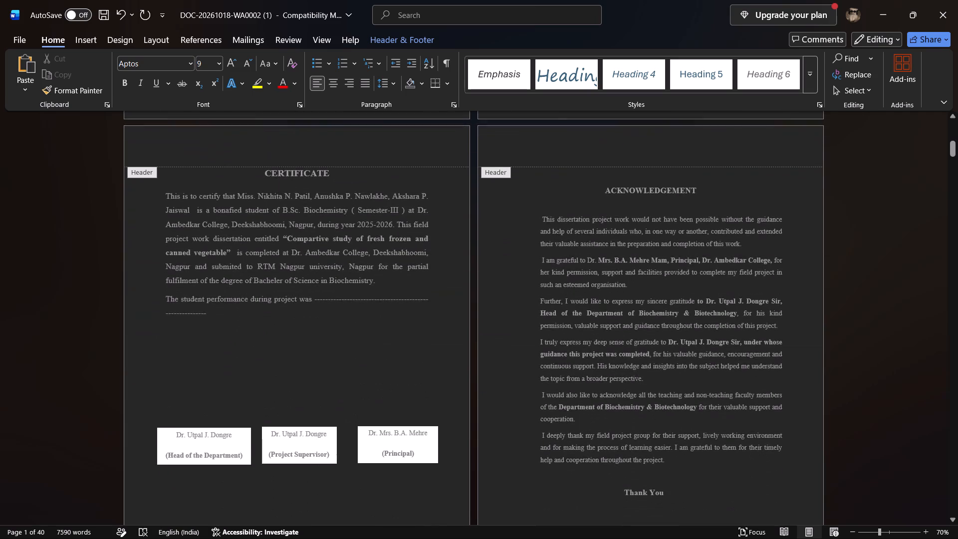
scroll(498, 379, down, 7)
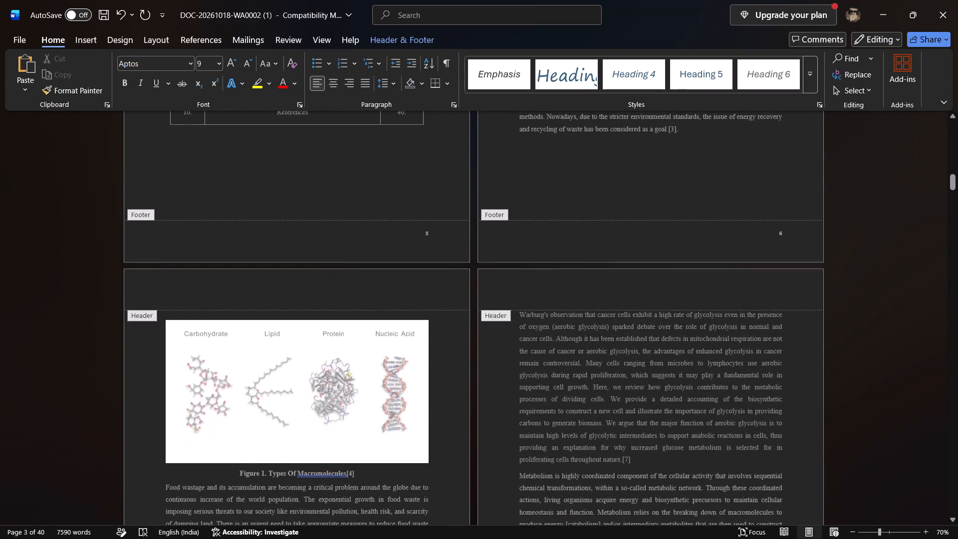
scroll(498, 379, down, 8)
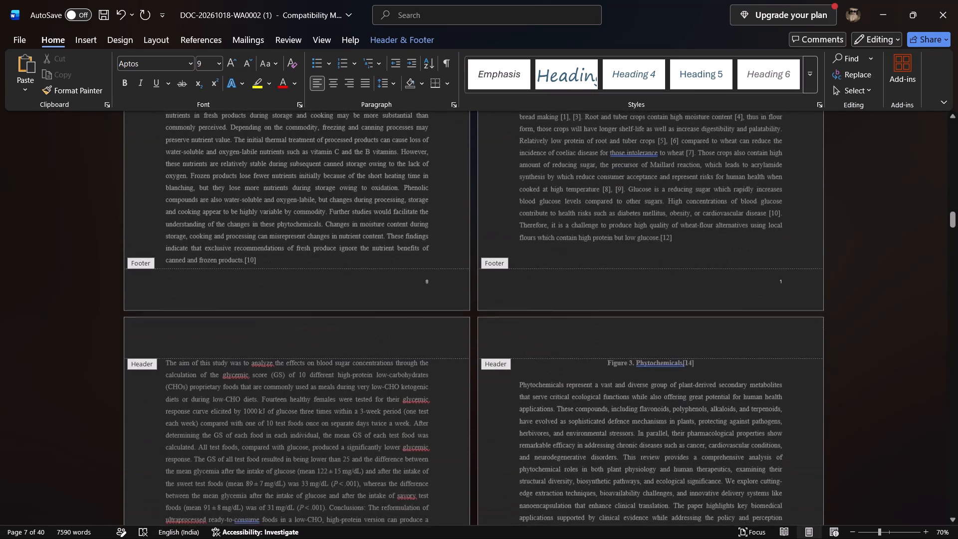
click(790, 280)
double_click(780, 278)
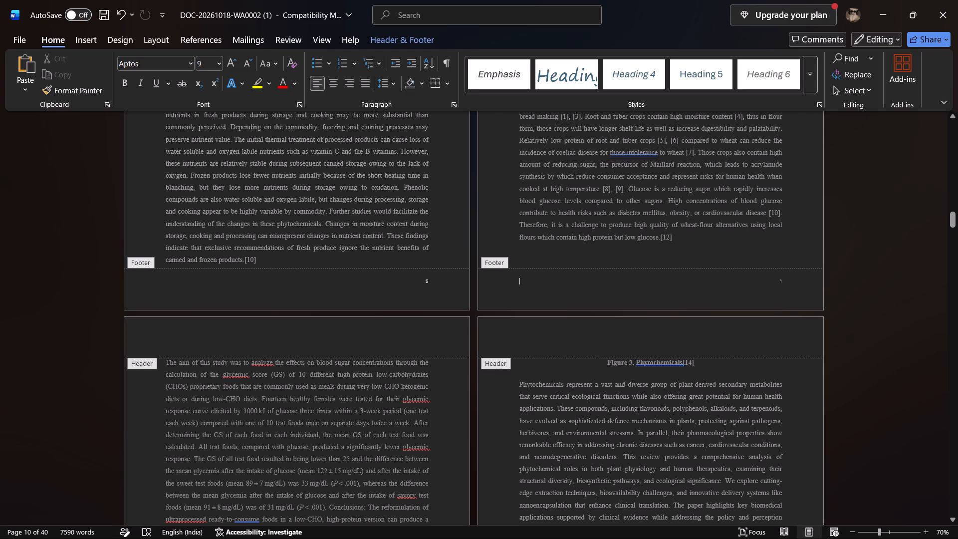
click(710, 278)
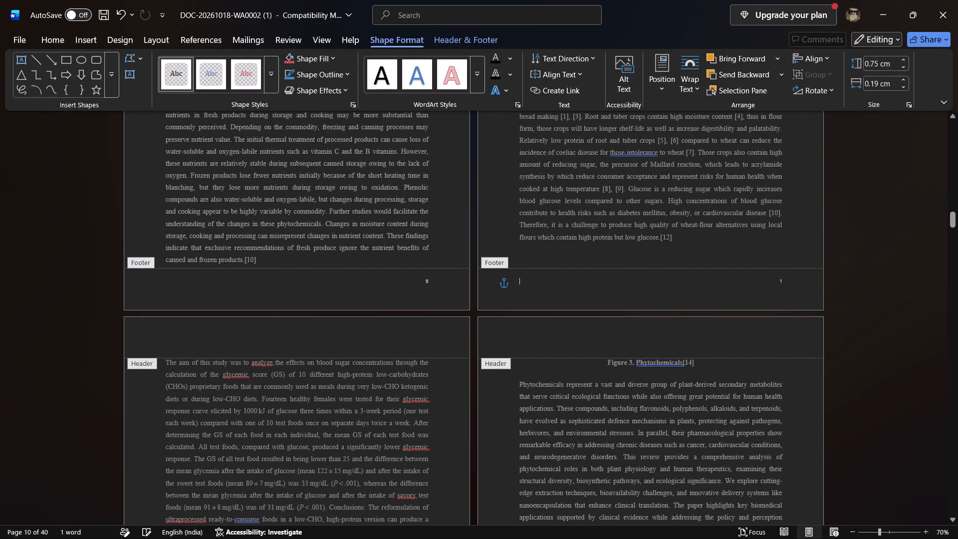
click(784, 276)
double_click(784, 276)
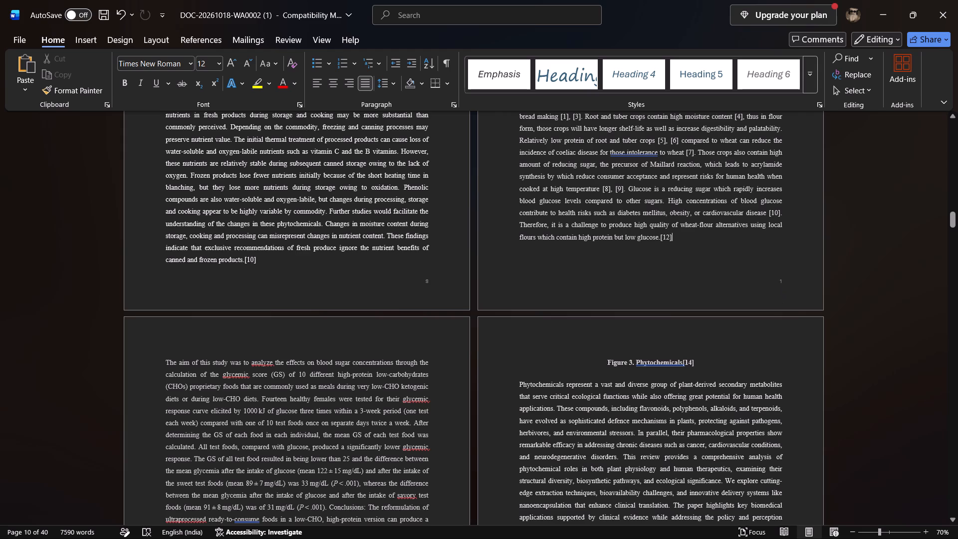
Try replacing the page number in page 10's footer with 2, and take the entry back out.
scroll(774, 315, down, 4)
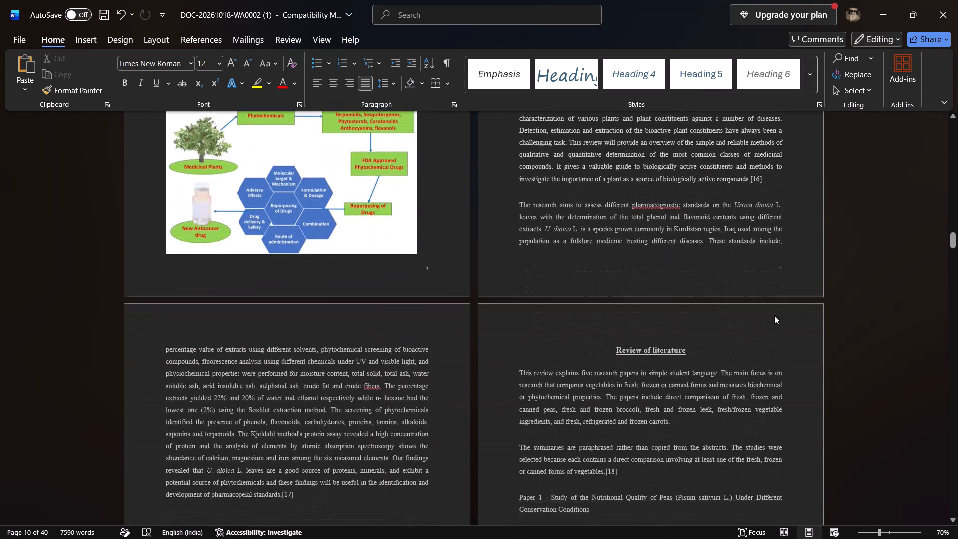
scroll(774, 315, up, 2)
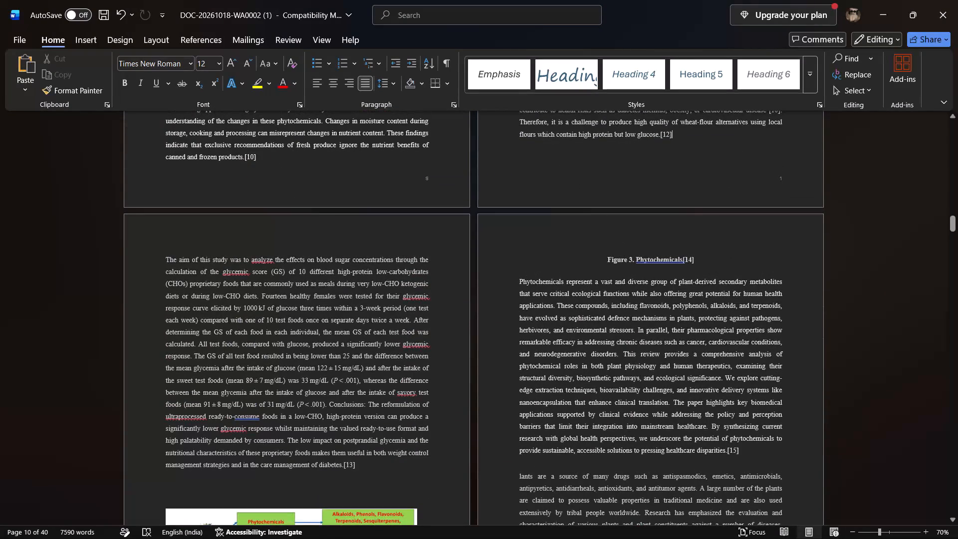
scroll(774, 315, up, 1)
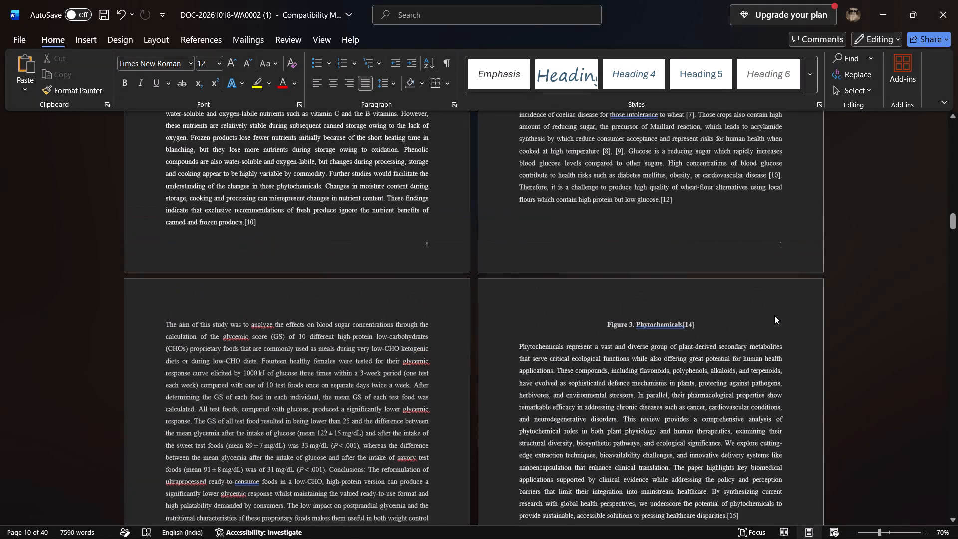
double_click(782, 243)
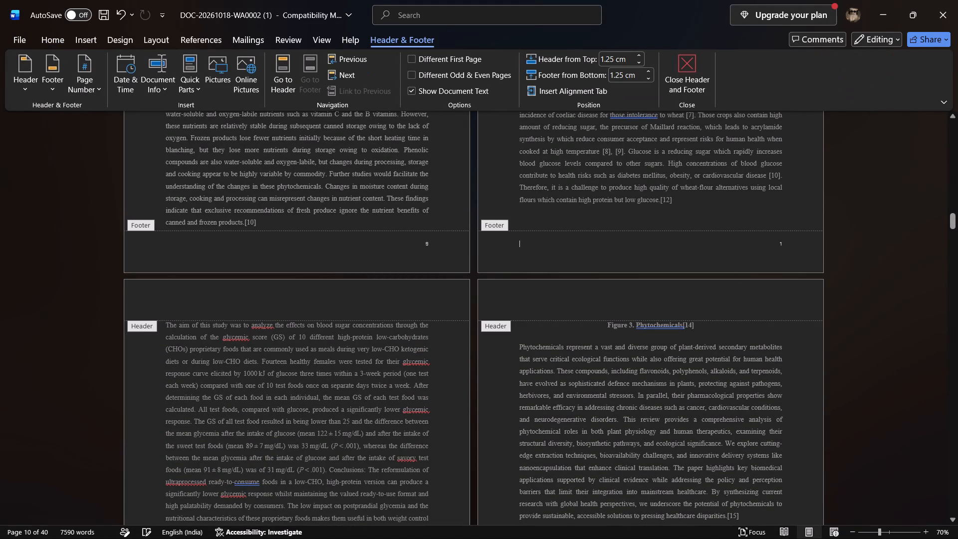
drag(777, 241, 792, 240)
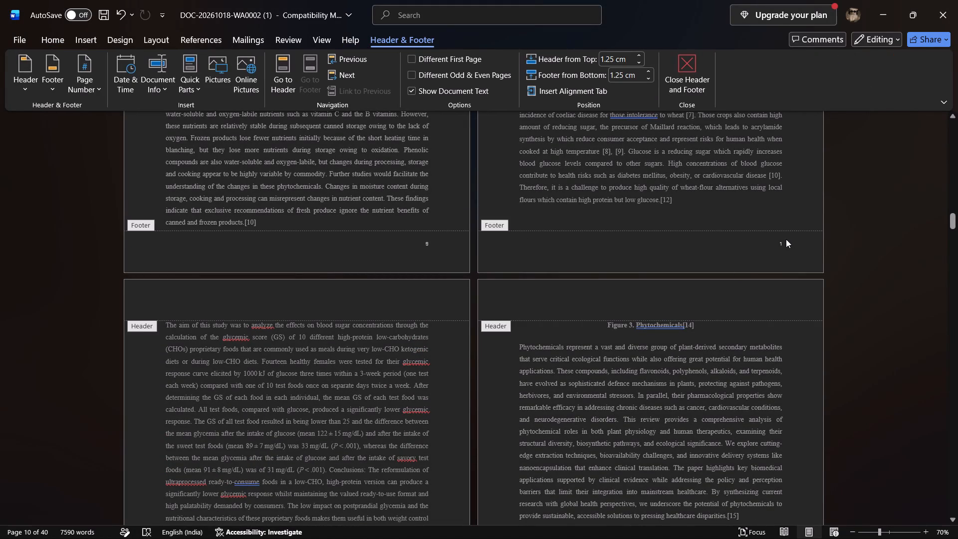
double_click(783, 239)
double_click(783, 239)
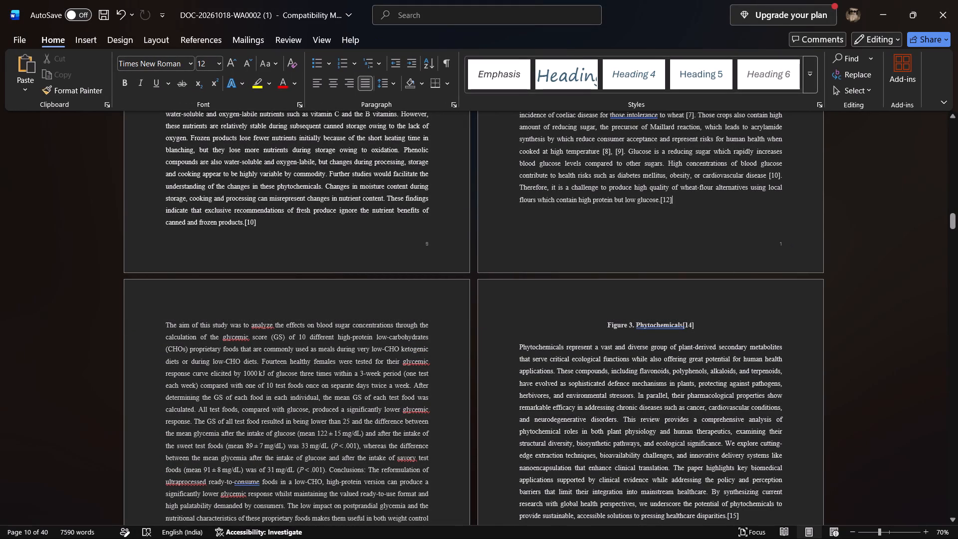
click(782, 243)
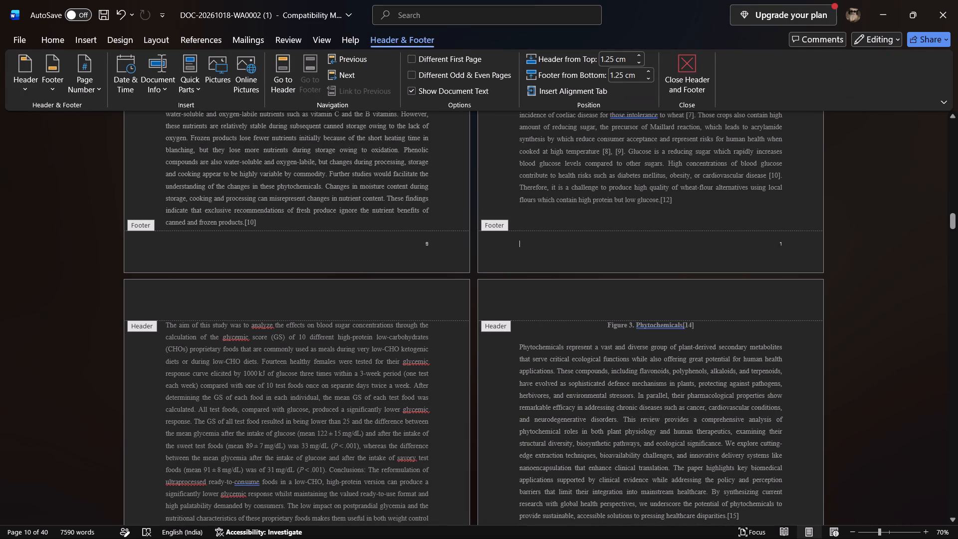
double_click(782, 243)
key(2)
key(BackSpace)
Turn on Different First Page for page 10's header and footer.
click(413, 57)
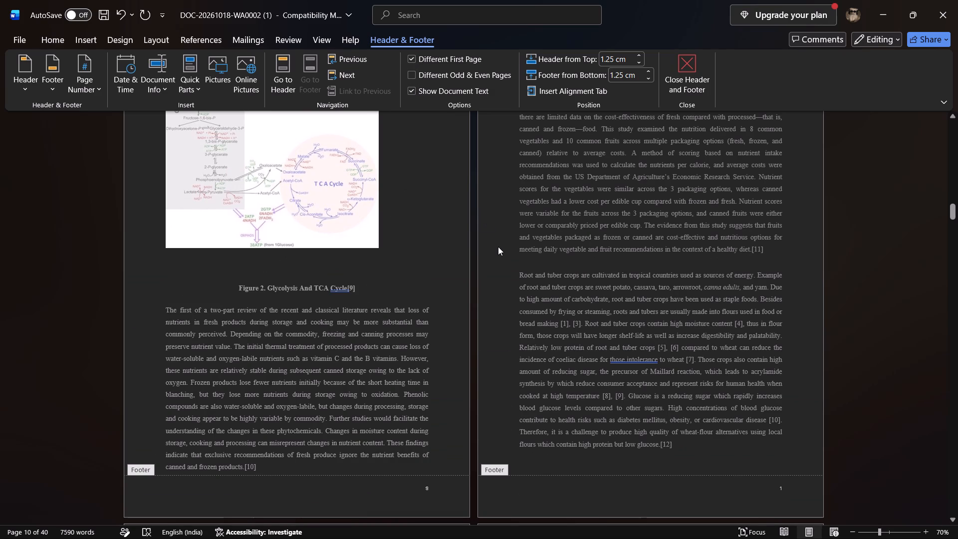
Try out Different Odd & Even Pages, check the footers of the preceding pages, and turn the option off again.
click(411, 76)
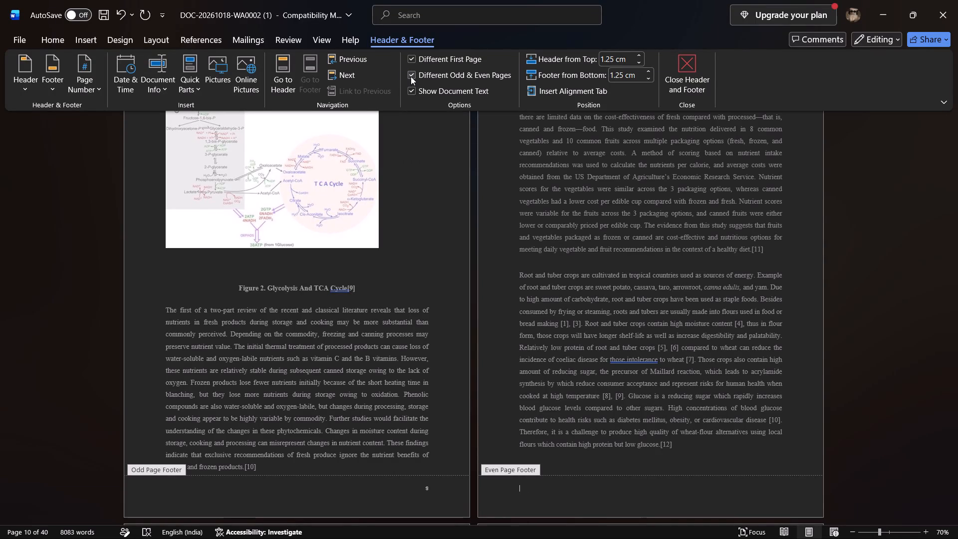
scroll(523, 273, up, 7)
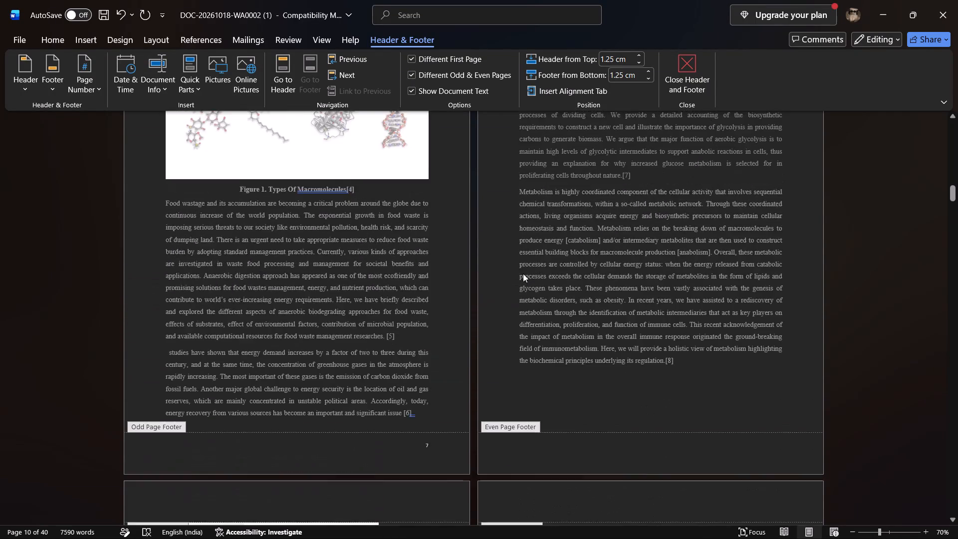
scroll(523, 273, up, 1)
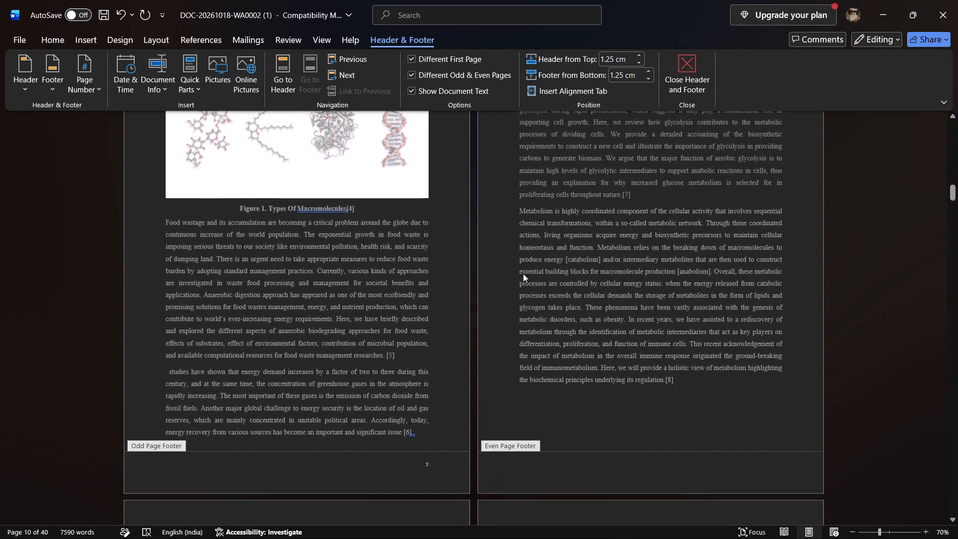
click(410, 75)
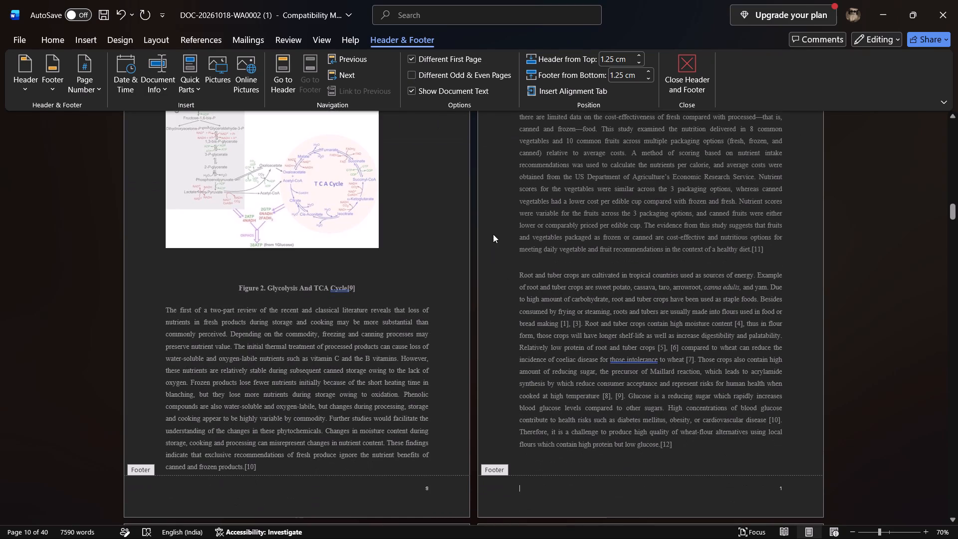
Turn off Show Document Text in the header and footer options.
click(410, 90)
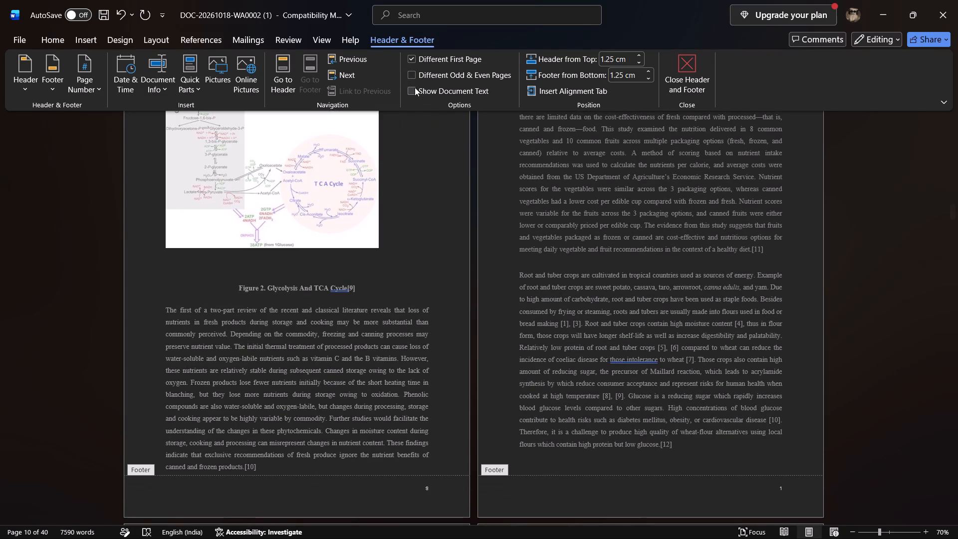
click(413, 87)
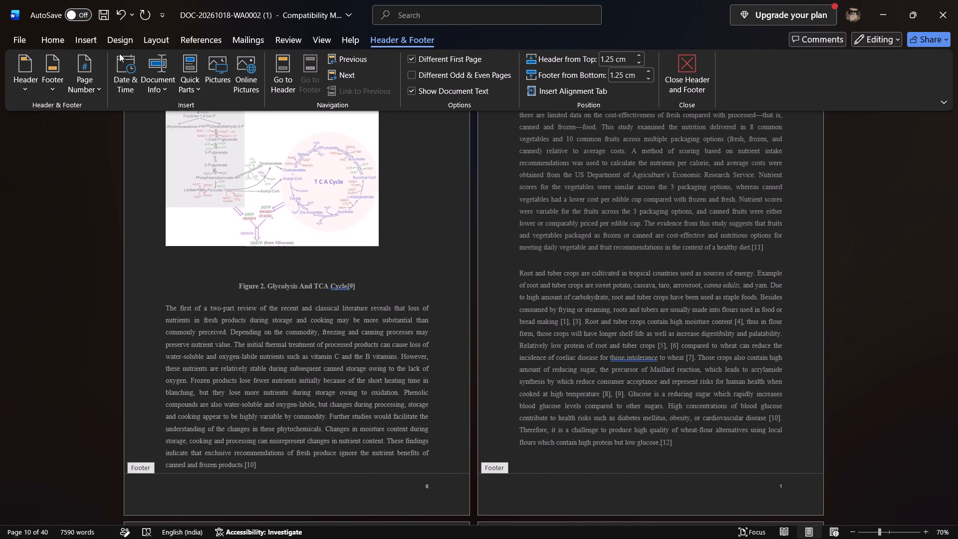
click(412, 90)
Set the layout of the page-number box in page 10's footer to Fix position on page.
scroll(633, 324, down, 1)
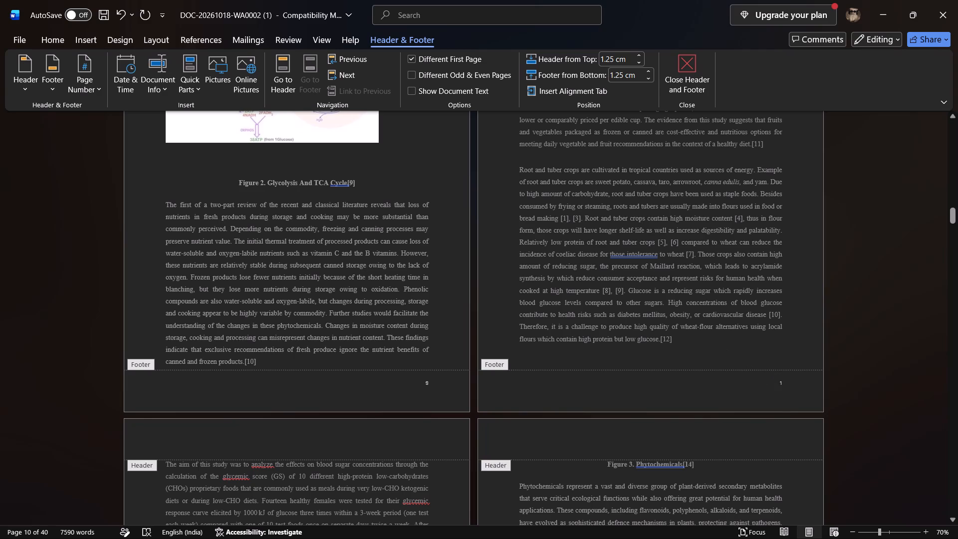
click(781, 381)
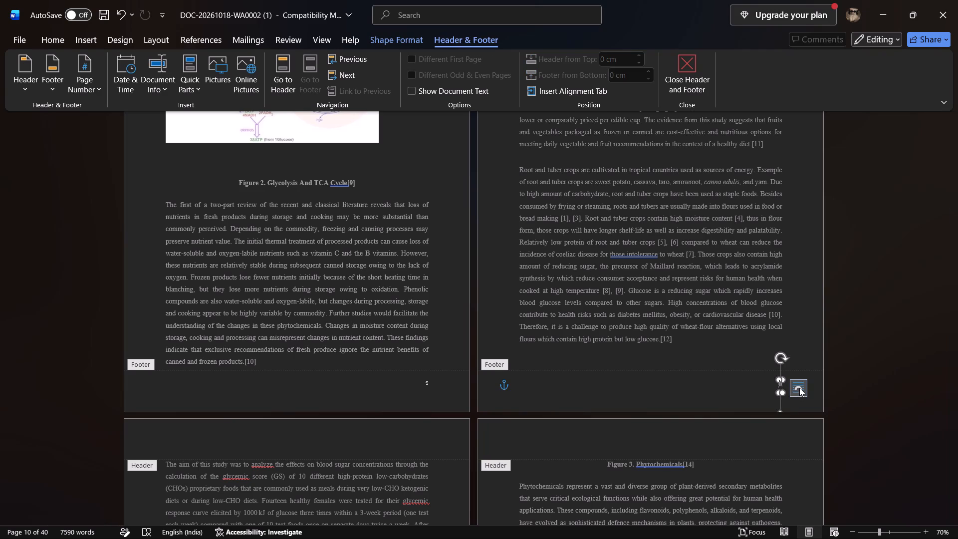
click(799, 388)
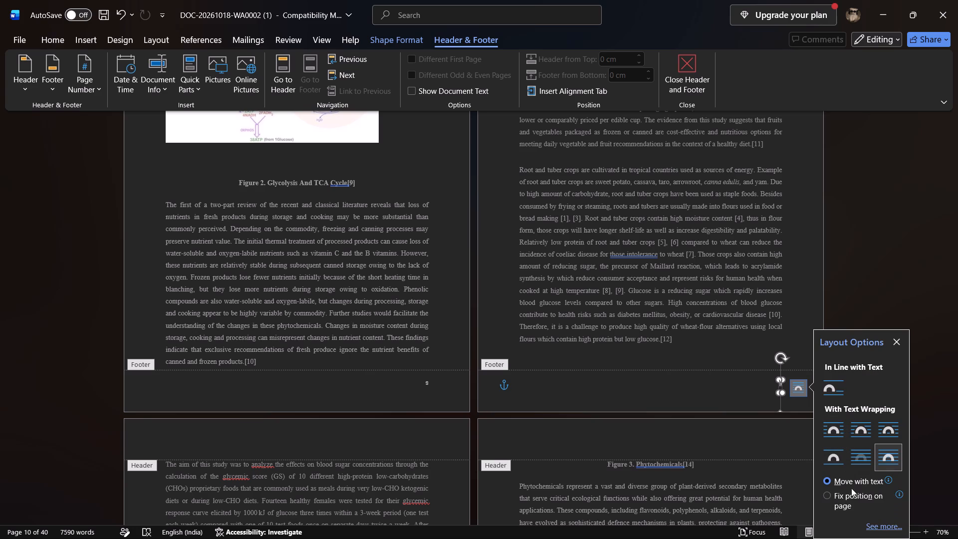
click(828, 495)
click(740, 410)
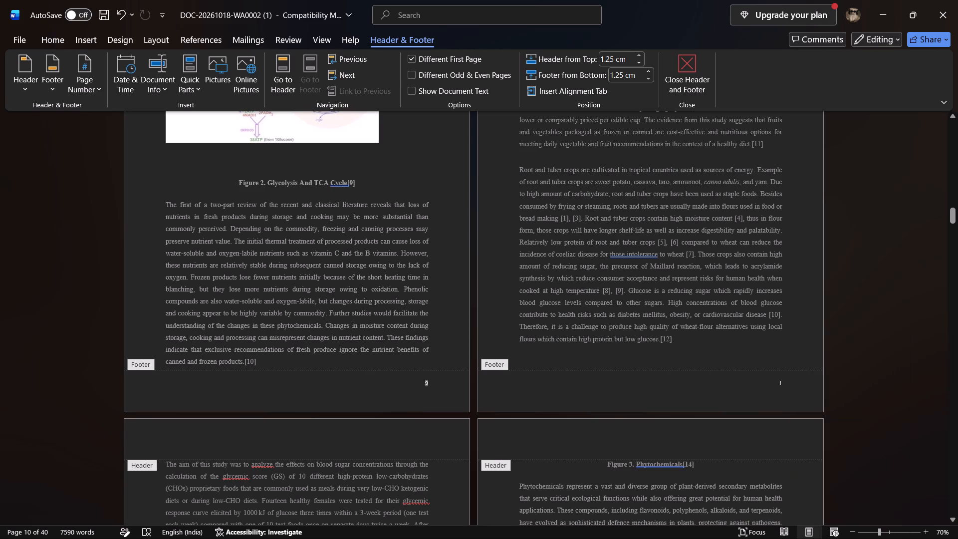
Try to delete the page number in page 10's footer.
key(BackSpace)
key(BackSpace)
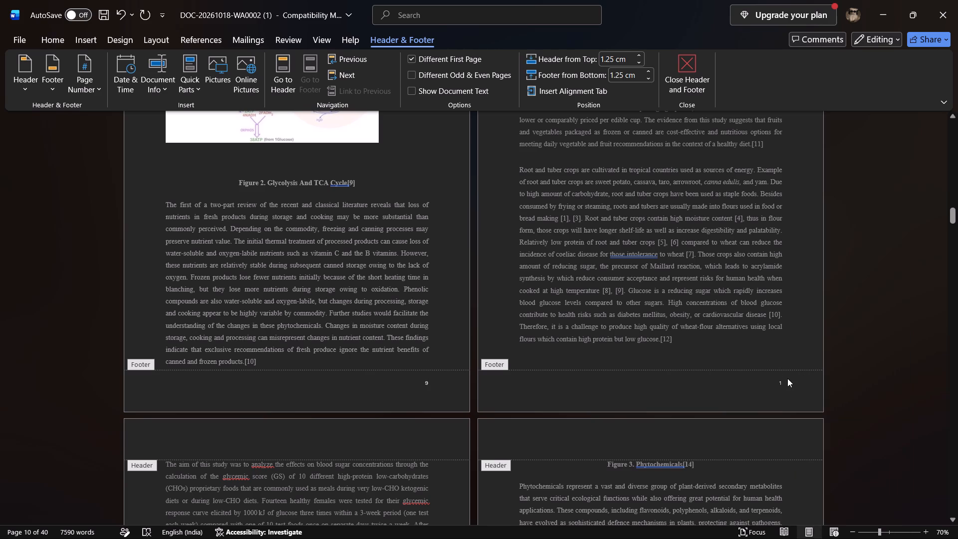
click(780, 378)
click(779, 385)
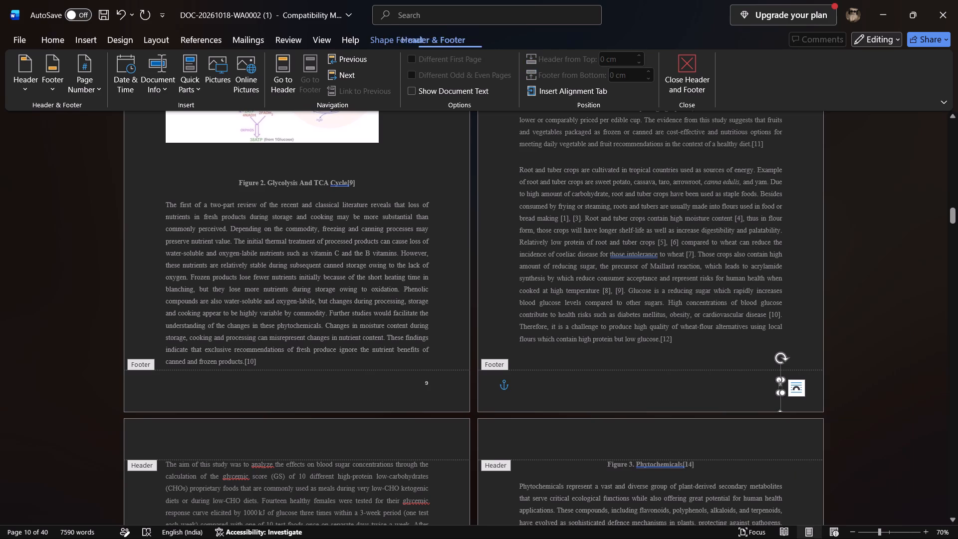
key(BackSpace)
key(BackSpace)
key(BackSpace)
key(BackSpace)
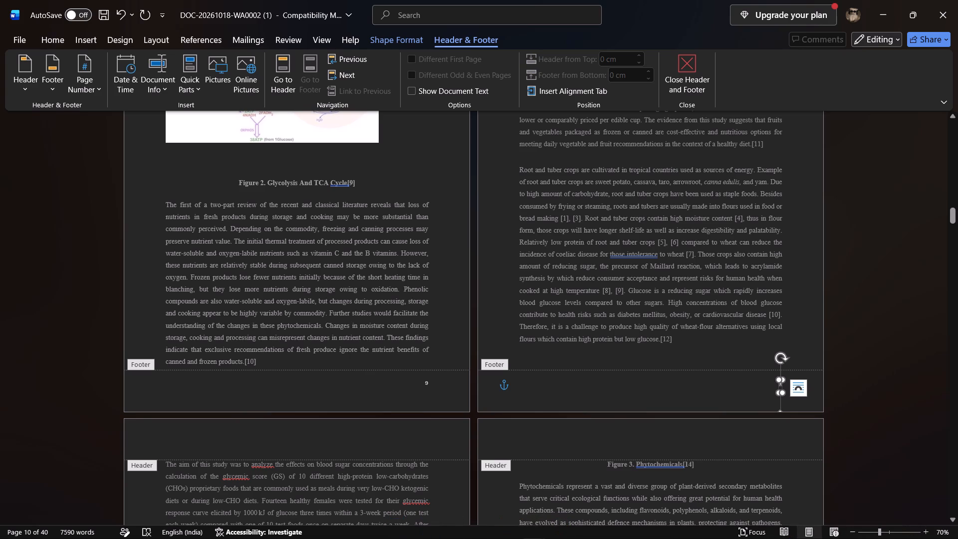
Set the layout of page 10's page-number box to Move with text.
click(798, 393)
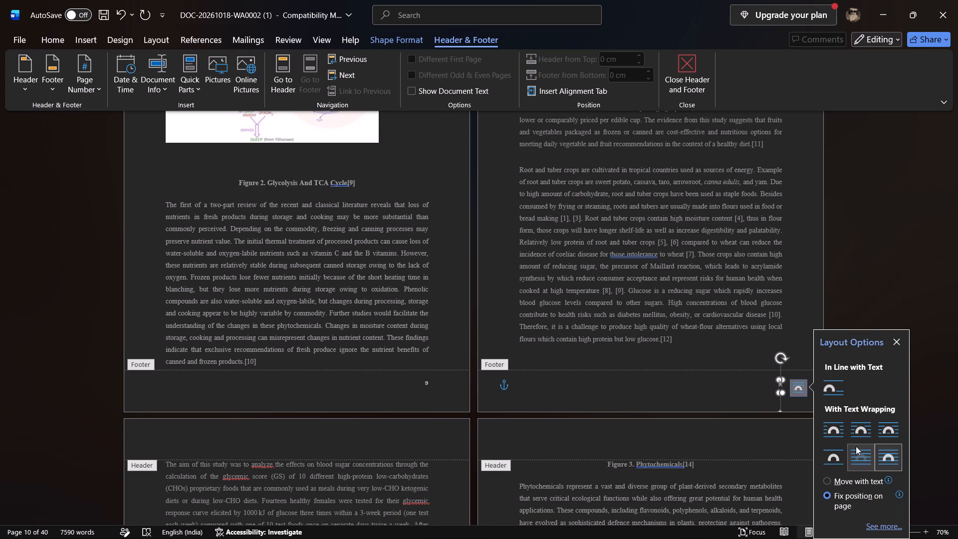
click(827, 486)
Check the position settings in the detailed layout options of page 10's page-number box.
click(890, 529)
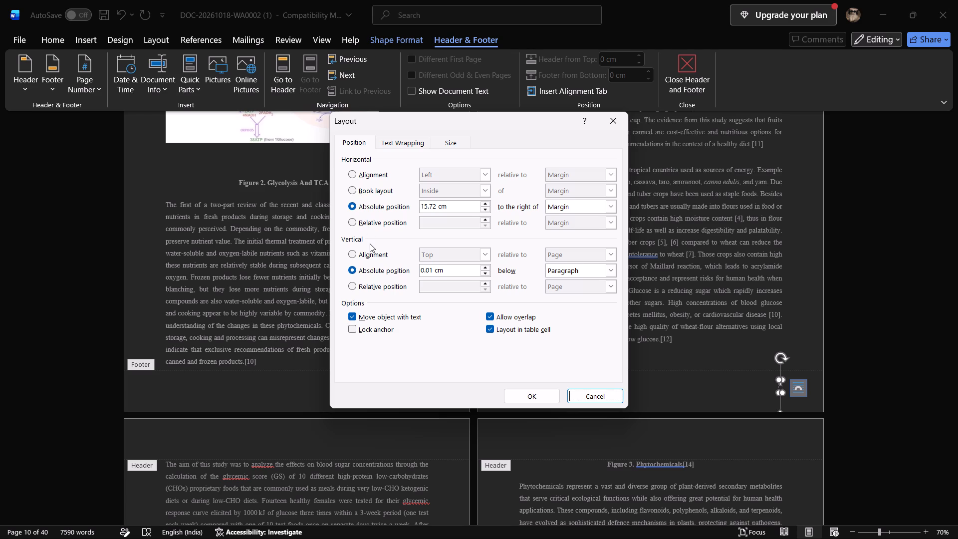
click(619, 116)
Set the font size of the page number in page 10's footer to 8.
click(756, 392)
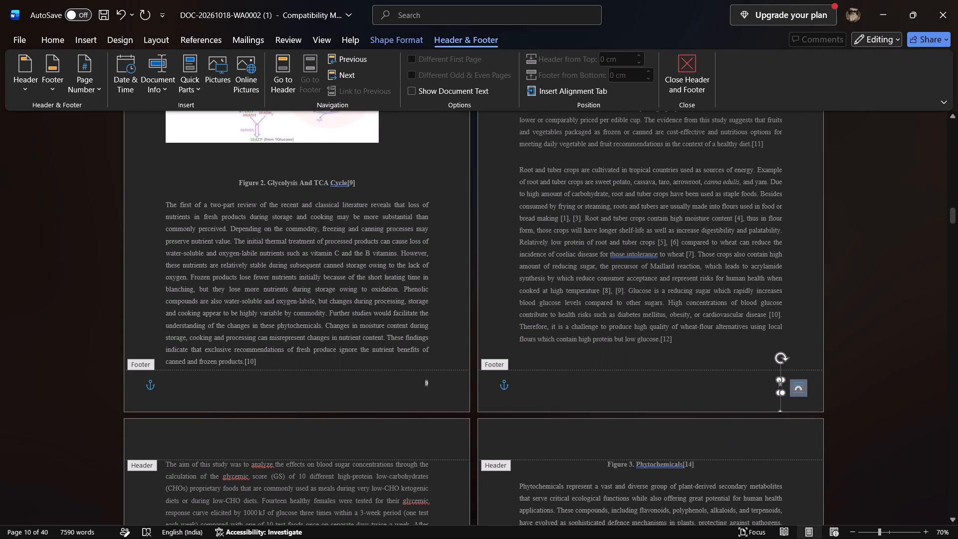
click(784, 380)
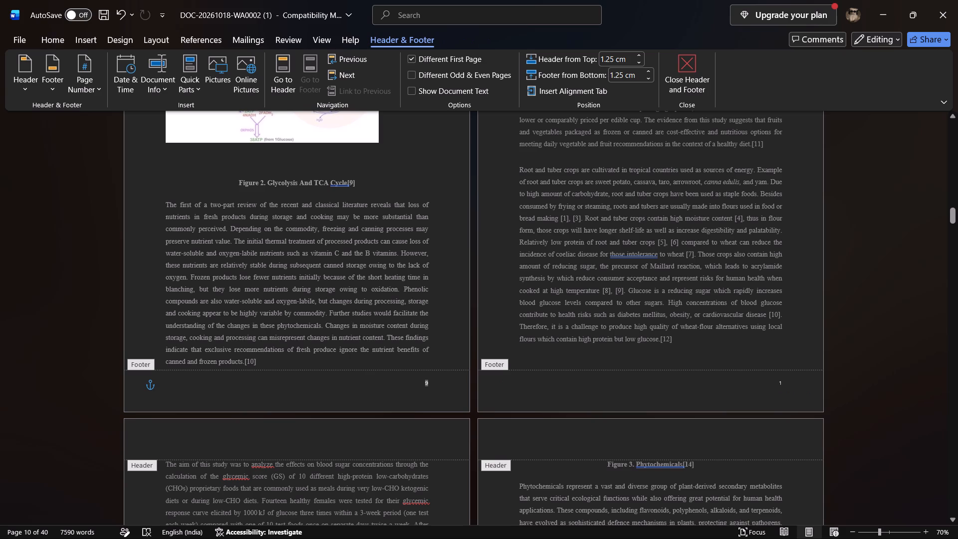
click(784, 380)
drag(784, 380, 763, 384)
click(509, 381)
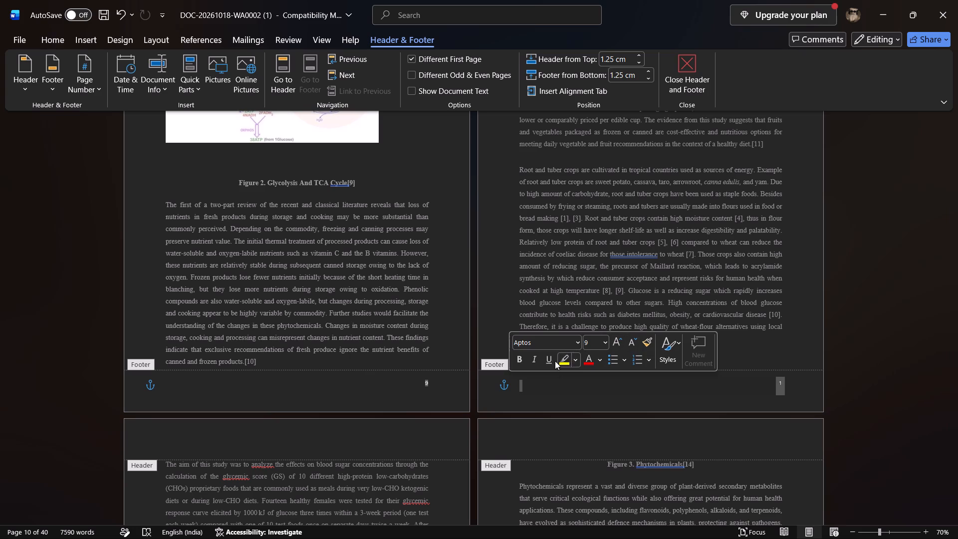
click(606, 342)
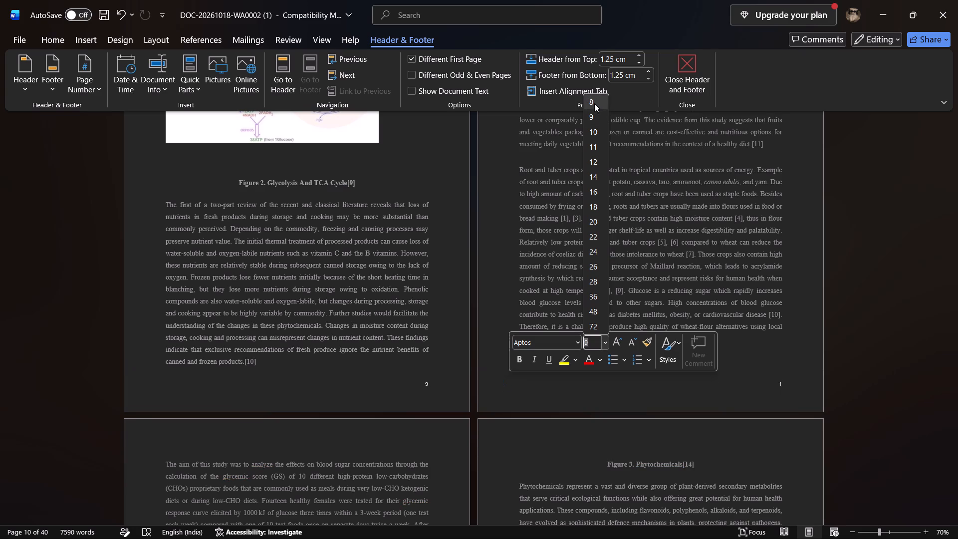
click(594, 103)
scroll(575, 378, up, 1)
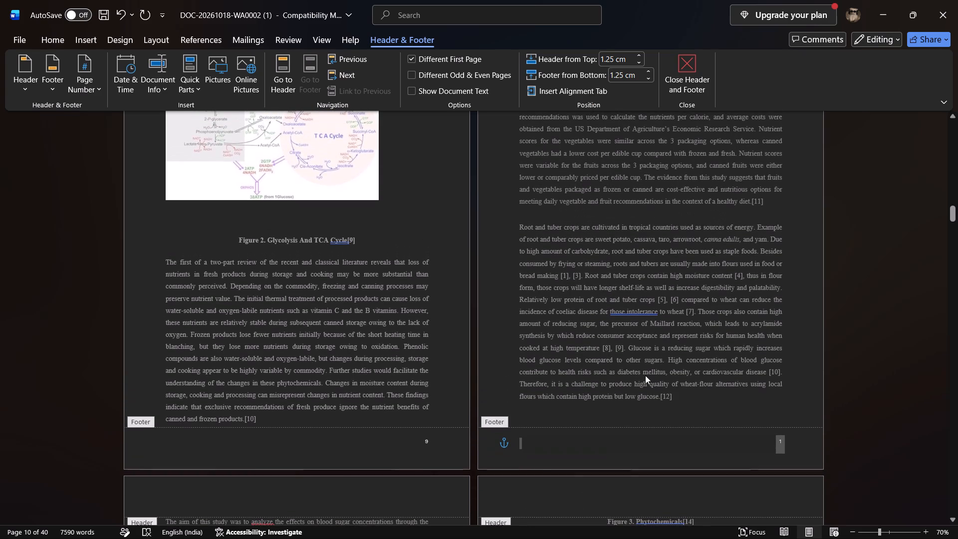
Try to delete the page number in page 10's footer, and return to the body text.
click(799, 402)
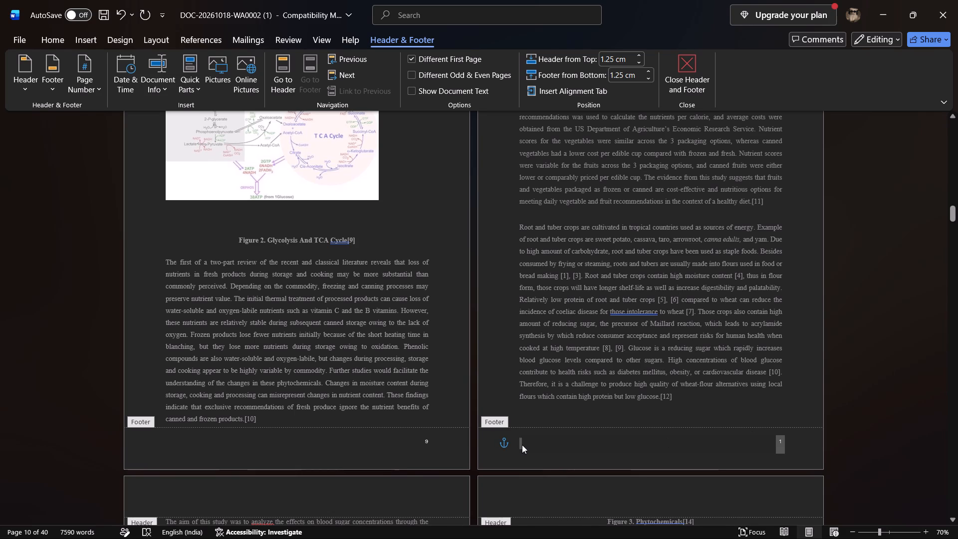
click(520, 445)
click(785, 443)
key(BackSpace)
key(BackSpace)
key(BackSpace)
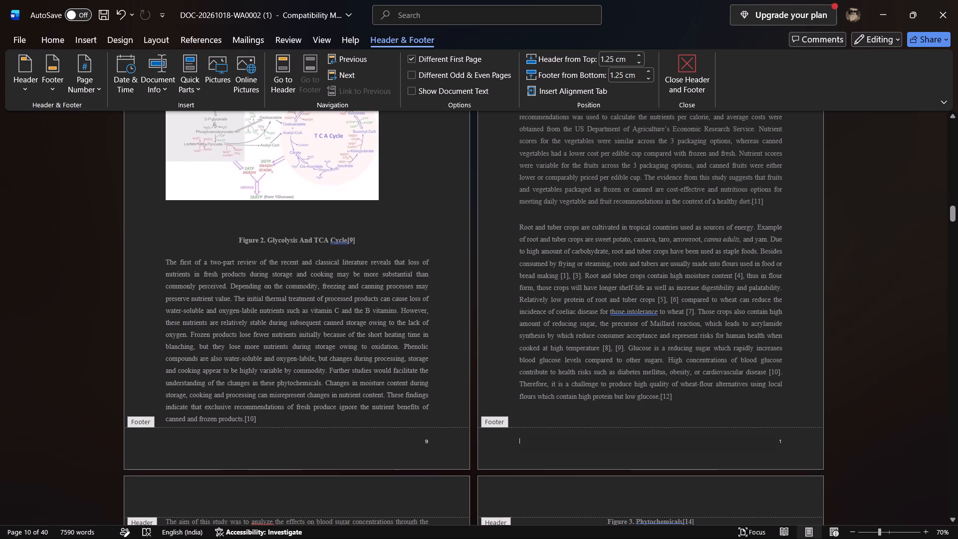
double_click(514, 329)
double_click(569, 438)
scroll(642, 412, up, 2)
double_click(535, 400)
Examine the footer page numbers on the pages after page 10 and back through the front pages.
scroll(535, 400, down, 7)
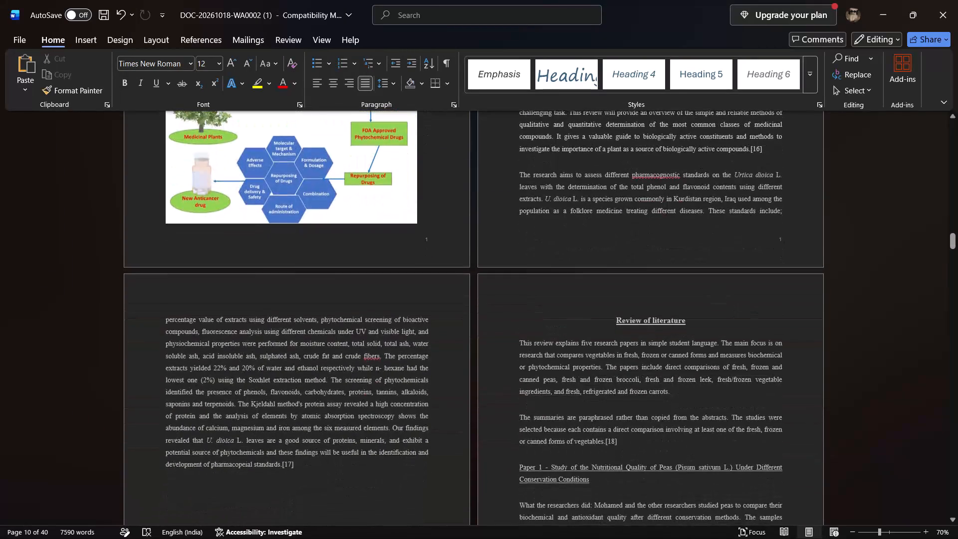
scroll(535, 400, down, 4)
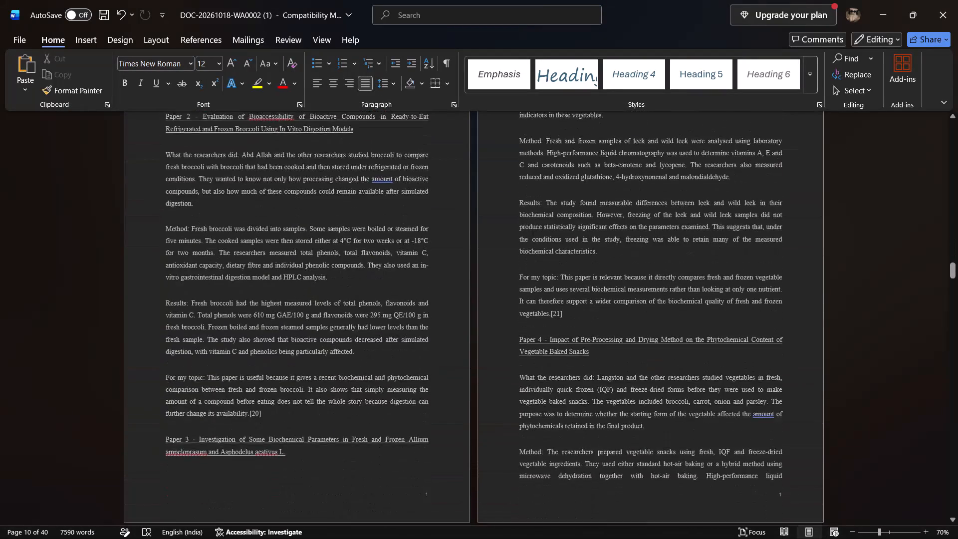
scroll(535, 400, down, 3)
scroll(535, 400, up, 7)
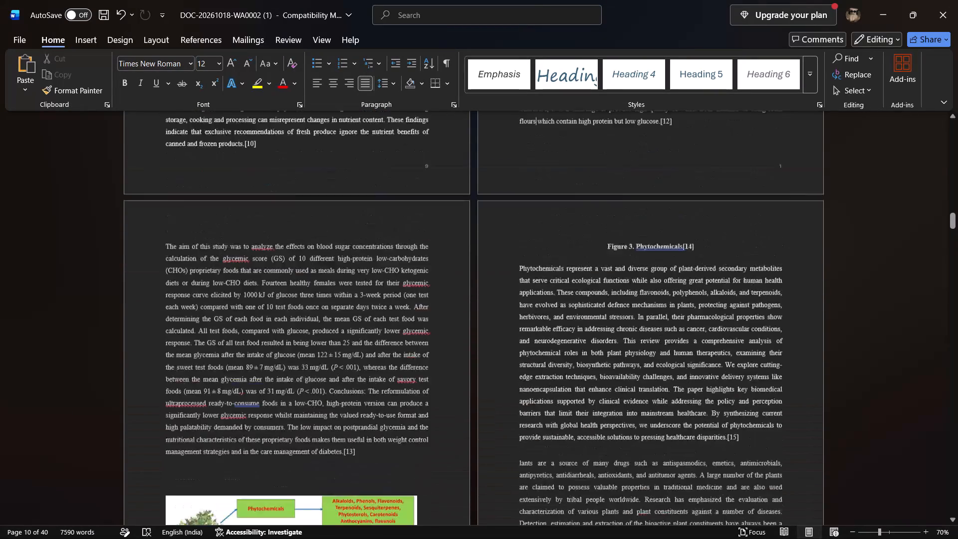
scroll(535, 400, up, 11)
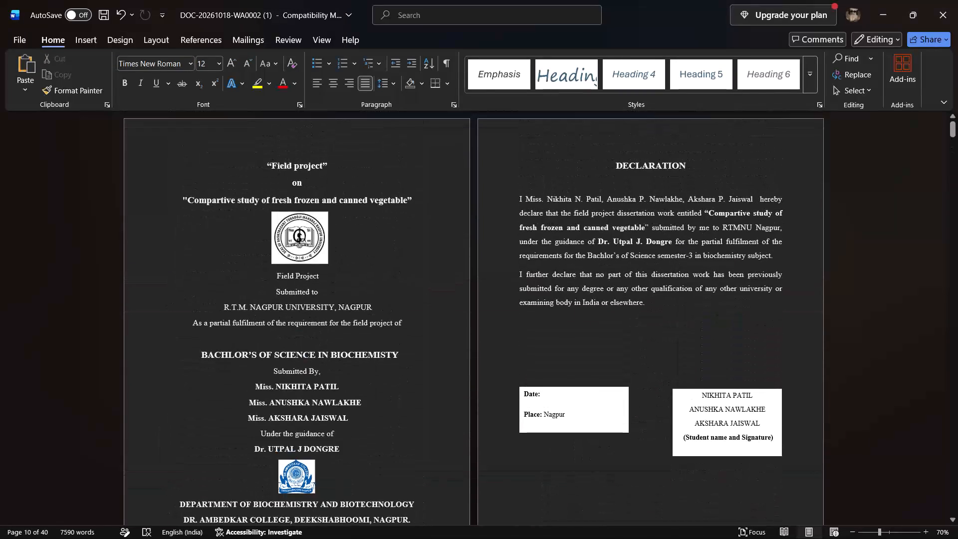
scroll(535, 400, down, 4)
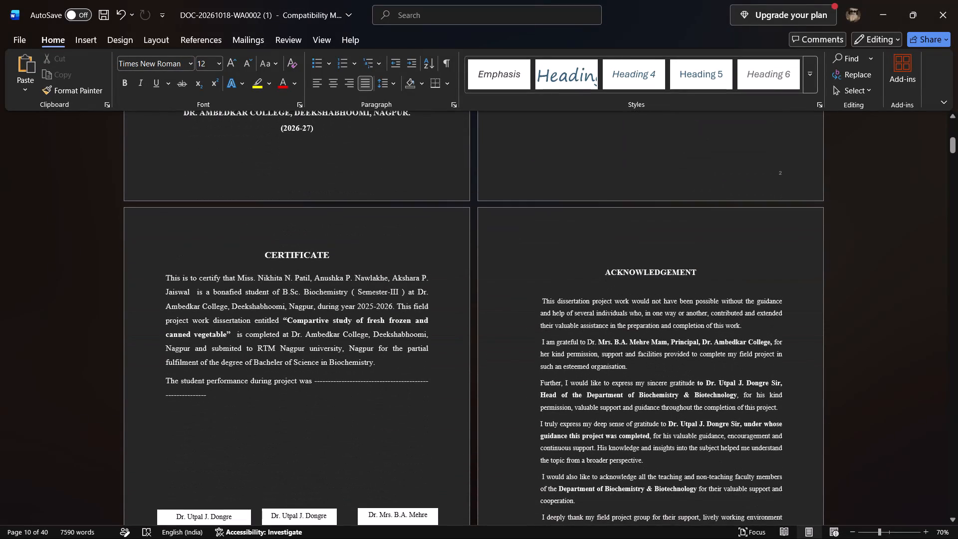
scroll(535, 400, up, 2)
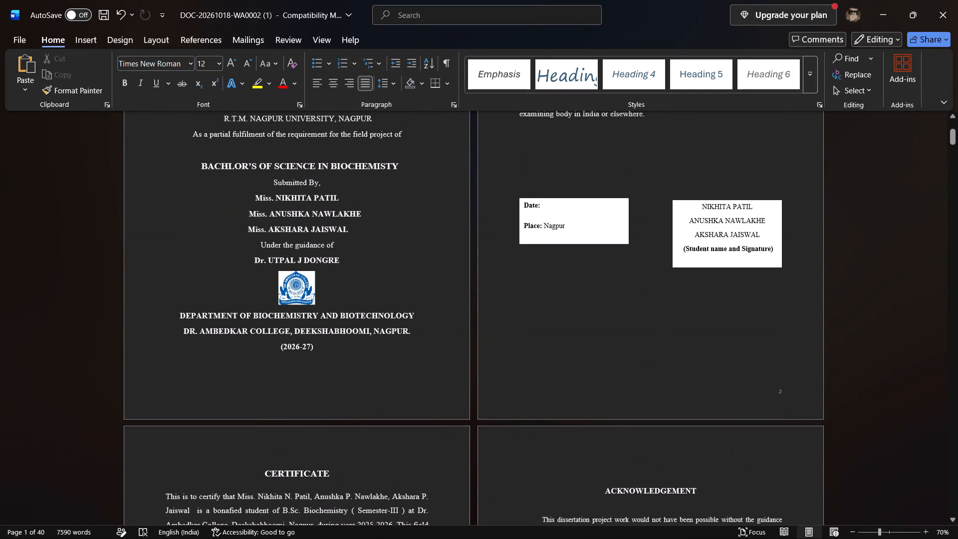
From the cover page's footer, apply the page setup to This point forward.
double_click(445, 398)
click(455, 399)
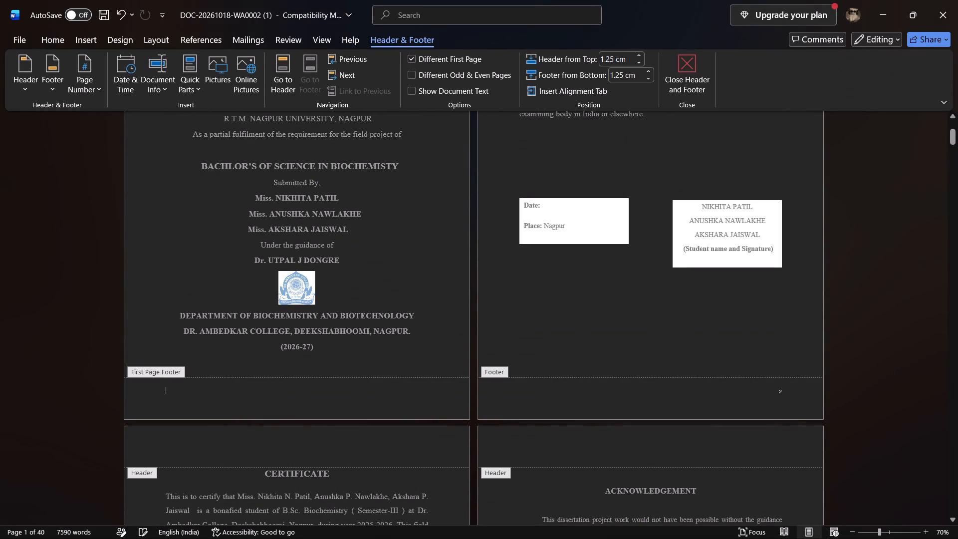
double_click(455, 399)
click(455, 399)
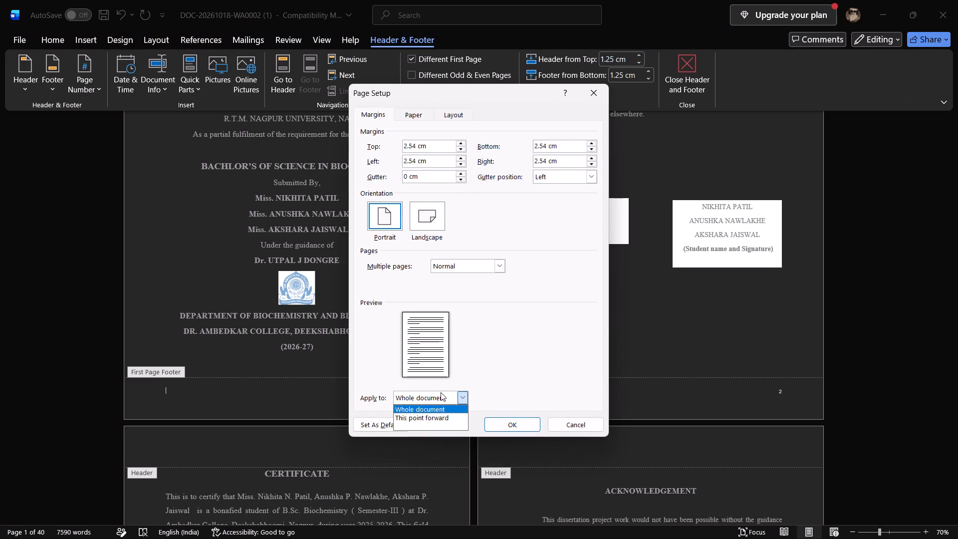
click(441, 392)
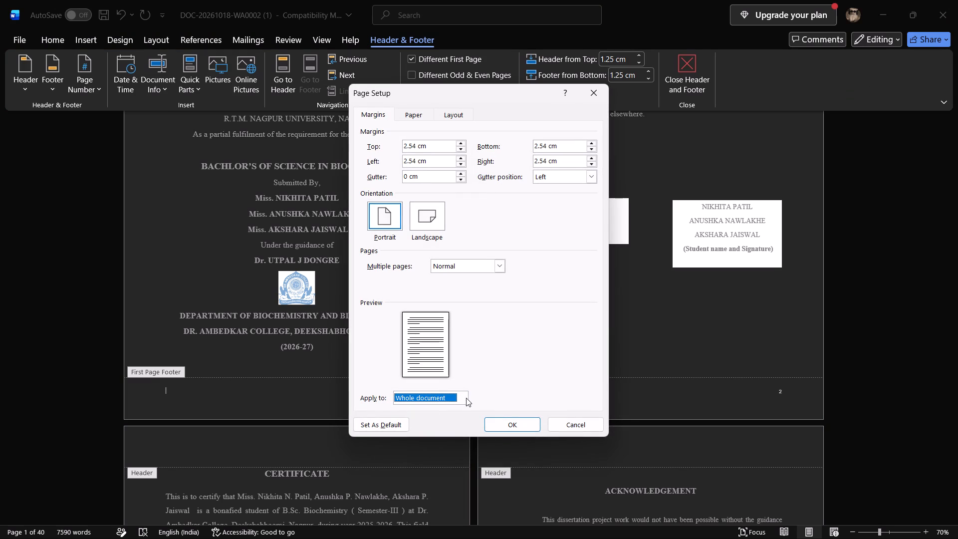
click(464, 398)
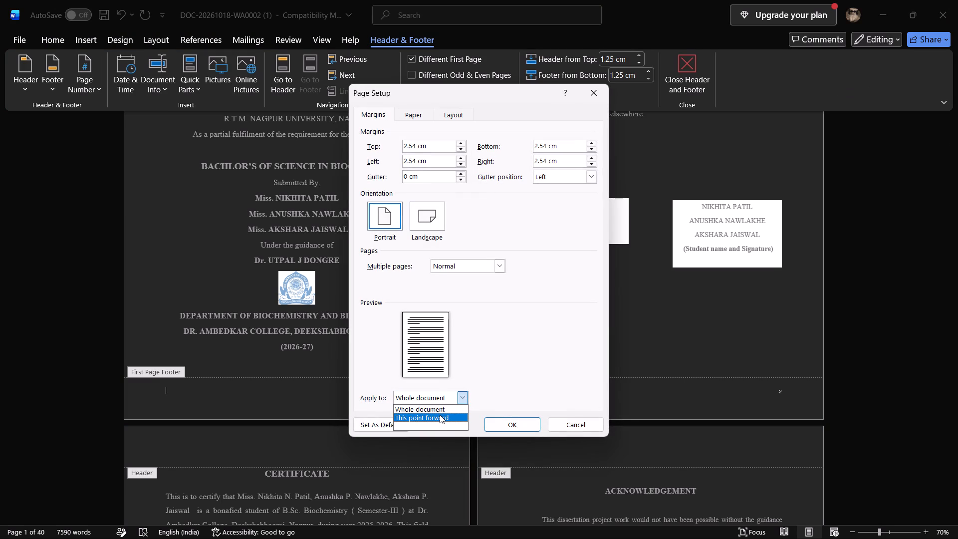
click(440, 415)
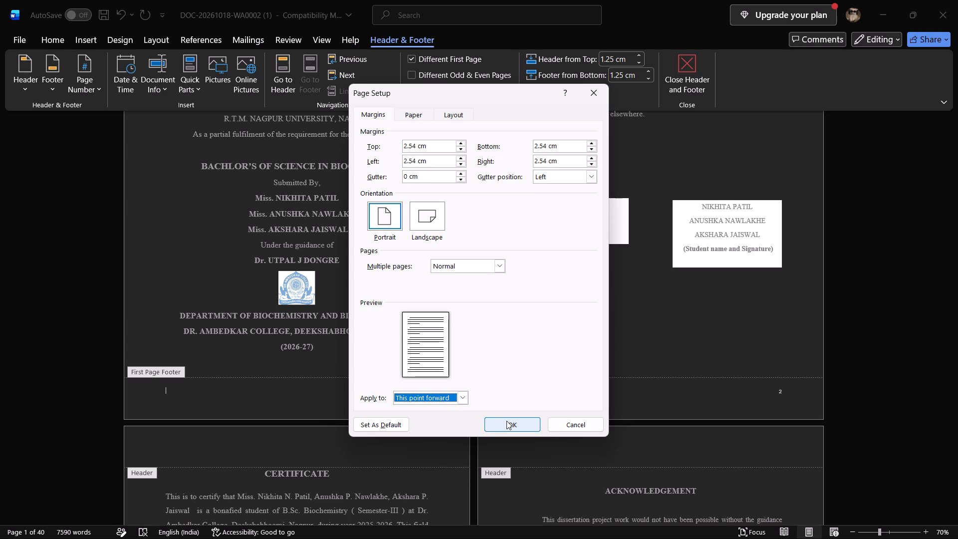
click(506, 421)
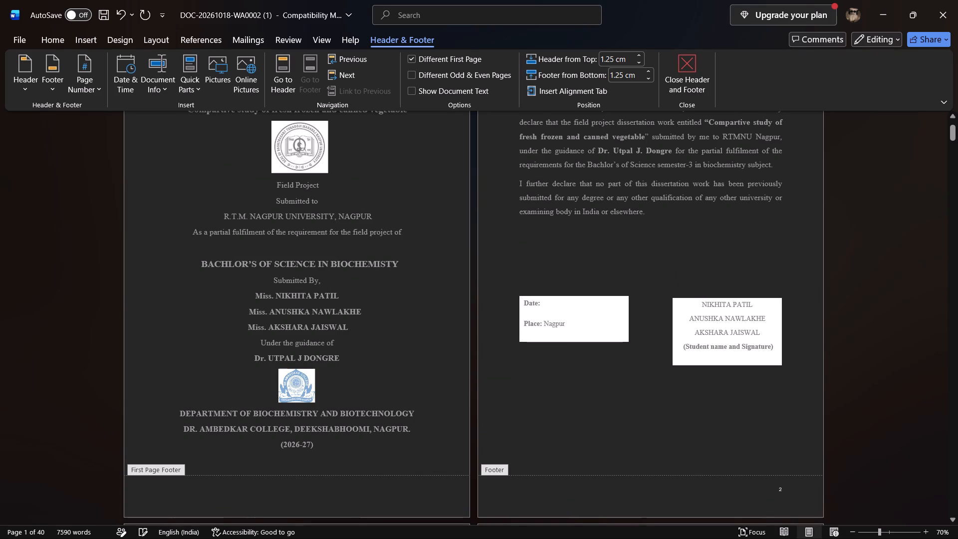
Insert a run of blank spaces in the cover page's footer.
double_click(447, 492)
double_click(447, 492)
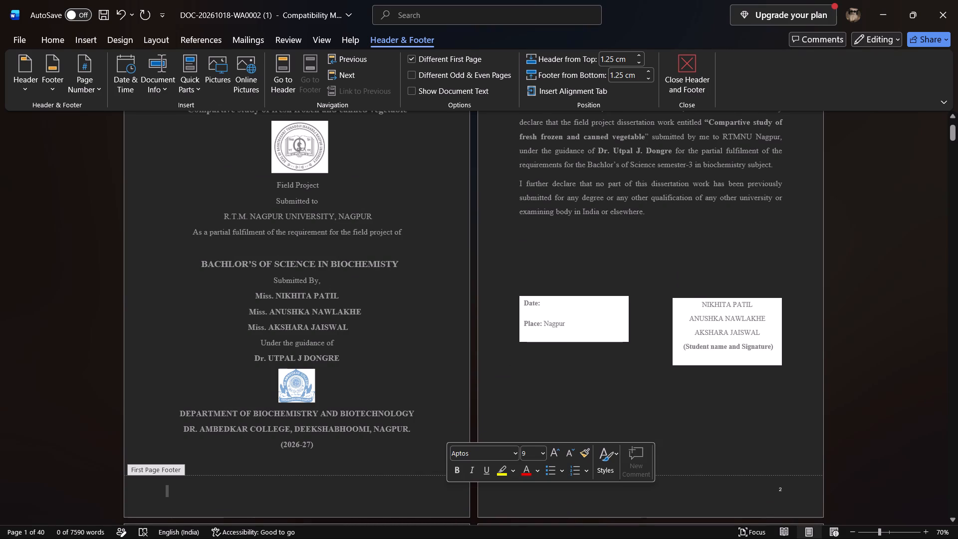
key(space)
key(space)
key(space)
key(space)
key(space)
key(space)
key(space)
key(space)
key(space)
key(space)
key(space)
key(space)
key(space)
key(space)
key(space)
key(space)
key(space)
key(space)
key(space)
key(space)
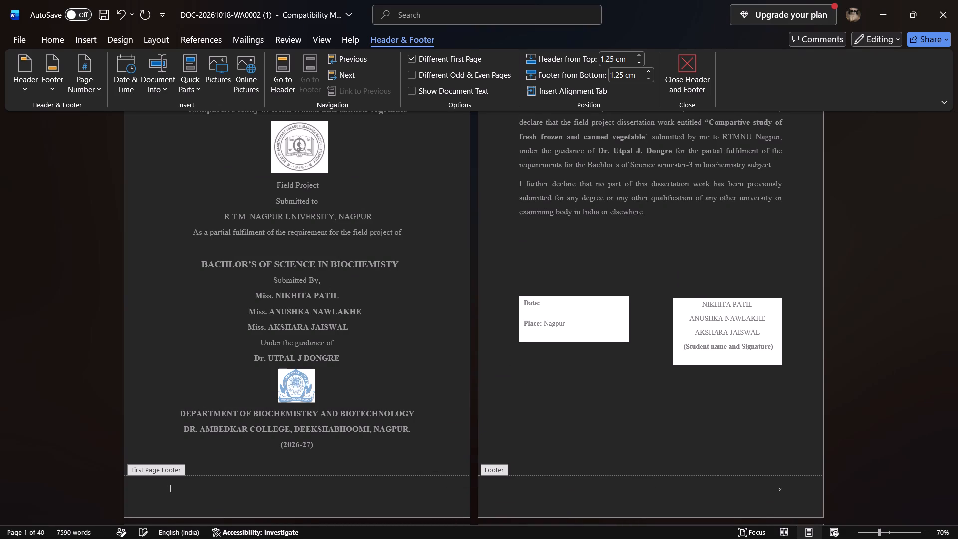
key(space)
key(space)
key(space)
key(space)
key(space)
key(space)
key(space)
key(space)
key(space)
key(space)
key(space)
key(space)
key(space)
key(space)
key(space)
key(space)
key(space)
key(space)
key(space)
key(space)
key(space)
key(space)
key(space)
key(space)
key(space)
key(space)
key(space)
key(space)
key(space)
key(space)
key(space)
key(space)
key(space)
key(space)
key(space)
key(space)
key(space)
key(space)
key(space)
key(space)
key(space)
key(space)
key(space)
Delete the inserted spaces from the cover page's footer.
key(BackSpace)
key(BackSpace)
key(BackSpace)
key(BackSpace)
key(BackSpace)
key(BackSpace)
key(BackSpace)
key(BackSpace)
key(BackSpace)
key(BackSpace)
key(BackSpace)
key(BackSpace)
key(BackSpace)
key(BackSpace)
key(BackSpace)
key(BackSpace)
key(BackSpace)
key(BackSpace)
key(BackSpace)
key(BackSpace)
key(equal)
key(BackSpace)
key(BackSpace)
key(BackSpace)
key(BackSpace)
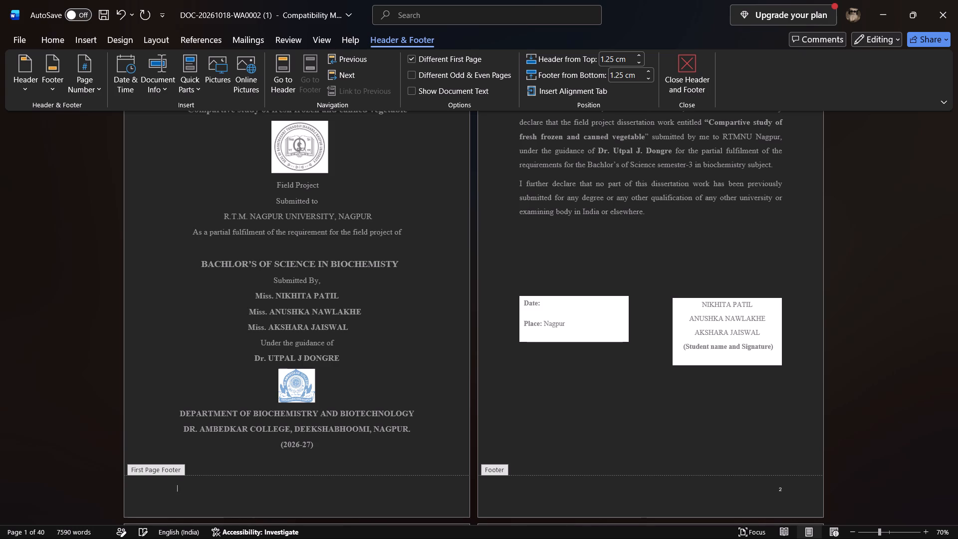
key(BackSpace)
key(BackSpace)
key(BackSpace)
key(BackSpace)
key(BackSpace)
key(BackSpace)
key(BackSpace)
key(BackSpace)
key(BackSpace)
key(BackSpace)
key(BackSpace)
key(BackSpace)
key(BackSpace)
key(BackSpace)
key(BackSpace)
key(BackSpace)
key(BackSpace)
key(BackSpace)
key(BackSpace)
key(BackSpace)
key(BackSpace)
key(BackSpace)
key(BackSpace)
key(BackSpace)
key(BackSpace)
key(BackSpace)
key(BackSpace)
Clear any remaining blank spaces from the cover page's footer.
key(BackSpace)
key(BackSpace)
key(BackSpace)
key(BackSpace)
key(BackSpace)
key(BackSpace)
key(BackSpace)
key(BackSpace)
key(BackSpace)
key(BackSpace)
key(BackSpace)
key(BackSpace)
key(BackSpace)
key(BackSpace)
Right-align the cover page's footer and enter the page number 1 in it.
click(444, 483)
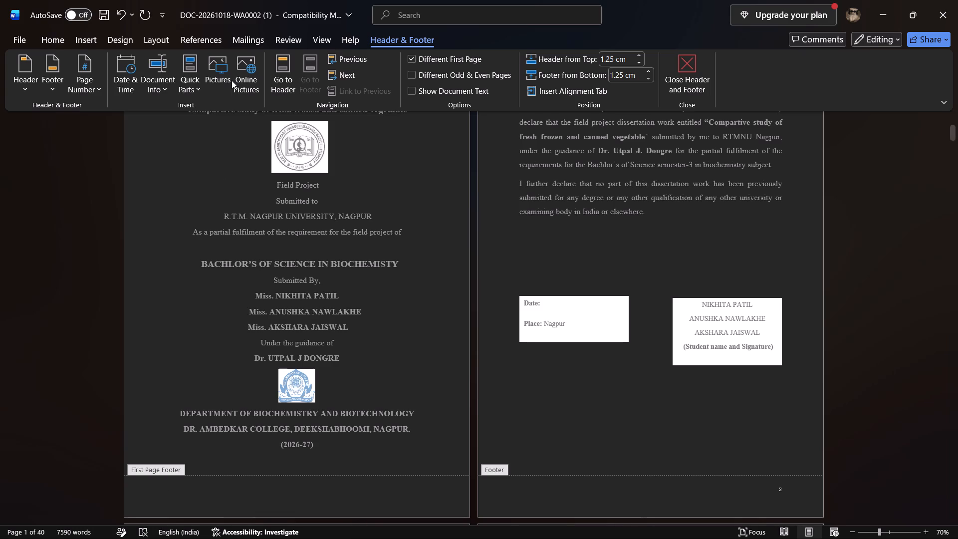
click(44, 35)
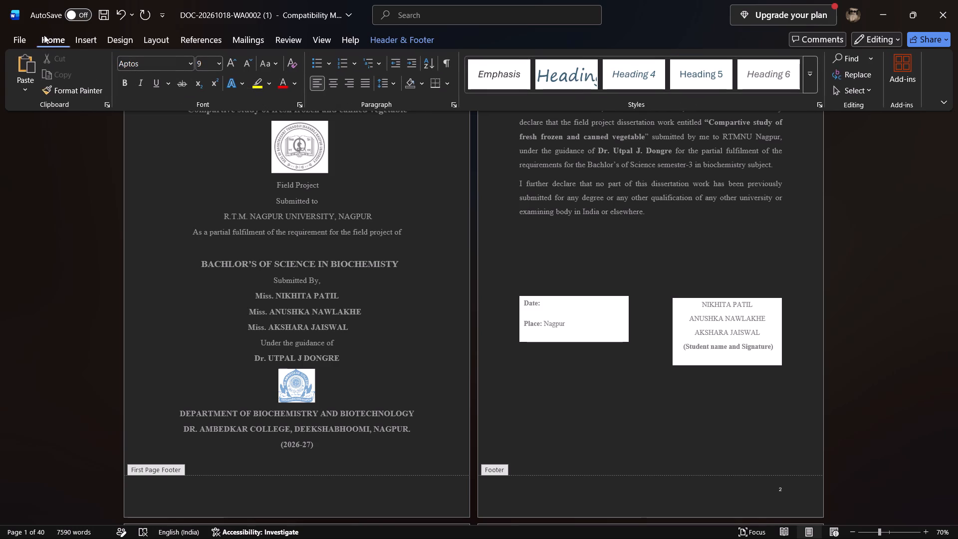
click(335, 80)
click(346, 82)
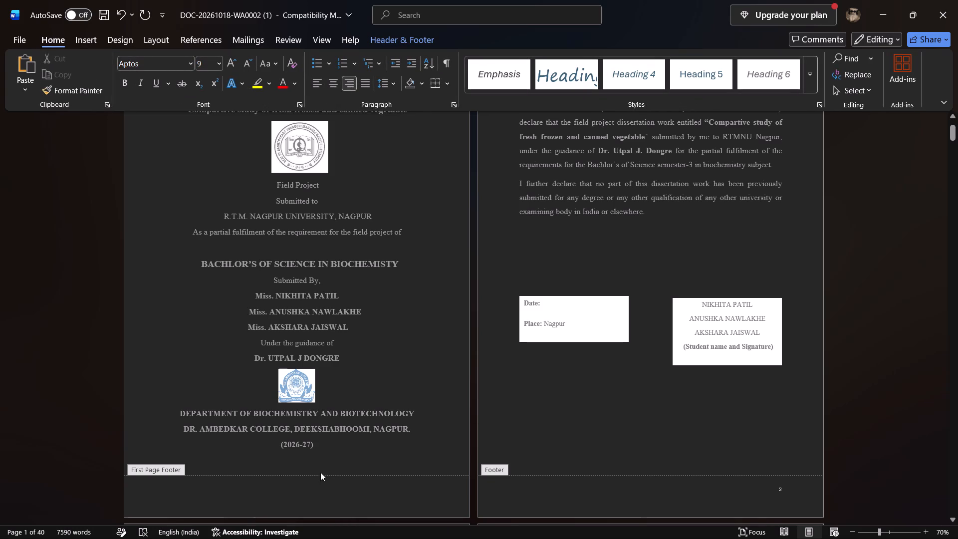
key(1)
Try to correct the page number in page 10's footer by replacing a trial 0 with 110.
scroll(576, 481, down, 1)
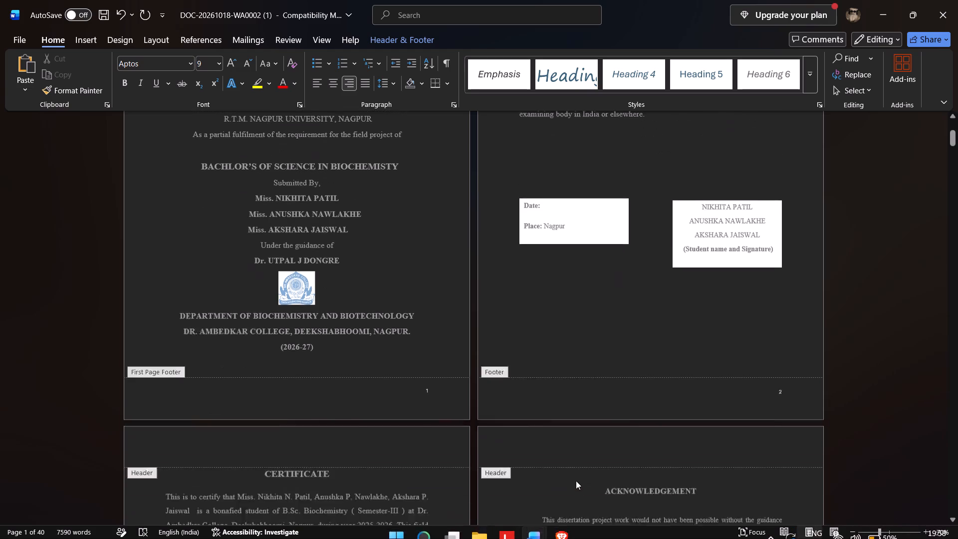
scroll(576, 481, down, 6)
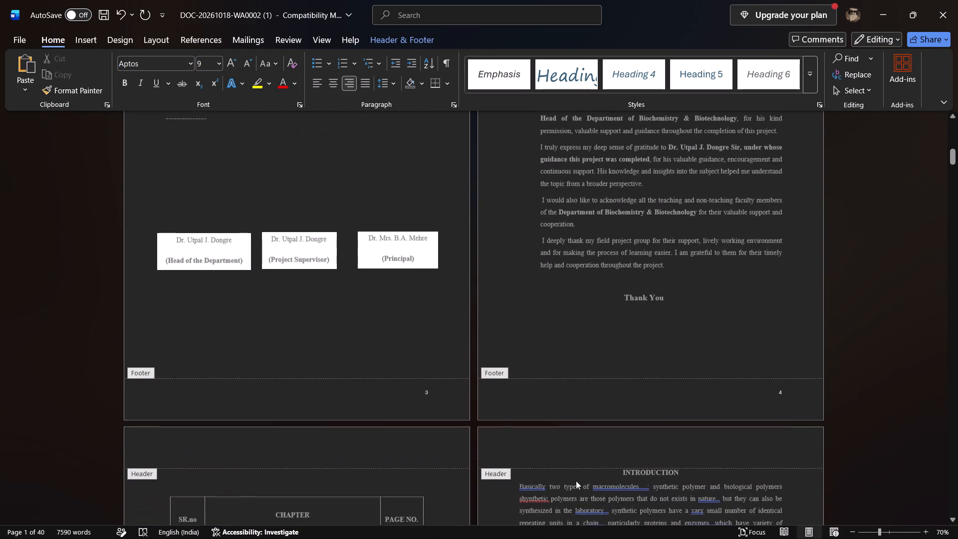
scroll(576, 481, down, 5)
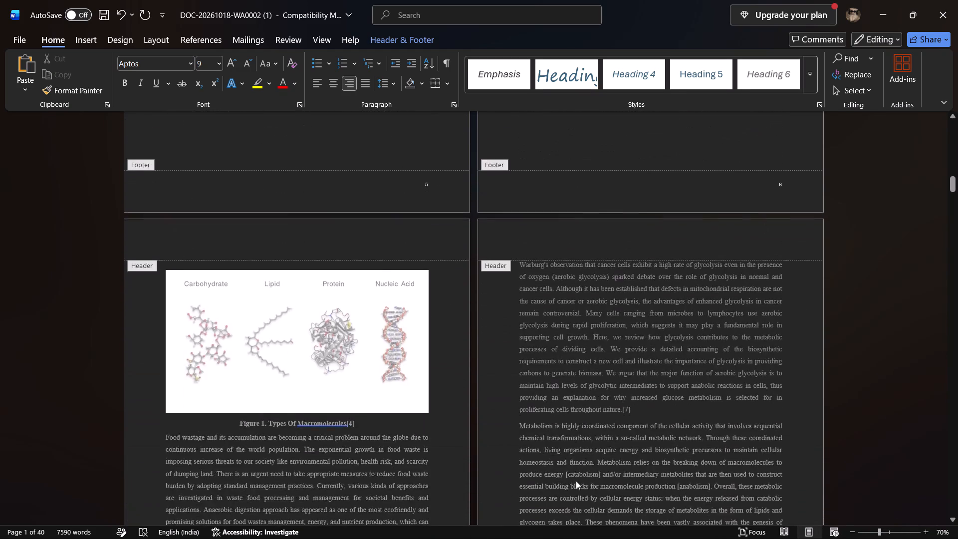
scroll(576, 481, down, 5)
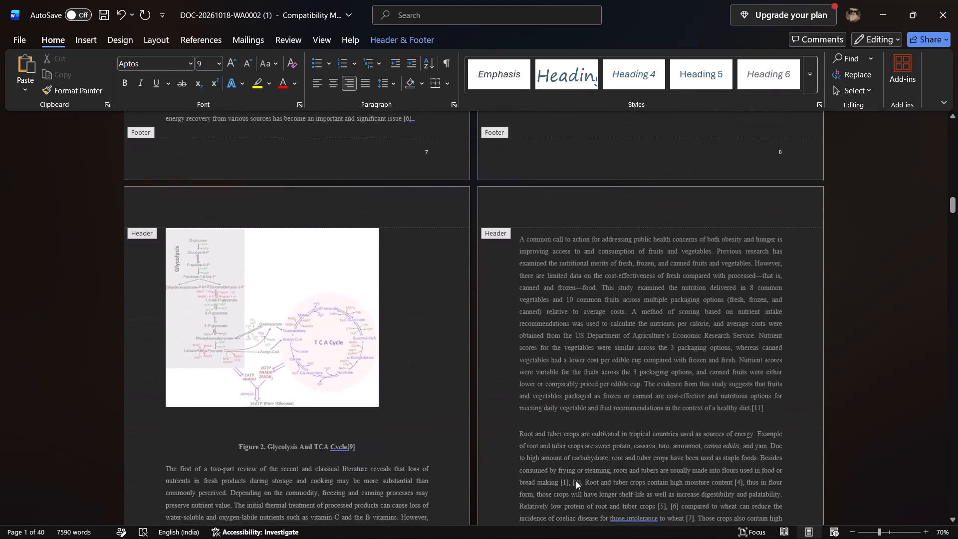
scroll(576, 481, down, 3)
click(784, 226)
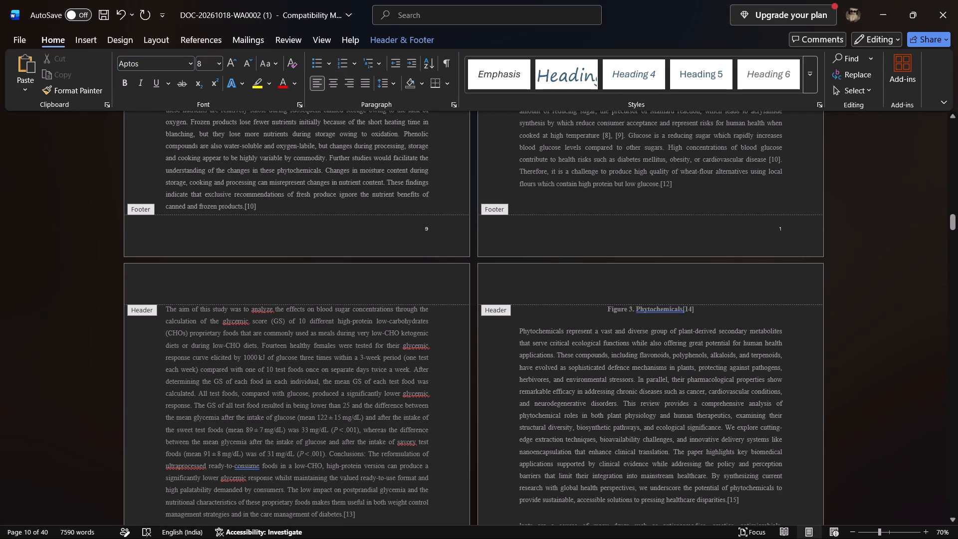
double_click(783, 226)
key(0)
key(BackSpace)
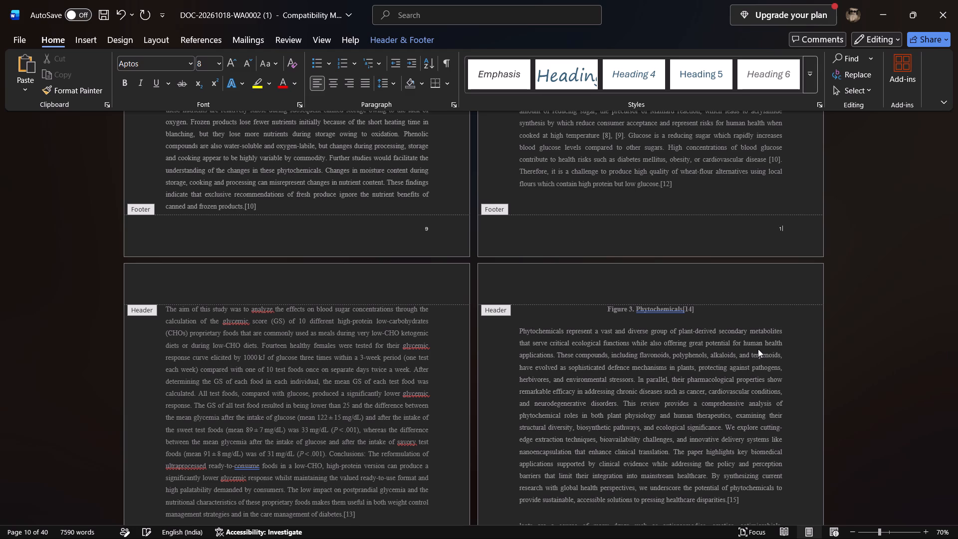
text(11)
key(0)
click(647, 248)
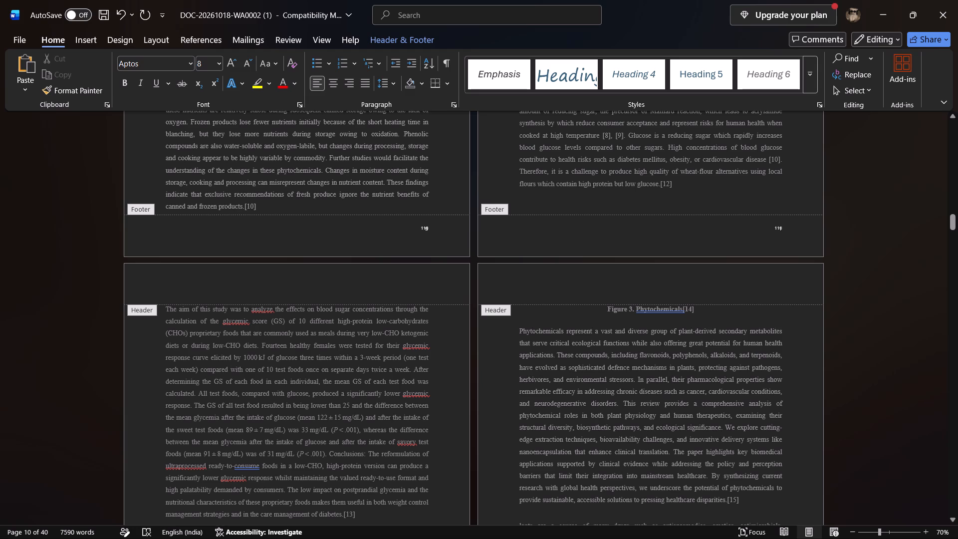
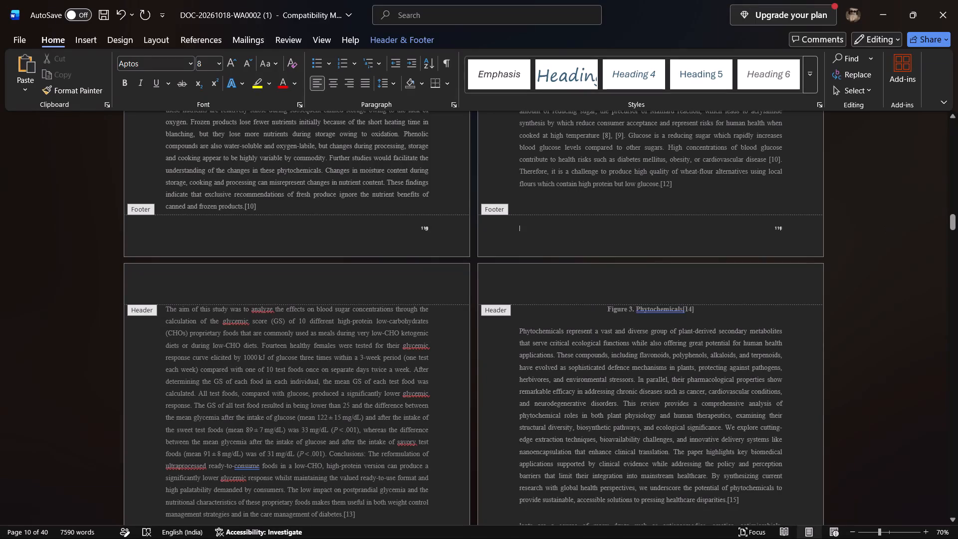
Resize the narrow page-number text box in page 10's footer to about 1.36 cm wide and 0.54 cm high.
click(779, 227)
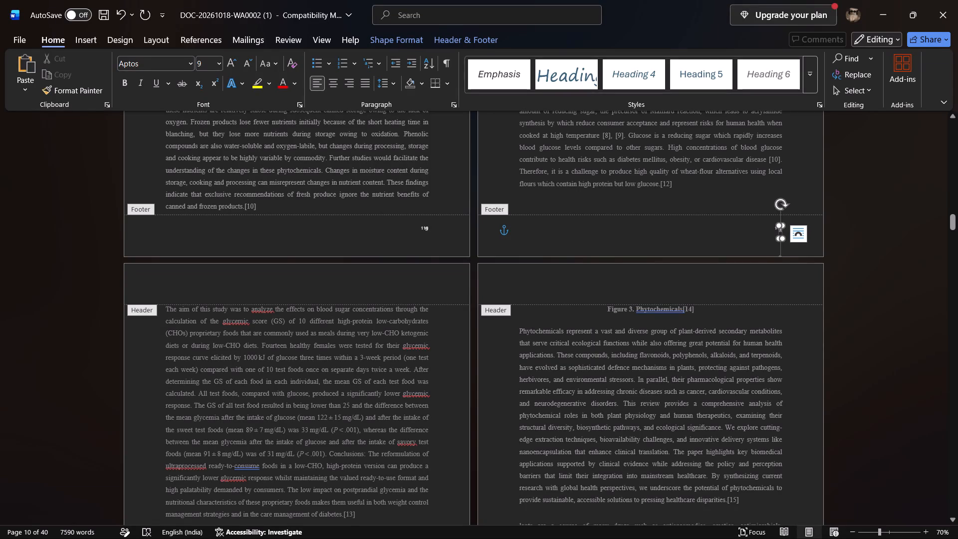
double_click(779, 233)
double_click(779, 233)
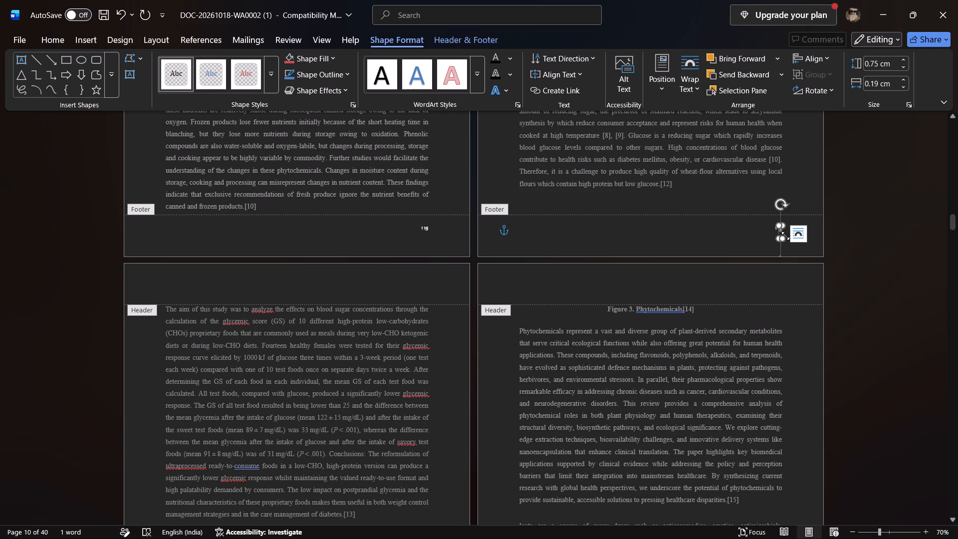
drag(781, 235, 793, 245)
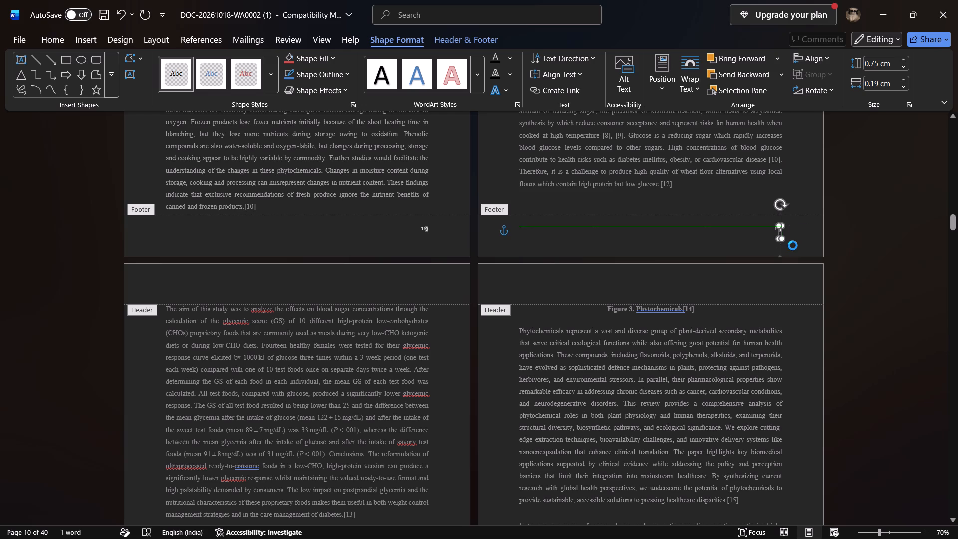
drag(793, 245, 801, 235)
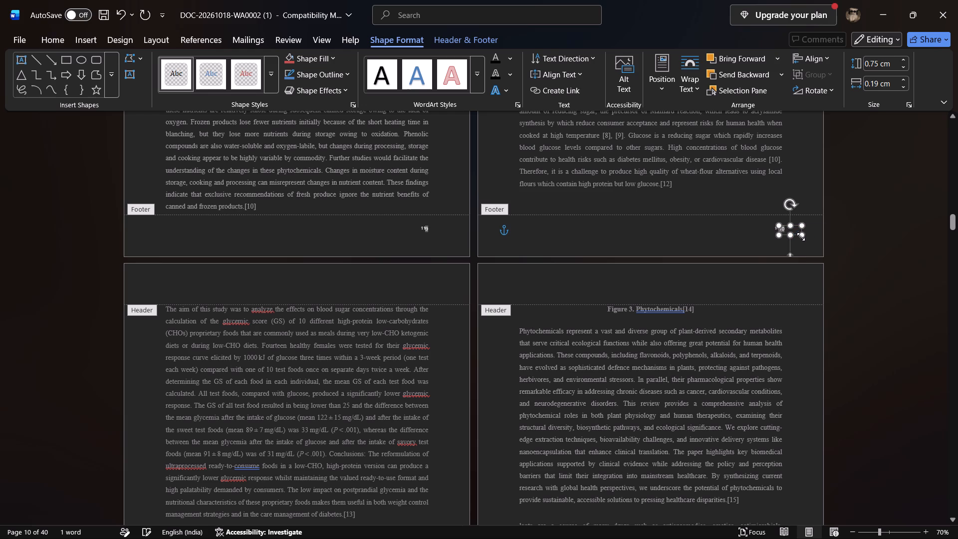
click(730, 244)
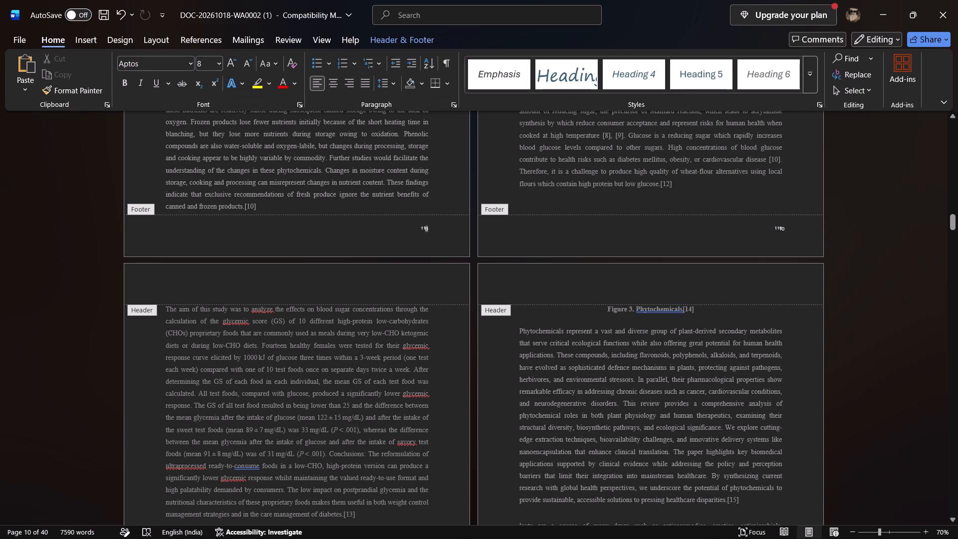
click(786, 228)
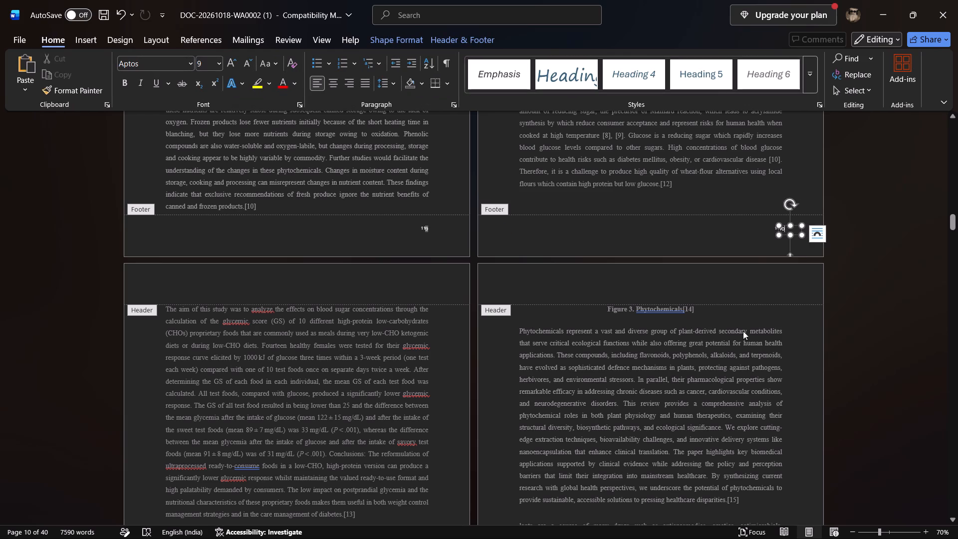
From page 12's header, apply the current page setup to this point forward and set it as the default.
double_click(865, 293)
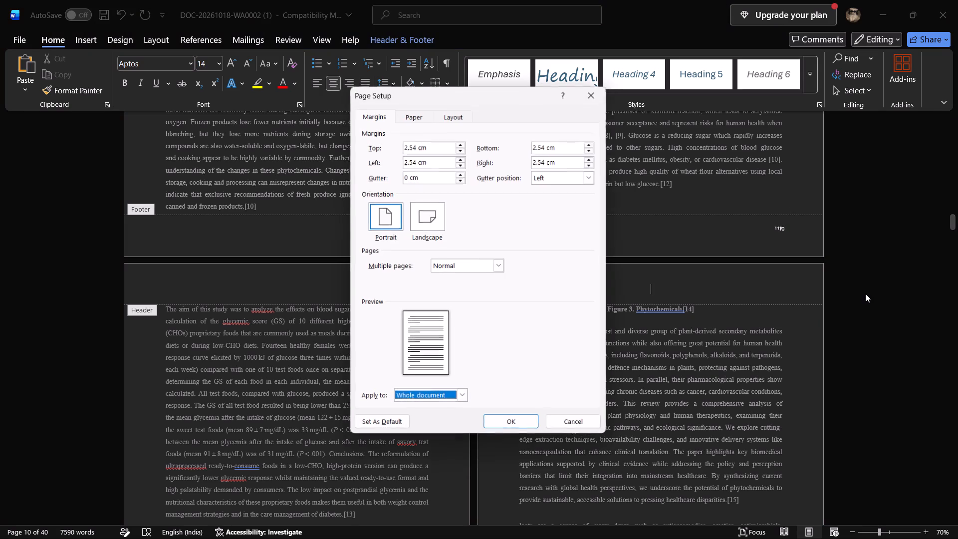
click(461, 394)
click(440, 415)
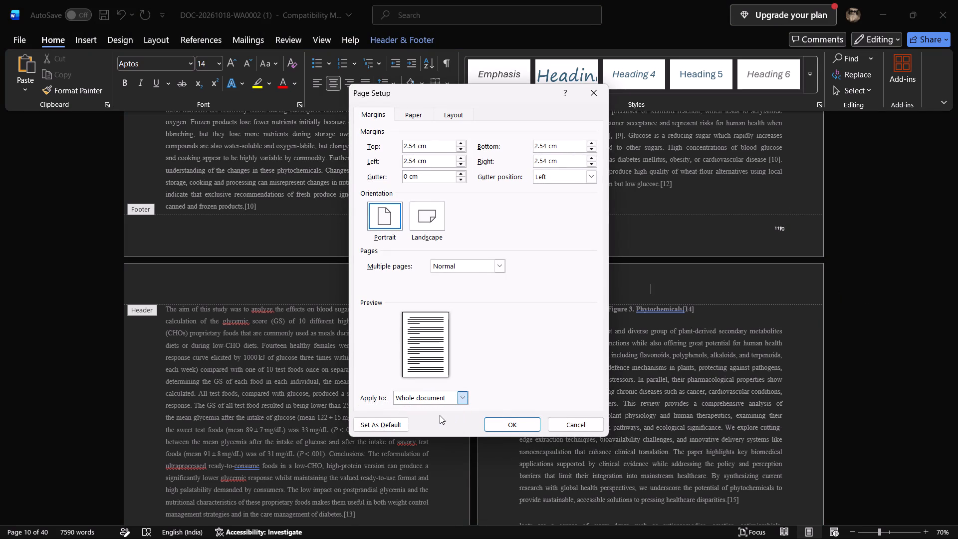
click(391, 424)
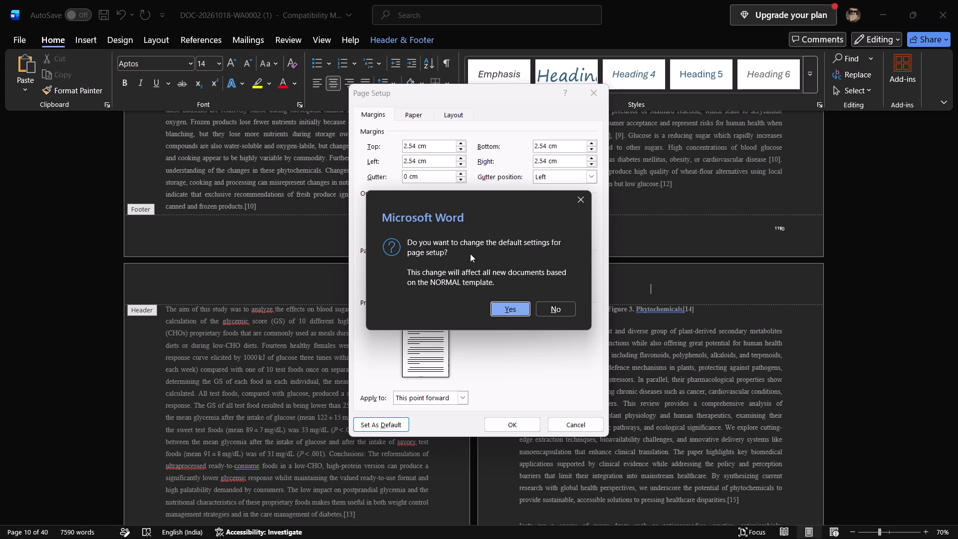
click(500, 312)
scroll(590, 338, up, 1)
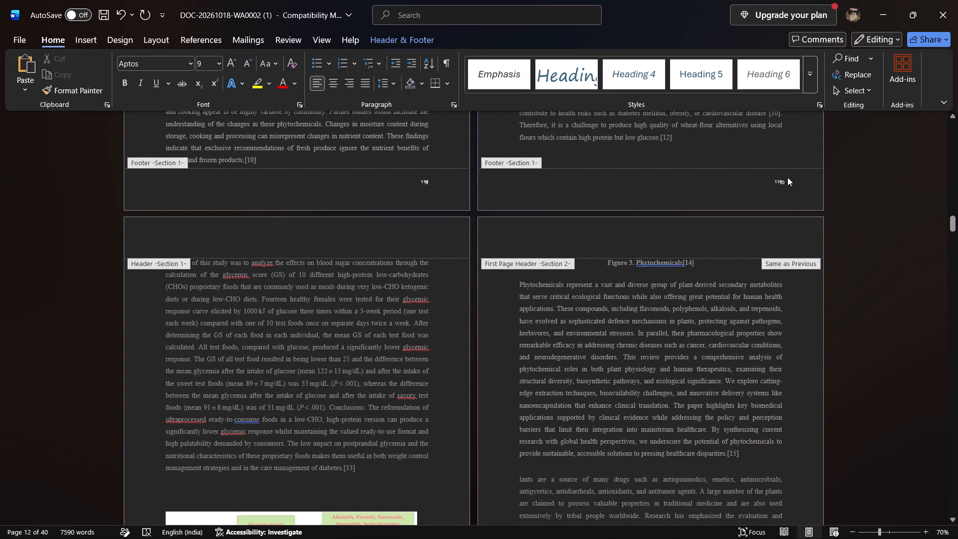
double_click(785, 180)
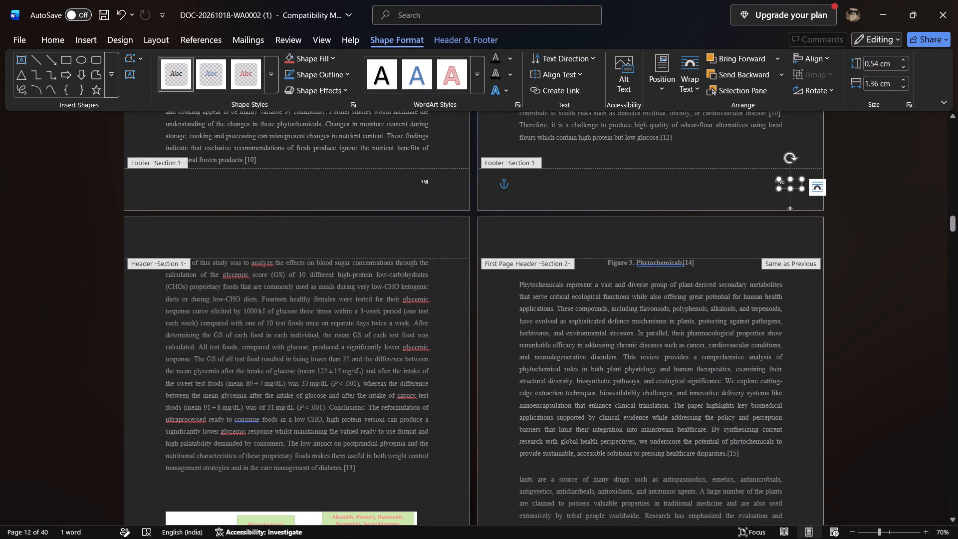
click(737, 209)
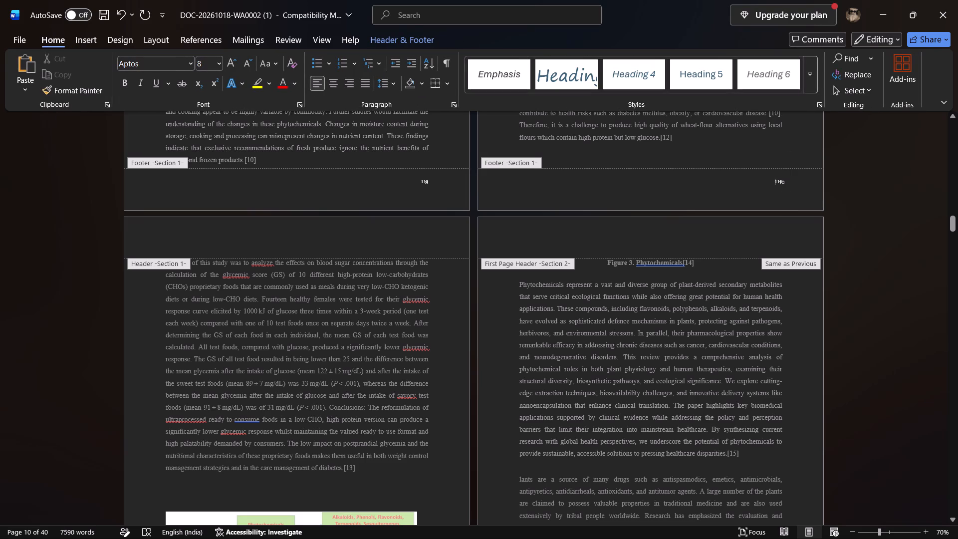
Replace the incorrect page number in page 2's footer with 2.
scroll(426, 182, up, 1)
scroll(426, 182, down, 1)
scroll(426, 182, up, 1)
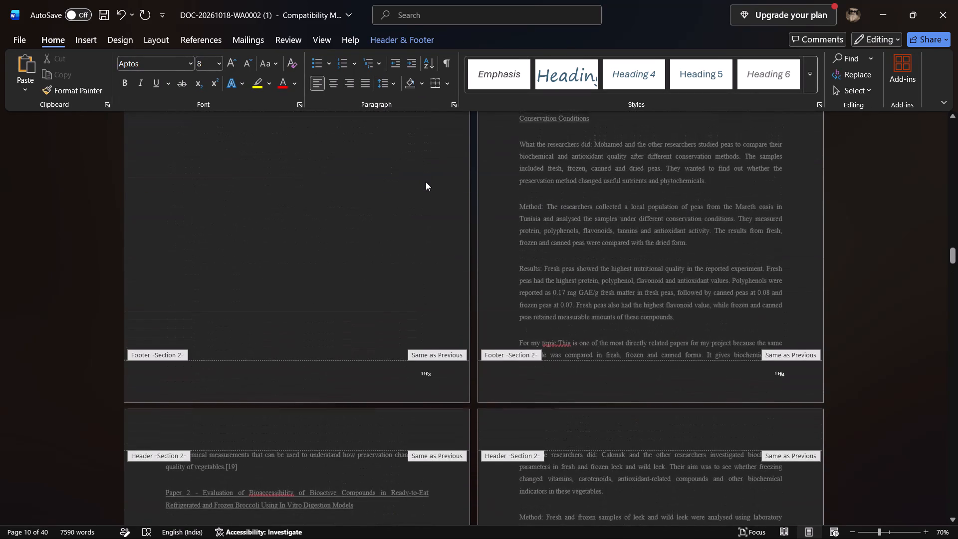
scroll(426, 182, up, 16)
scroll(426, 182, up, 8)
scroll(426, 182, down, 7)
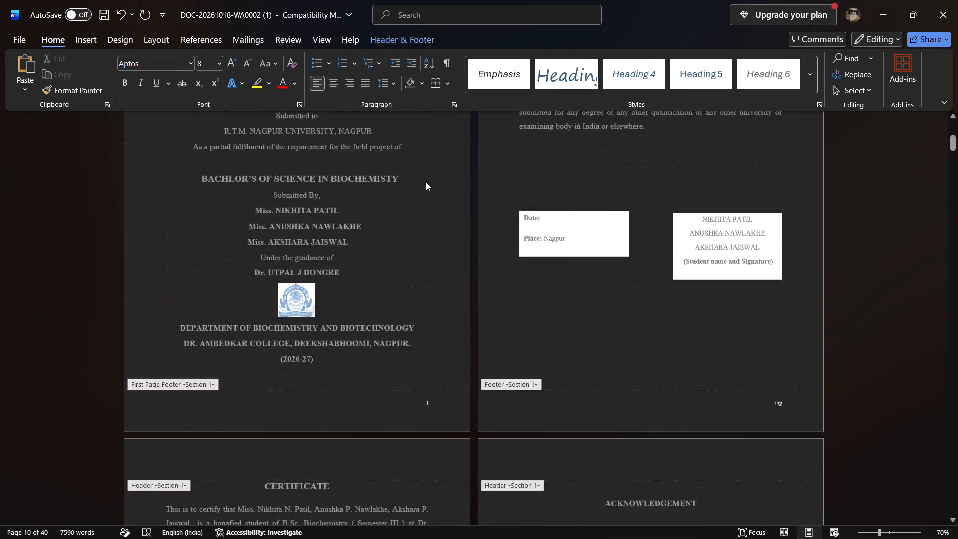
scroll(426, 182, down, 1)
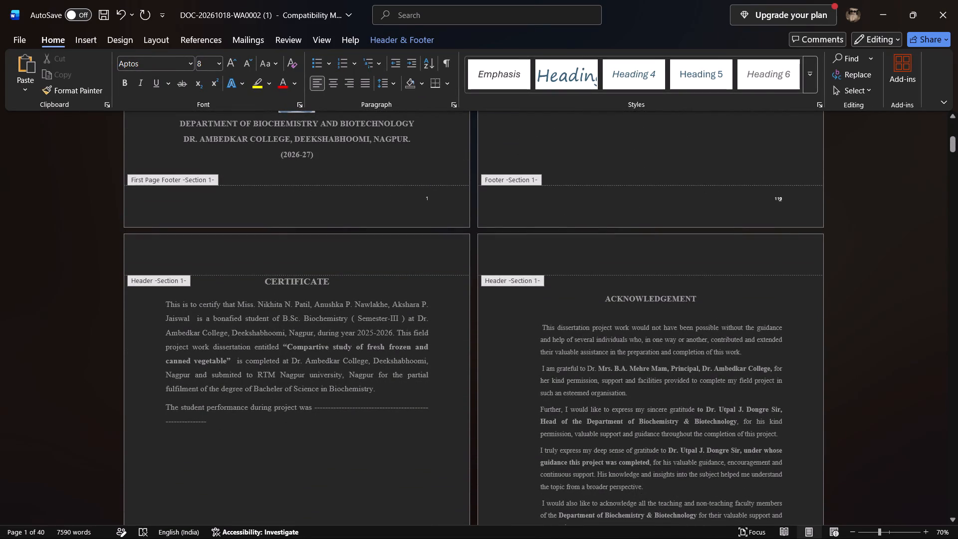
double_click(782, 194)
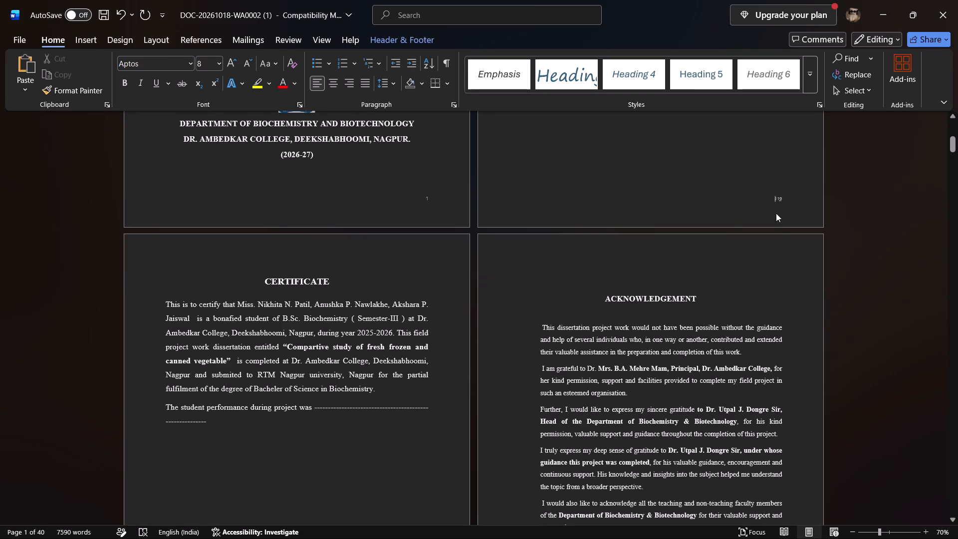
double_click(780, 200)
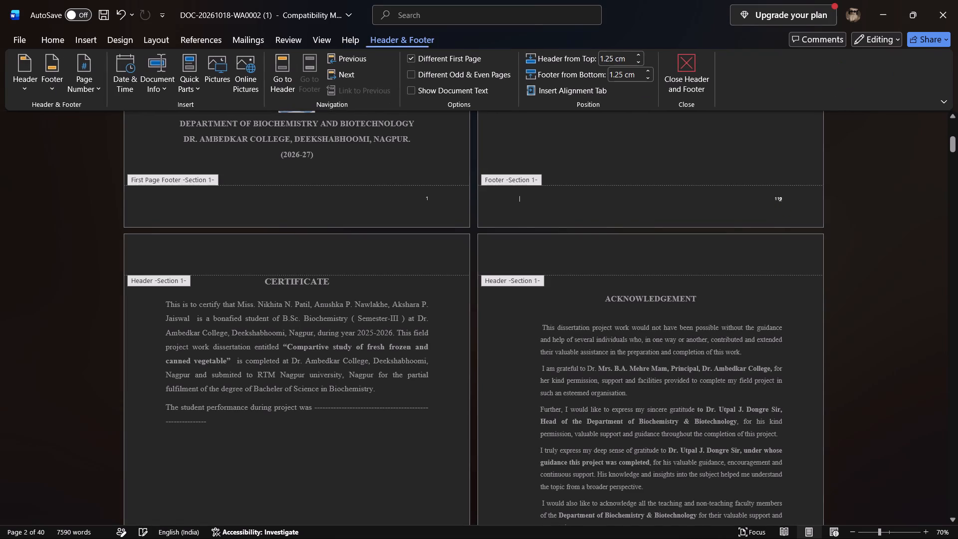
drag(775, 198, 792, 199)
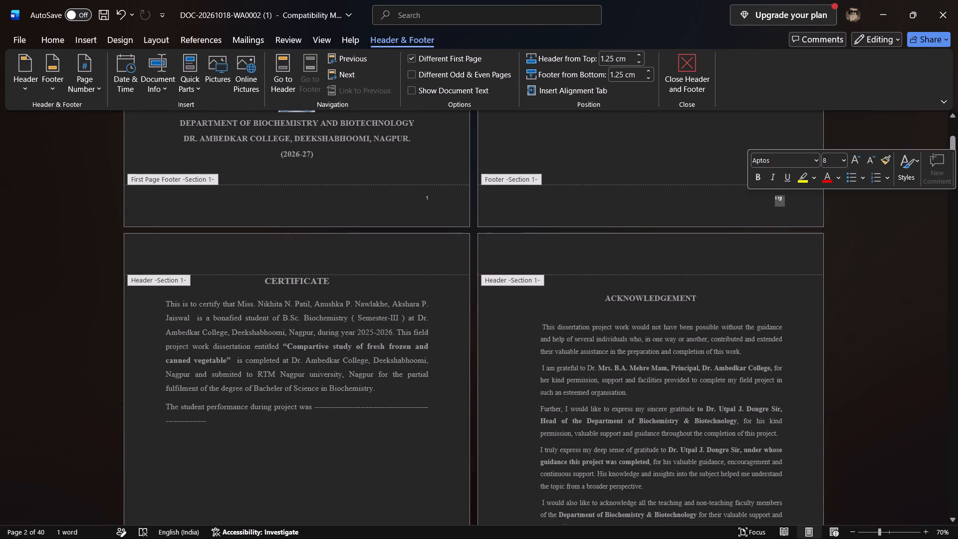
key(2)
Delete the overlapping number inside the page-number text box in page 4's footer.
scroll(792, 199, down, 2)
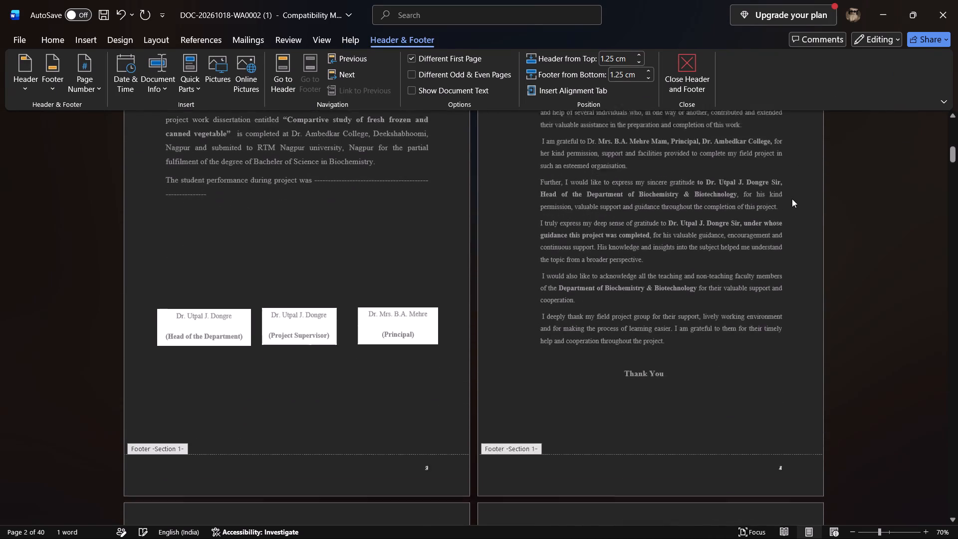
scroll(792, 199, down, 3)
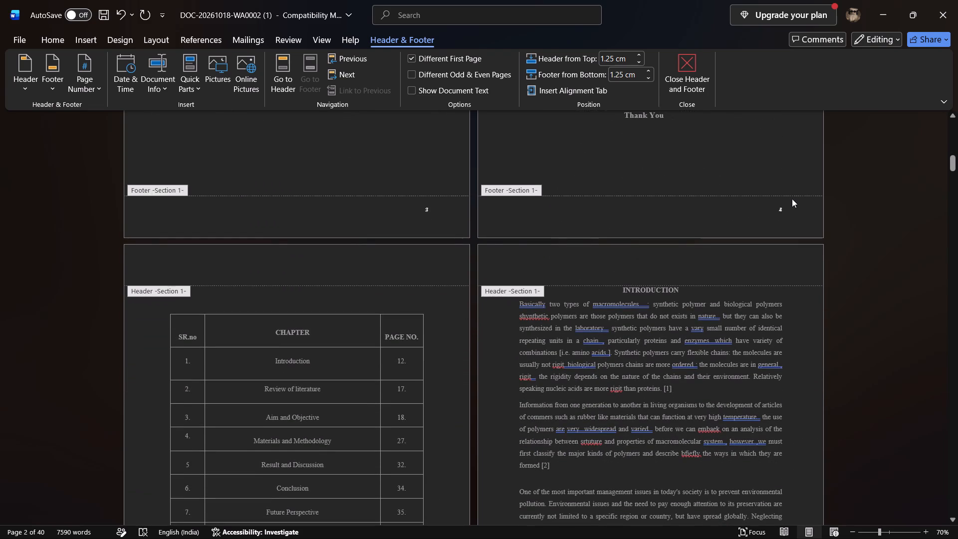
double_click(779, 205)
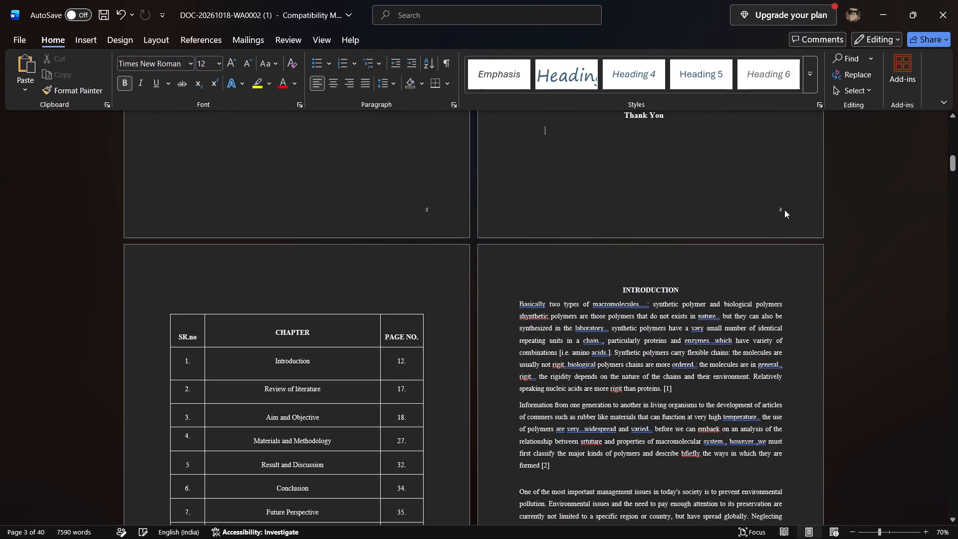
double_click(781, 206)
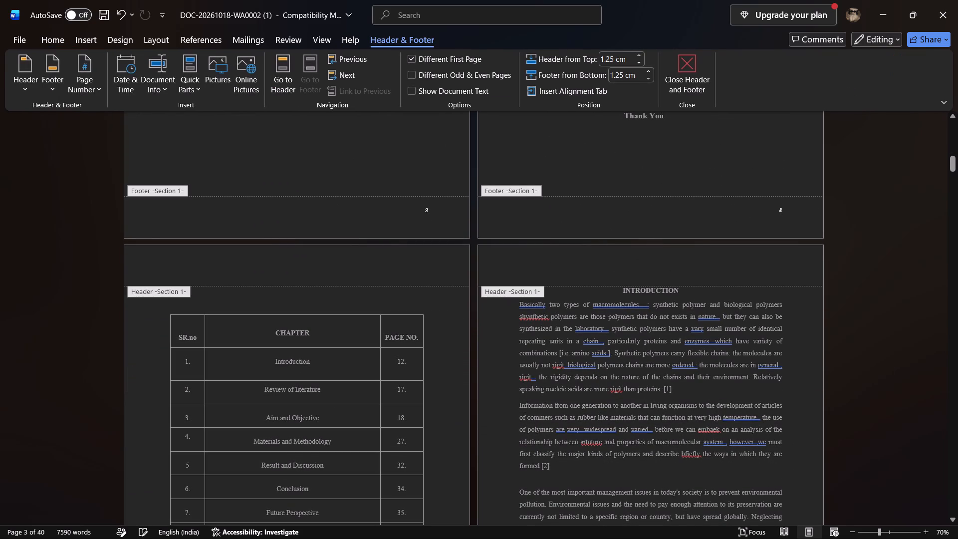
click(786, 209)
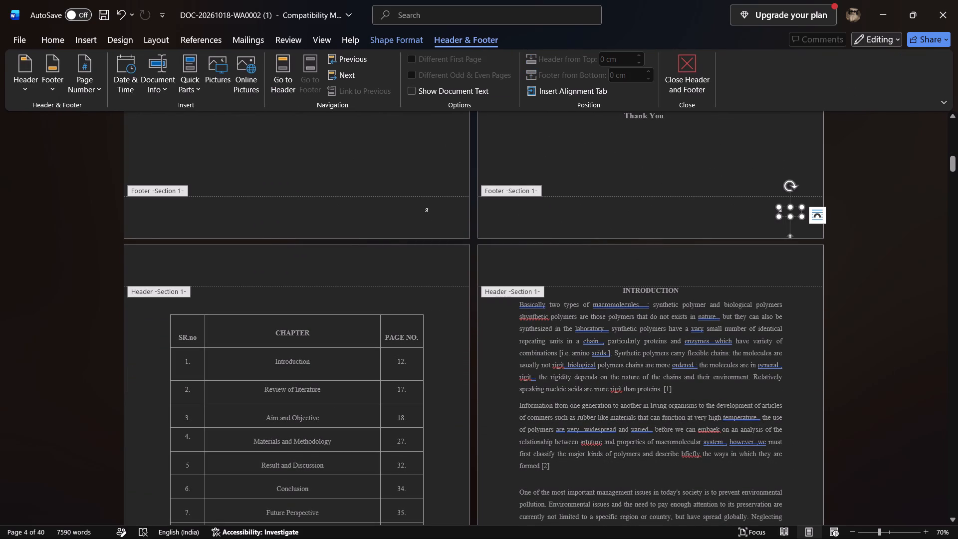
key(BackSpace)
key(BackSpace)
key(BackSpace)
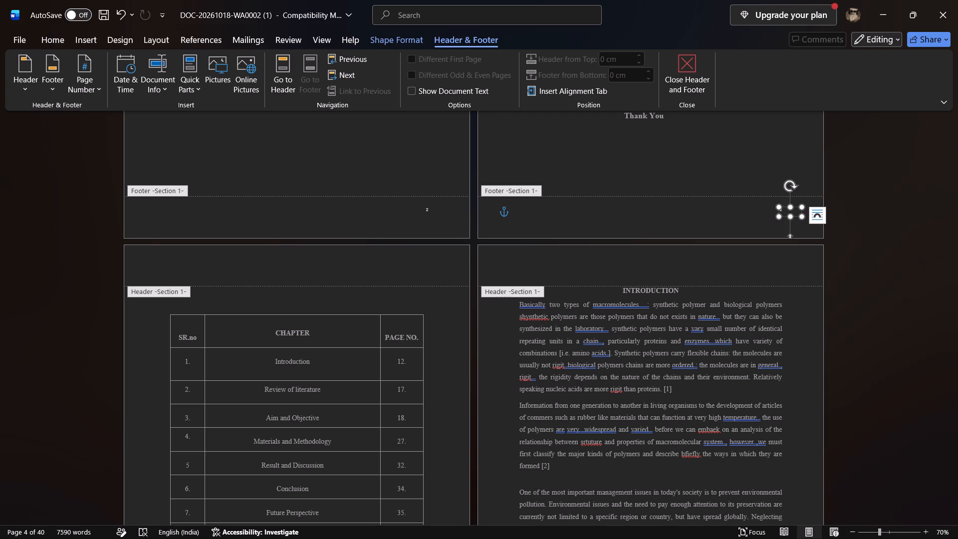
right_click(720, 191)
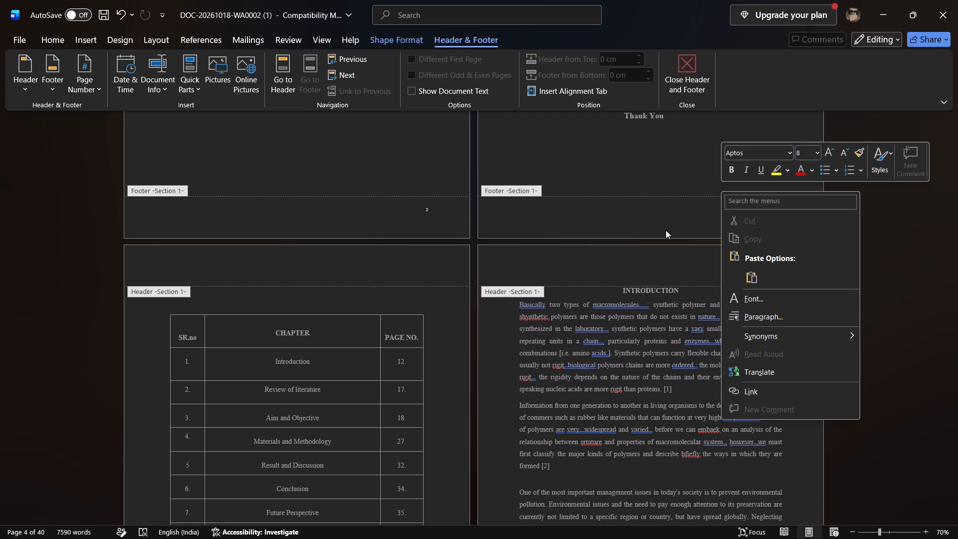
click(666, 230)
Set the Aptos Regular 9 pt font of page 3's footer text box as the default for this document only.
scroll(768, 170, up, 4)
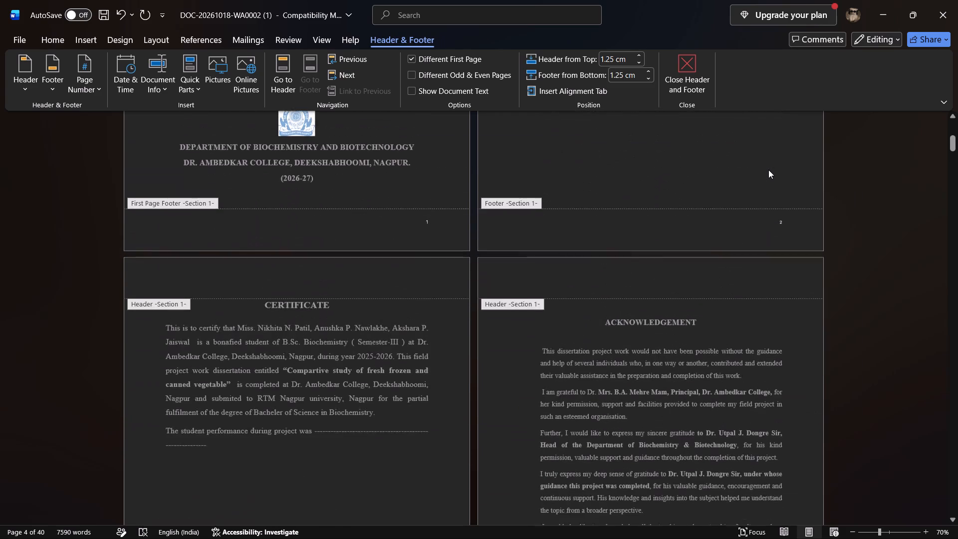
scroll(768, 170, down, 2)
scroll(768, 170, up, 1)
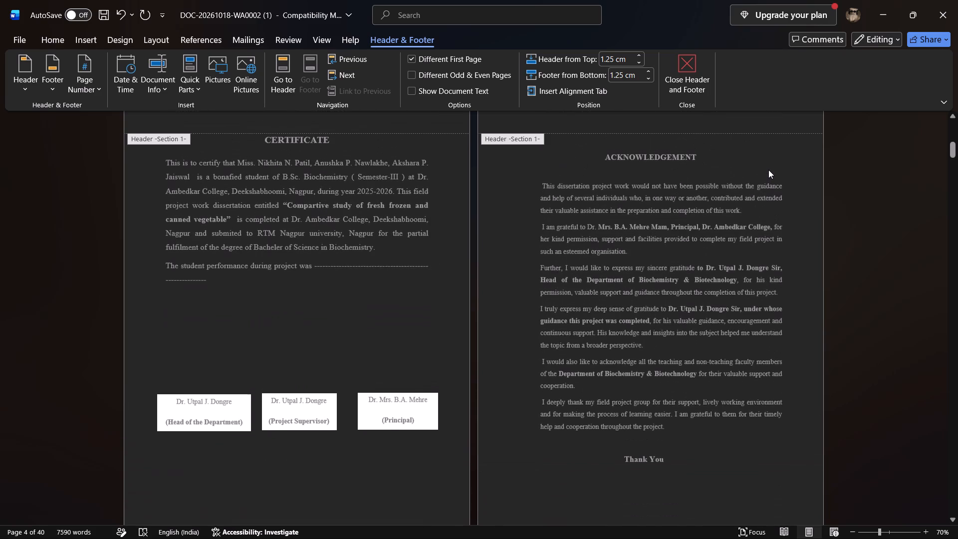
scroll(768, 170, down, 1)
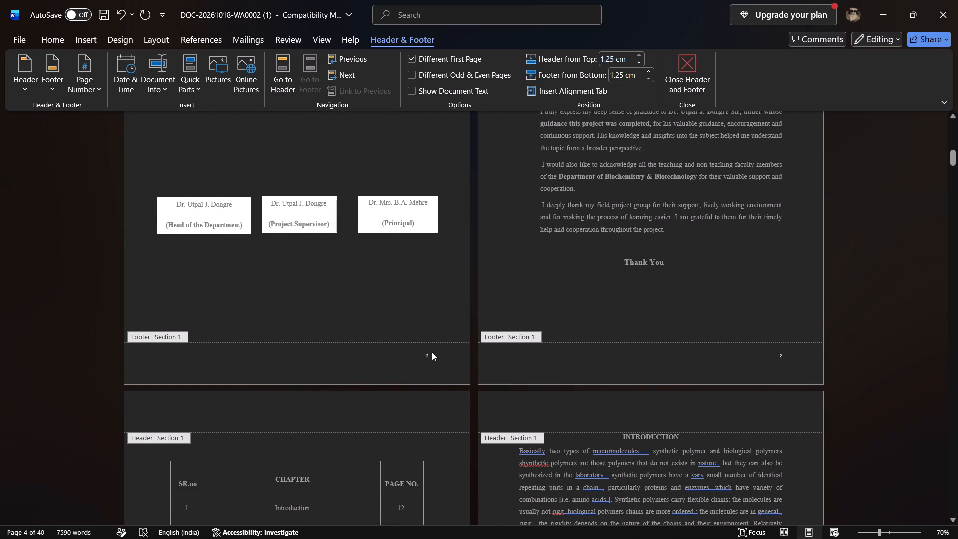
double_click(432, 352)
double_click(429, 354)
click(391, 367)
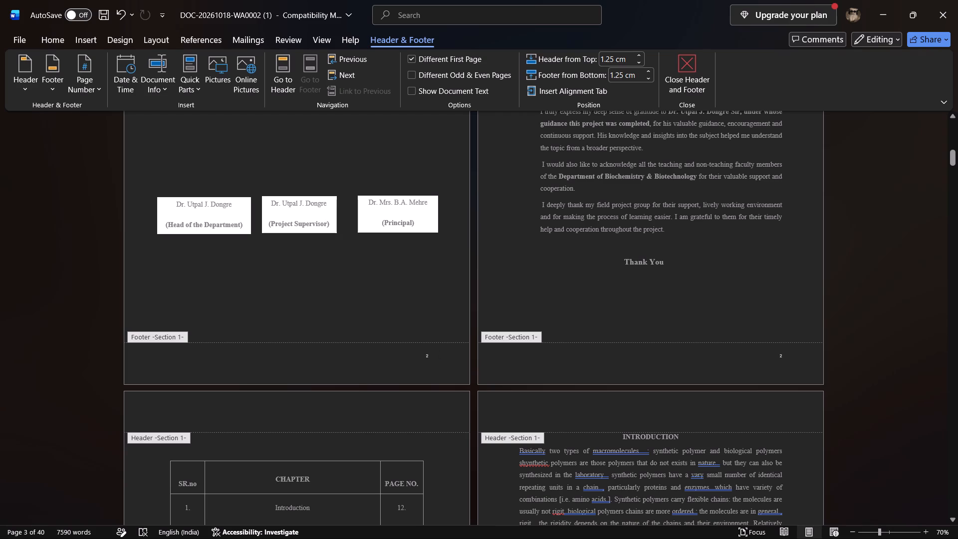
right_click(434, 359)
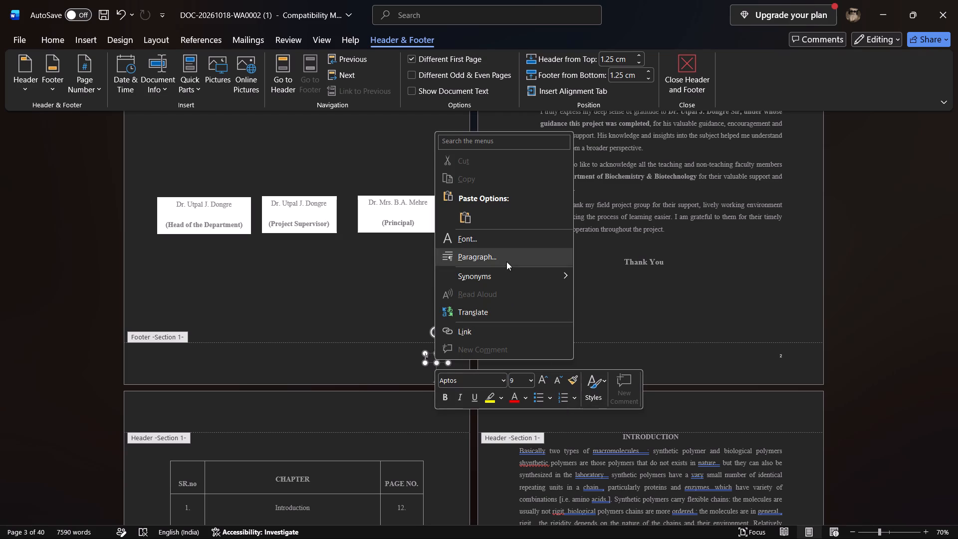
click(480, 241)
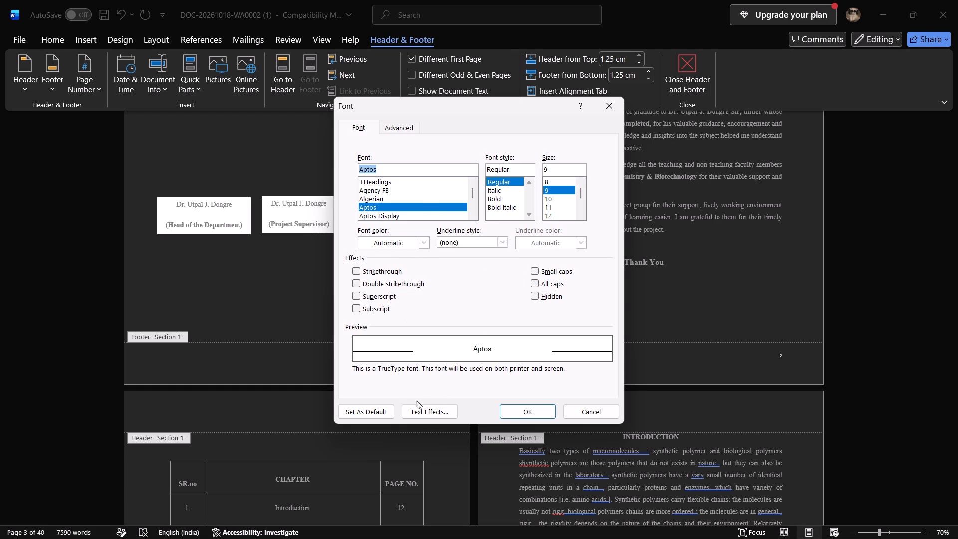
click(374, 412)
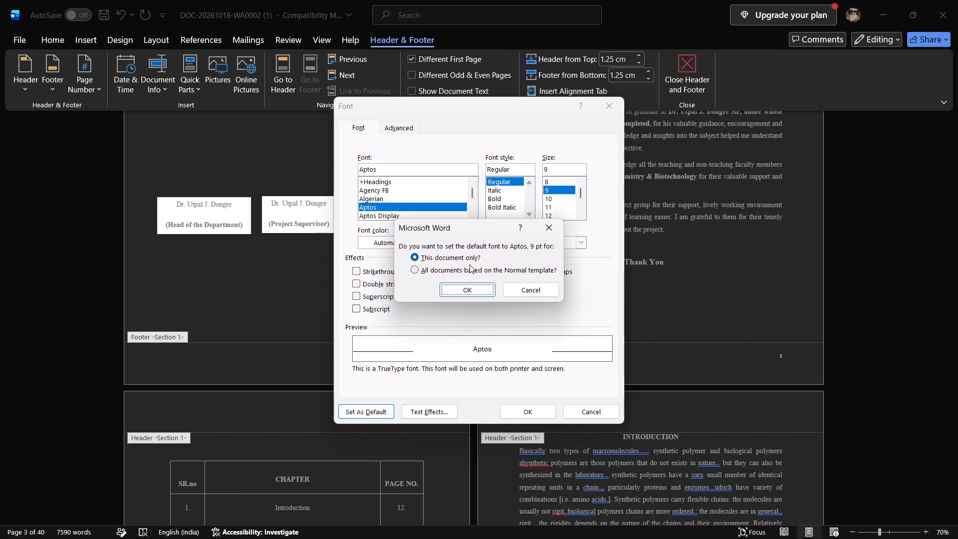
click(468, 289)
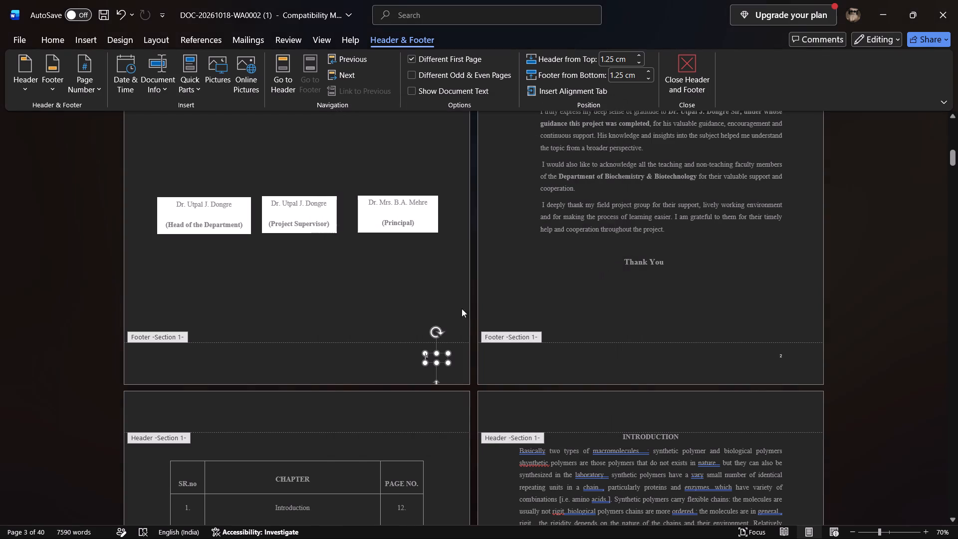
Delete the overlapping number inside the page-number text box in page 3's footer.
key(Right)
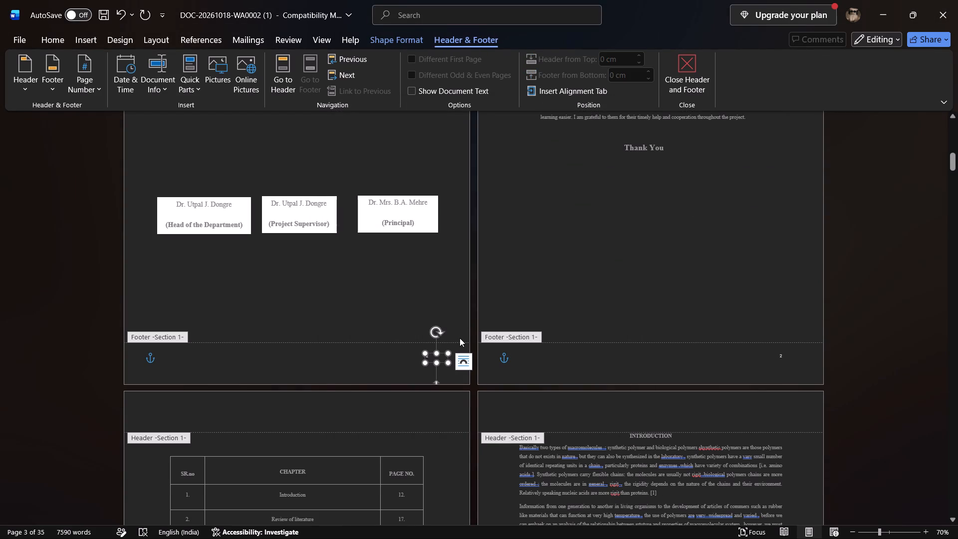
key(BackSpace)
key(Right)
click(431, 354)
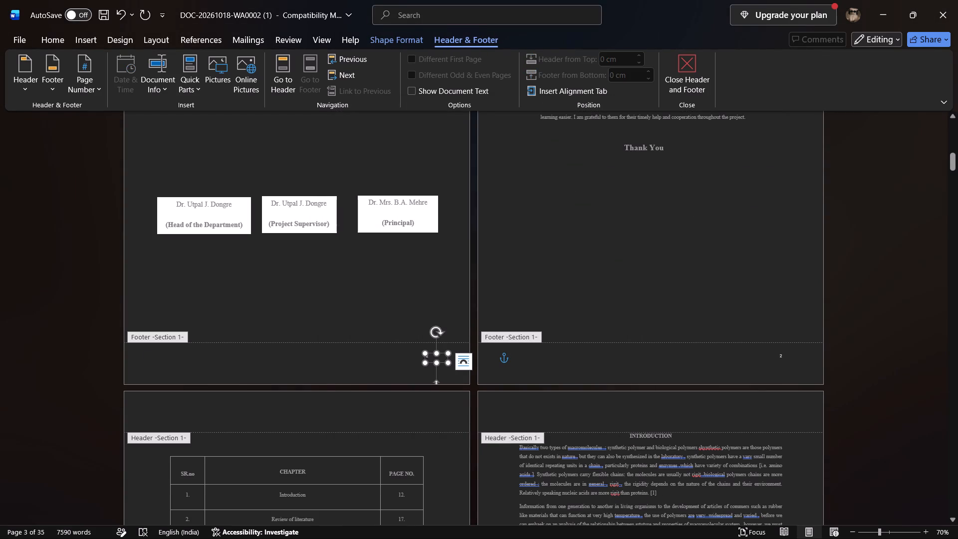
click(431, 356)
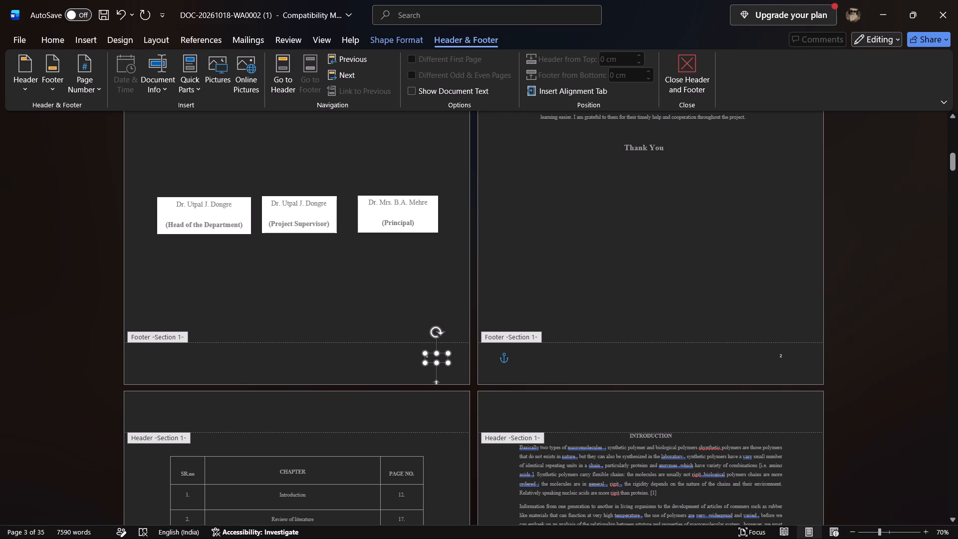
click(429, 355)
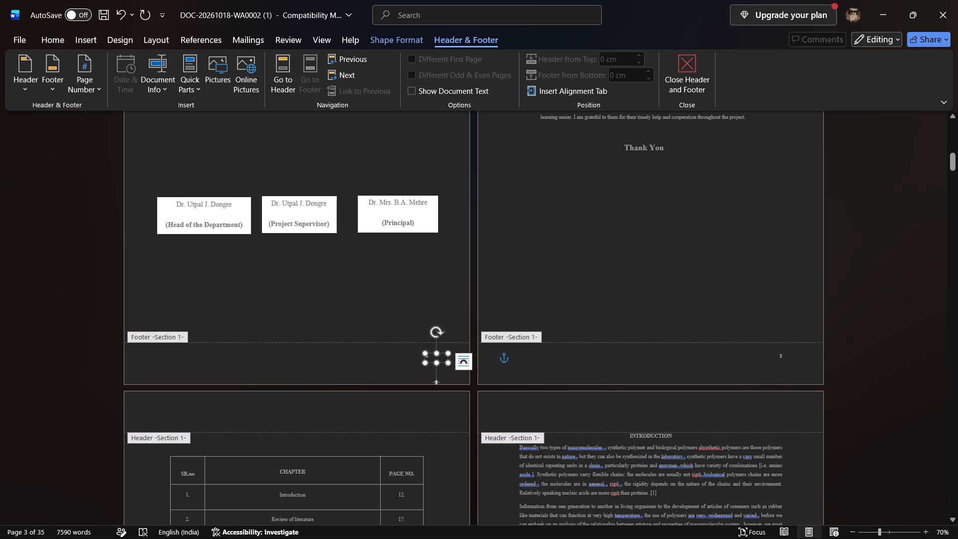
drag(433, 355, 402, 354)
click(402, 354)
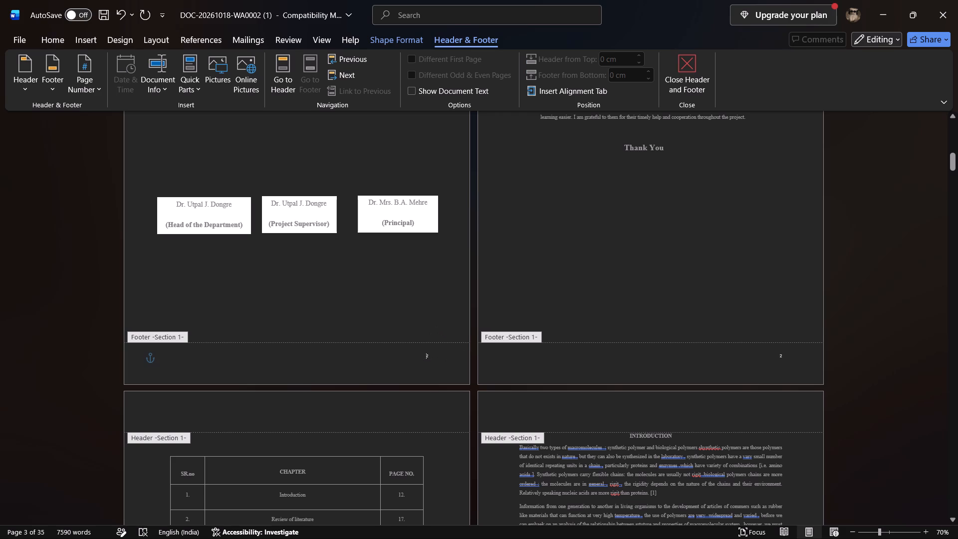
click(402, 354)
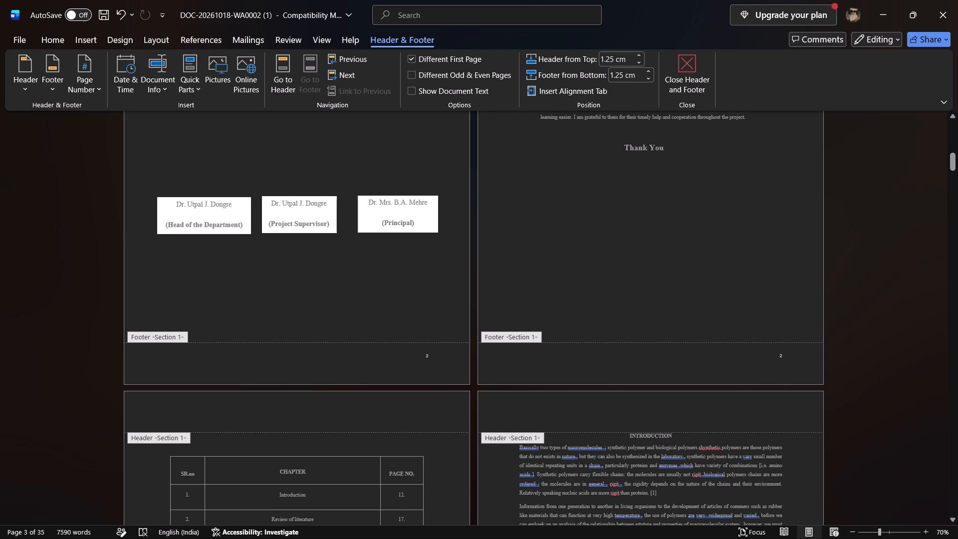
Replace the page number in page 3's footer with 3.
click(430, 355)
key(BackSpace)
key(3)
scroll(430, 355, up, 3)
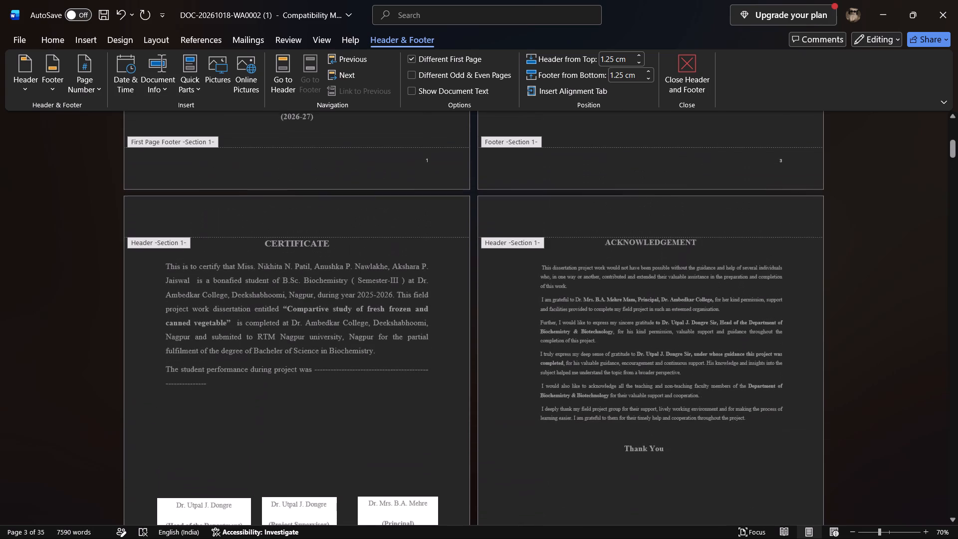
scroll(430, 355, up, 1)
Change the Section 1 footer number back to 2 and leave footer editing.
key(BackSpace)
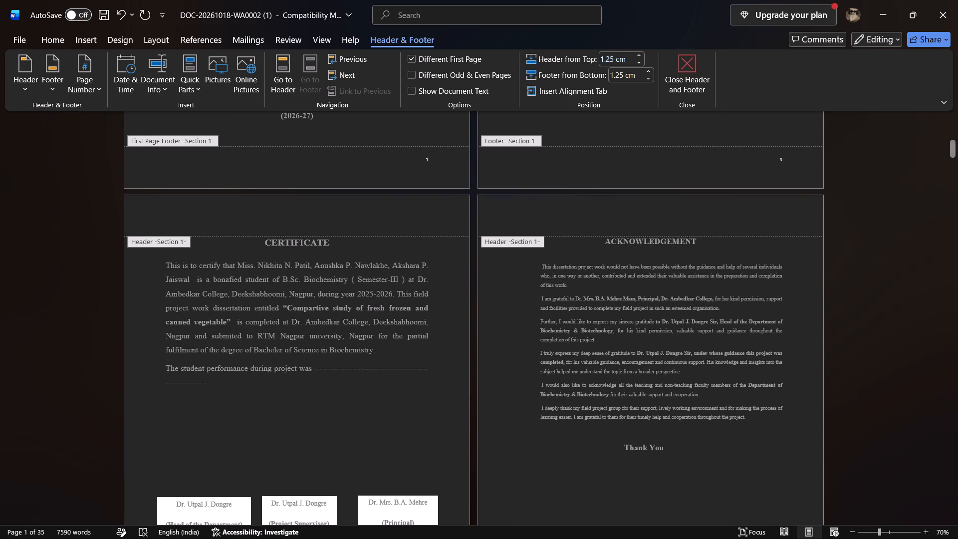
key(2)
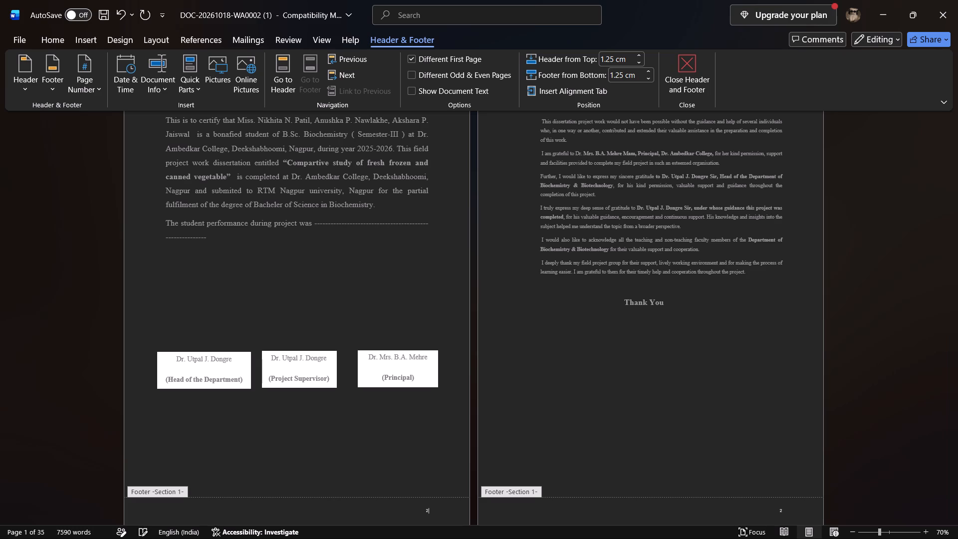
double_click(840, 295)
Examine the footer page numbers across the front matter and introduction pages.
scroll(841, 335, up, 3)
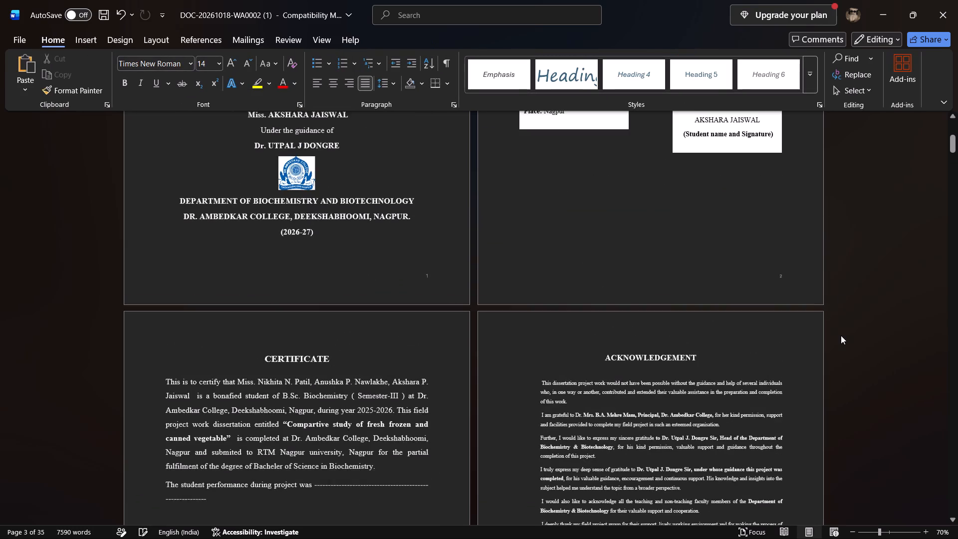
scroll(841, 335, up, 1)
scroll(841, 335, down, 9)
scroll(841, 335, up, 1)
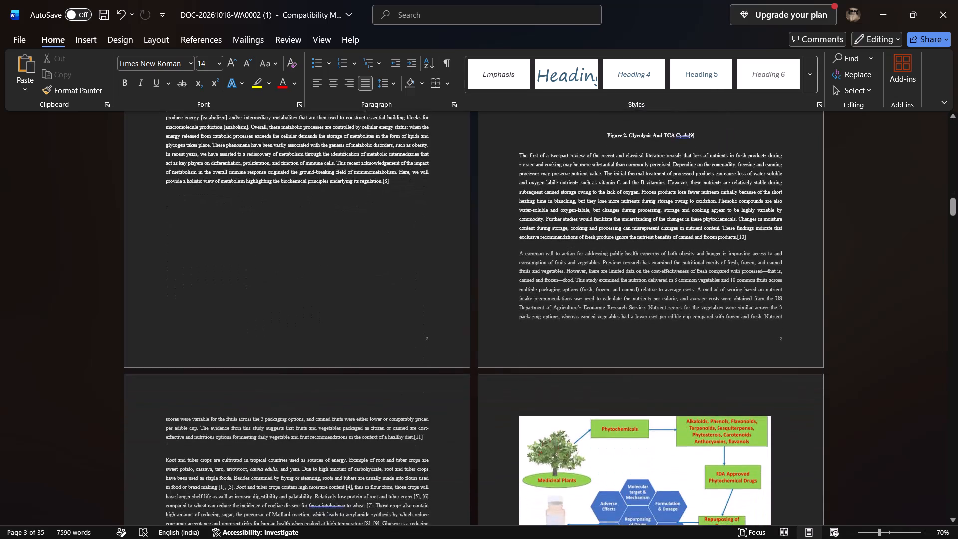
scroll(841, 335, up, 1)
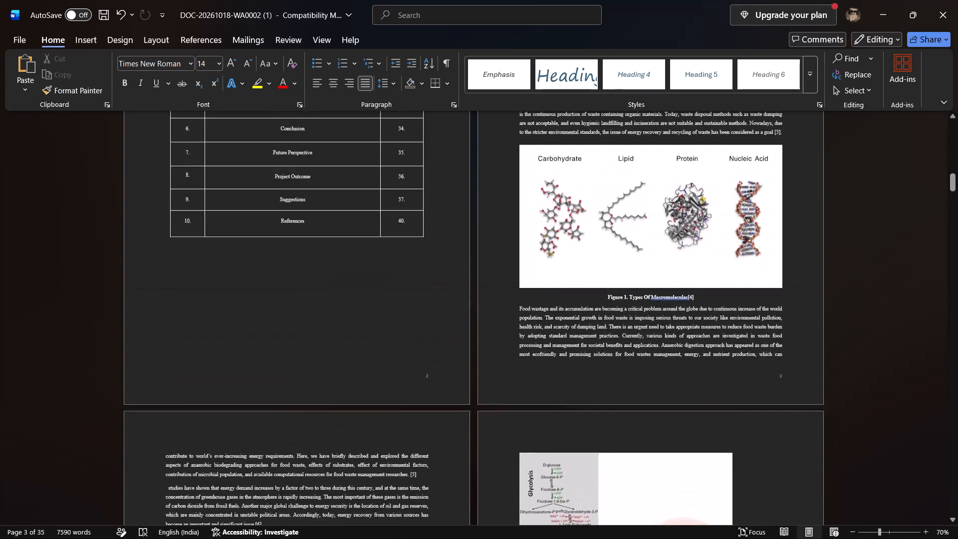
scroll(841, 335, up, 3)
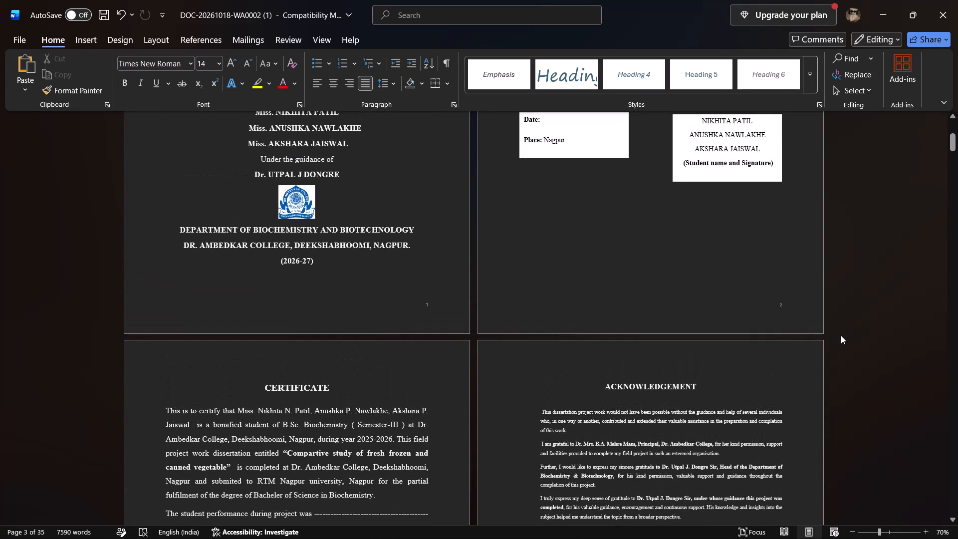
Delete the page number from page 1's first-page footer.
click(425, 302)
click(425, 302)
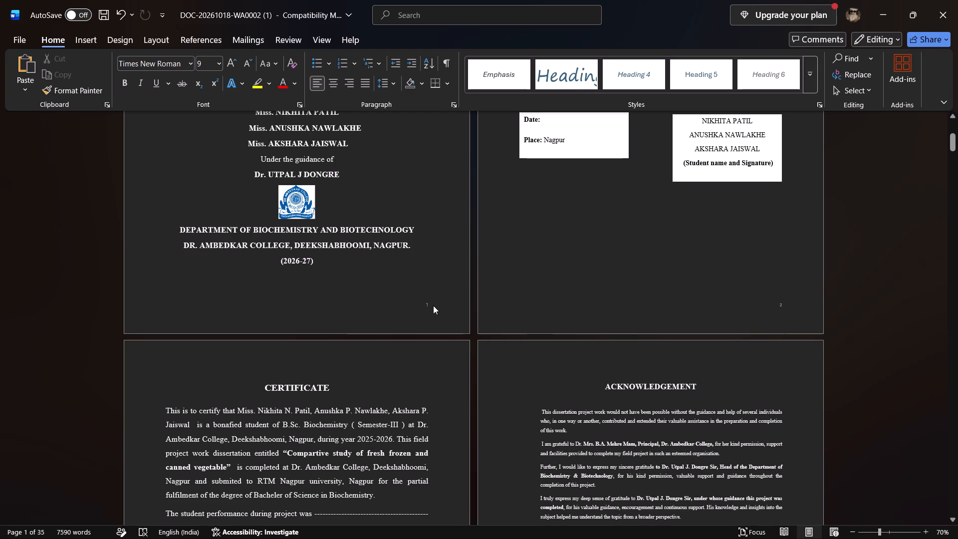
double_click(433, 305)
click(431, 304)
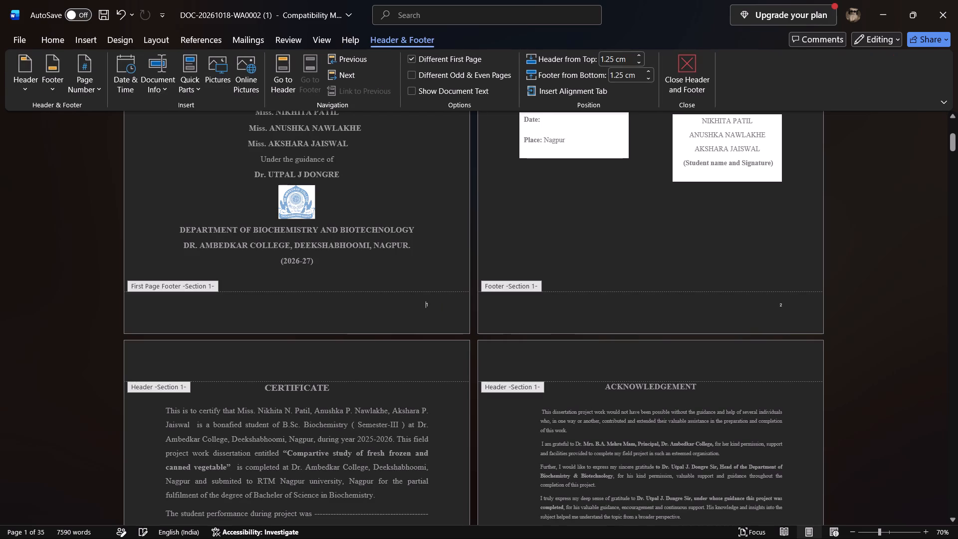
key(BackSpace)
Delete the page number from page 2's Section 1 footer.
click(786, 300)
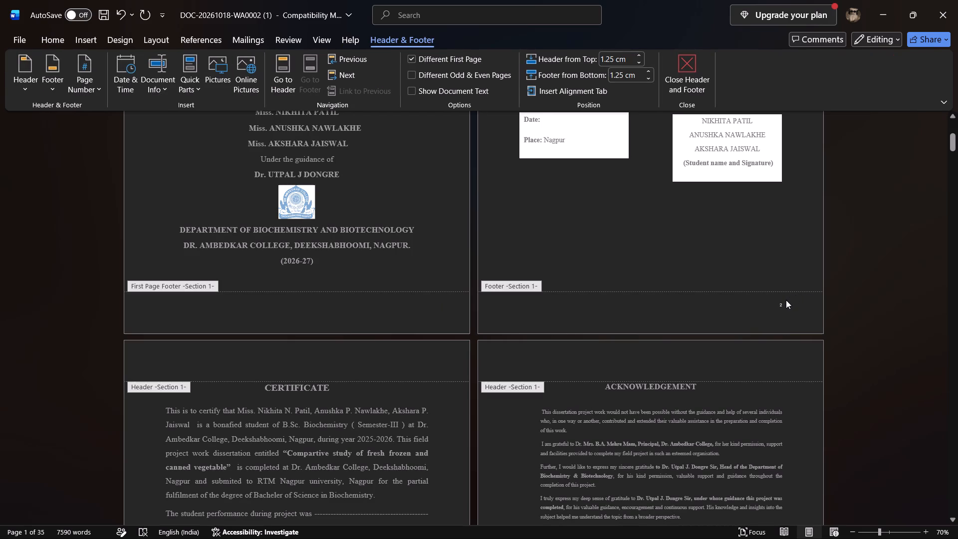
drag(786, 300, 783, 304)
click(783, 304)
key(BackSpace)
Check the footers of all following pages through the last references page, then leave footer editing.
scroll(783, 304, down, 5)
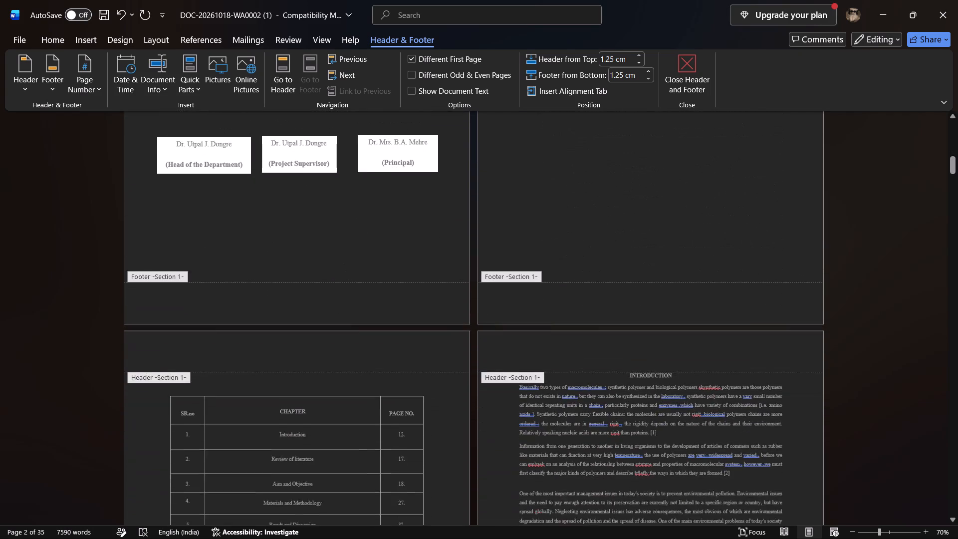
scroll(783, 304, down, 12)
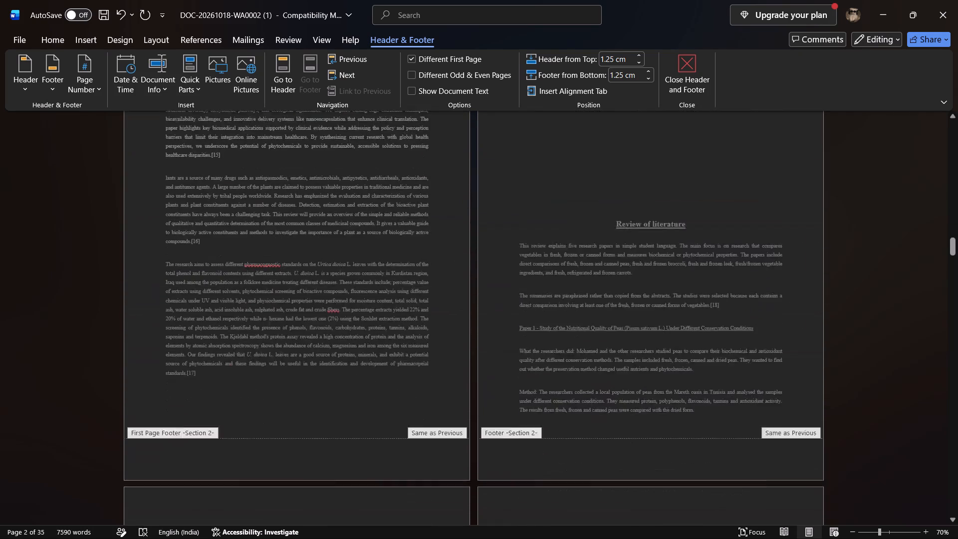
scroll(783, 304, down, 13)
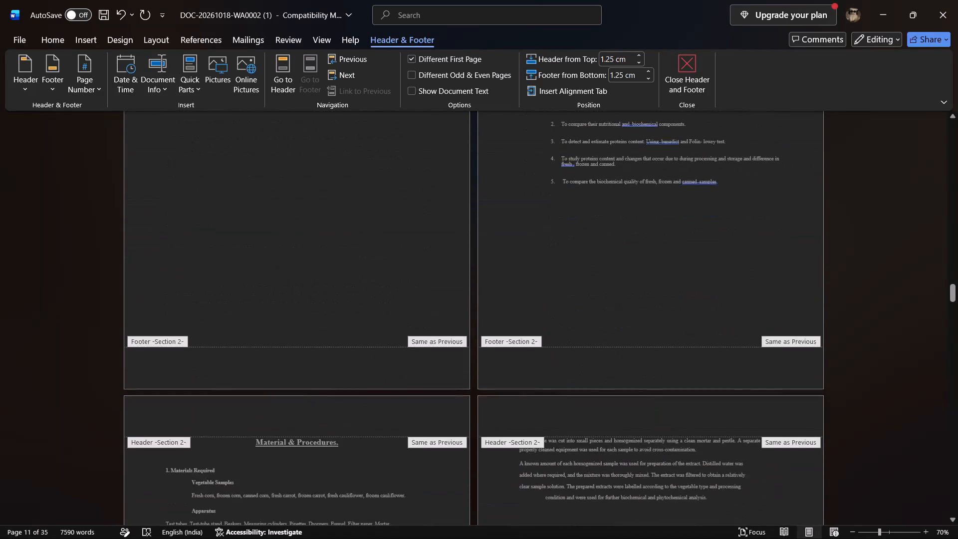
scroll(783, 304, down, 12)
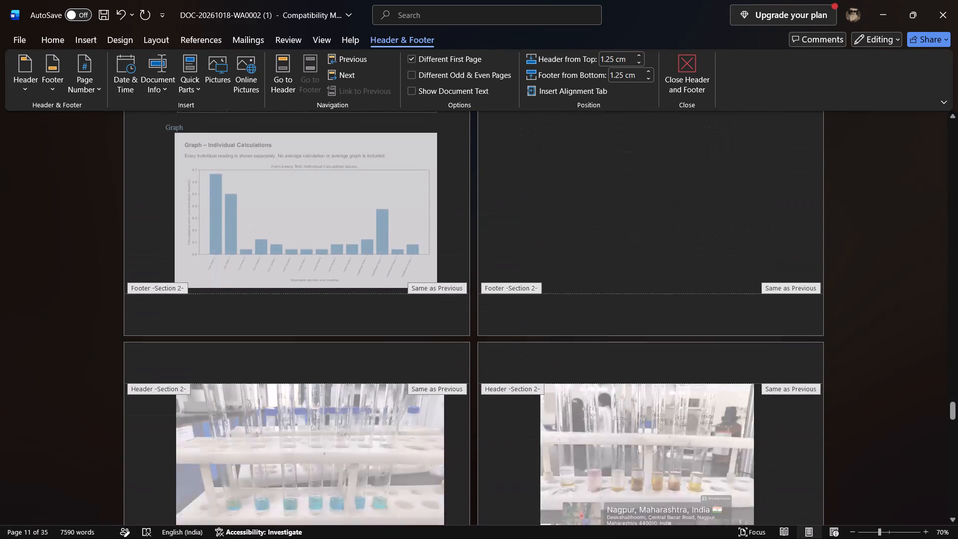
scroll(783, 304, down, 10)
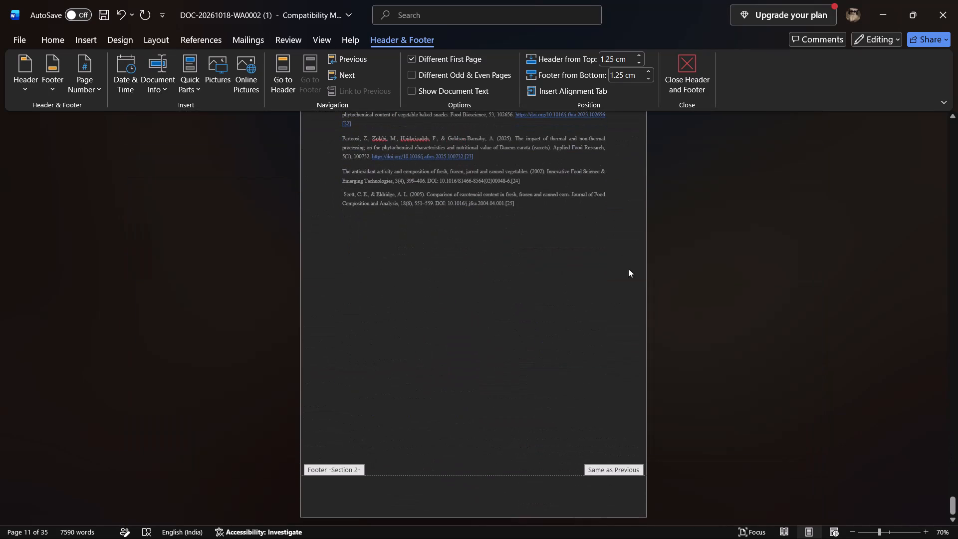
click(742, 285)
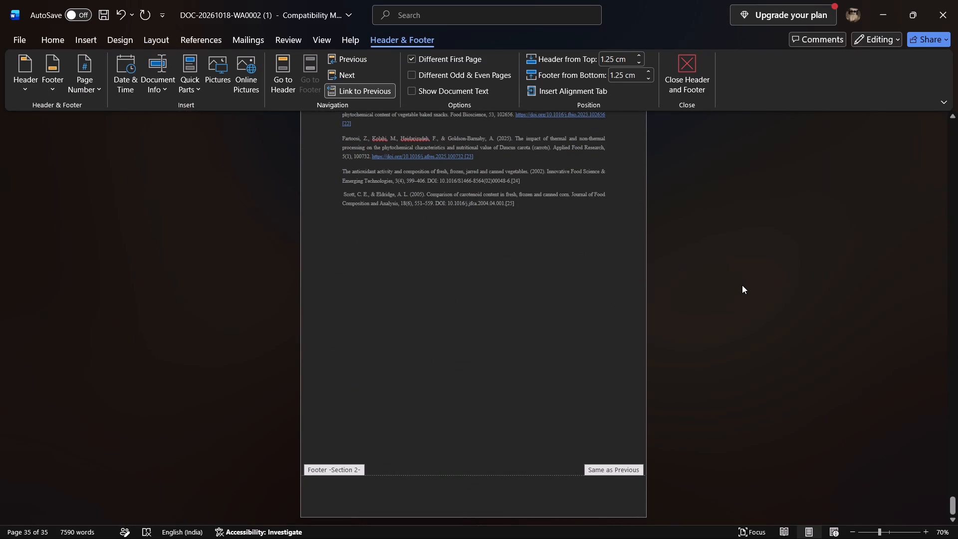
click(627, 469)
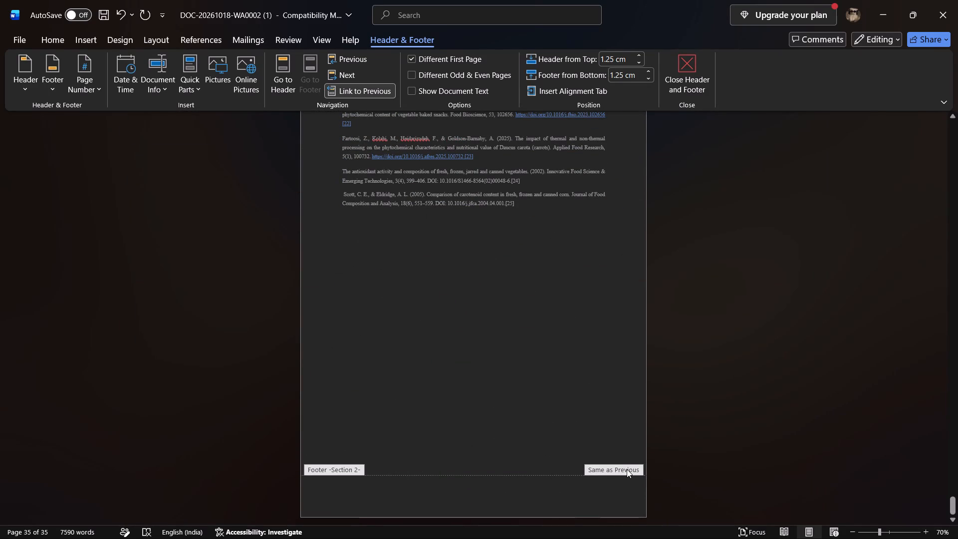
click(627, 469)
double_click(703, 420)
Review the report's pages and footers from the references back to the title page.
scroll(703, 420, up, 8)
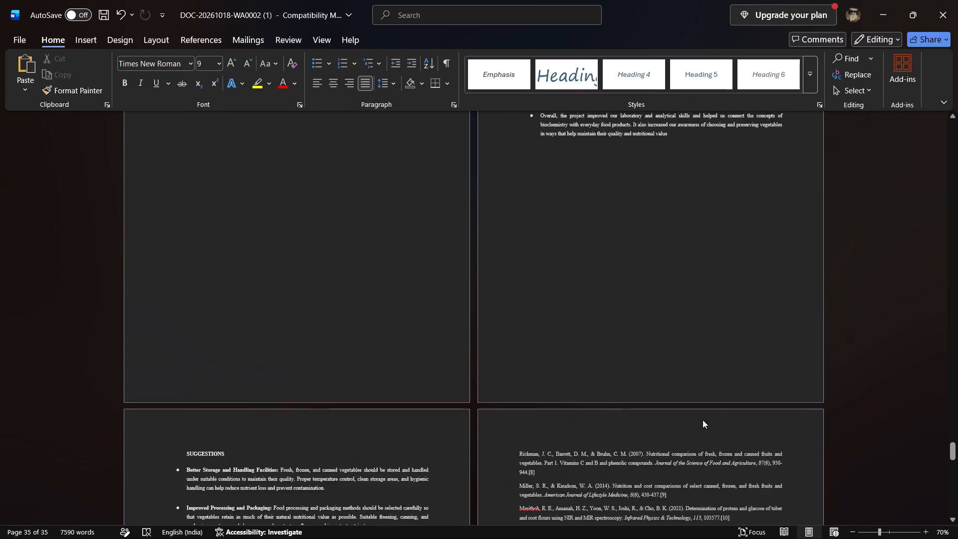
scroll(703, 420, up, 7)
click(703, 420)
scroll(703, 420, up, 3)
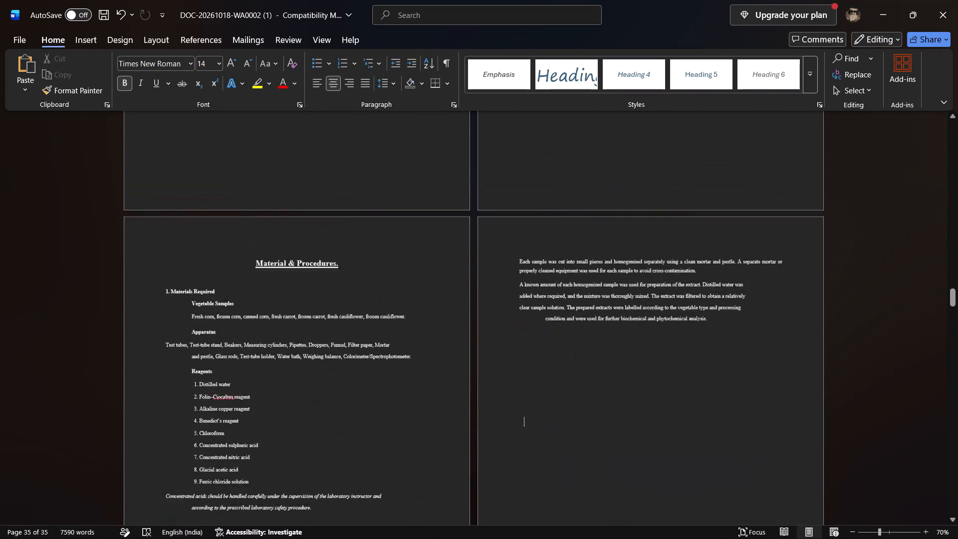
scroll(703, 420, up, 11)
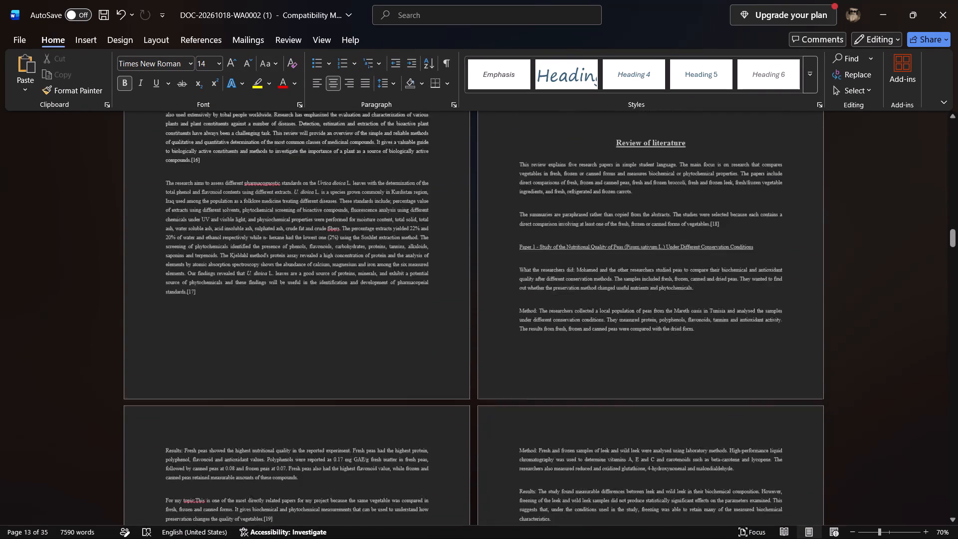
scroll(703, 420, up, 17)
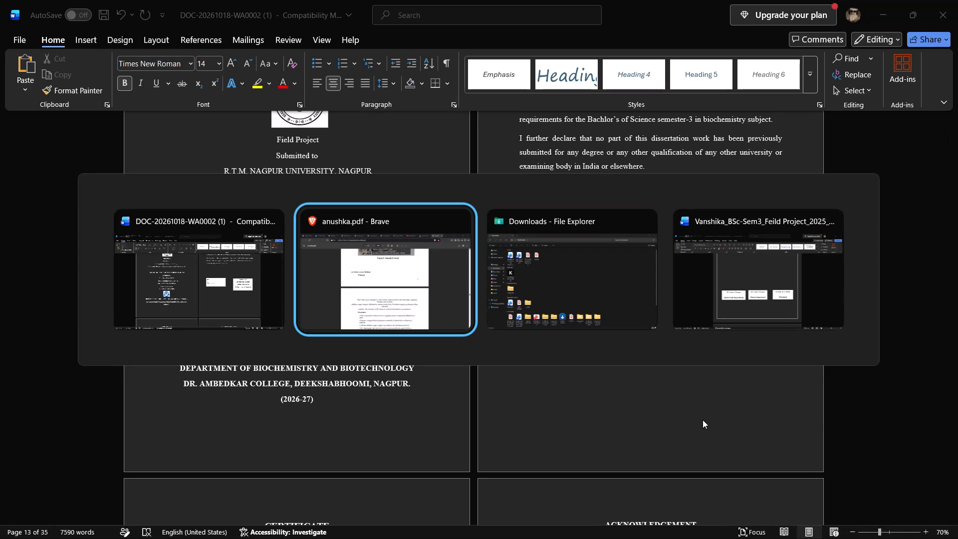
Switch to the PDF version of the report in Brave and examine its test procedure and result pages, around pages 24 to 30.
scroll(703, 420, down, 4)
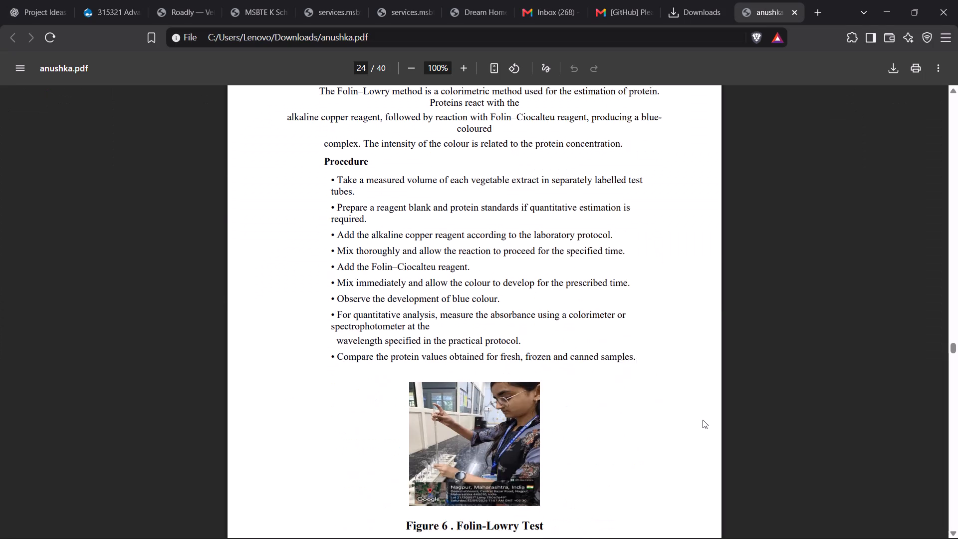
scroll(703, 420, down, 10)
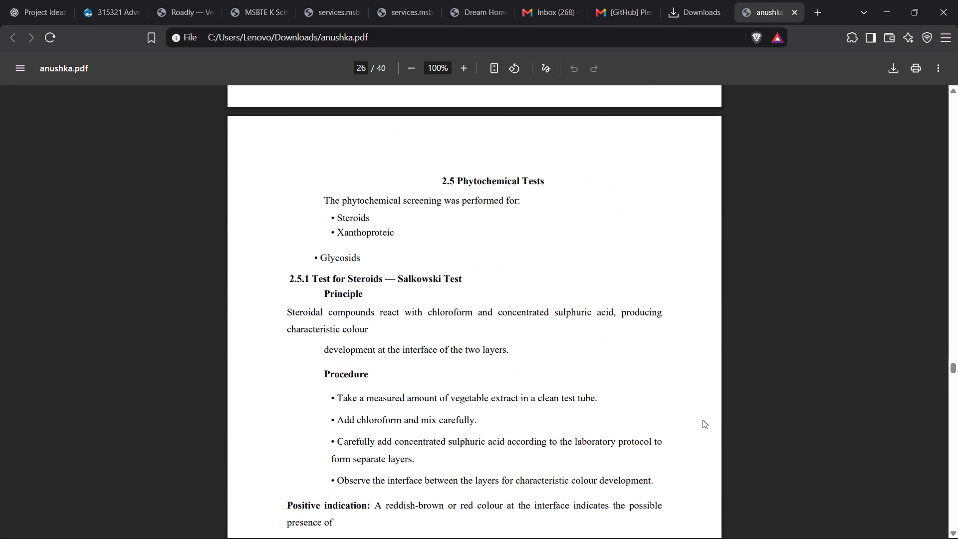
scroll(703, 420, down, 5)
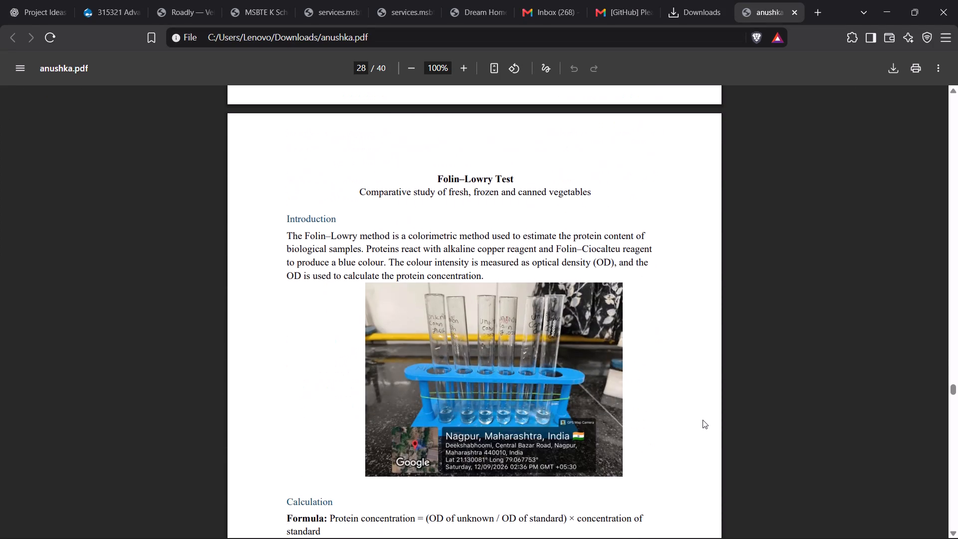
scroll(703, 420, down, 11)
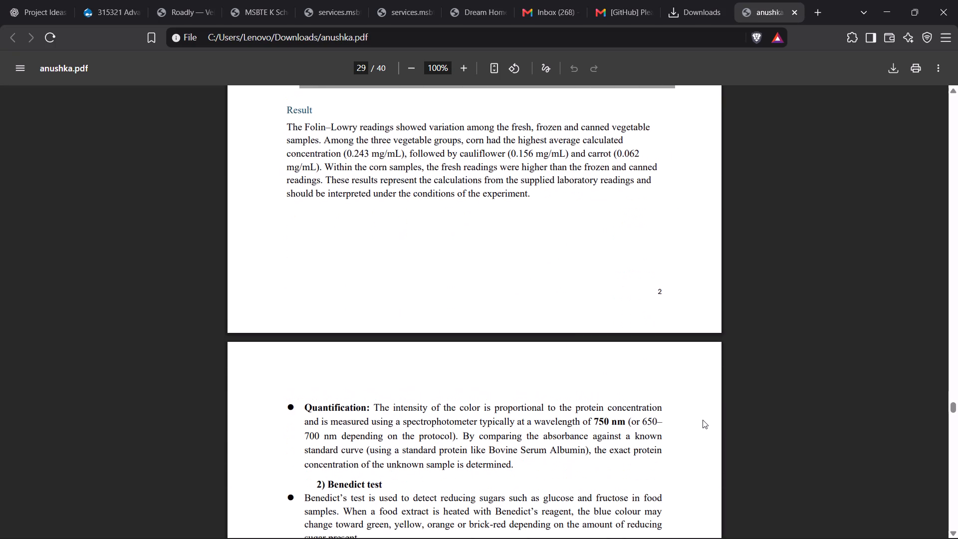
Check the layout and page numbers of the PDF's title, declaration and certificate pages, and close the browser.
scroll(703, 420, up, 20)
scroll(703, 420, up, 18)
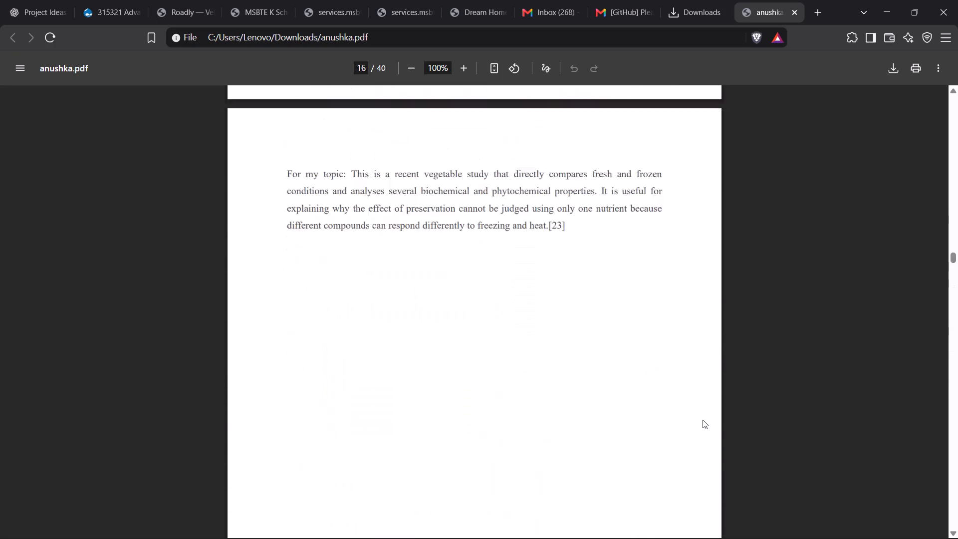
scroll(703, 420, up, 10)
scroll(703, 420, up, 20)
scroll(703, 420, up, 10)
scroll(703, 420, down, 1)
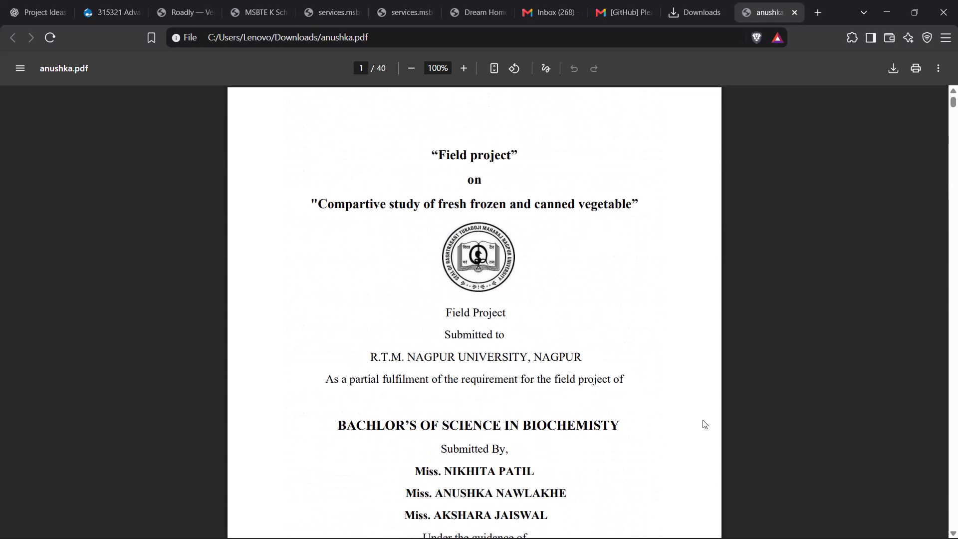
scroll(703, 420, down, 2)
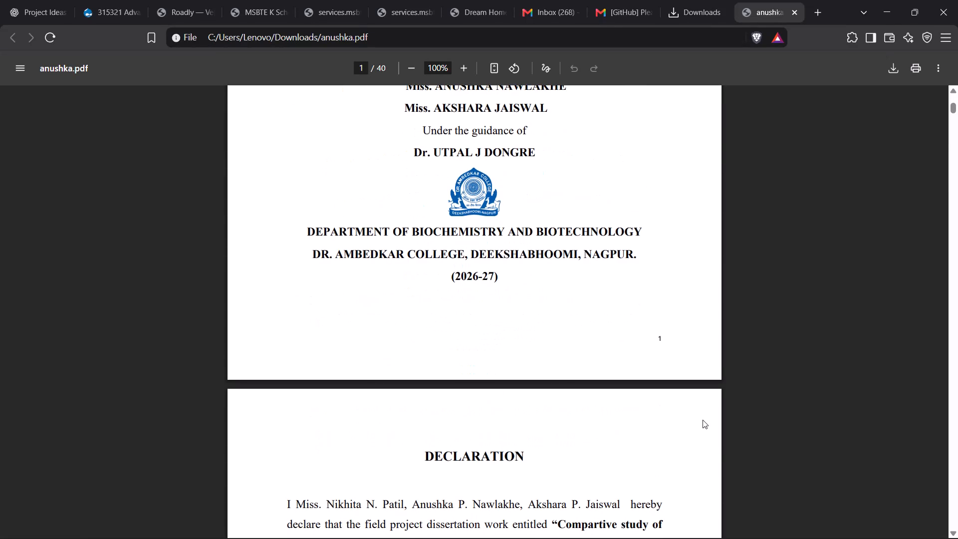
scroll(703, 420, down, 2)
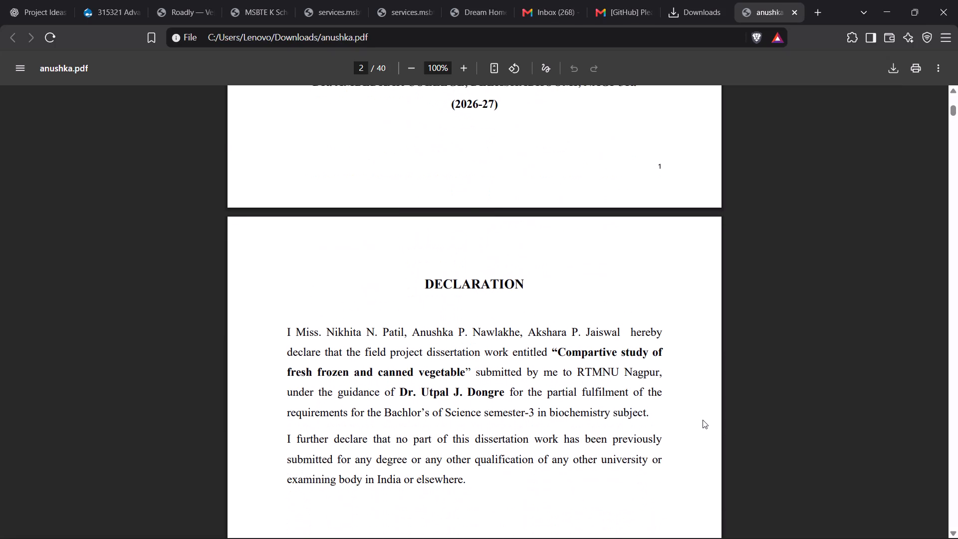
scroll(703, 420, down, 4)
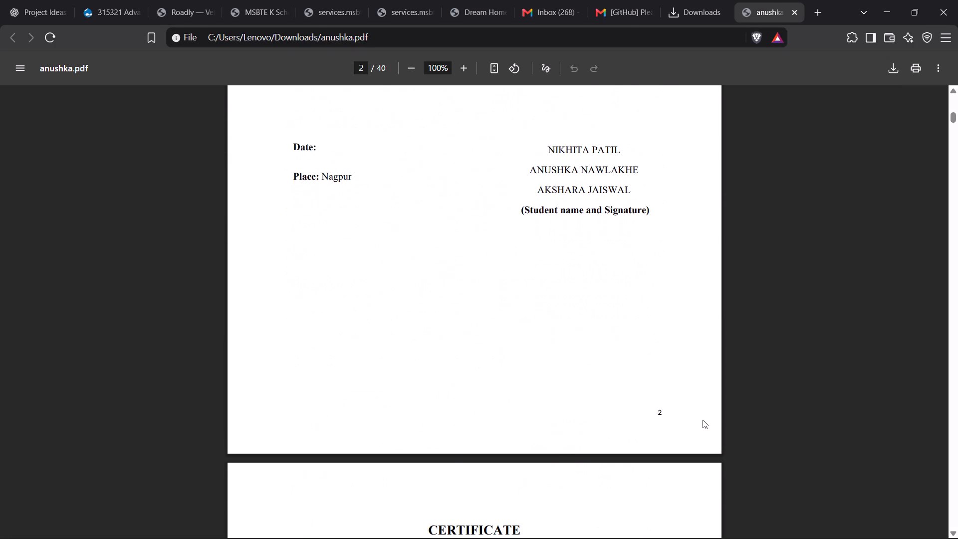
scroll(703, 420, down, 5)
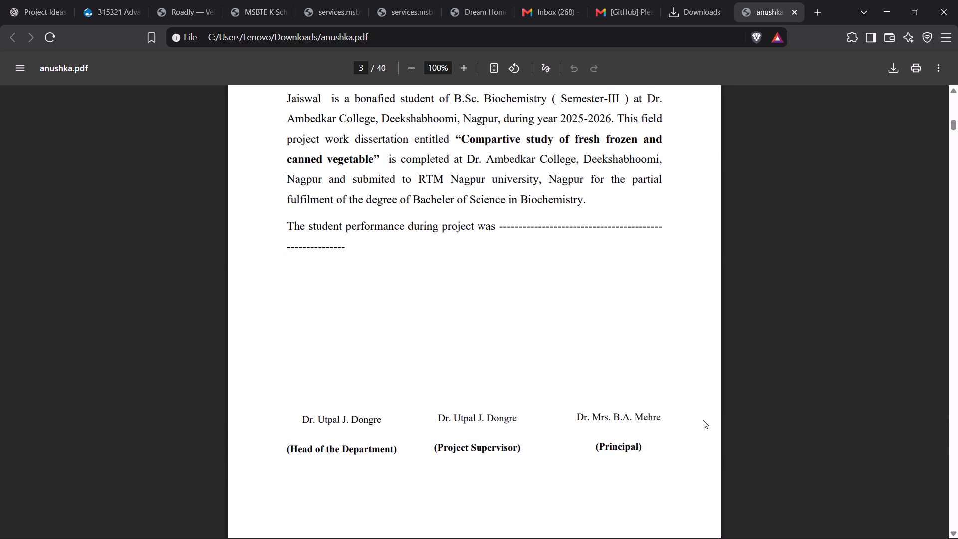
scroll(703, 420, down, 2)
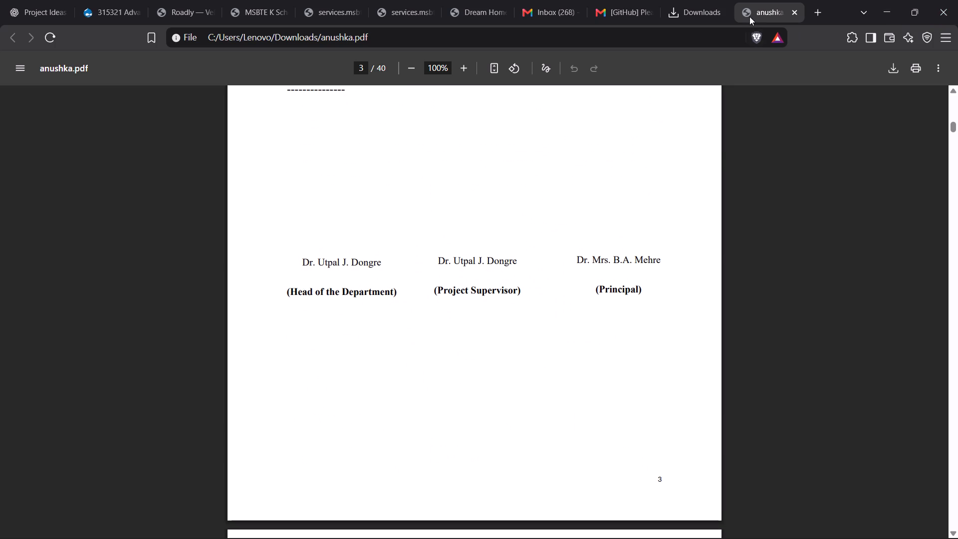
click(944, 15)
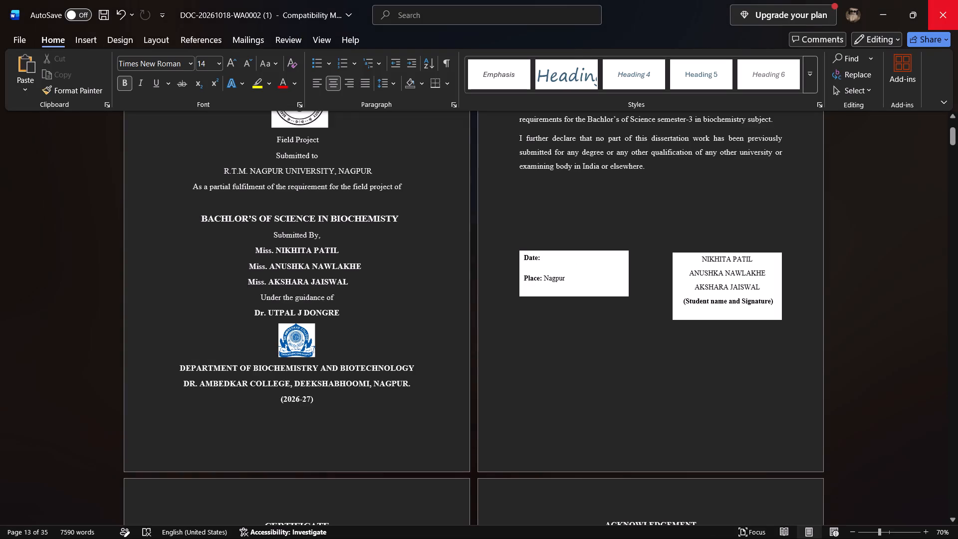
Check the Word report's title, declaration and certificate pages against the PDF layout.
ctrl+scroll(603, 358, down, 3)
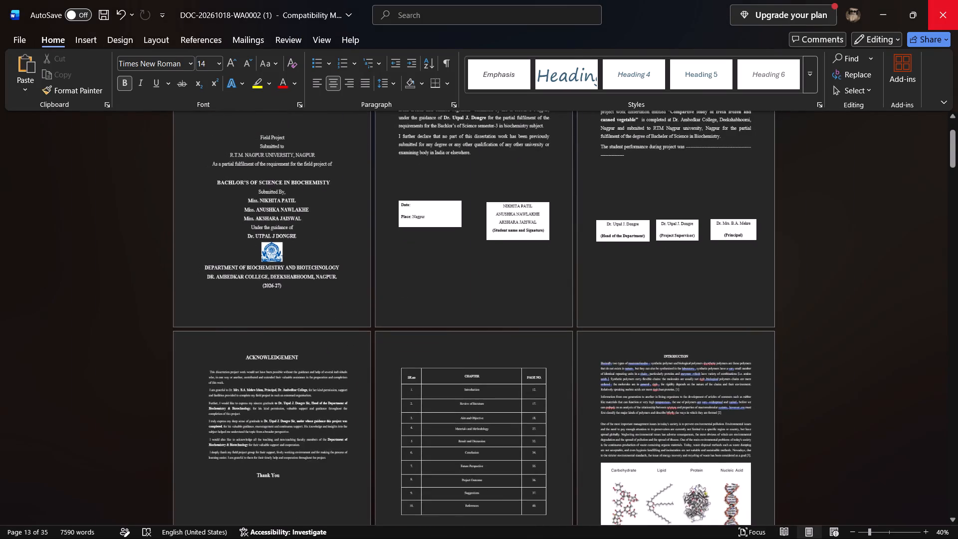
ctrl+scroll(603, 358, up, 2)
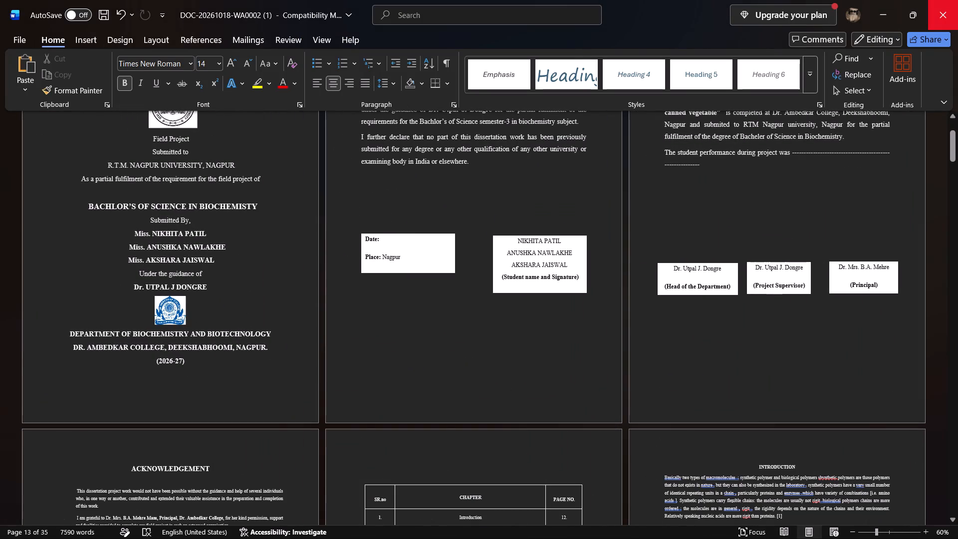
ctrl+scroll(507, 384, up, 1)
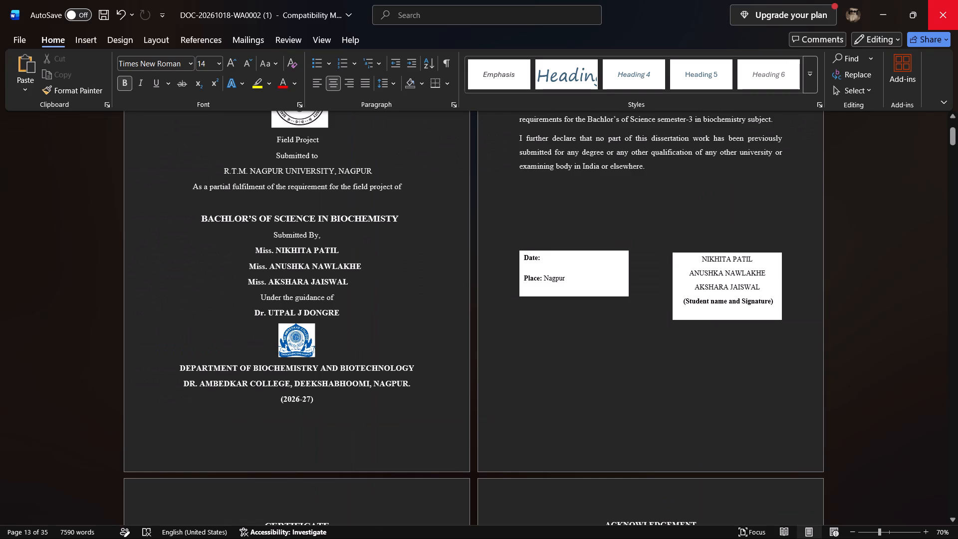
scroll(507, 384, up, 5)
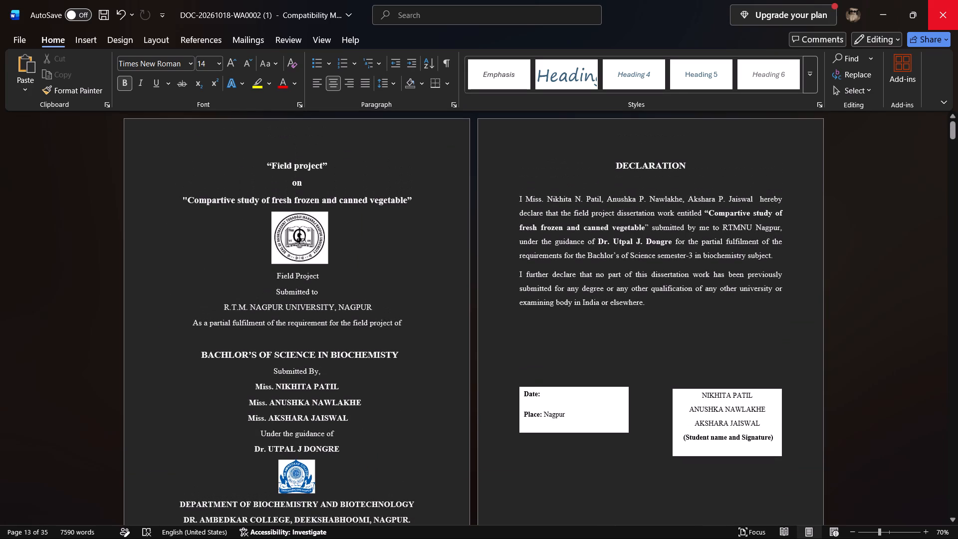
ctrl+scroll(507, 384, up, 3)
scroll(507, 384, down, 1)
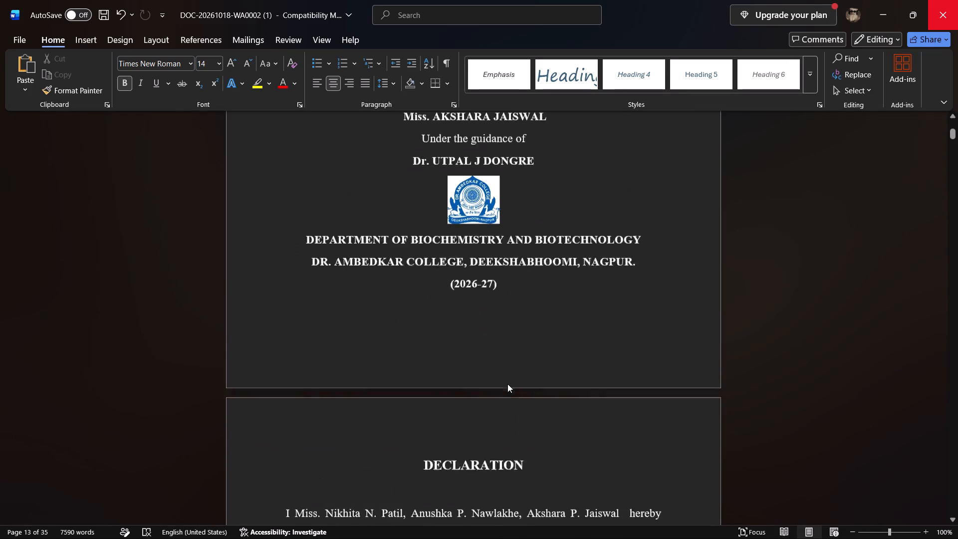
scroll(507, 384, down, 2)
scroll(507, 384, up, 5)
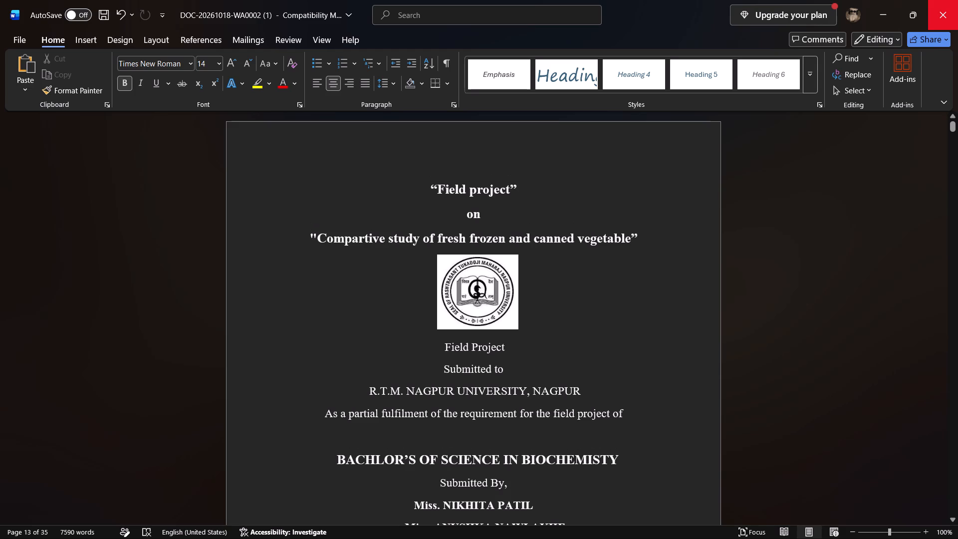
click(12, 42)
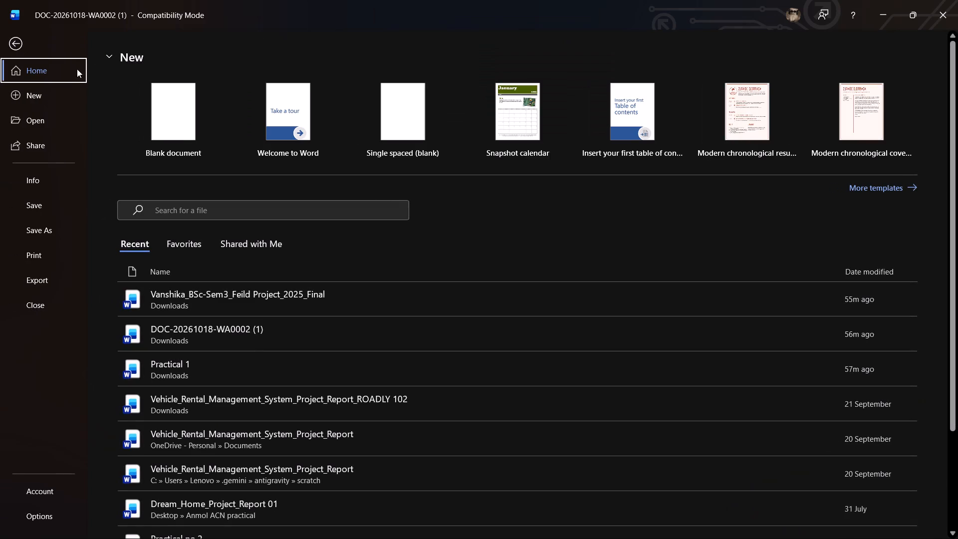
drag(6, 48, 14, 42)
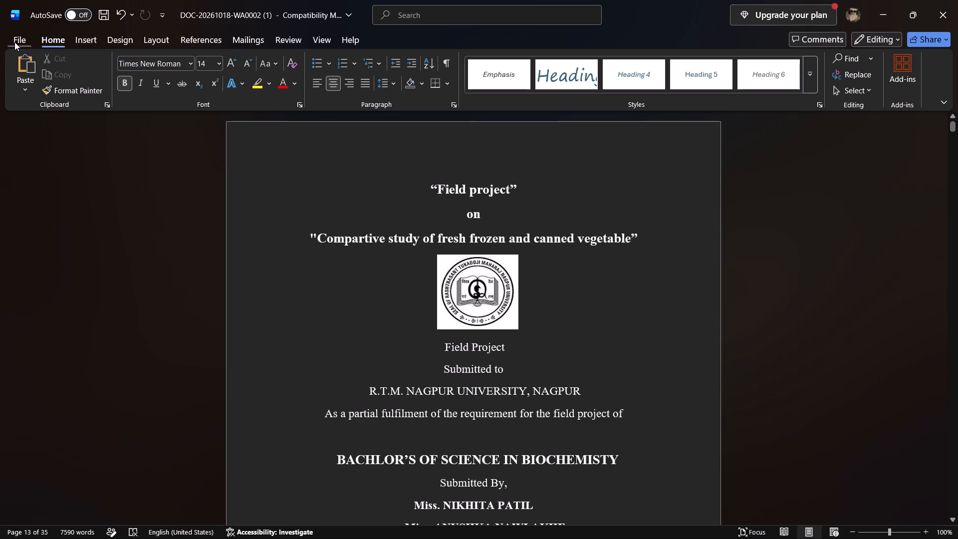
Remove the blank lines above the "Review of literature" heading so that it starts at the top of page 12.
scroll(510, 285, down, 6)
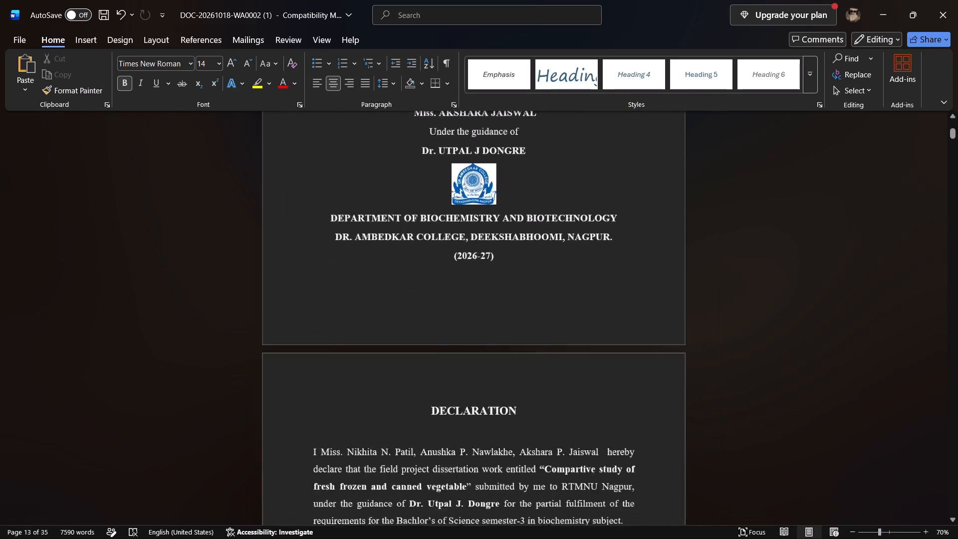
ctrl+scroll(510, 285, down, 1)
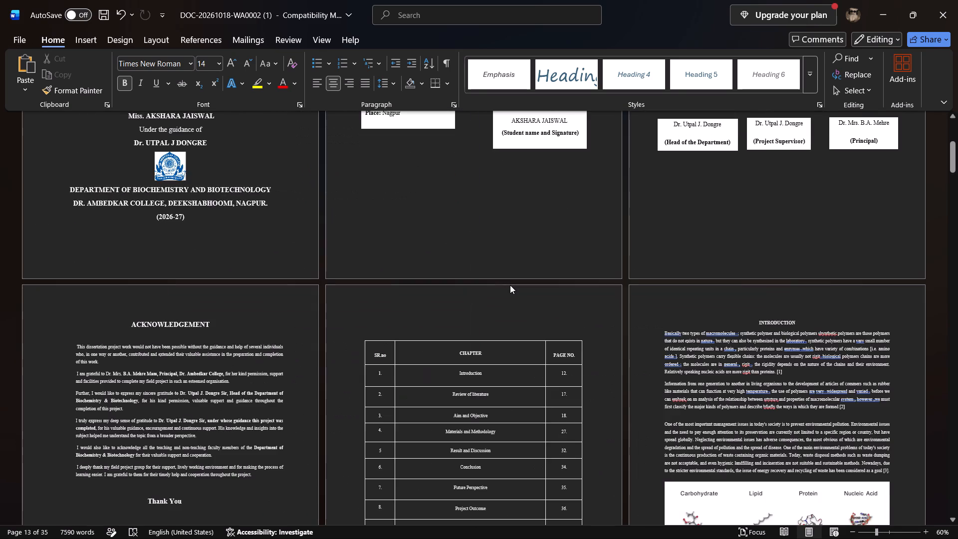
scroll(510, 285, up, 4)
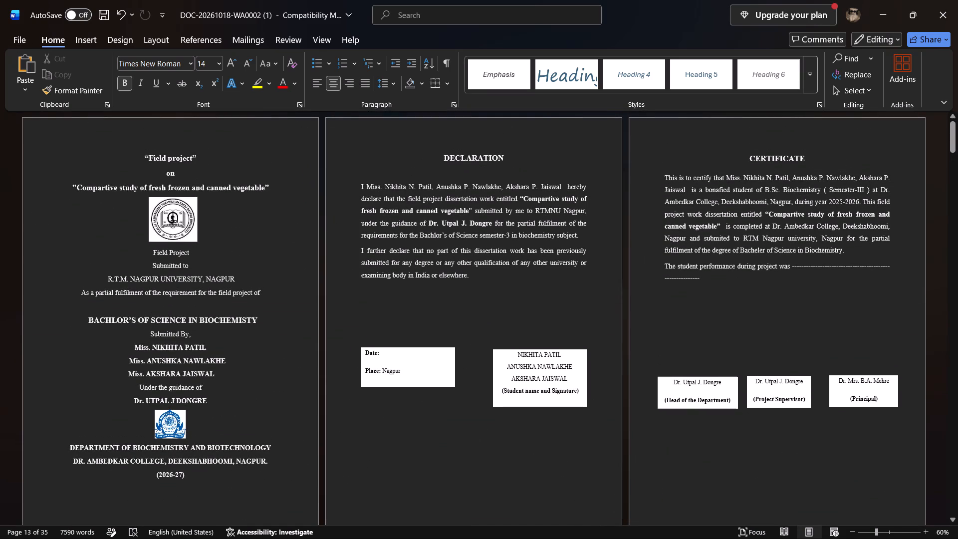
scroll(510, 285, down, 2)
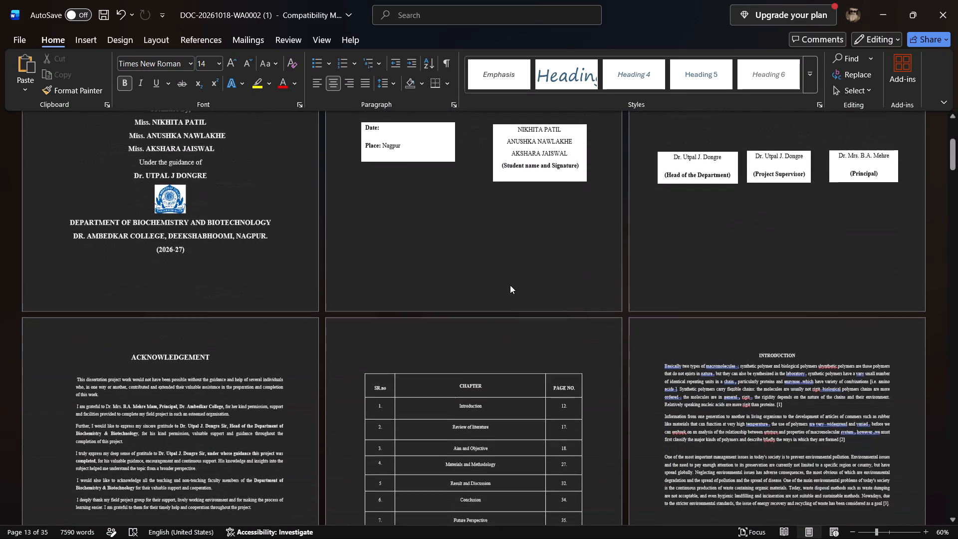
scroll(510, 285, down, 2)
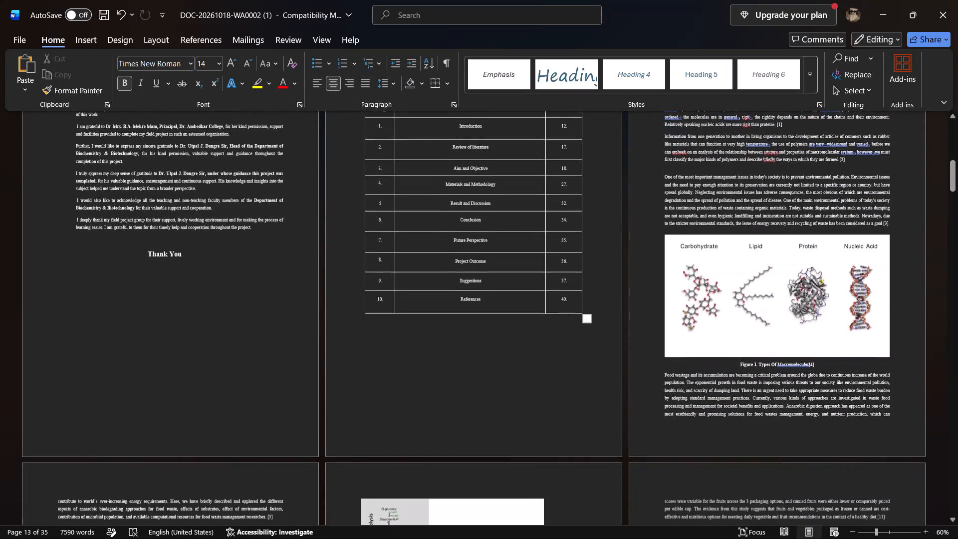
scroll(510, 285, down, 2)
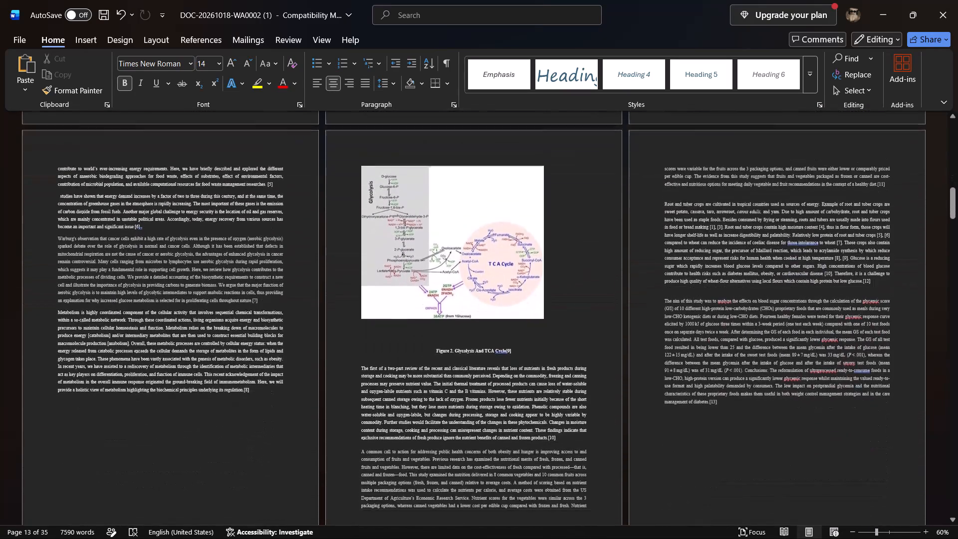
scroll(510, 285, down, 2)
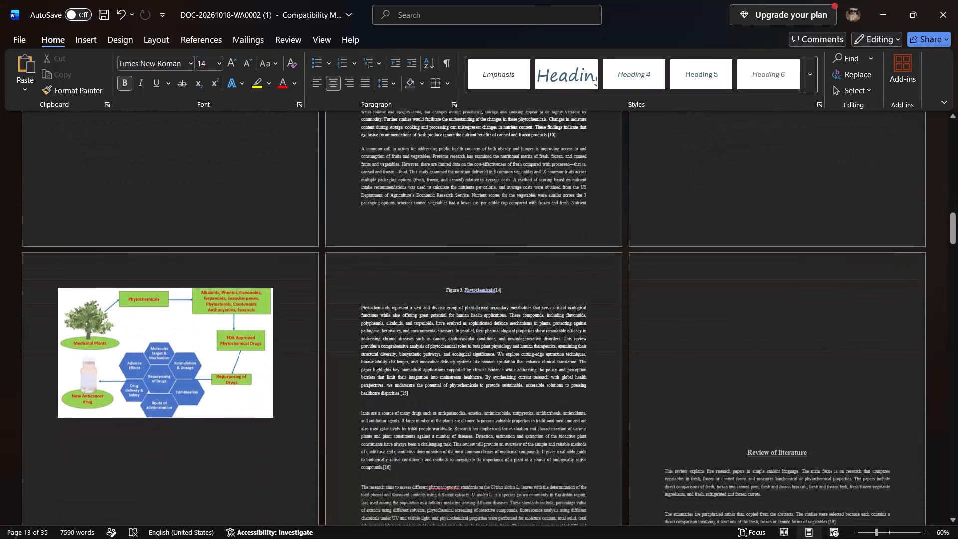
scroll(510, 285, down, 1)
click(733, 344)
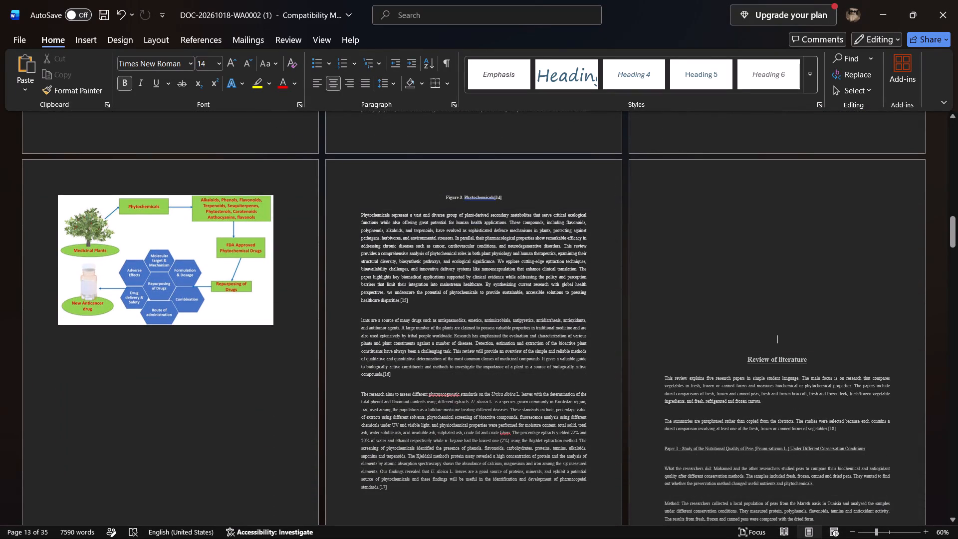
click(741, 360)
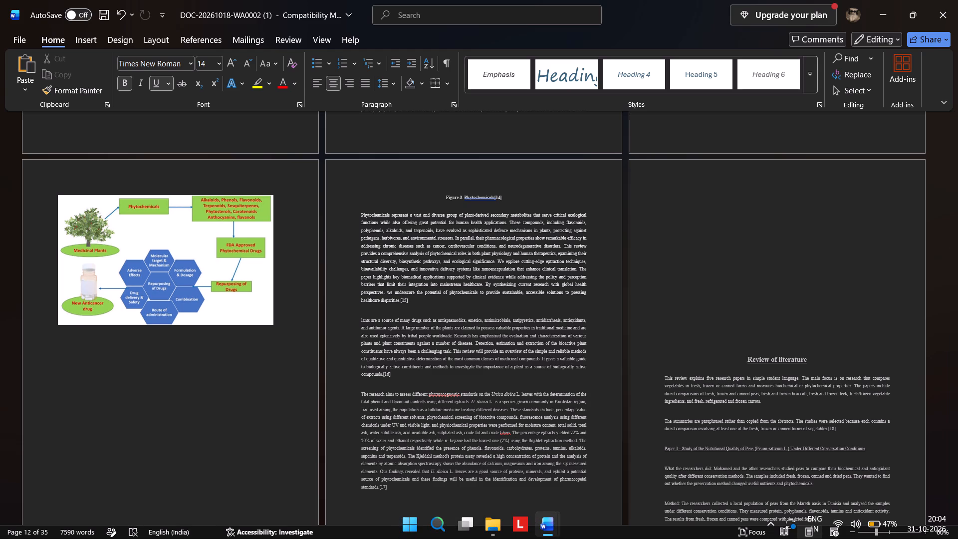
key(BackSpace)
key(BackSpace)
key(BackSpace)
key(BackSpace)
key(BackSpace)
key(BackSpace)
key(BackSpace)
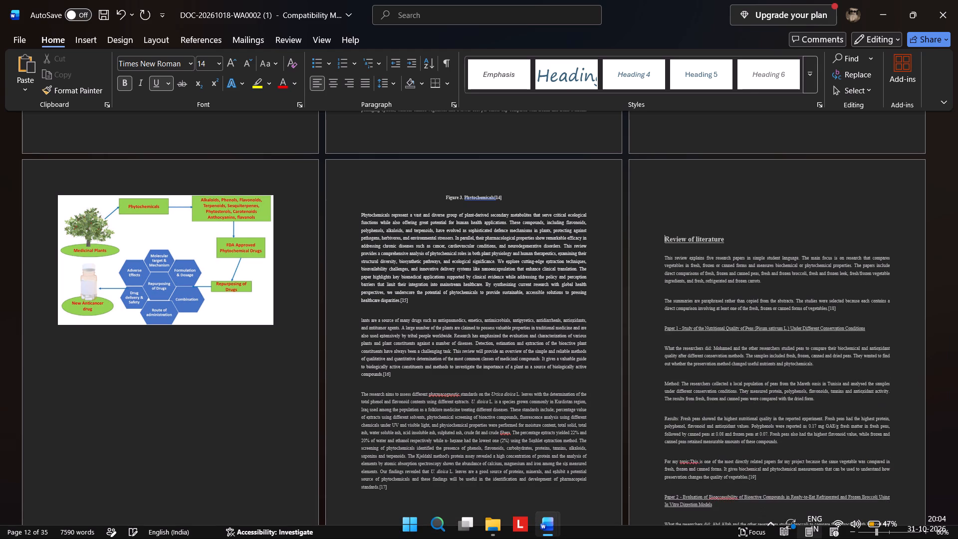
key(BackSpace)
key(BackSpace)
key(BackSpace)
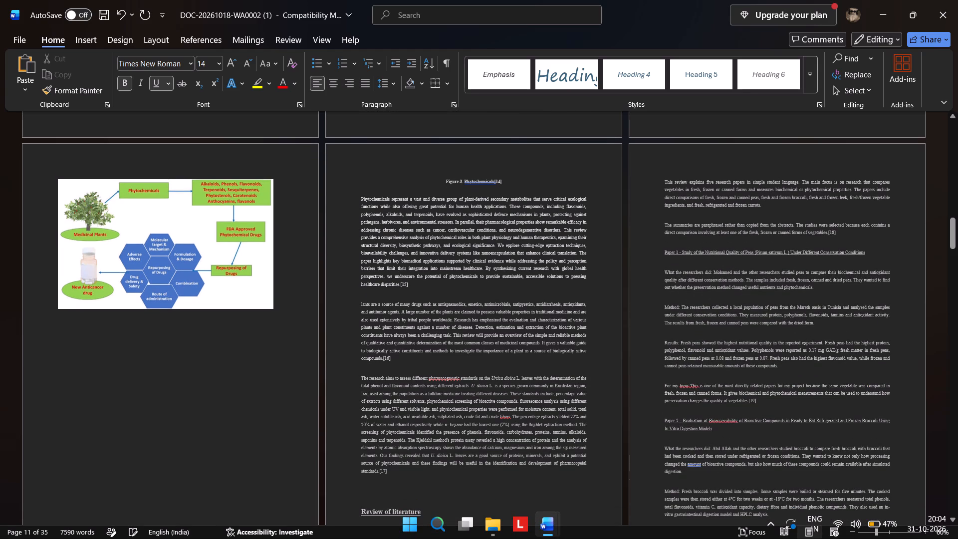
key(Return)
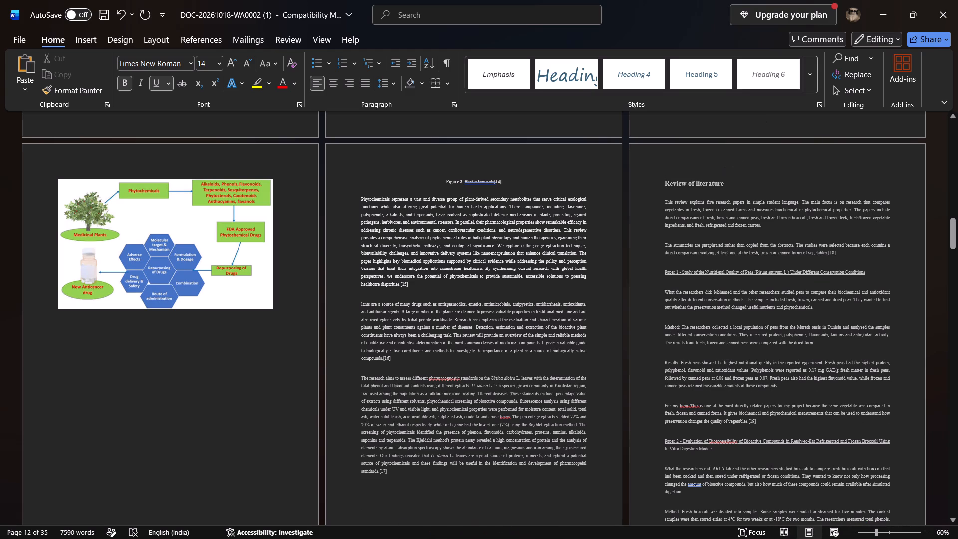
Centre the "Review of literature" heading on page 12.
drag(728, 179, 681, 188)
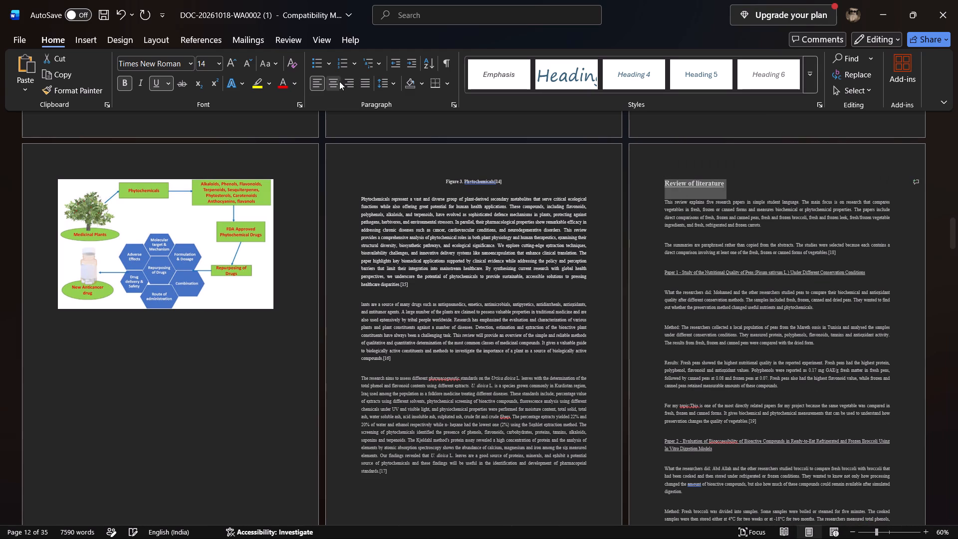
click(336, 83)
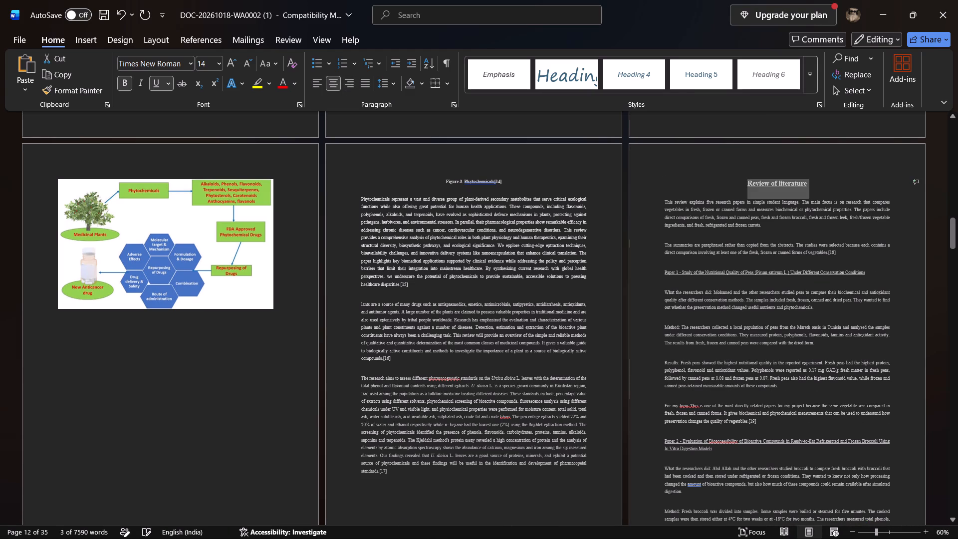
click(620, 226)
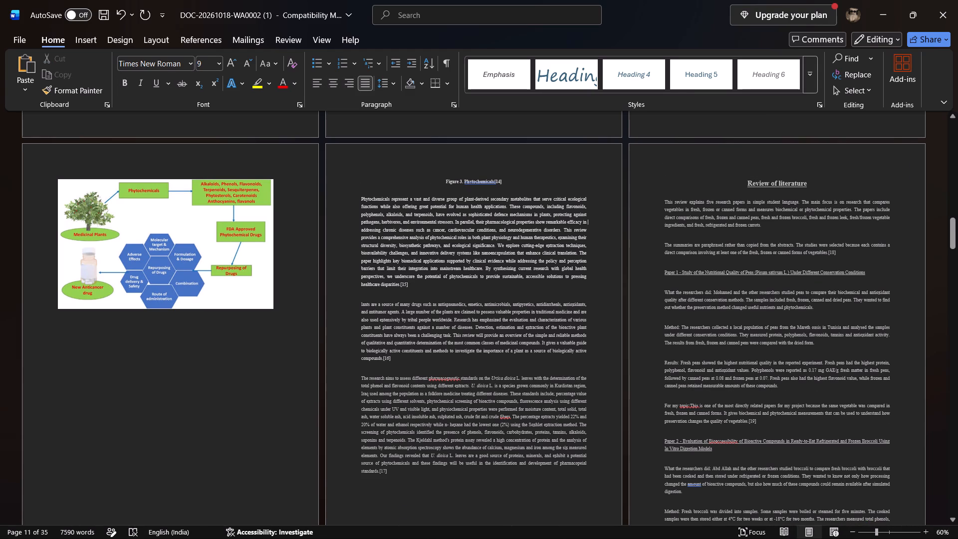
Remove the blank lines above the "Aim and Objective" heading so that it starts at the top of page 15.
scroll(631, 315, down, 3)
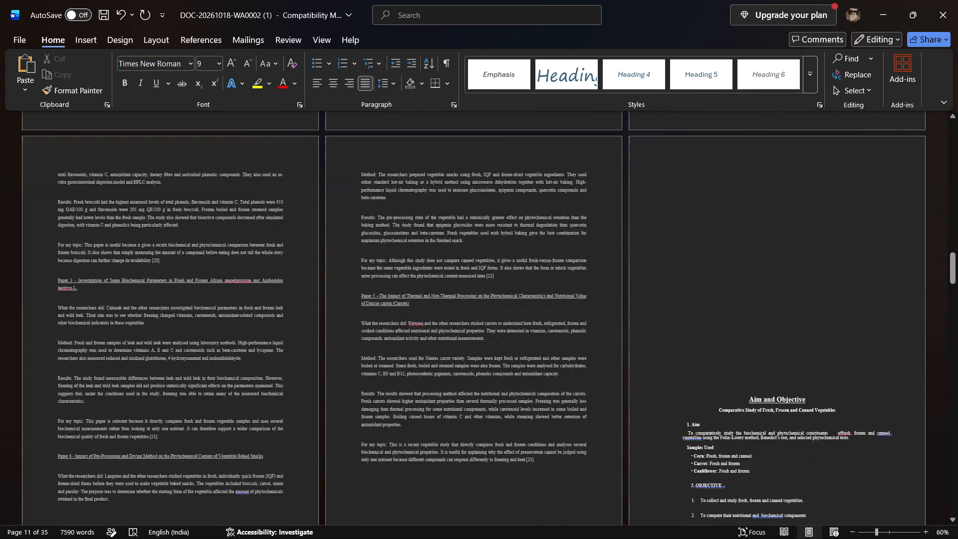
scroll(631, 315, down, 1)
click(746, 367)
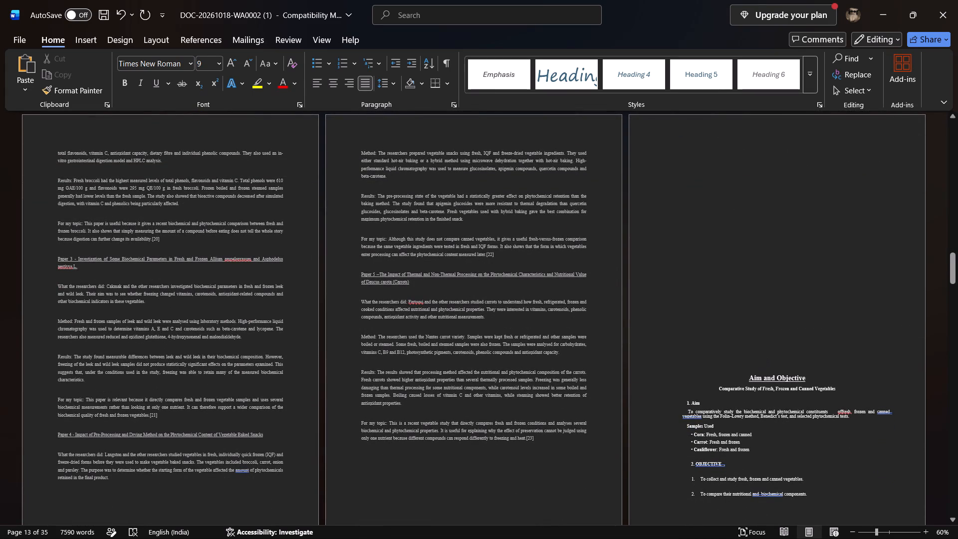
key(BackSpace)
key(BackSpace)
key(BackSpace)
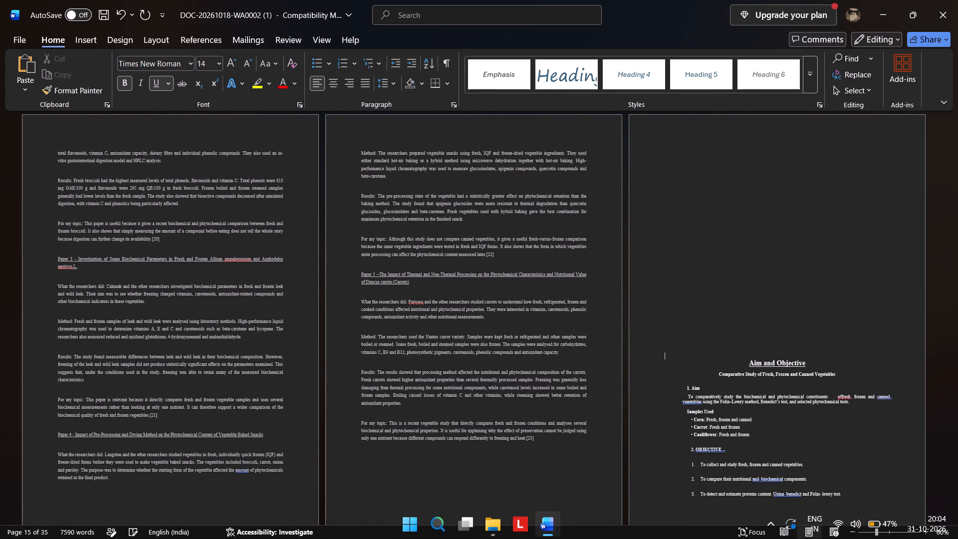
key(BackSpace)
key(BackSpace)
key(BackSpace)
key(BackSpace)
key(BackSpace)
key(BackSpace)
key(BackSpace)
key(BackSpace)
key(BackSpace)
key(BackSpace)
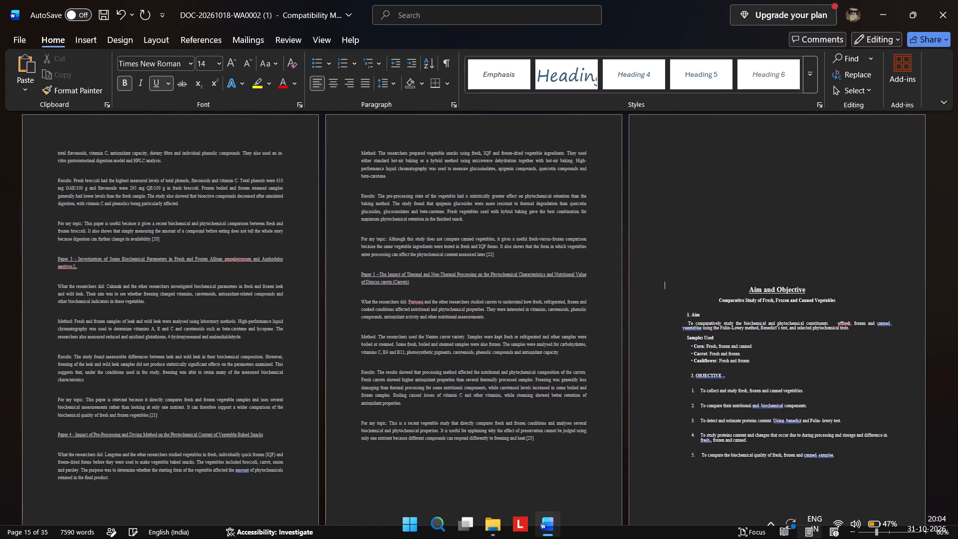
key(BackSpace)
key(BackSpace)
key(BackSpace)
key(BackSpace)
key(BackSpace)
key(BackSpace)
key(BackSpace)
key(BackSpace)
key(BackSpace)
key(BackSpace)
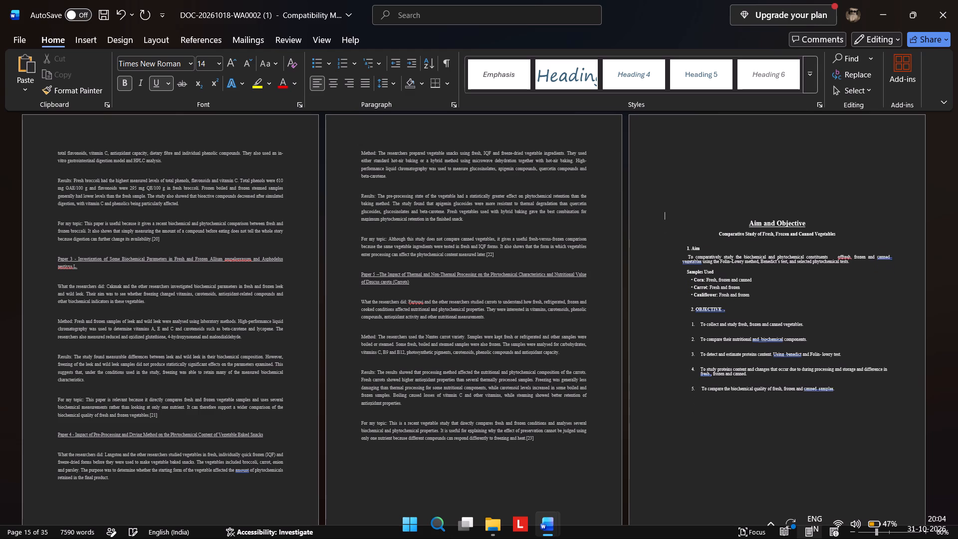
key(BackSpace)
key(BackSpace)
key(BackSpace)
key(BackSpace)
key(BackSpace)
key(BackSpace)
key(BackSpace)
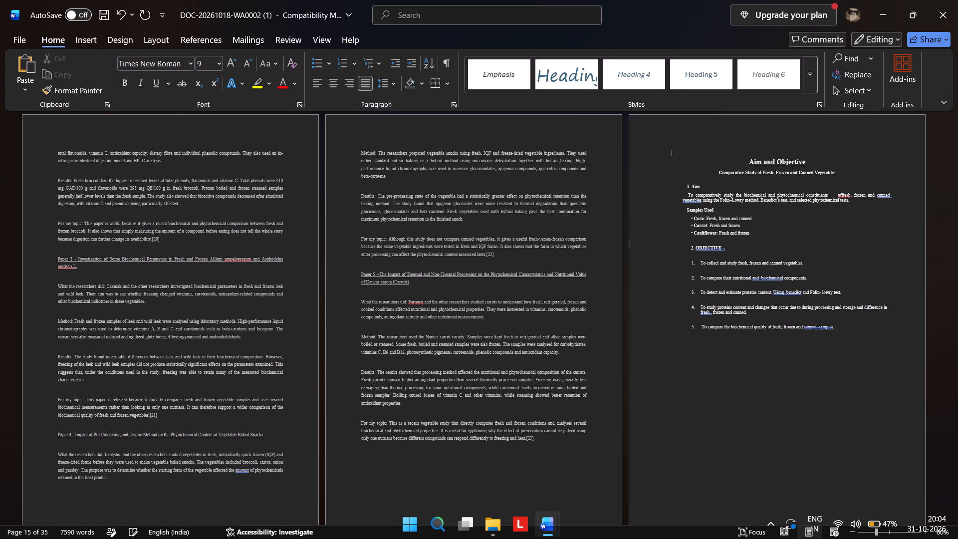
key(BackSpace)
Remove the blank lines above the "2. Methodology" heading on the Material & Procedures page.
scroll(631, 538, down, 2)
scroll(739, 467, down, 3)
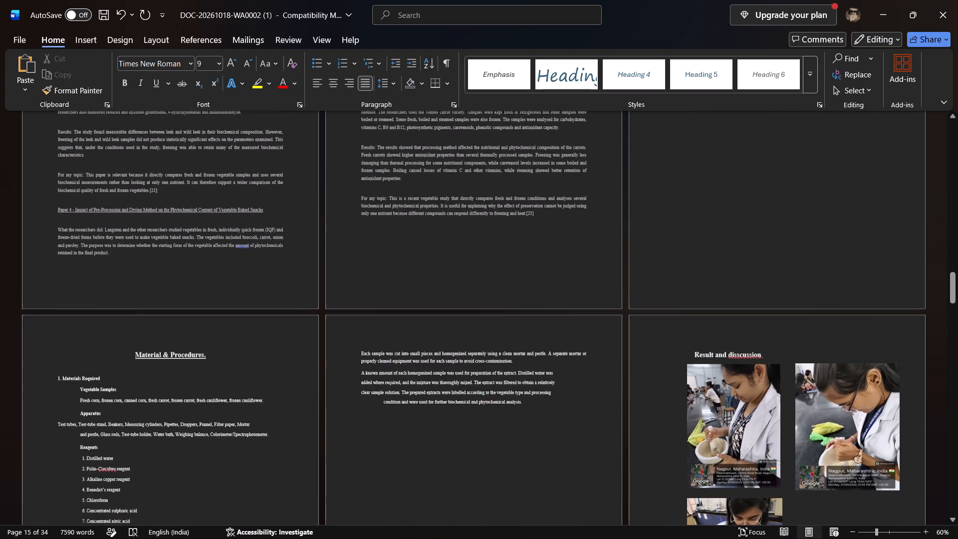
scroll(739, 467, down, 1)
scroll(464, 375, down, 2)
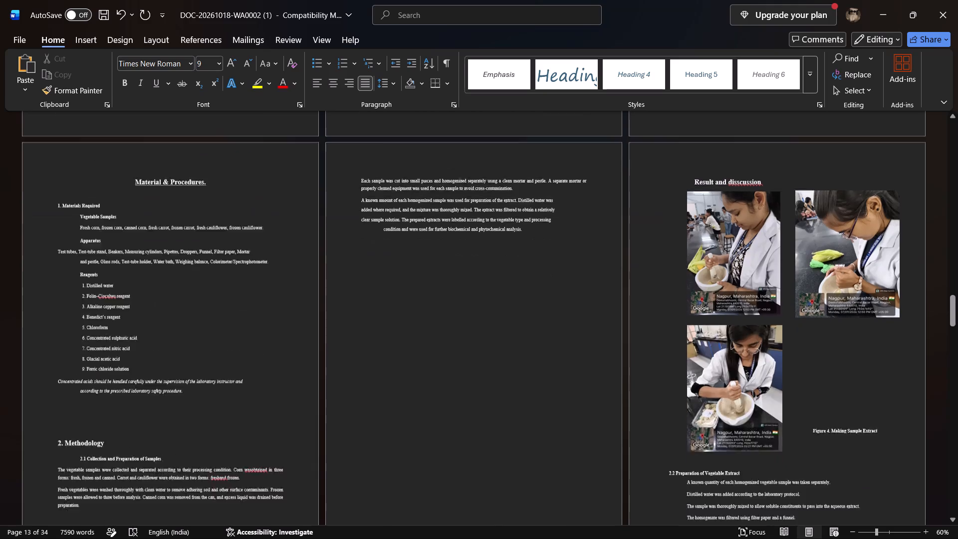
scroll(464, 375, down, 1)
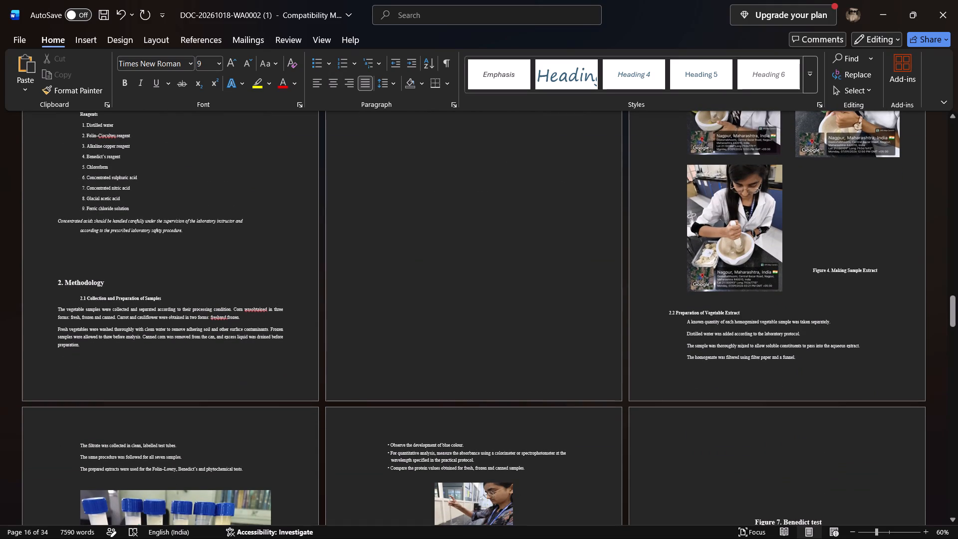
click(49, 280)
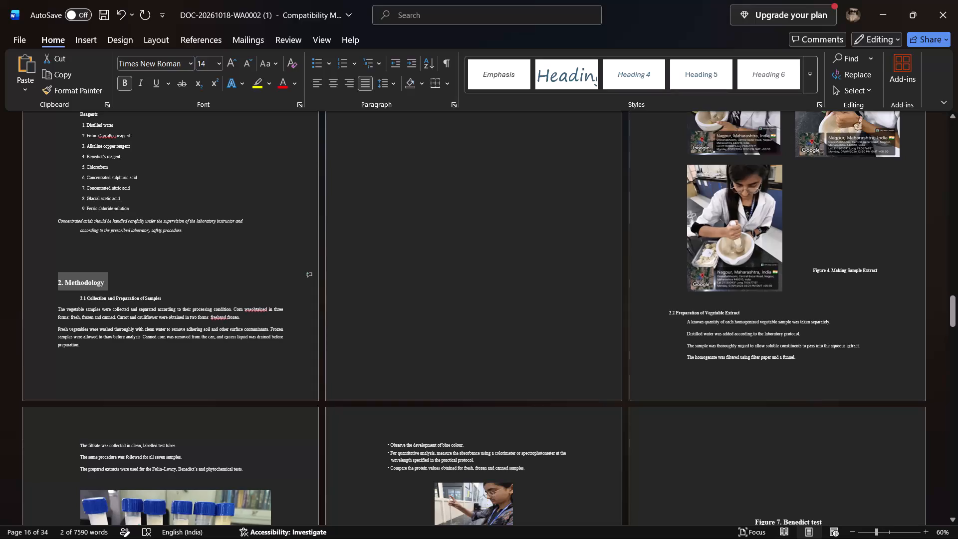
click(55, 278)
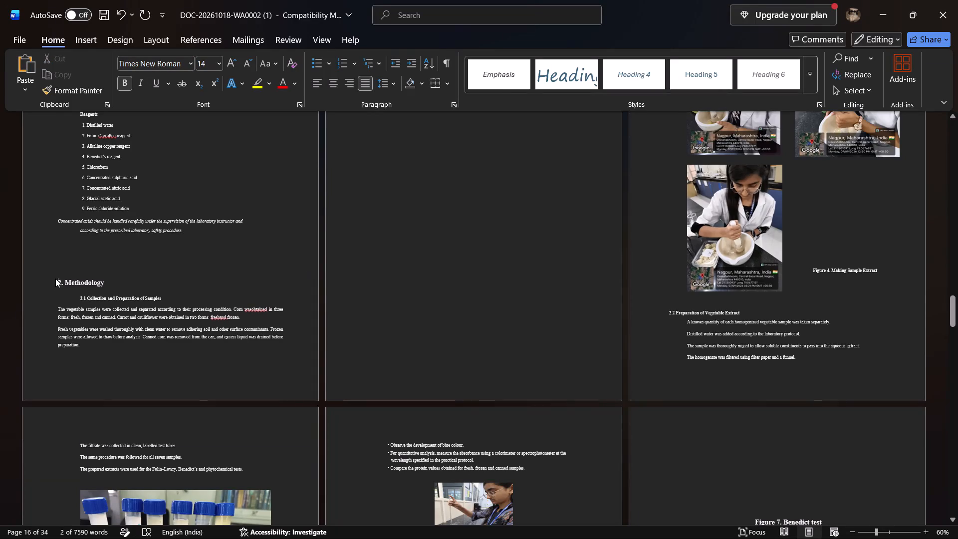
scroll(199, 358, up, 3)
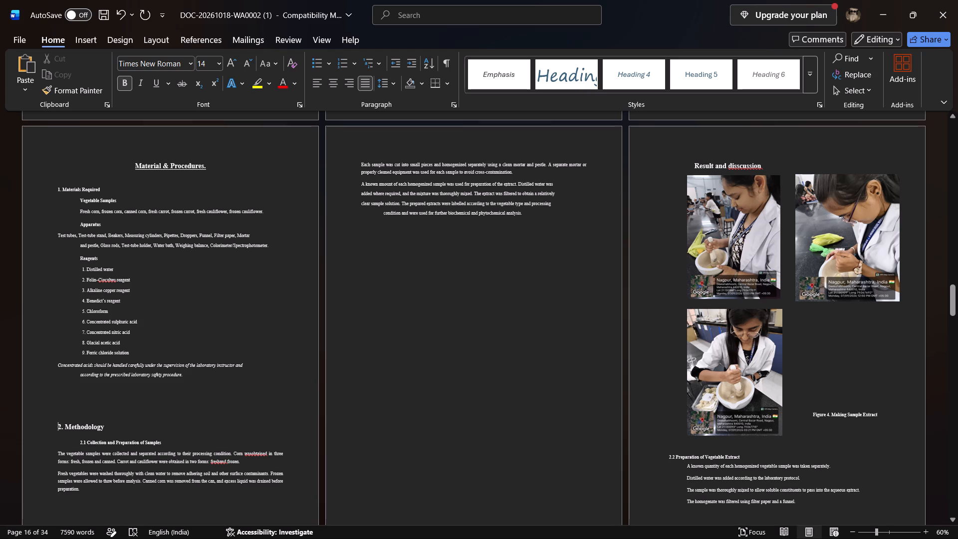
click(67, 415)
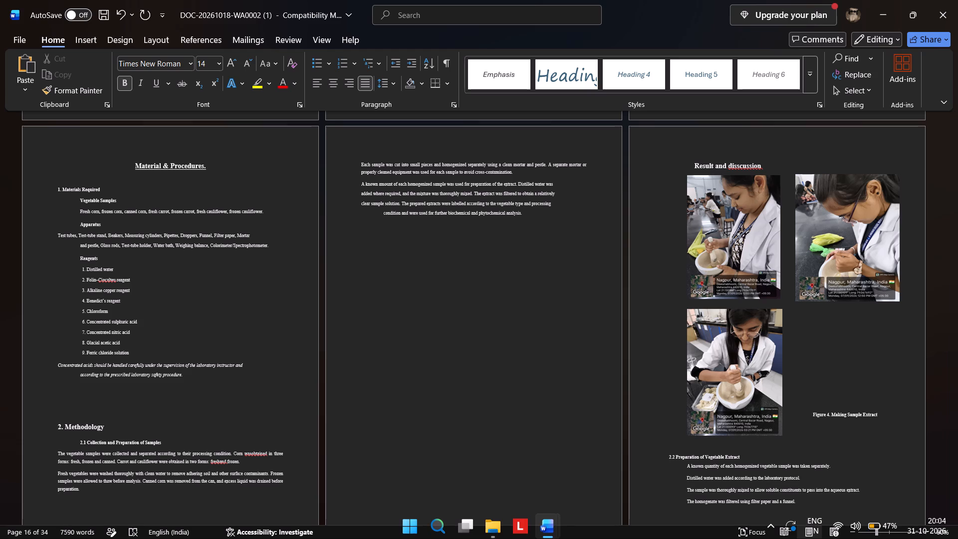
key(BackSpace)
key(BackSpace)
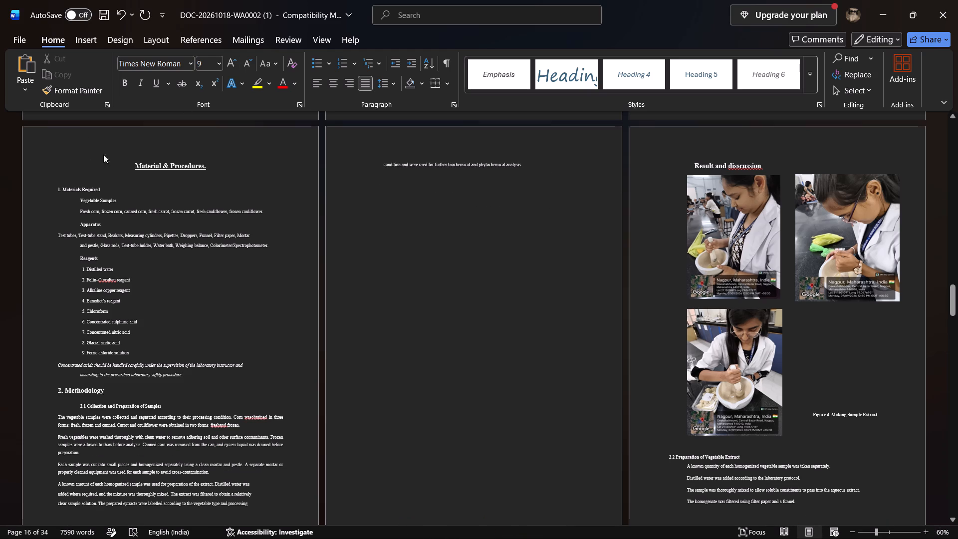
Remove the blank line between the "Material & Procedures." heading and "1. Materials Required".
click(70, 176)
key(BackSpace)
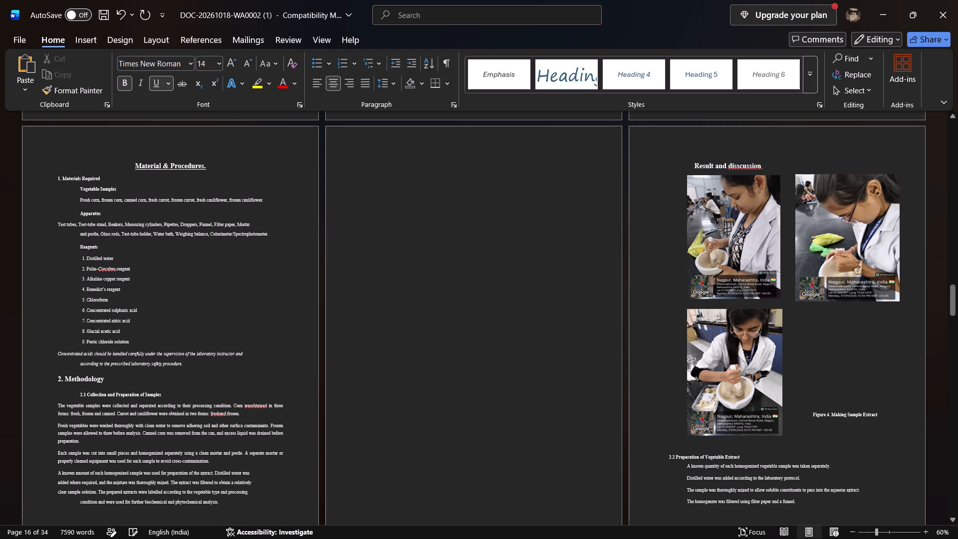
Try to delete the blank page between the Material & Procedures page and the "Result and disscussion" page.
scroll(185, 288, down, 2)
scroll(185, 288, up, 1)
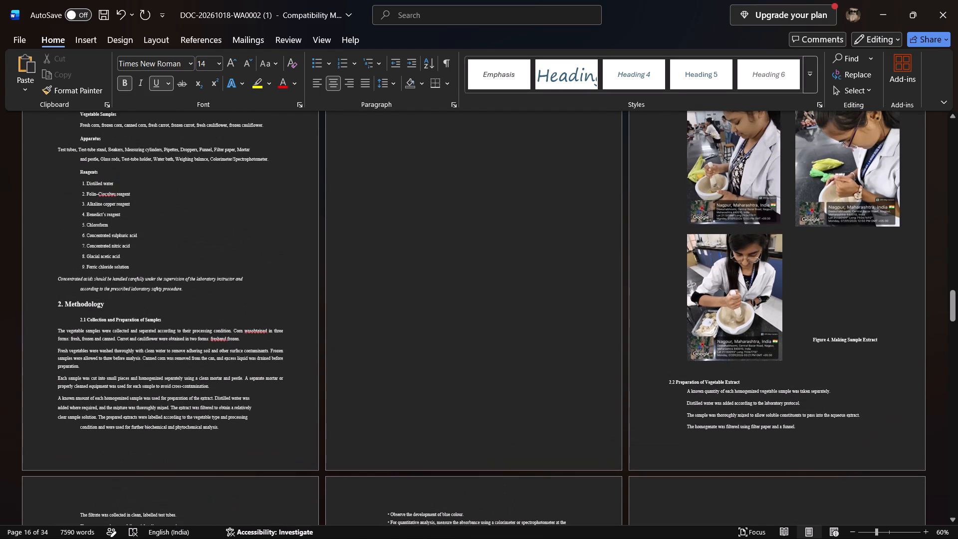
scroll(445, 279, up, 1)
click(466, 334)
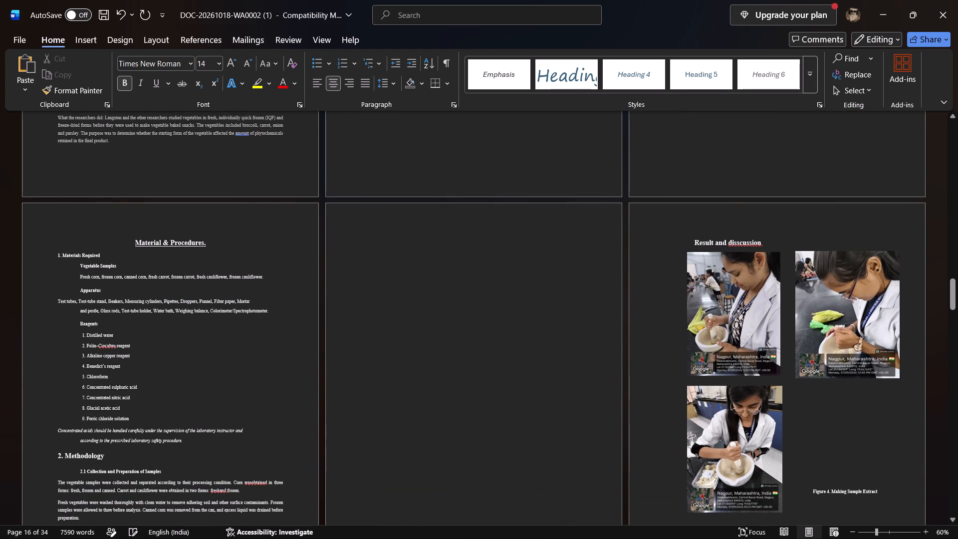
key(Delete)
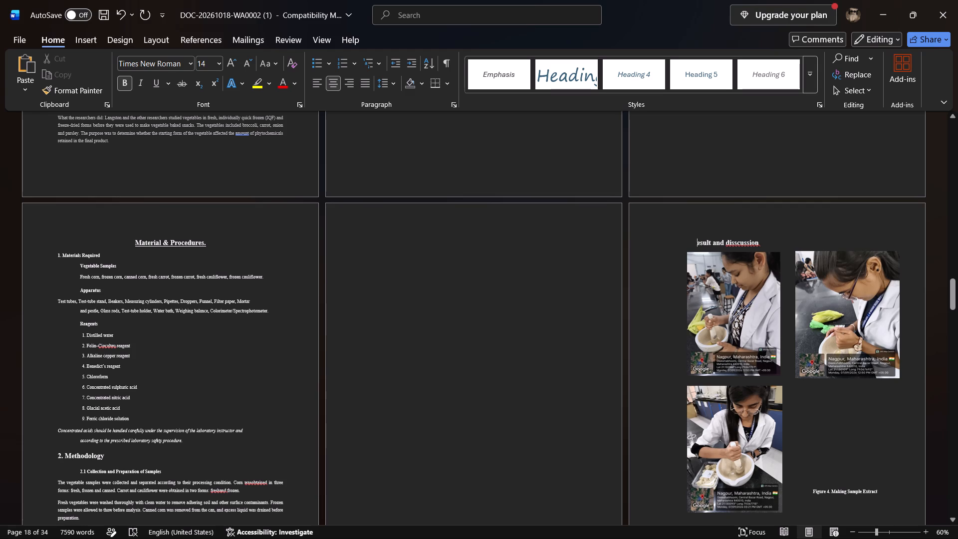
click(495, 288)
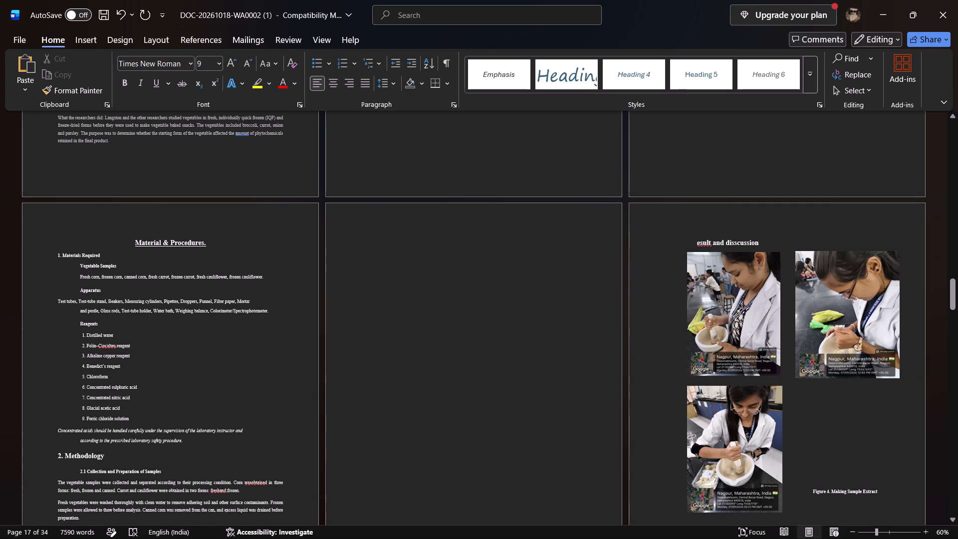
scroll(532, 421, down, 2)
click(582, 350)
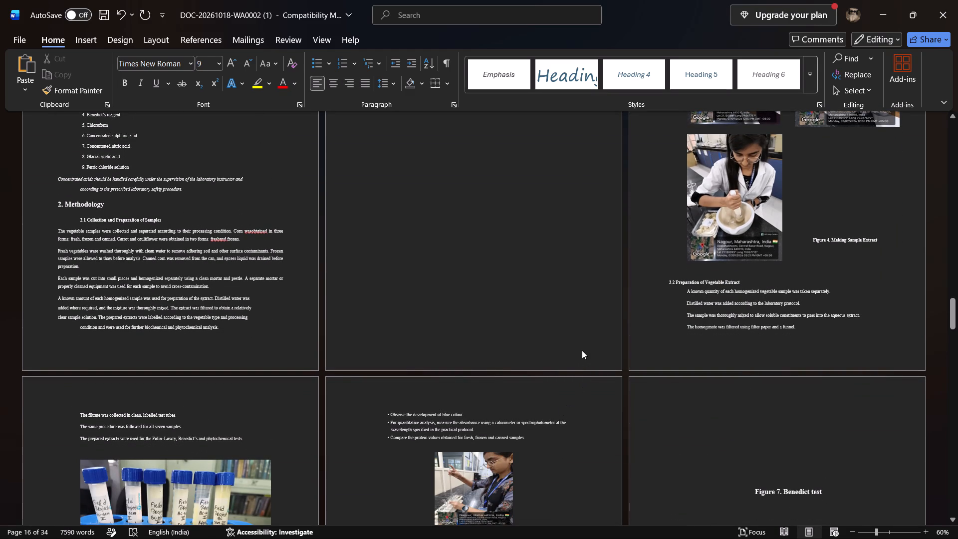
click(606, 312)
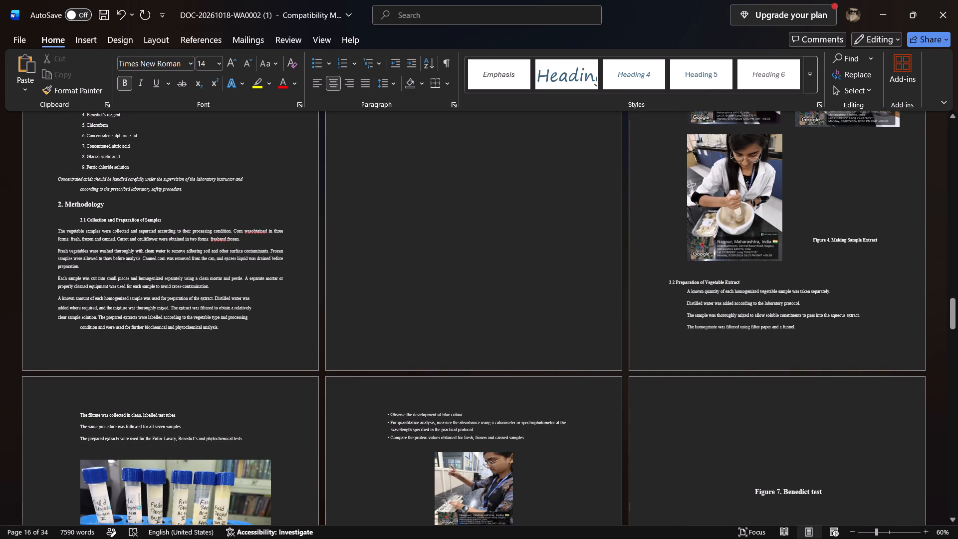
click(390, 315)
double_click(362, 294)
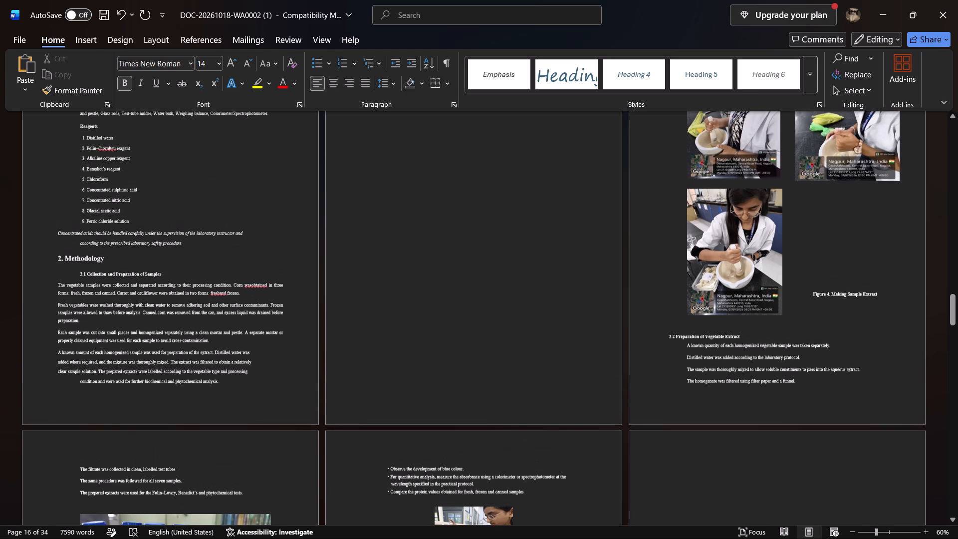
double_click(382, 338)
scroll(382, 338, up, 1)
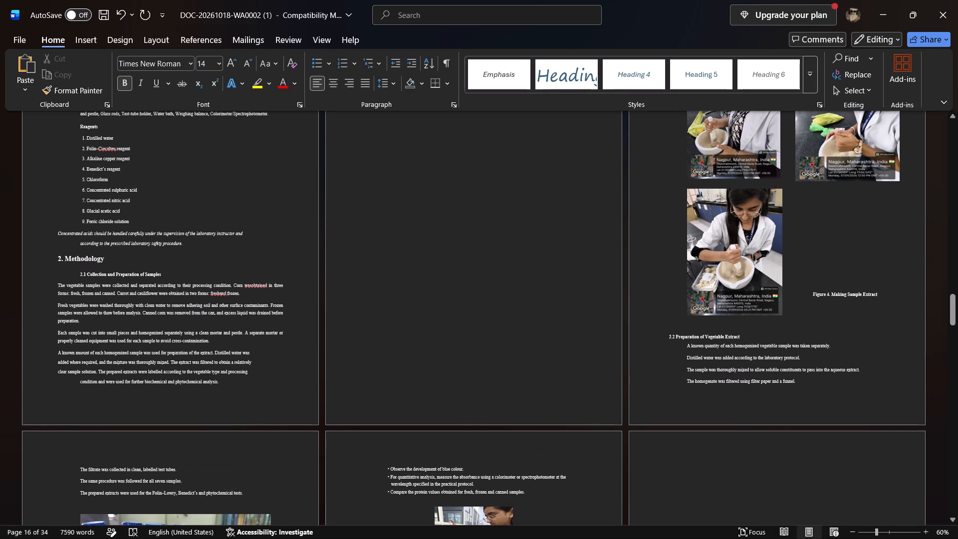
scroll(544, 377, up, 1)
scroll(439, 417, up, 3)
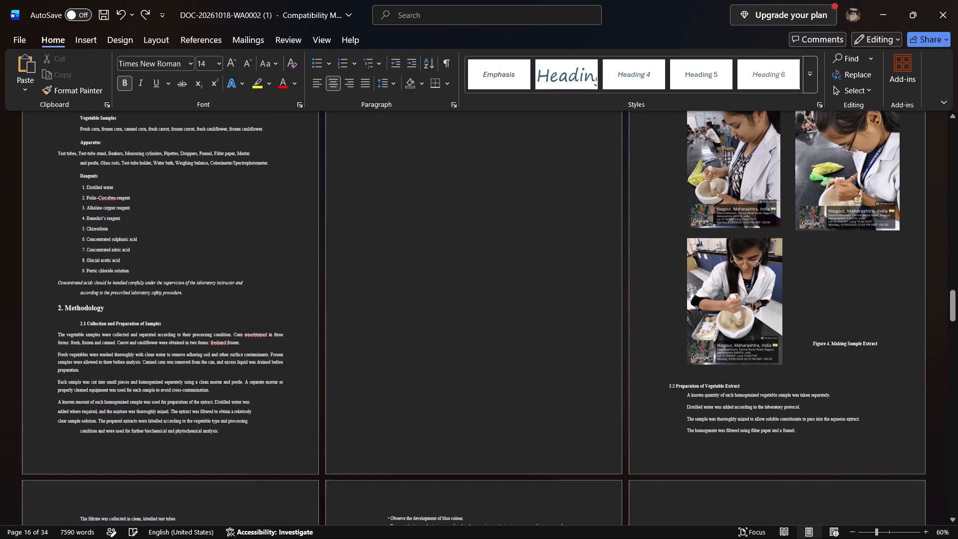
click(431, 419)
Check the layout and blank space on the literature review, Aim and Objective, and Material & Procedures pages.
scroll(412, 538, up, 1)
scroll(521, 303, up, 1)
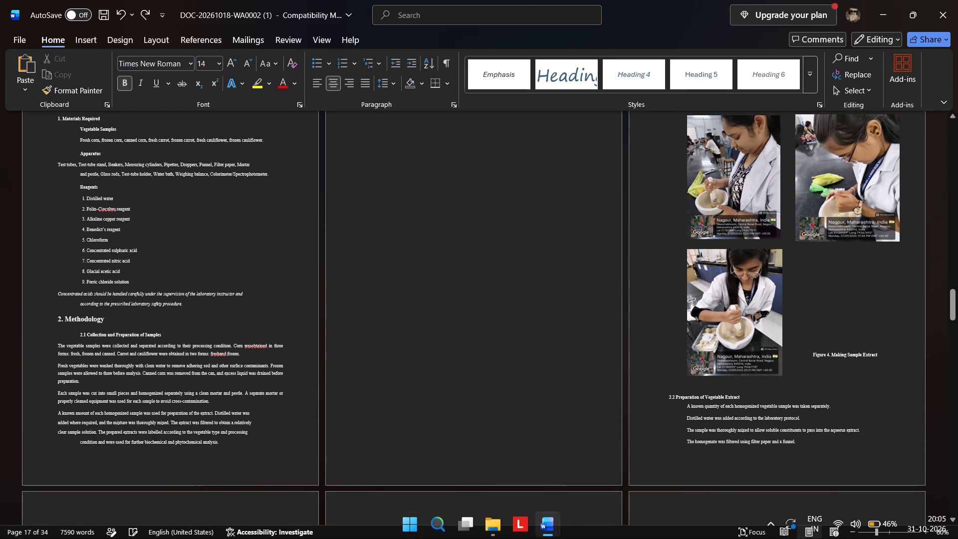
scroll(521, 303, up, 5)
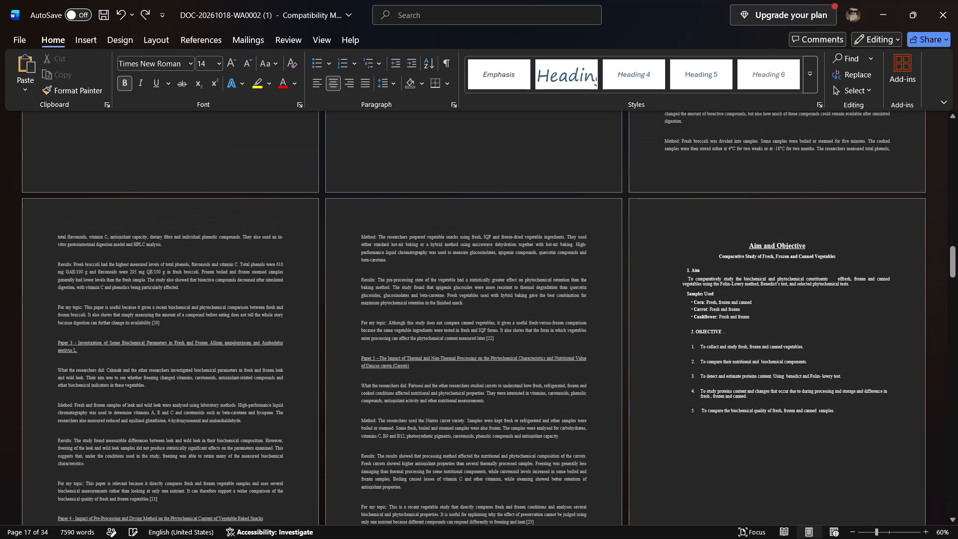
scroll(521, 303, up, 1)
scroll(521, 303, down, 2)
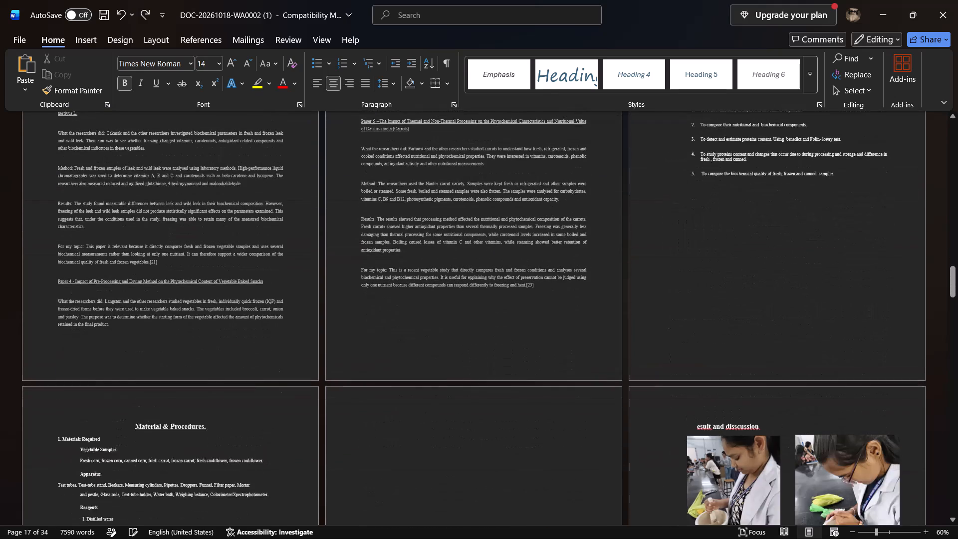
scroll(521, 303, down, 4)
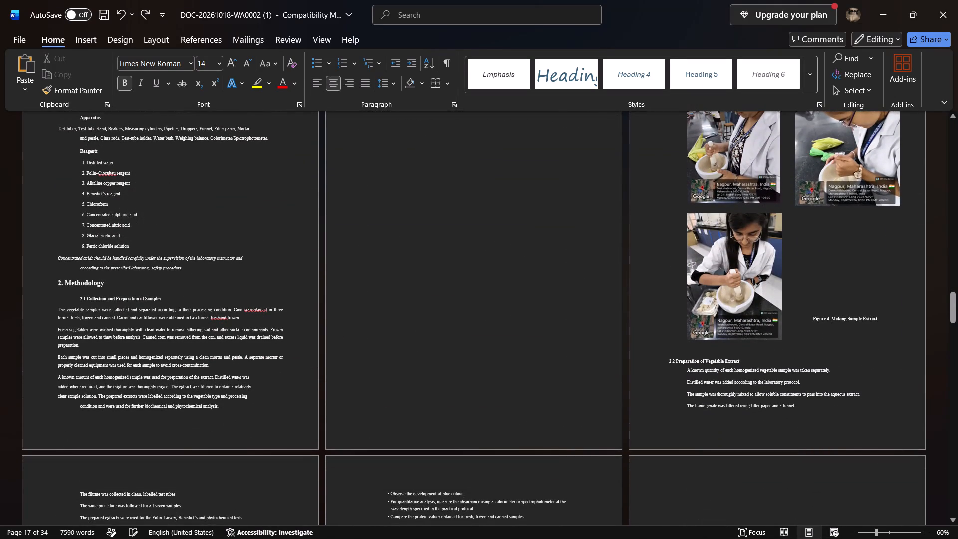
Remove the blank page before the results and discussion heading so that it starts page 17 on its own line.
scroll(562, 307, up, 1)
scroll(698, 246, up, 1)
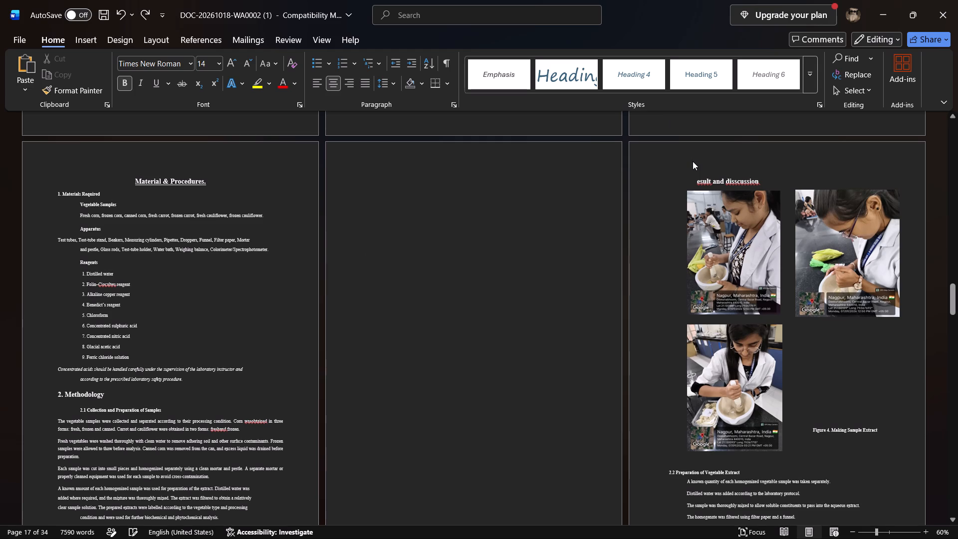
click(692, 168)
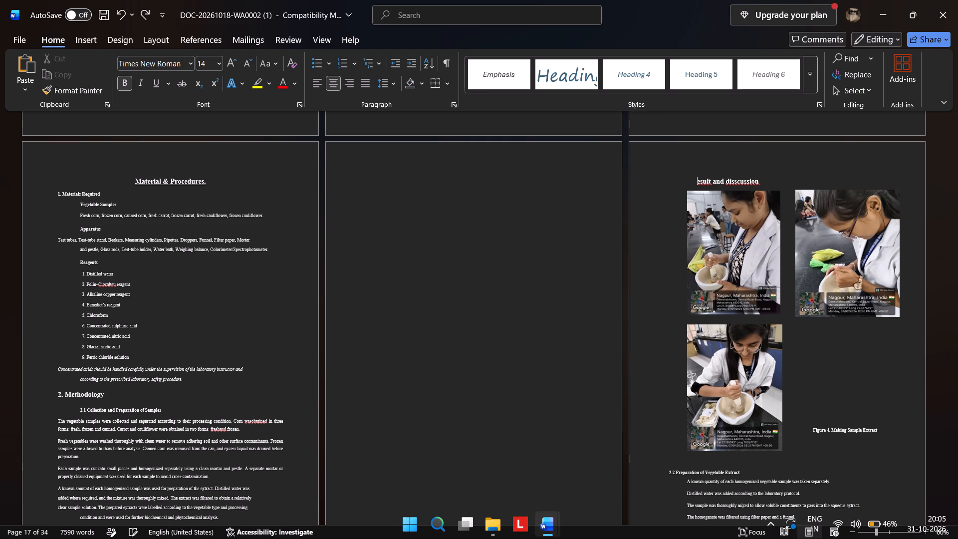
key(BackSpace)
key(BackSpace)
key(BackSpace)
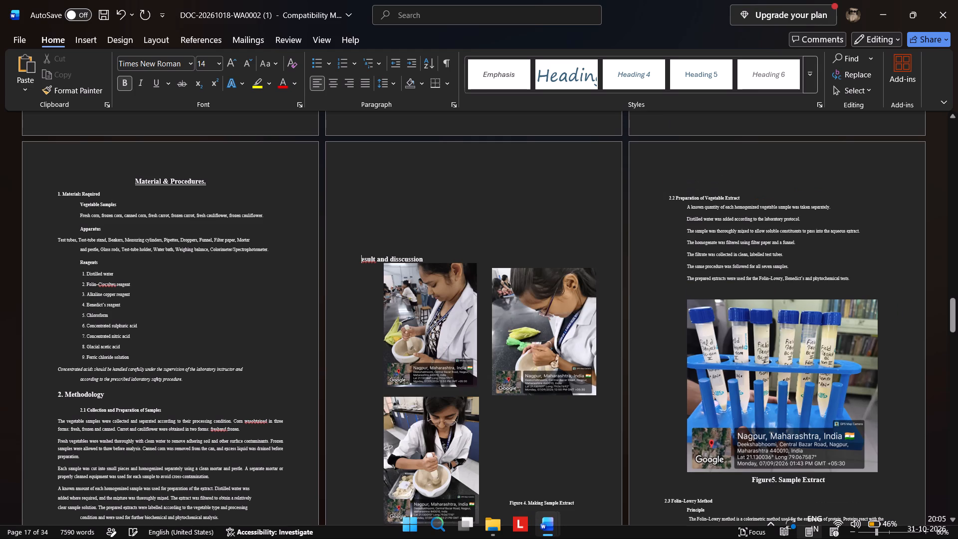
key(BackSpace)
key(BackSpace)
key(BackSpace)
key(BackSpace)
key(BackSpace)
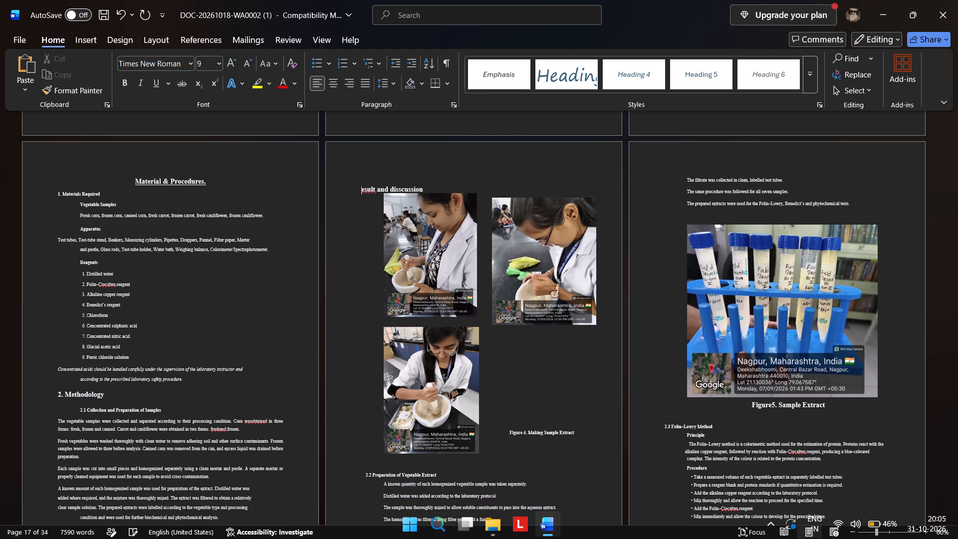
key(BackSpace)
key(BackSpace)
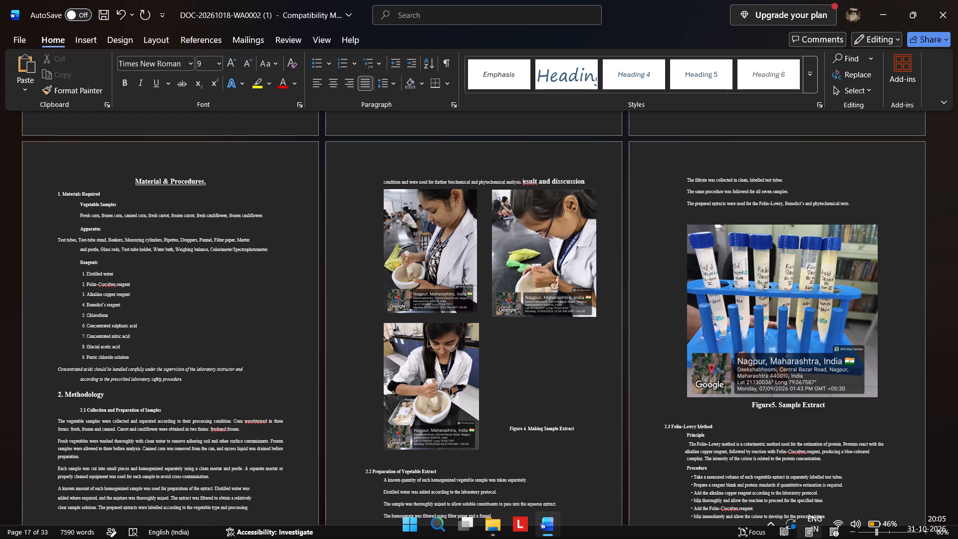
key(Return)
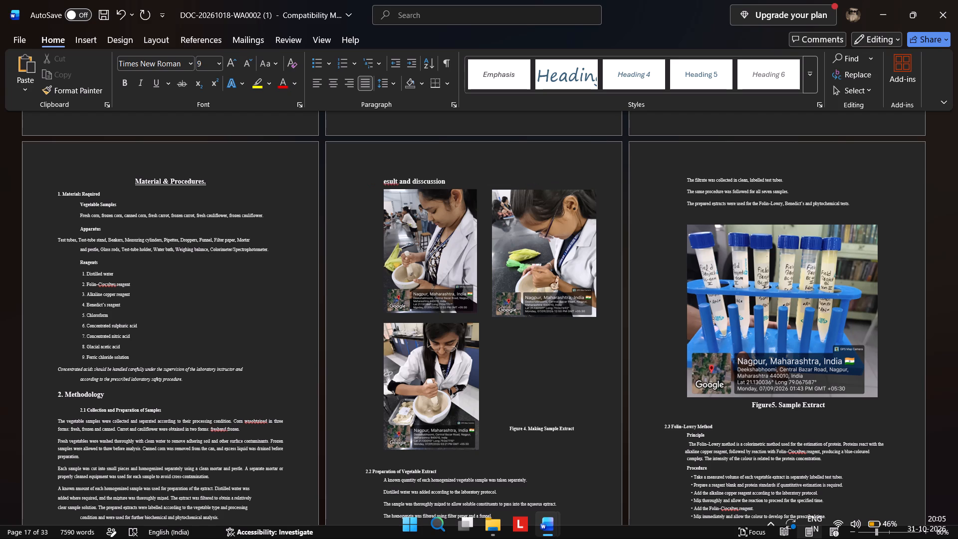
Add a line above the results heading on page 17 and restore its missing first letter "r".
key(Return)
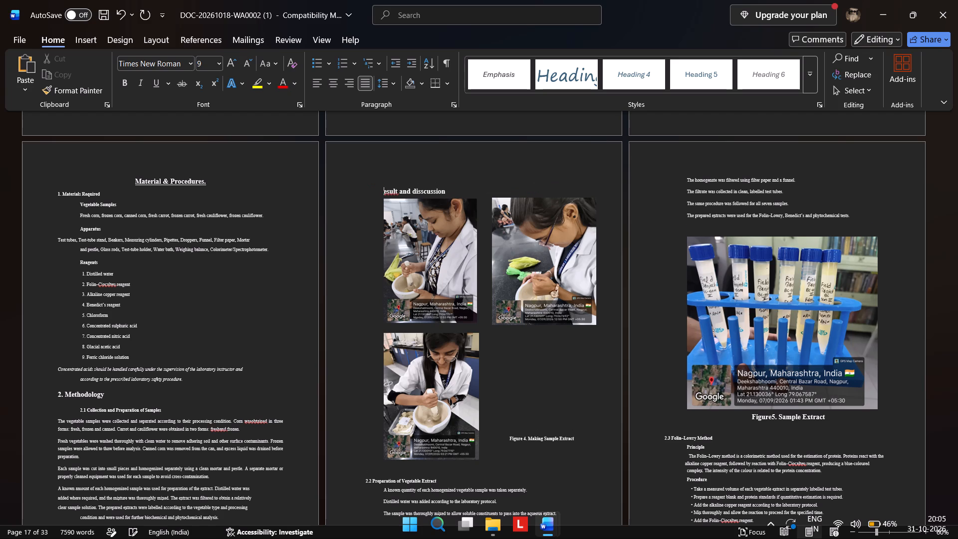
key(r)
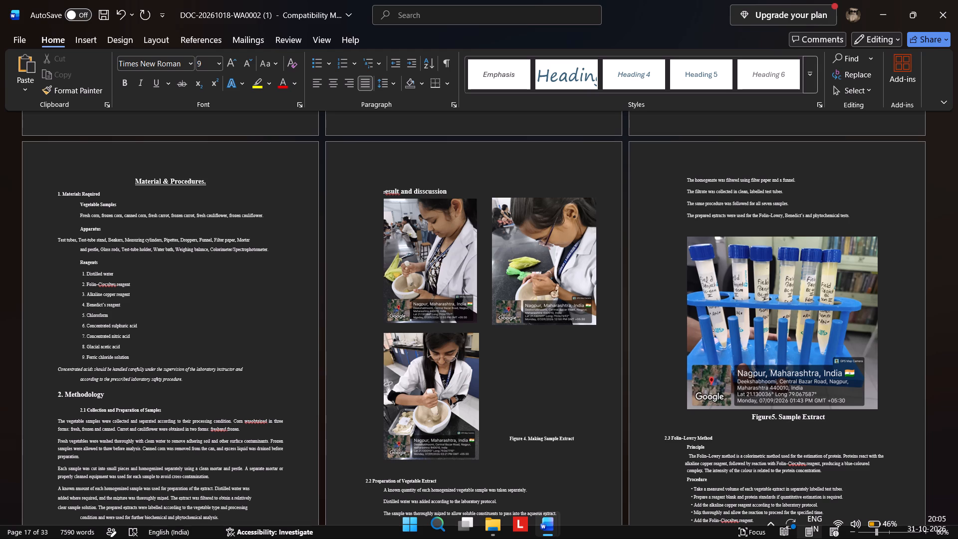
key(BackSpace)
key(r)
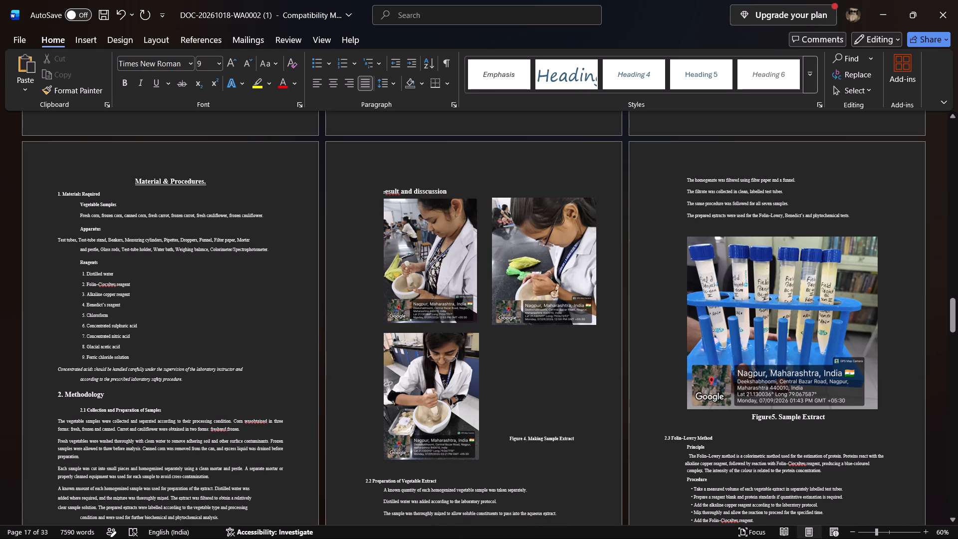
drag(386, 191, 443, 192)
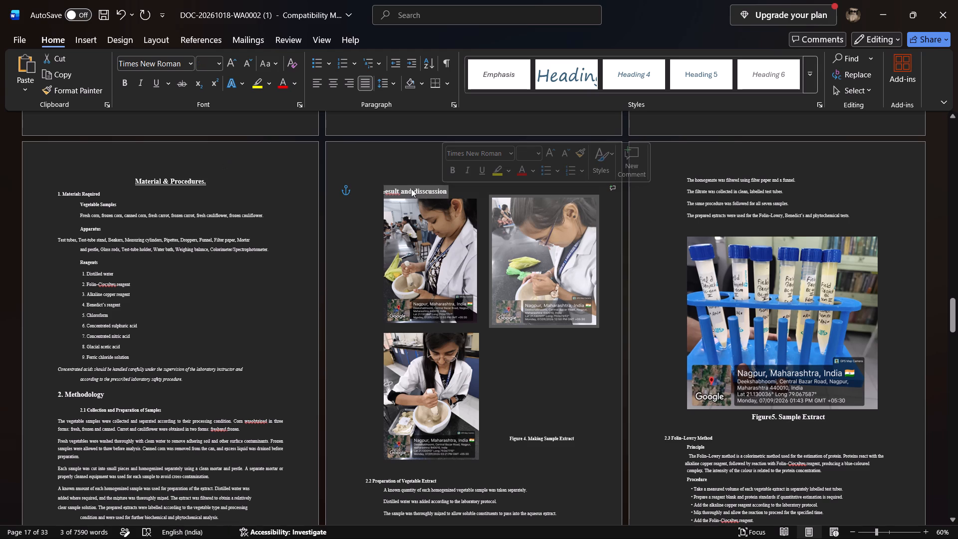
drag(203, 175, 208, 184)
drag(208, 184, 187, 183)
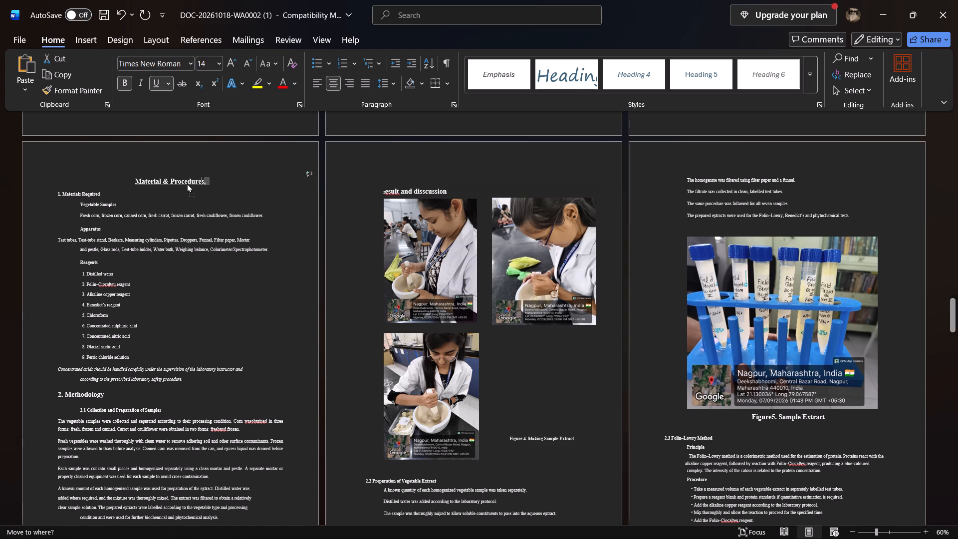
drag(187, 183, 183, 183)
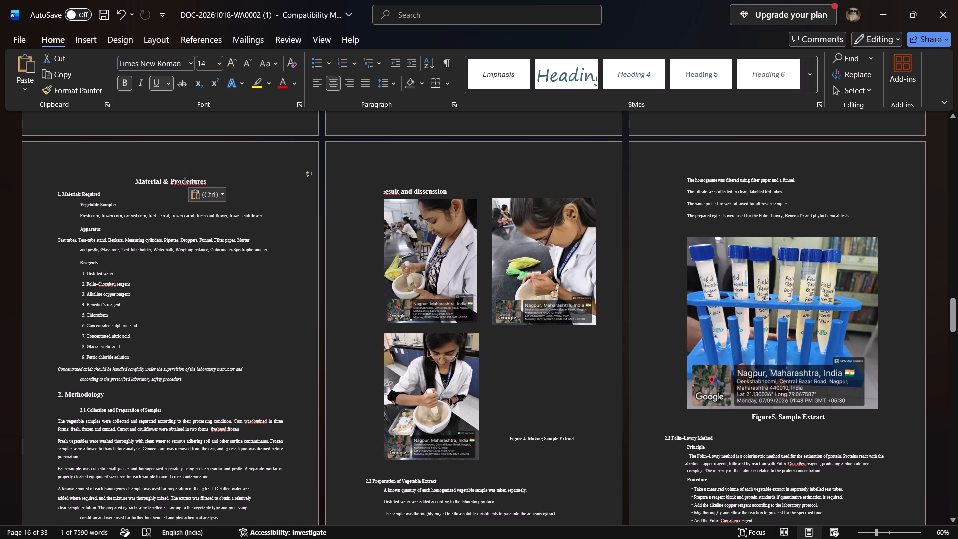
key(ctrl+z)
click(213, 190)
Set the whole "result and disscussion" heading to font size 14, matching the "Material & Procedures." heading.
drag(209, 178, 170, 176)
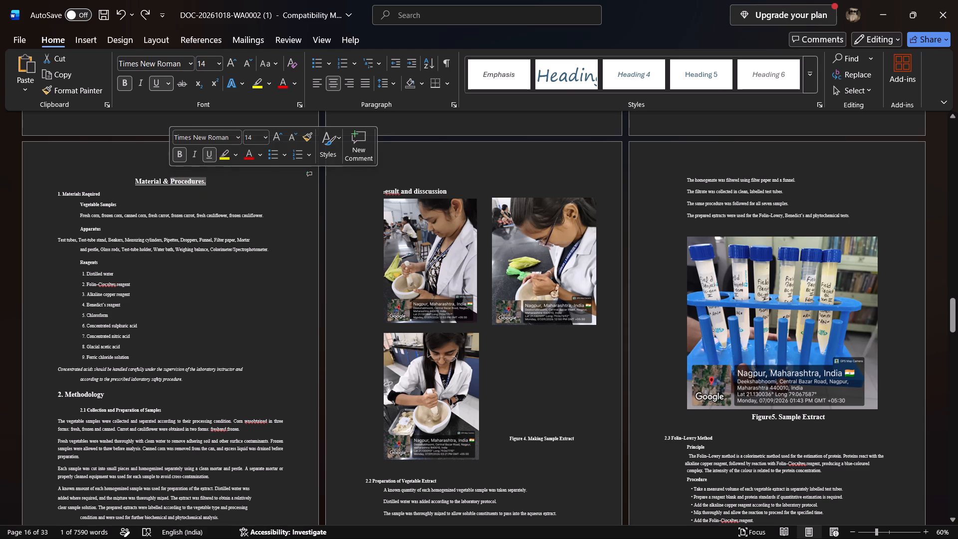
drag(305, 190, 451, 192)
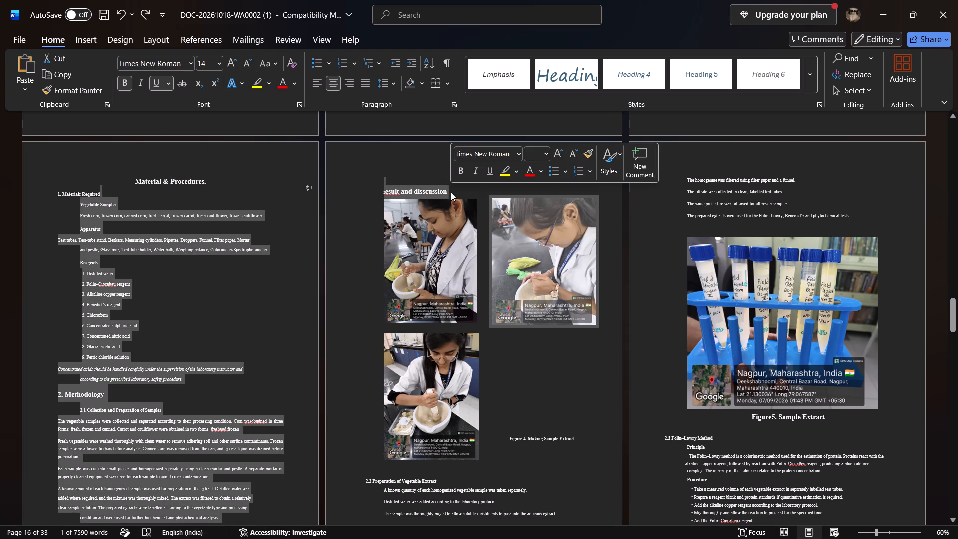
click(383, 161)
drag(381, 190, 390, 188)
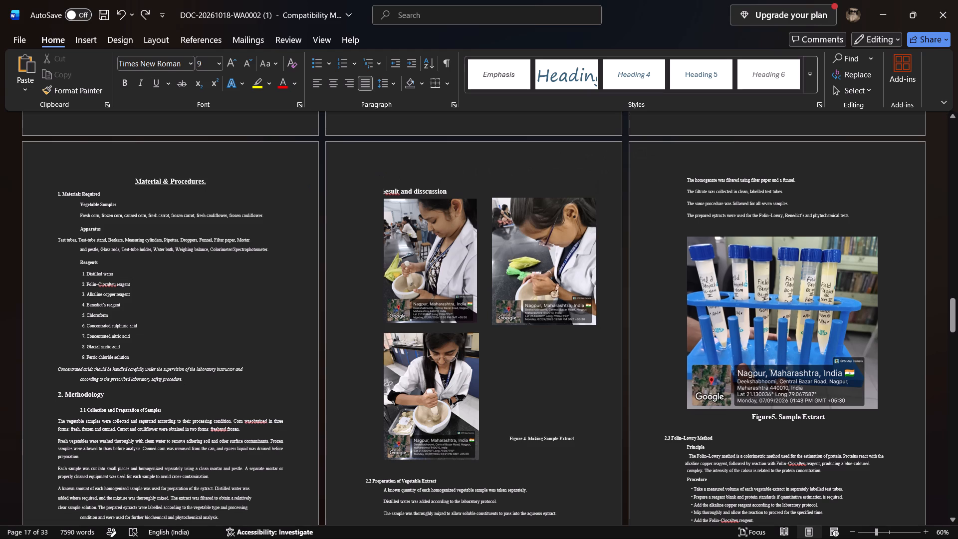
drag(390, 188, 447, 189)
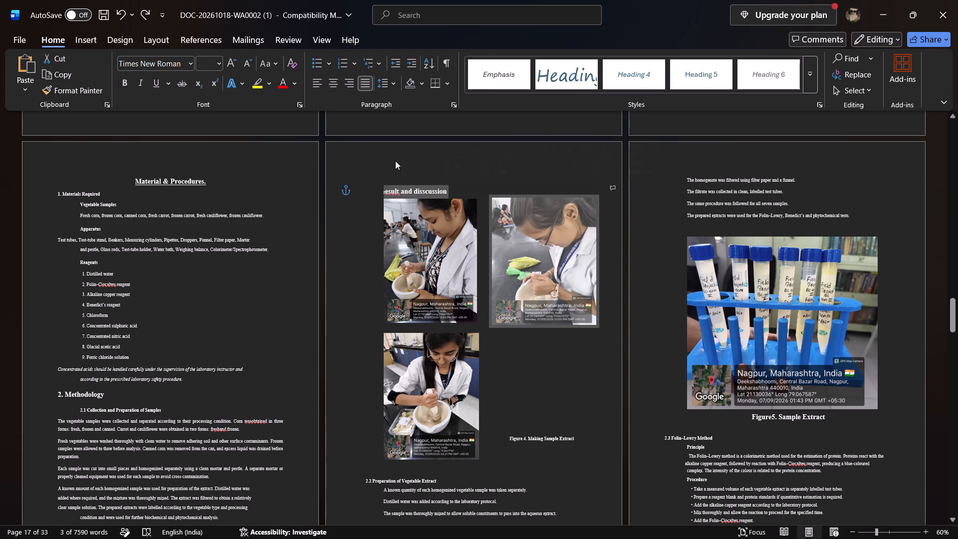
drag(390, 174, 448, 187)
click(448, 187)
drag(448, 187, 398, 187)
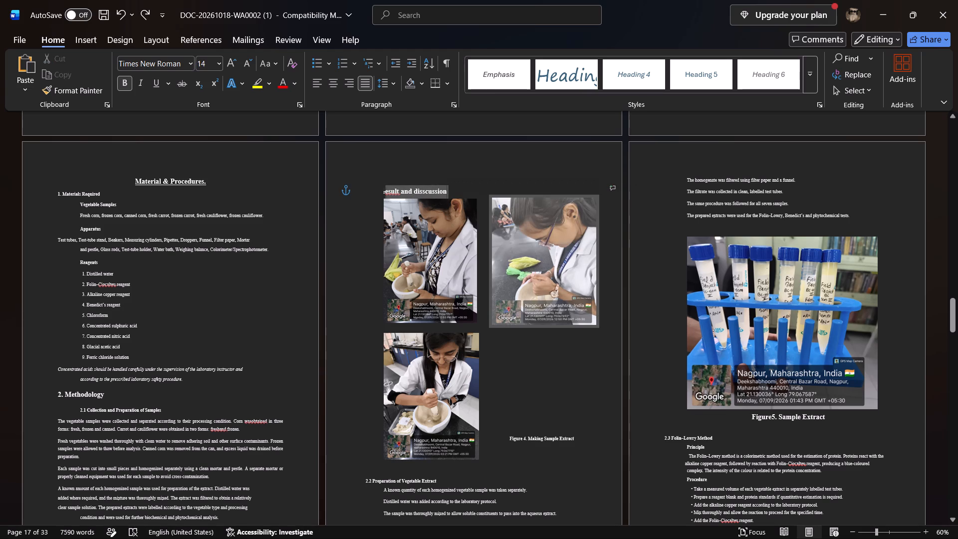
drag(398, 187, 394, 192)
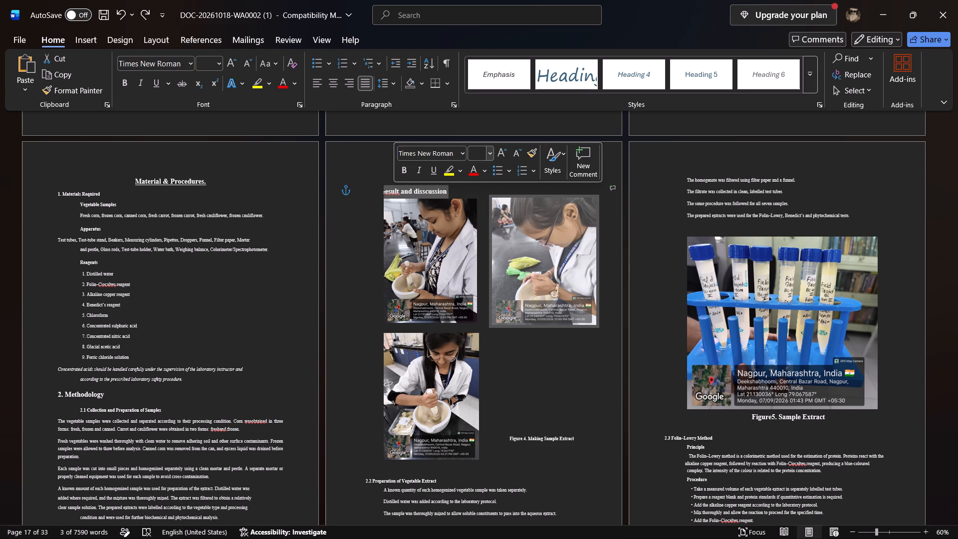
click(479, 153)
text(14)
key(Return)
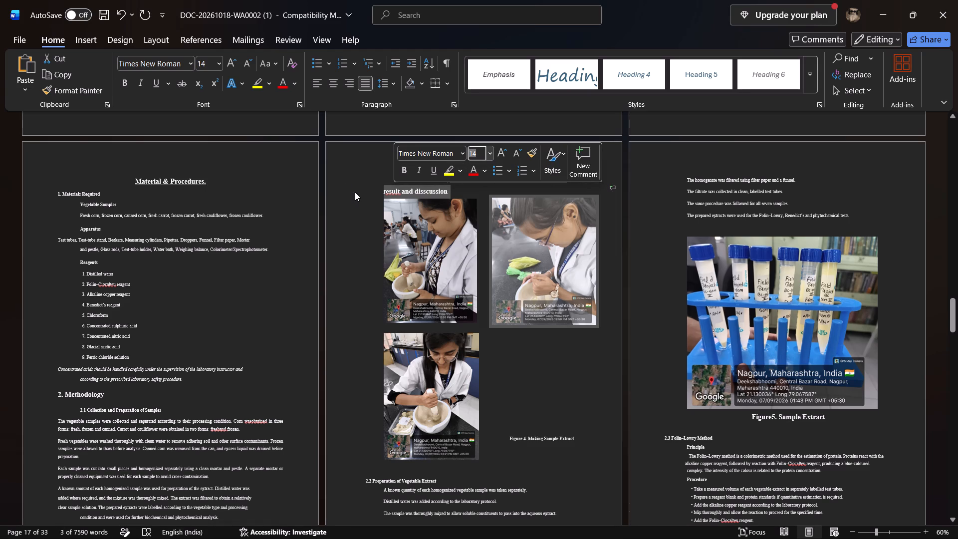
click(355, 192)
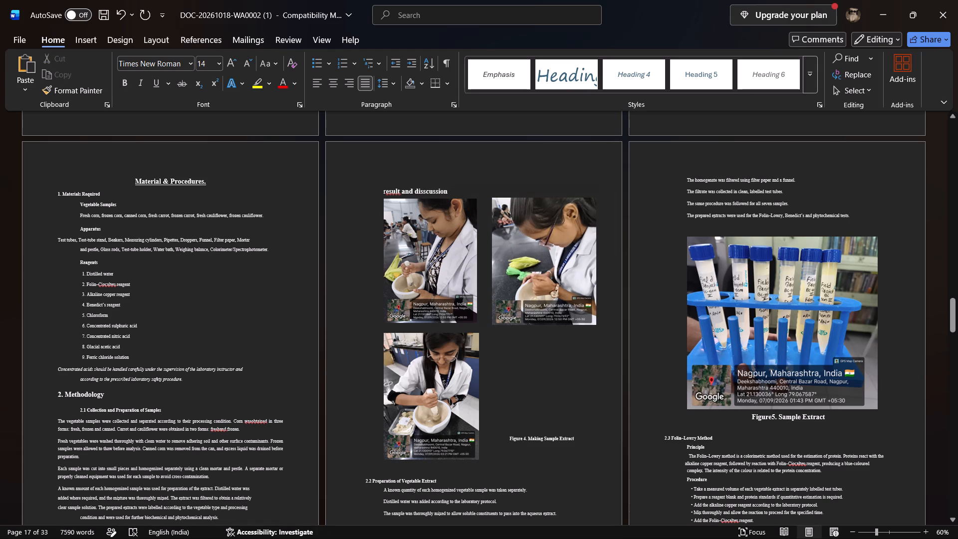
click(452, 193)
Capitalize the first letters of the page 17 heading's main words so it reads "Result and Disscussion".
click(386, 188)
key(BackSpace)
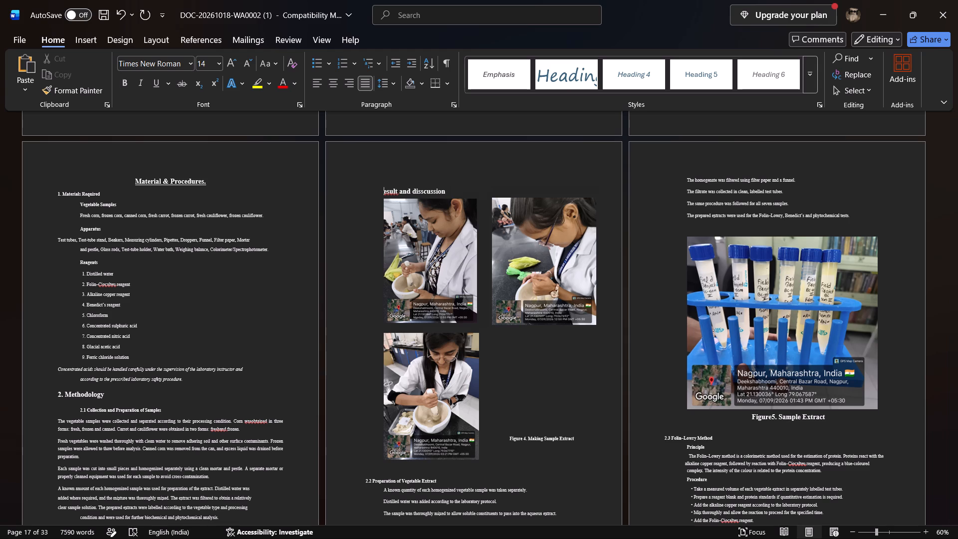
key(shift+r)
click(421, 190)
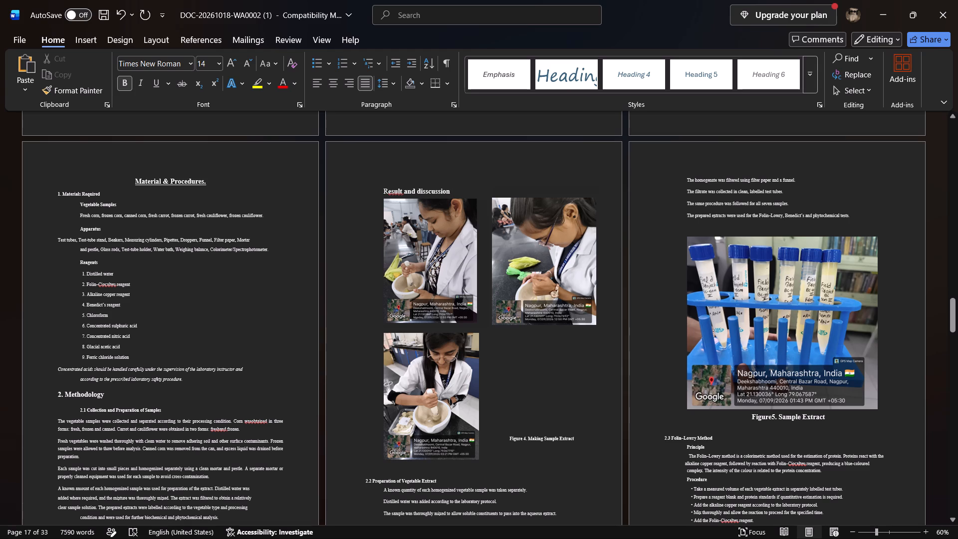
key(BackSpace)
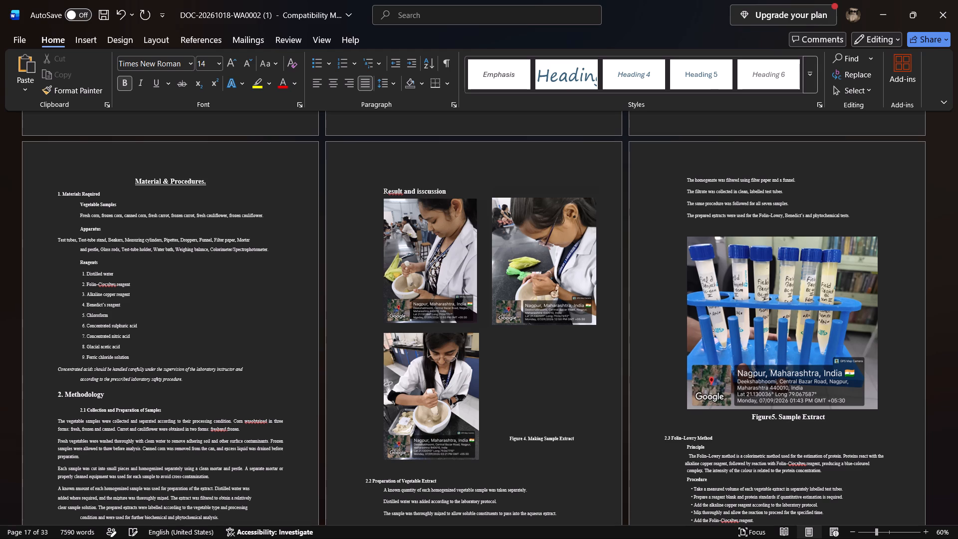
key(shift+d)
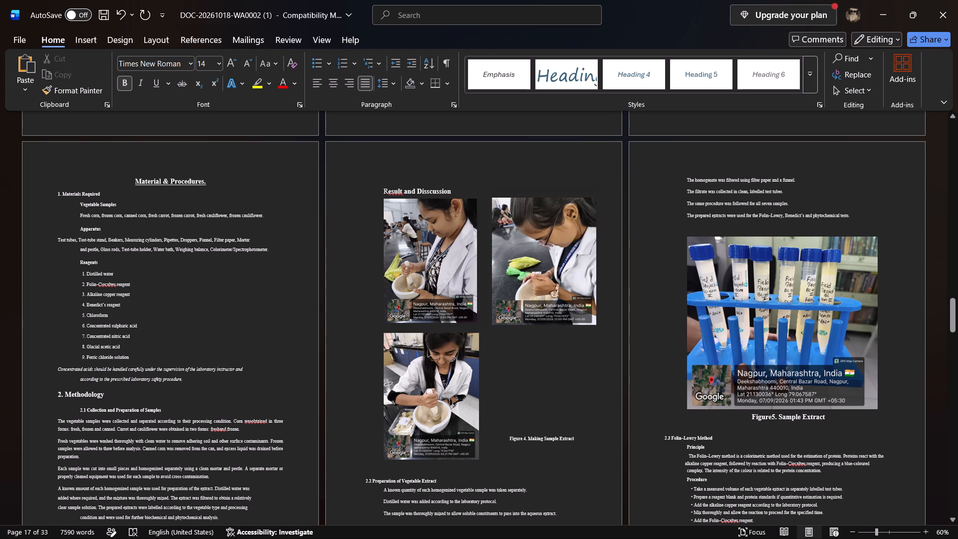
Insert blank lines before the "Figure 4. Making Sample Extract" caption to place it centred below the three photos.
click(549, 343)
scroll(549, 343, down, 1)
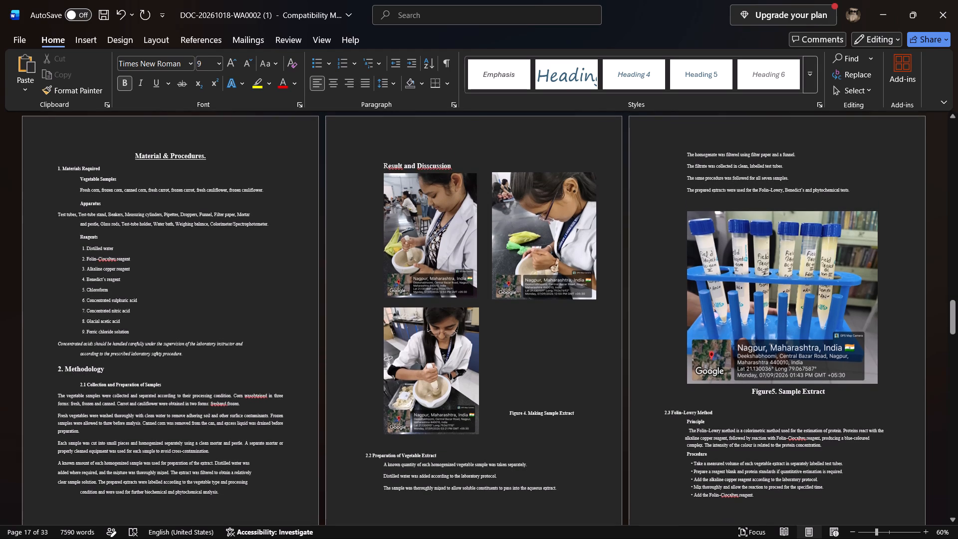
scroll(549, 343, down, 1)
drag(508, 370, 411, 538)
click(561, 286)
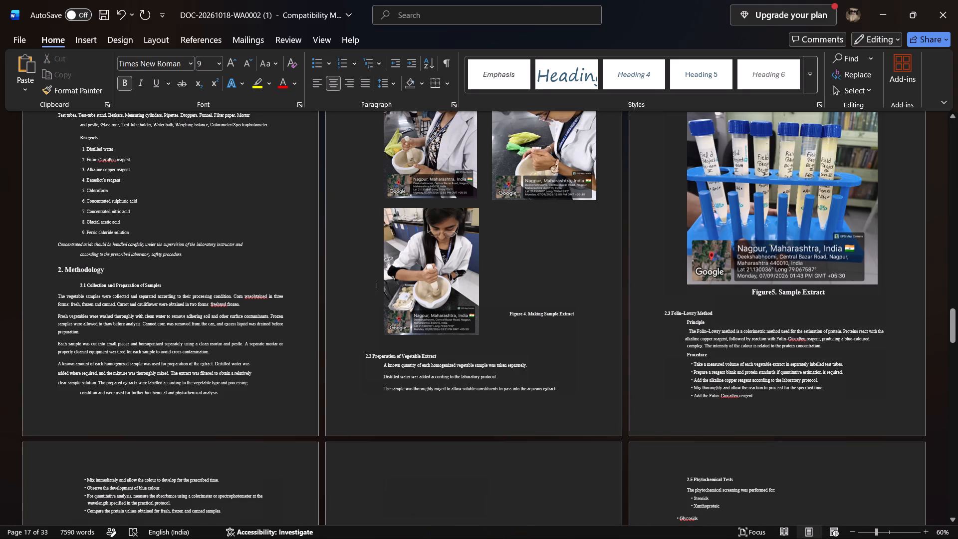
click(505, 310)
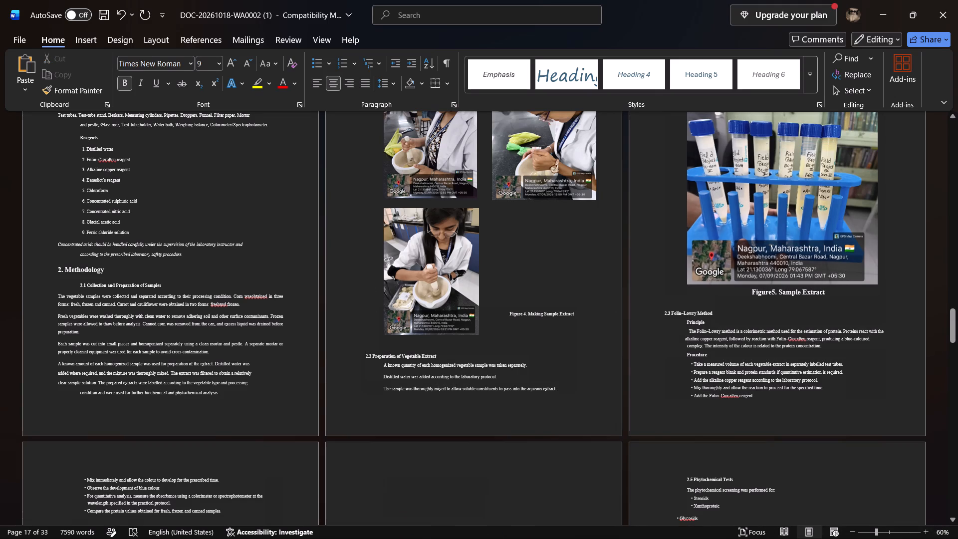
click(511, 309)
key(Return)
key(Return)
key(Return)
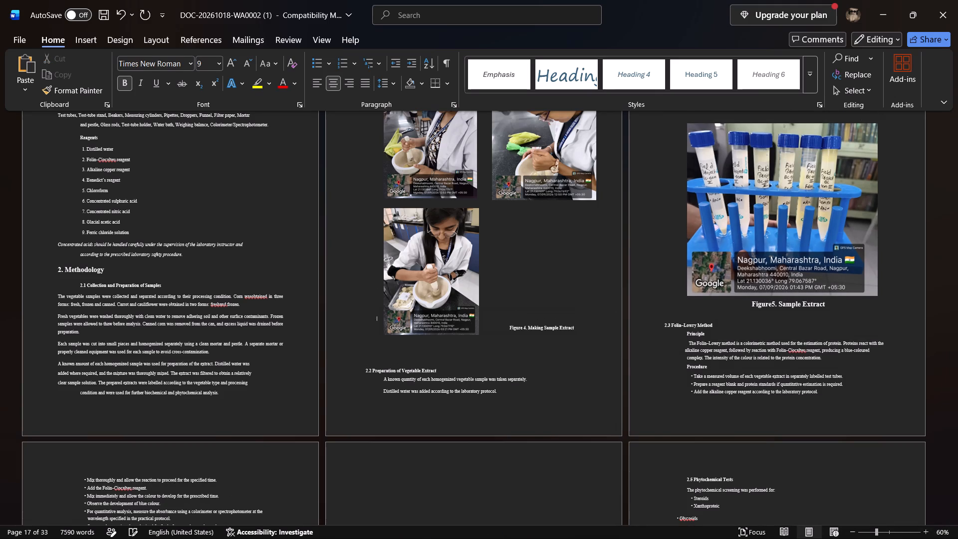
key(Return)
key(Return)
key(Return)
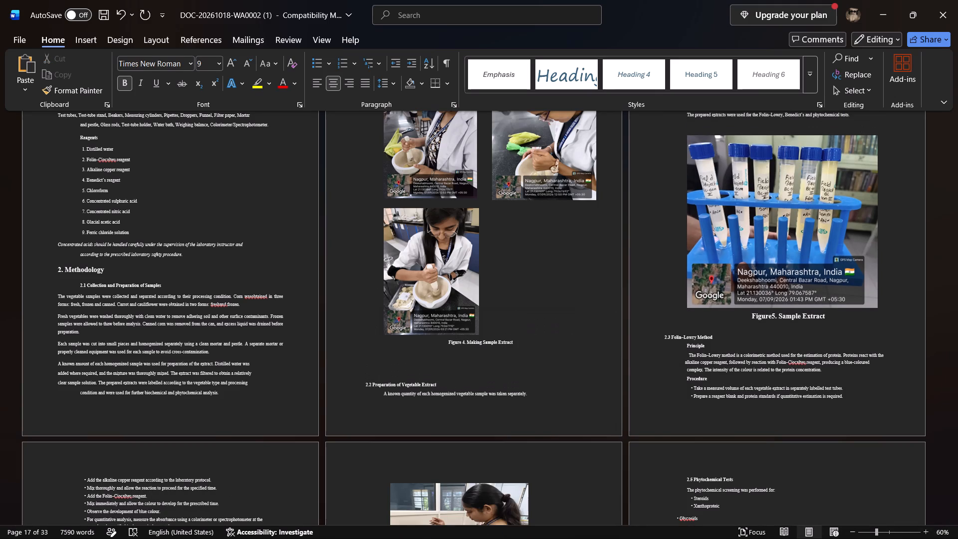
key(Return)
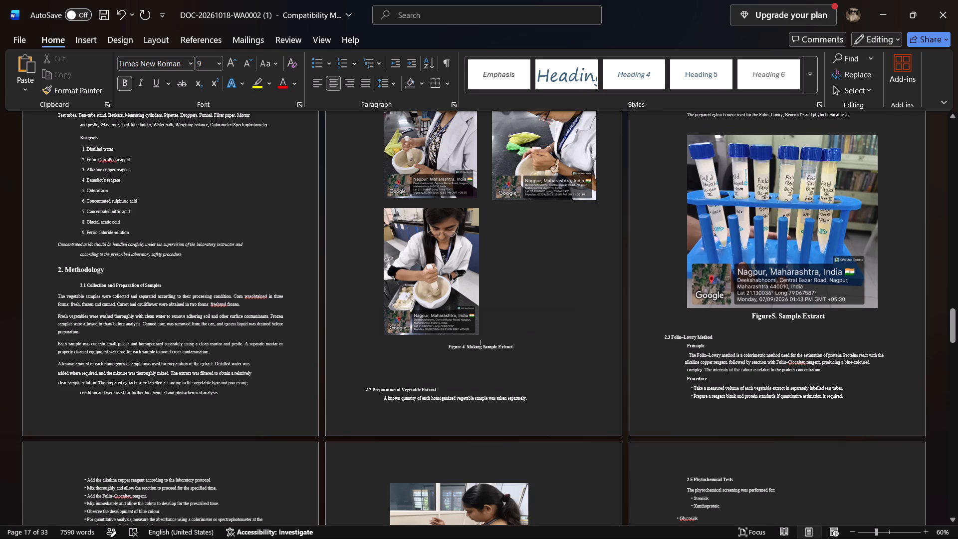
key(Return)
key(Return)
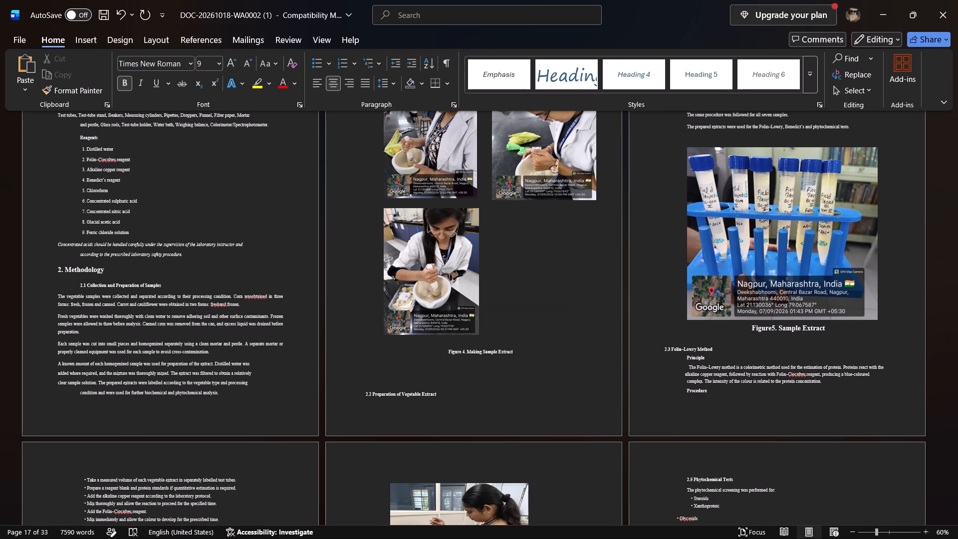
Insert five blank lines before the "2.3 Folin–Lowry Method" heading below Figure 5 to move that section onto the next page.
scroll(600, 322, up, 1)
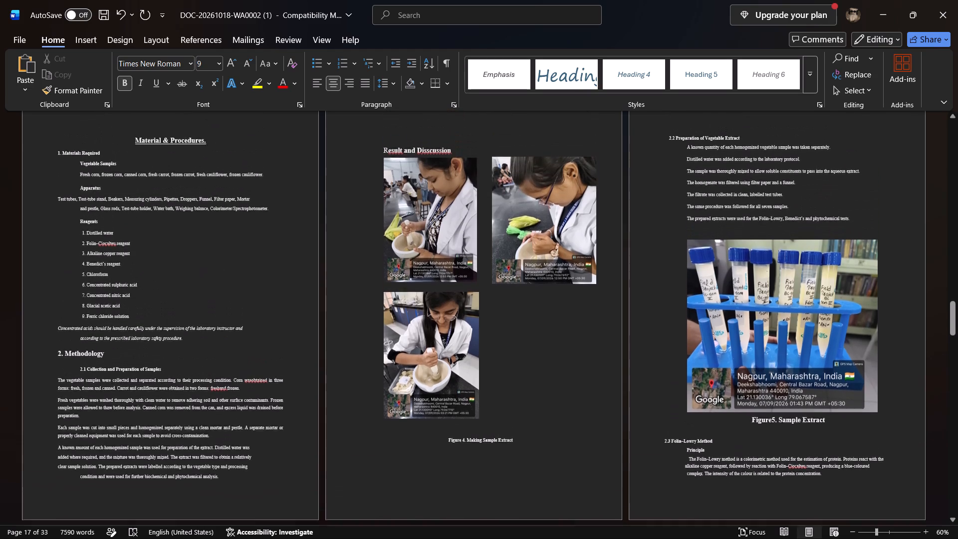
scroll(530, 414, up, 1)
scroll(513, 538, down, 1)
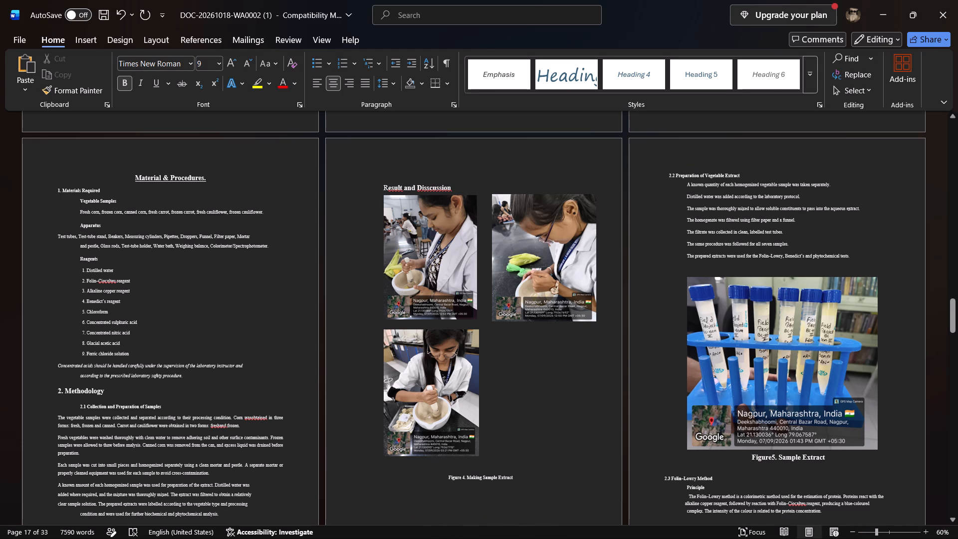
scroll(675, 472, down, 1)
click(663, 419)
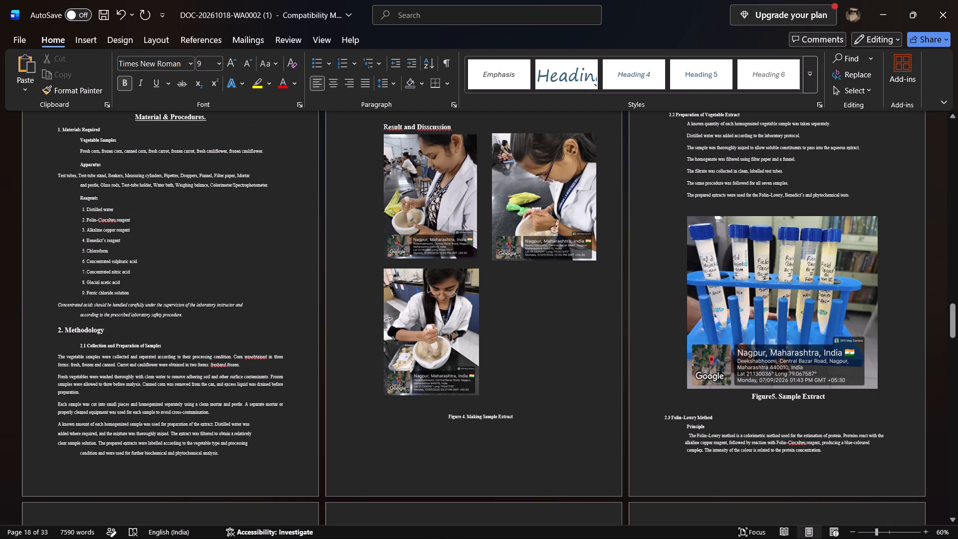
scroll(696, 467, down, 1)
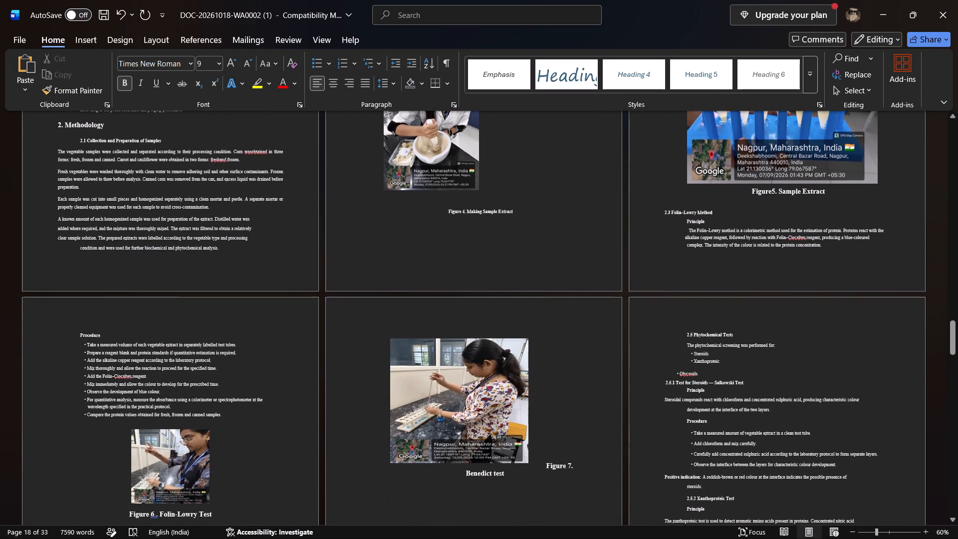
scroll(695, 461, down, 1)
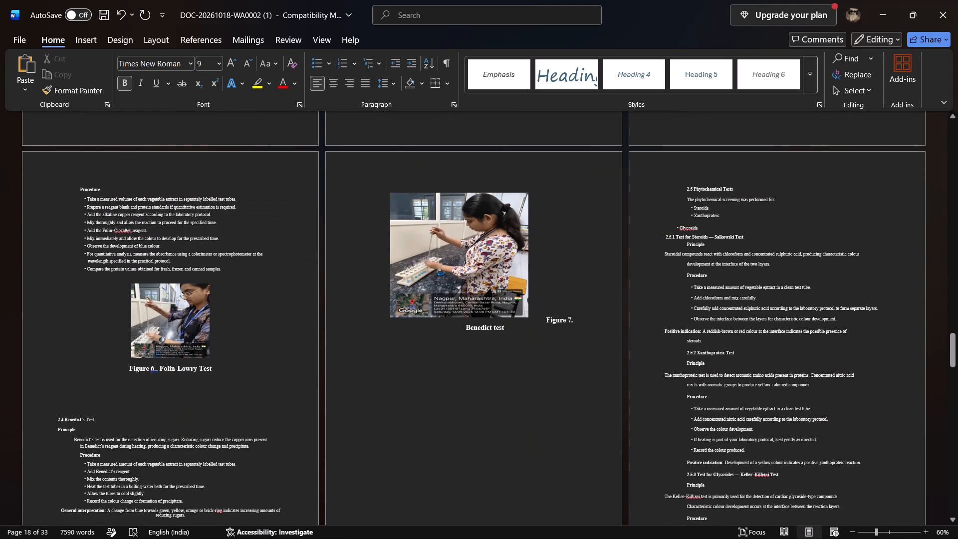
scroll(512, 331, up, 2)
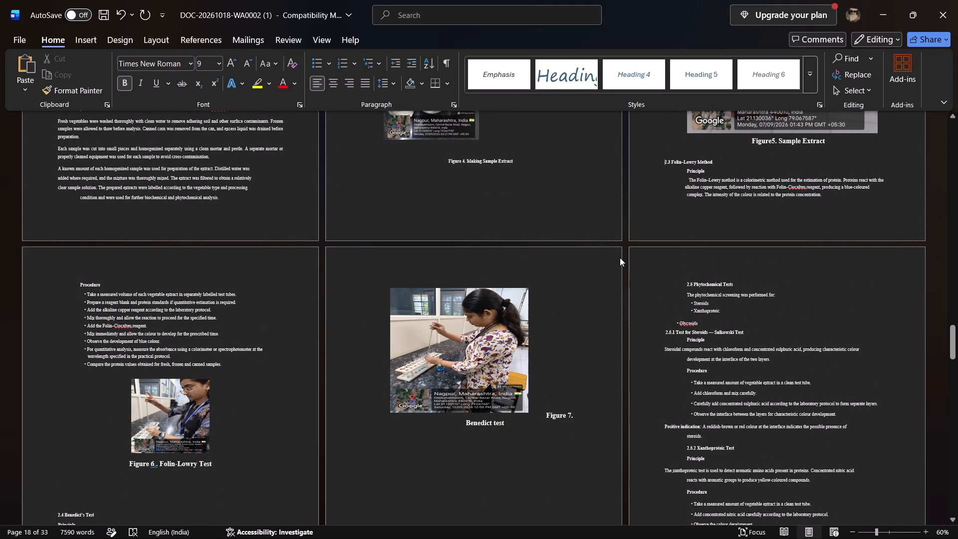
key(Return)
key(Return)
key(Return)
key(Return)
key(Return)
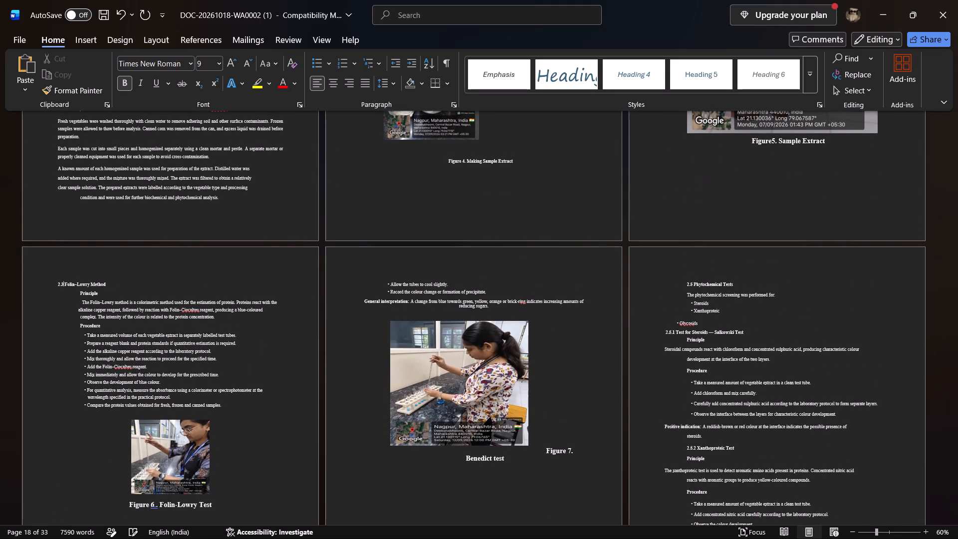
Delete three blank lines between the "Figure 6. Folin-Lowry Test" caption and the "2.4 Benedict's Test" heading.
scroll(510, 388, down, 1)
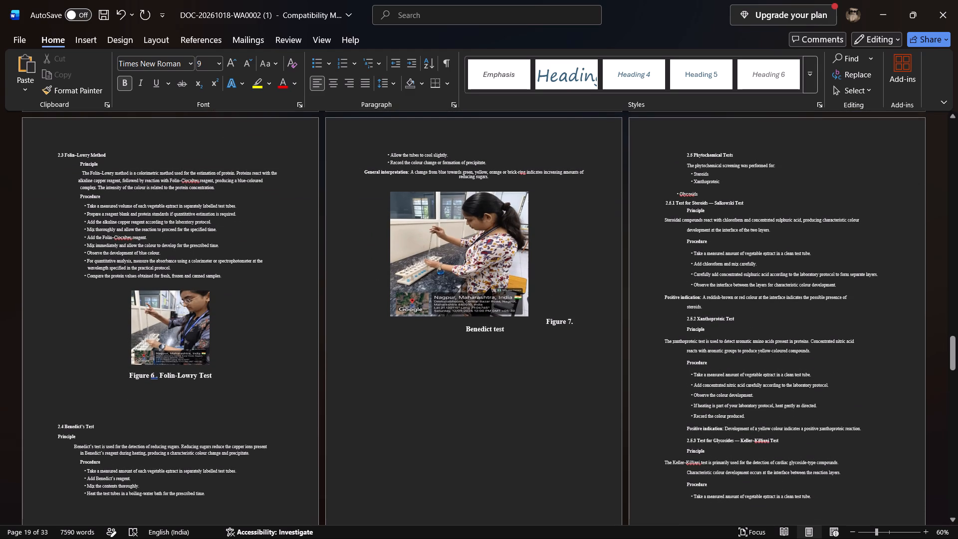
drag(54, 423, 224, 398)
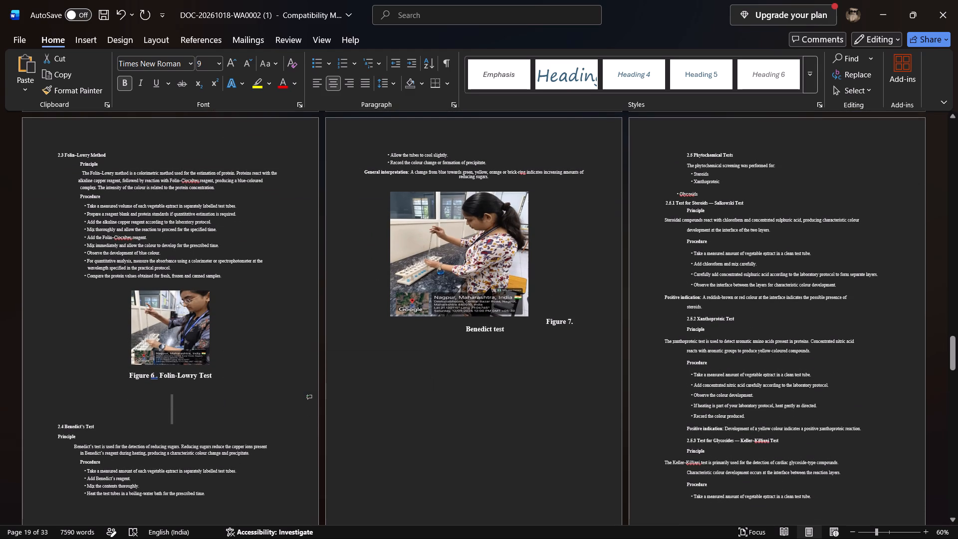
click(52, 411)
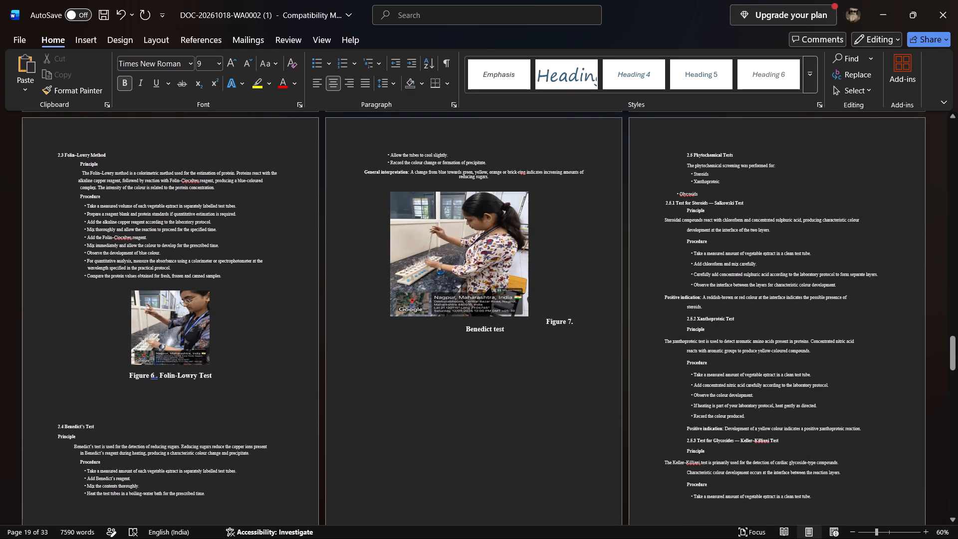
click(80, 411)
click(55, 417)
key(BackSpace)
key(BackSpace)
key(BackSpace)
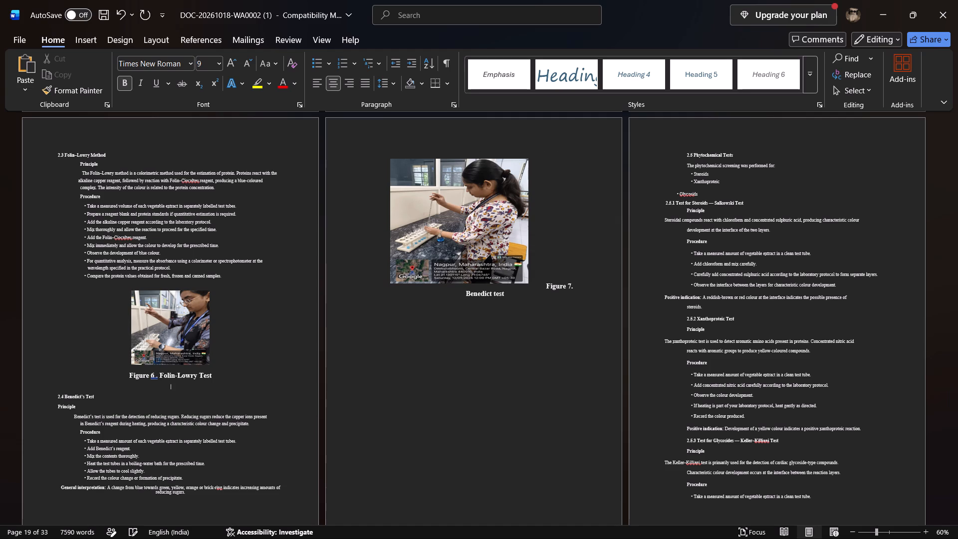
Insert two blank lines before the split Figure 7 caption so "Figure 7. Benedict test" sits on one line below the photo.
scroll(399, 416, down, 1)
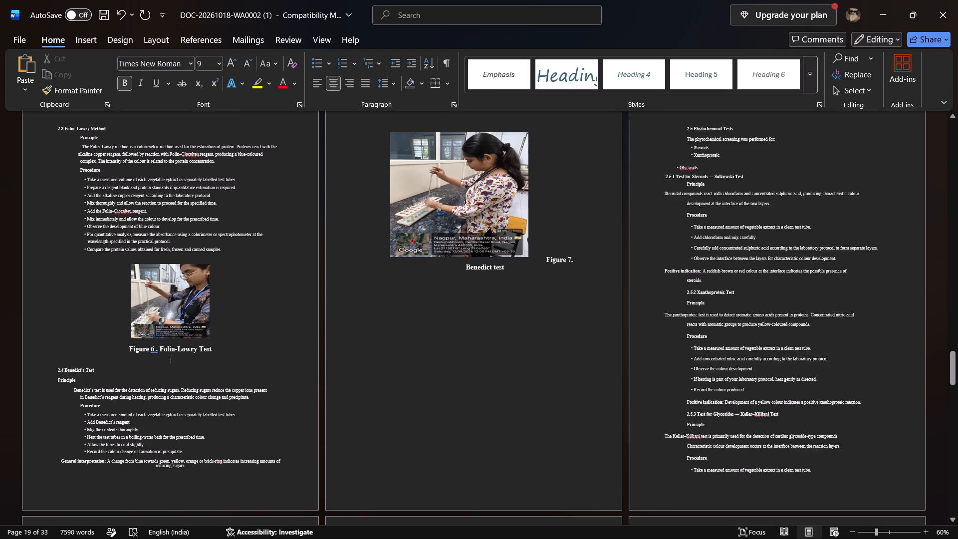
scroll(399, 416, down, 1)
scroll(399, 416, up, 3)
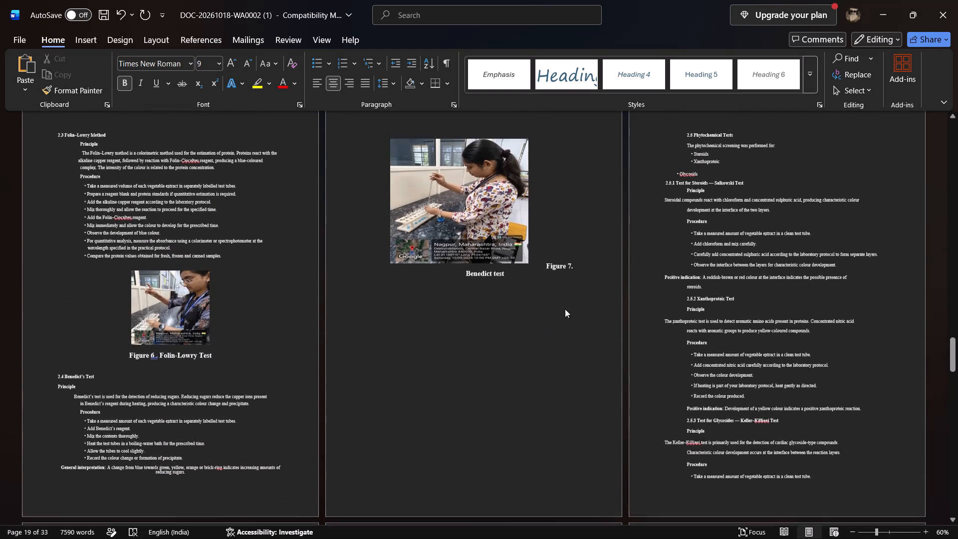
drag(541, 265, 461, 426)
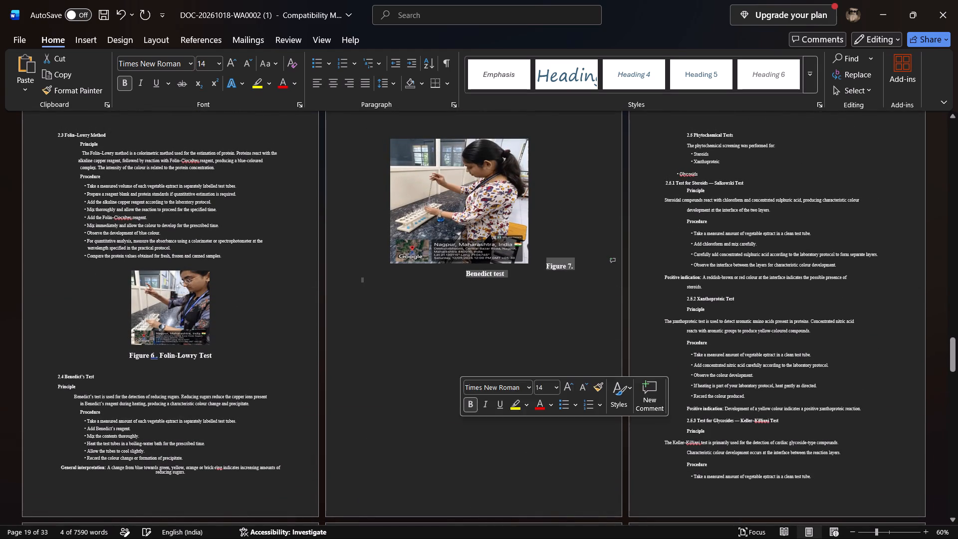
click(552, 260)
click(546, 252)
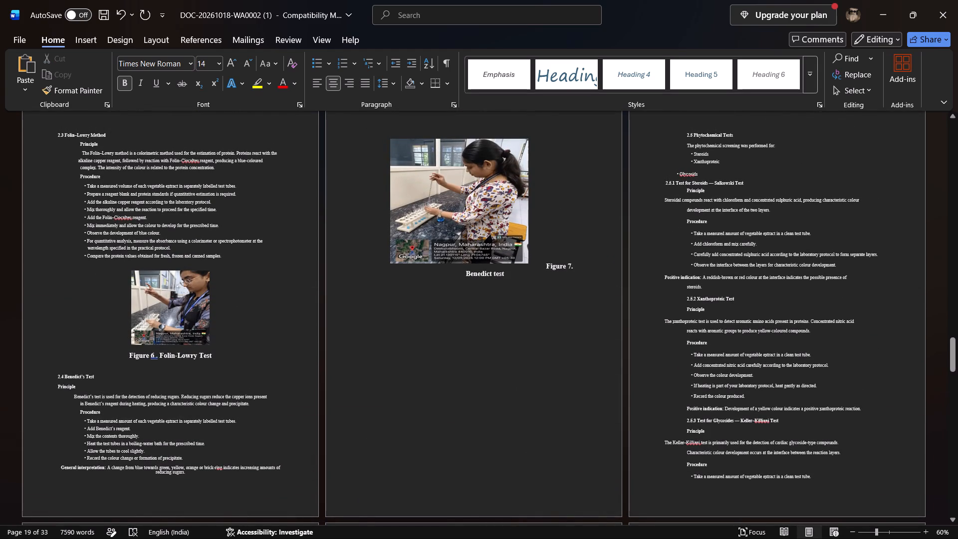
key(Return)
key(Return)
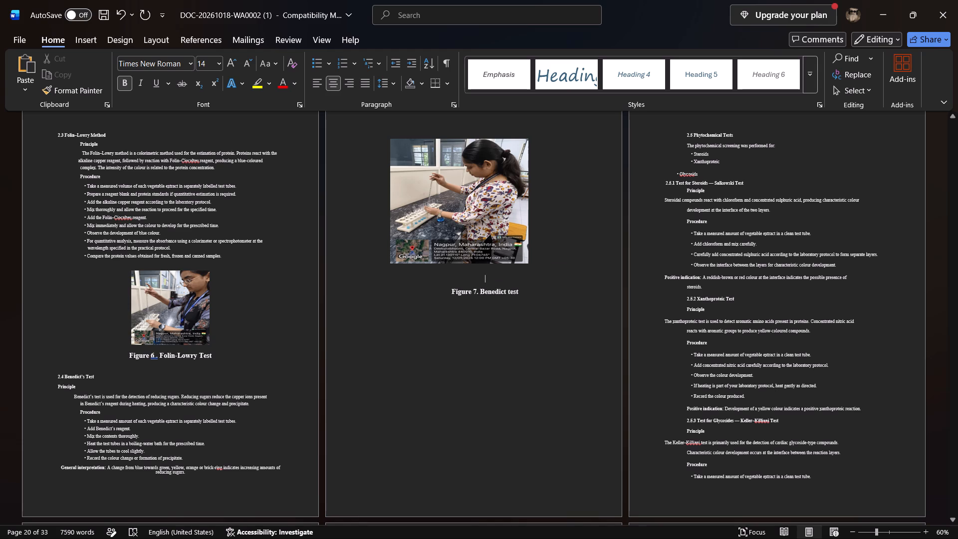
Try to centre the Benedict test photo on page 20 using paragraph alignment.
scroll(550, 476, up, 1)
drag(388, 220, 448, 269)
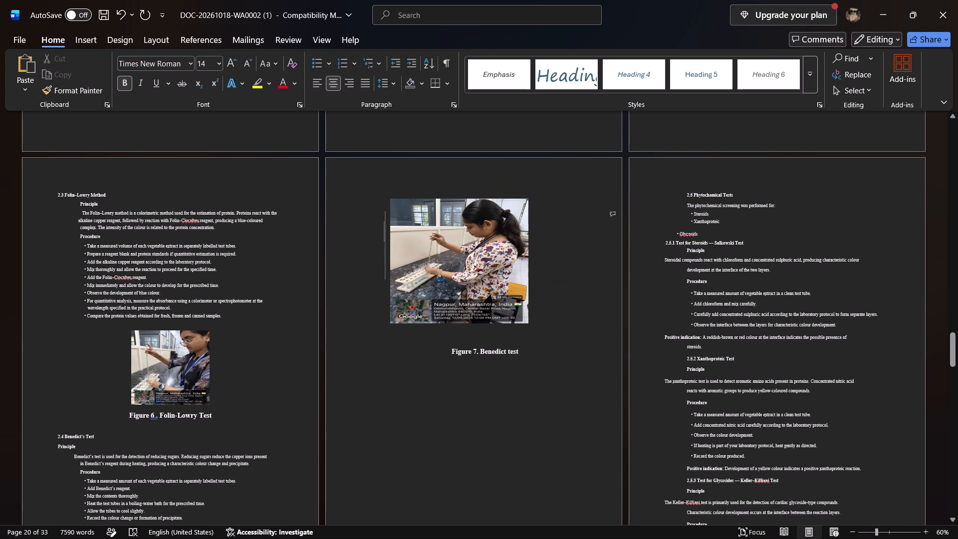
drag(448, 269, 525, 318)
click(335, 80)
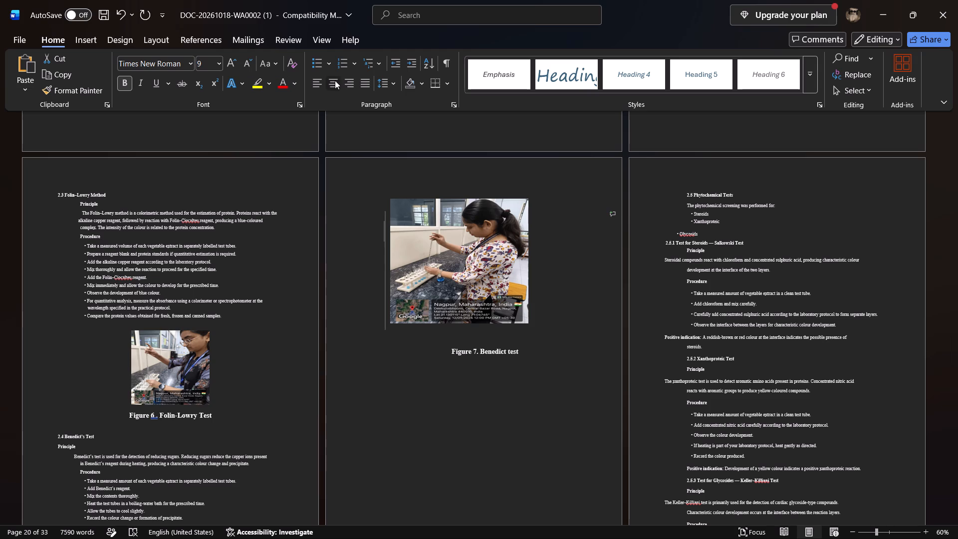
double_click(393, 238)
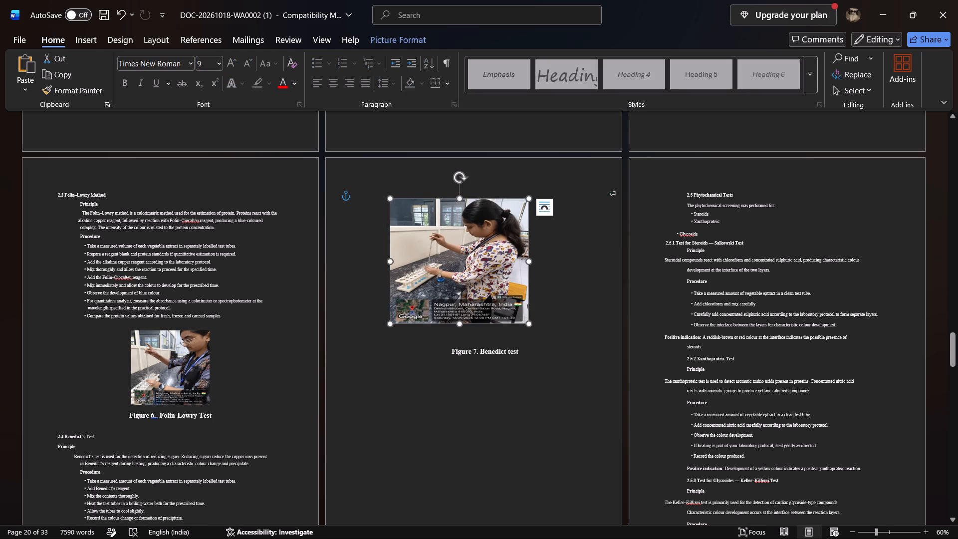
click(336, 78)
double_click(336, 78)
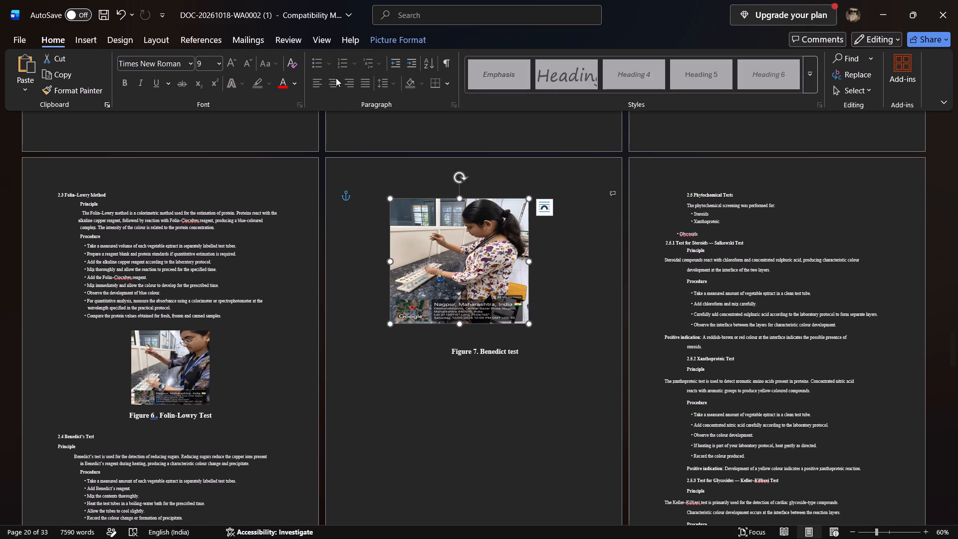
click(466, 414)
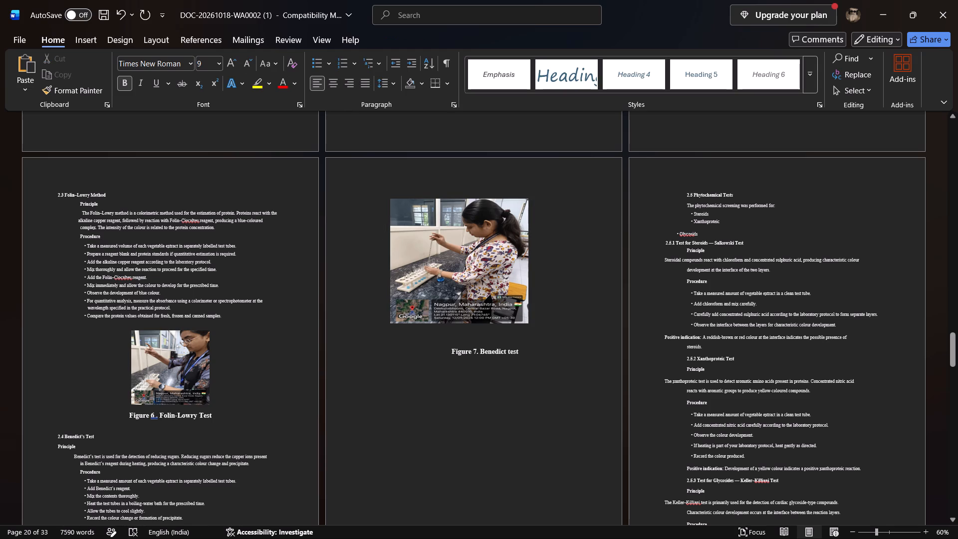
Move the Benedict test photo by hand so it is centred just above the "Figure 7. Benedict test" caption.
drag(459, 275, 479, 274)
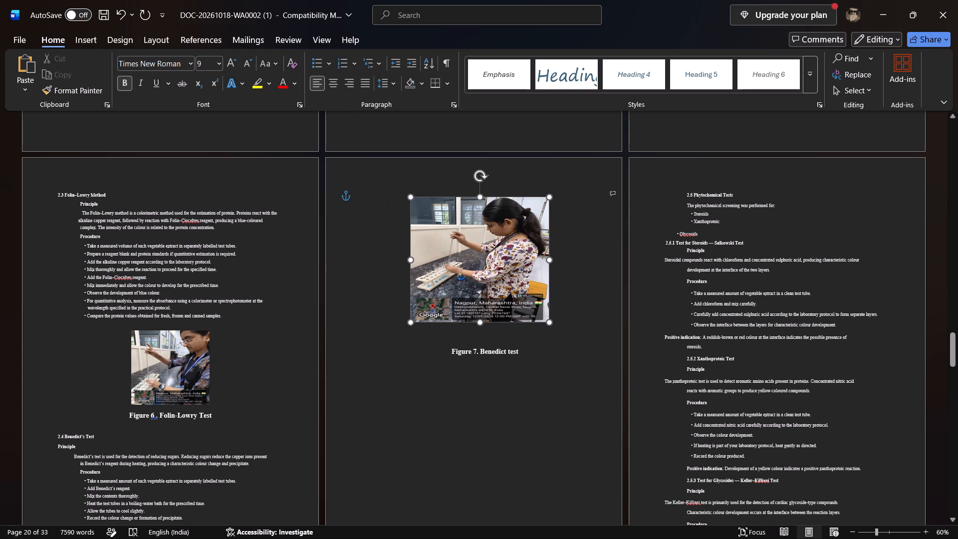
drag(479, 274, 479, 282)
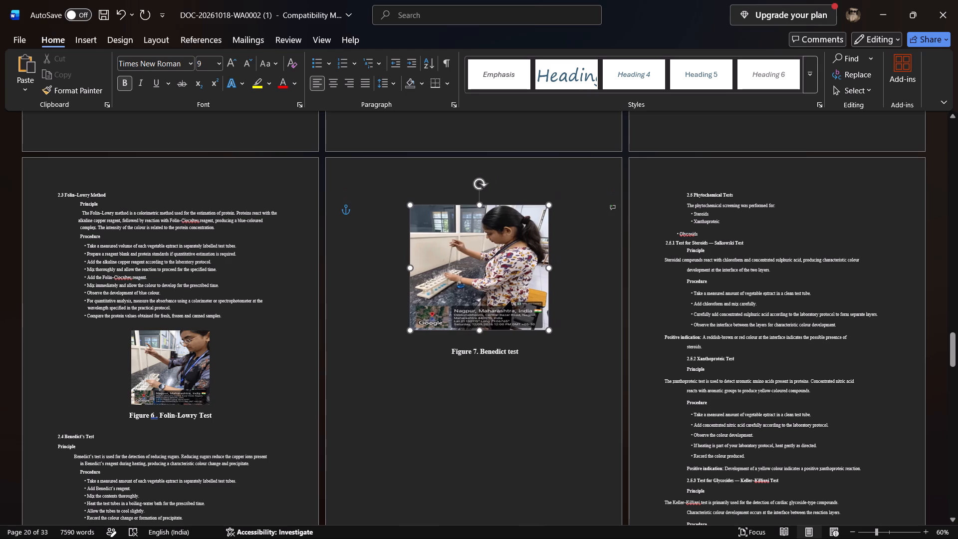
drag(479, 282, 479, 282)
click(532, 382)
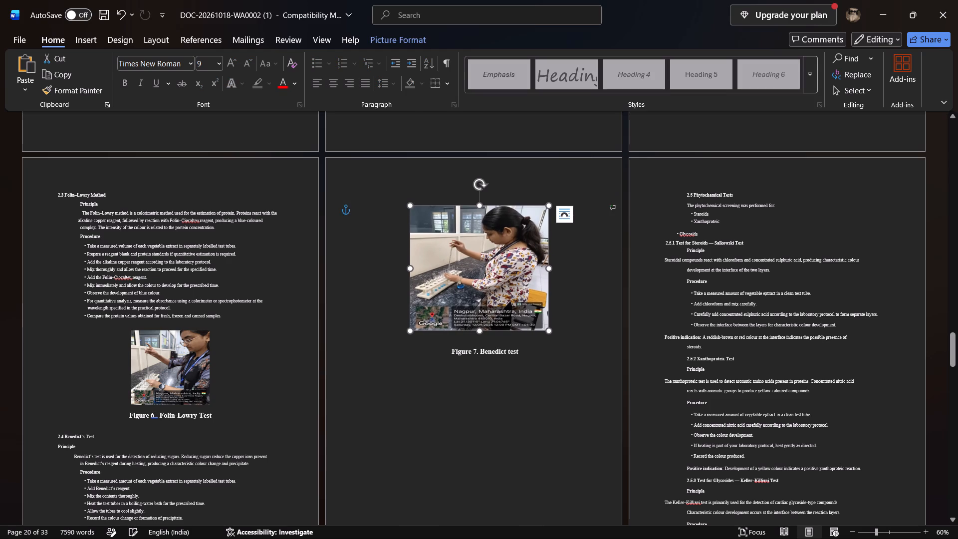
Insert eleven blank lines below the "Figure 6. Folin-Lowry Test" caption to move the "2.4 Benedict's Test" section onto the Figure 7 page.
scroll(513, 412, down, 1)
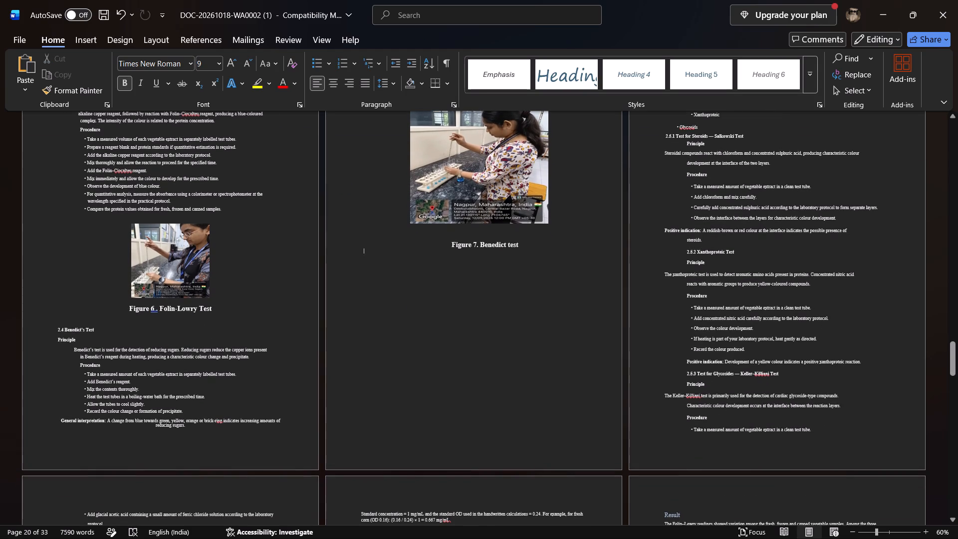
scroll(513, 412, up, 2)
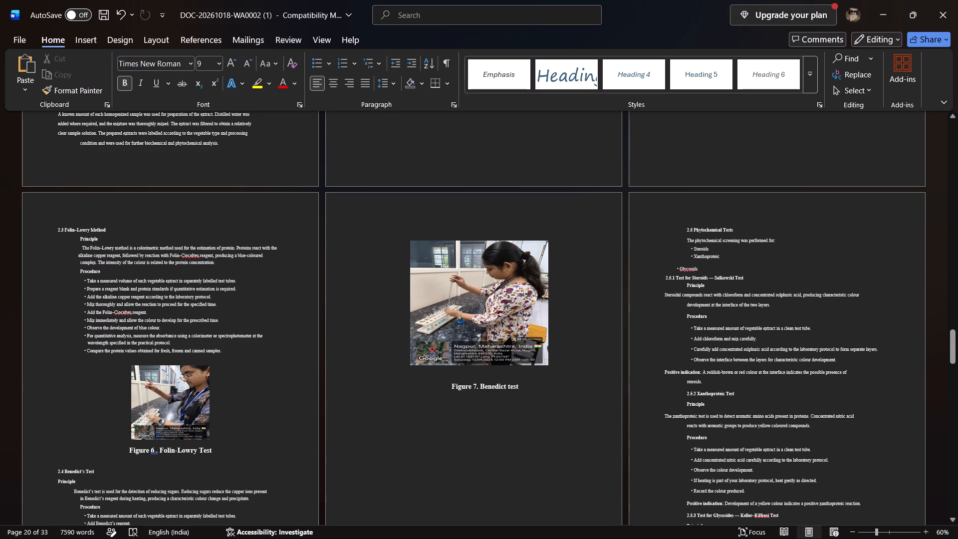
scroll(565, 382, down, 1)
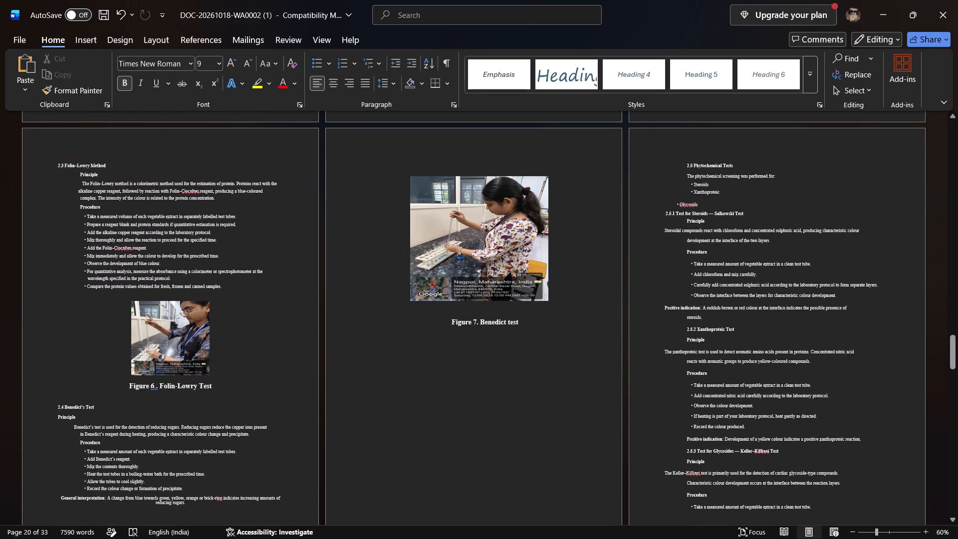
scroll(565, 382, down, 1)
click(102, 399)
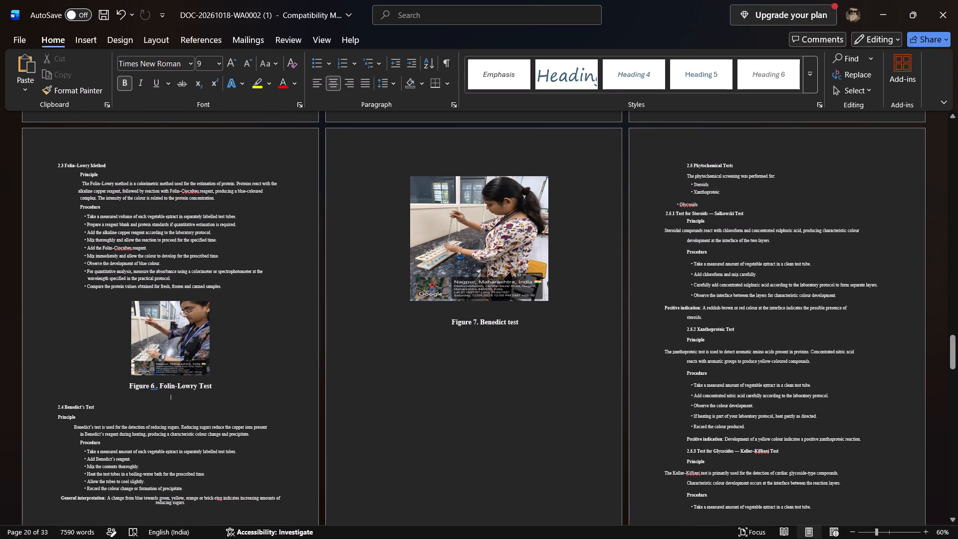
key(Return)
key(Return)
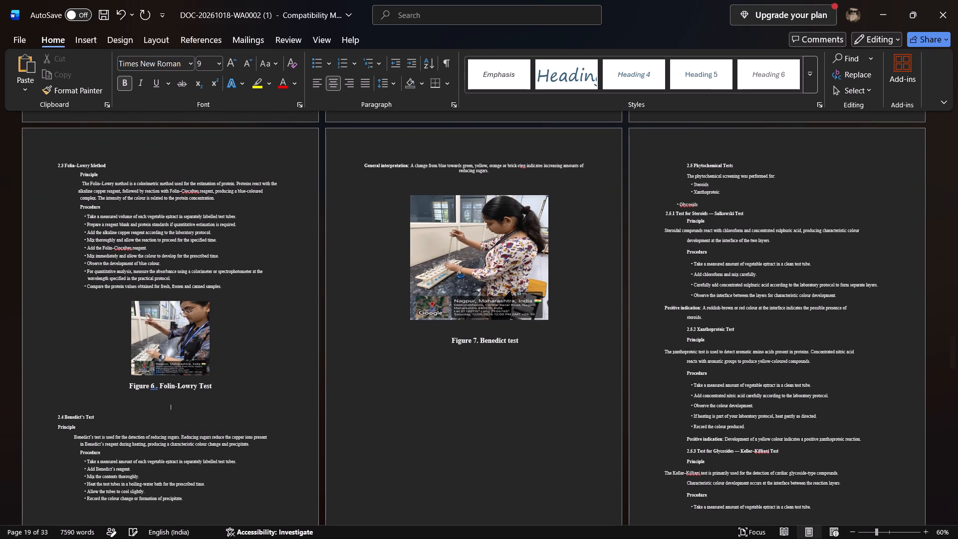
key(Return)
key(Return)
key(Return)
key(Return)
key(Return)
key(Return)
key(Return)
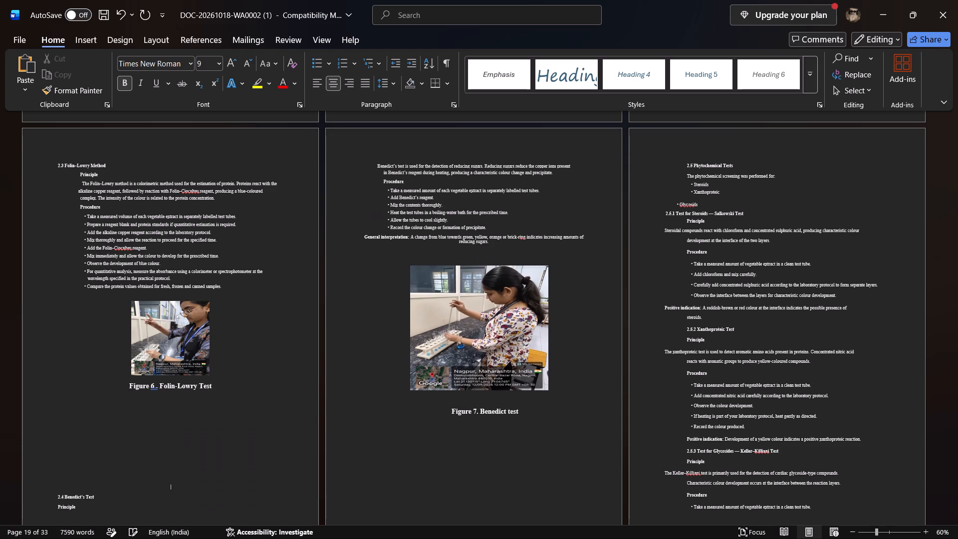
key(Return)
key(Return)
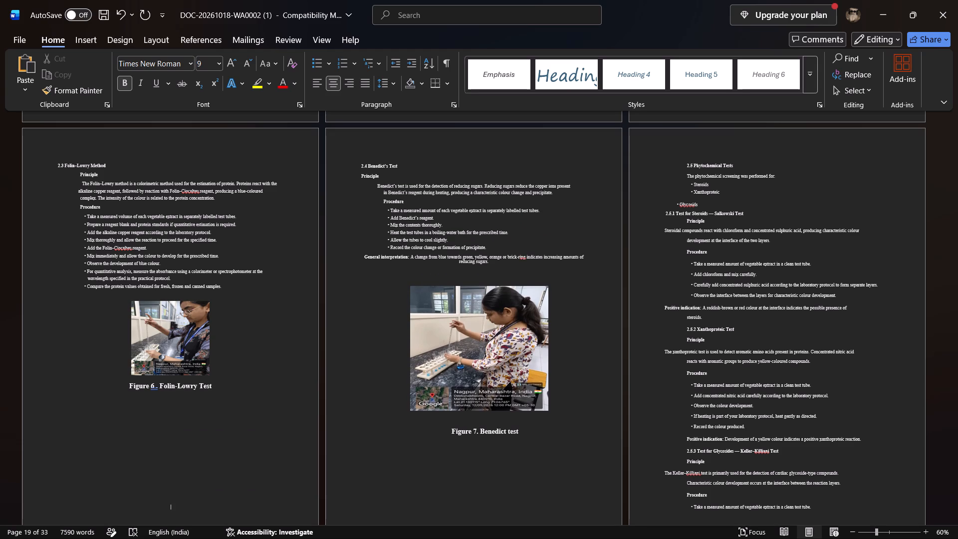
scroll(175, 521, right, 2)
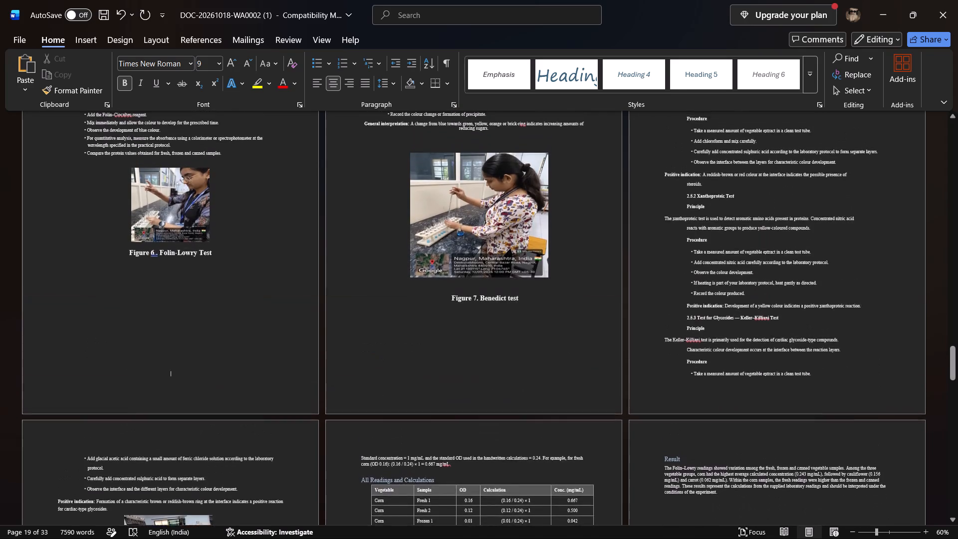
scroll(175, 521, up, 2)
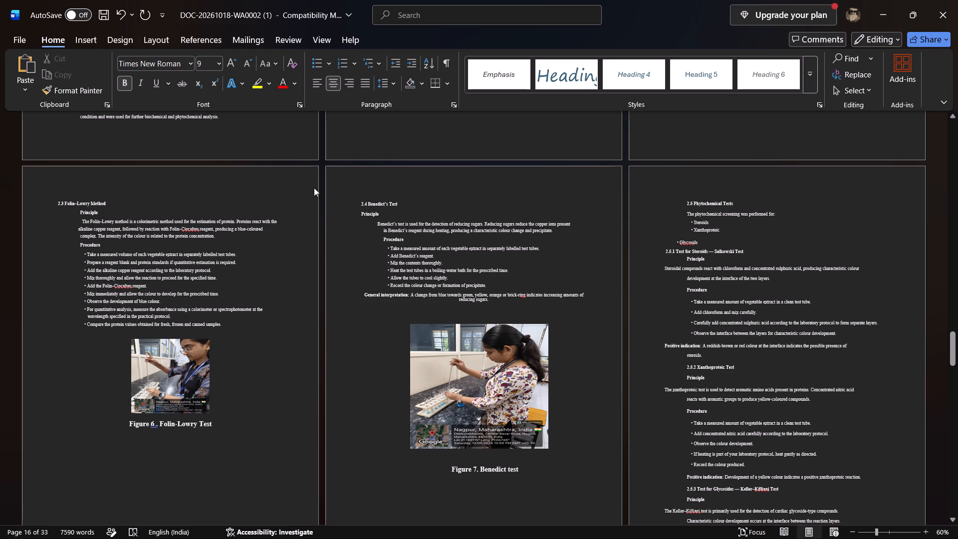
Delete the blank lines above "2.4 Benedict's Test" so the section directly follows the "Figure 6. Folin-Lowry Test" caption.
click(361, 194)
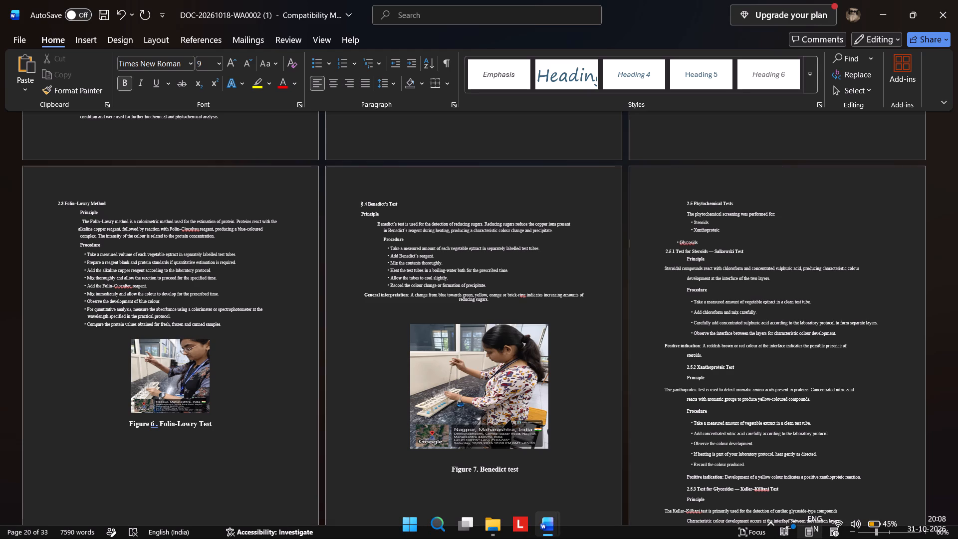
key(BackSpace)
key(BackSpace)
key(BackSpace)
key(BackSpace)
key(BackSpace)
key(BackSpace)
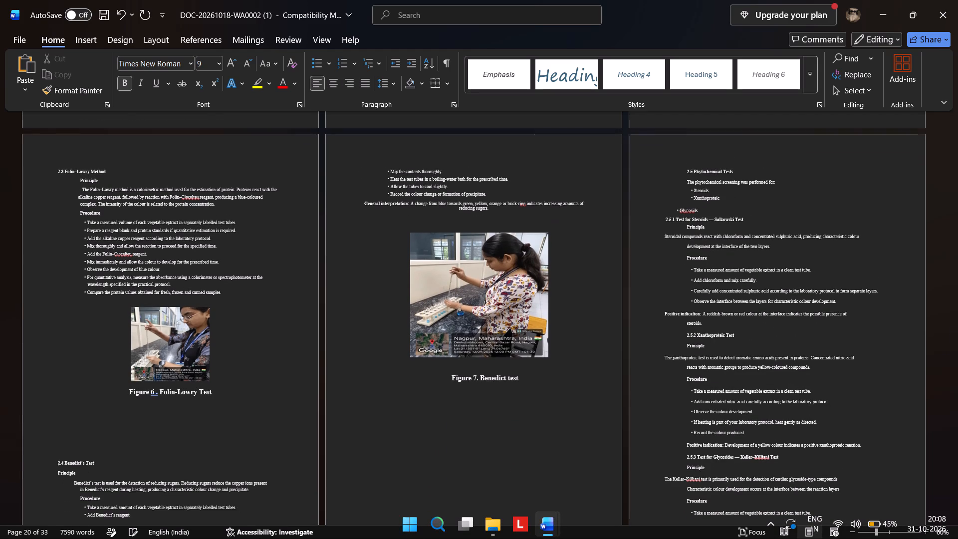
key(BackSpace)
key(BackSpace)
key(BackSpace)
key(BackSpace)
key(BackSpace)
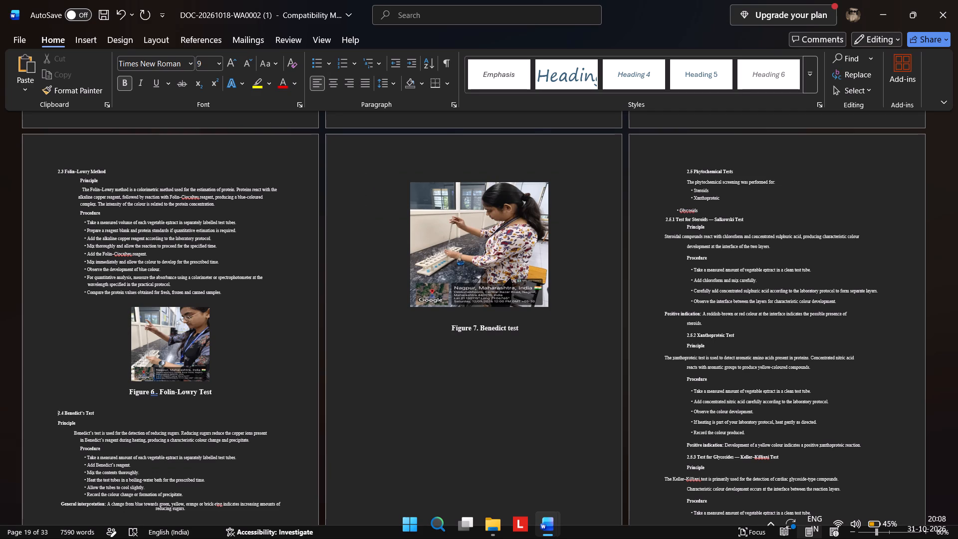
key(BackSpace)
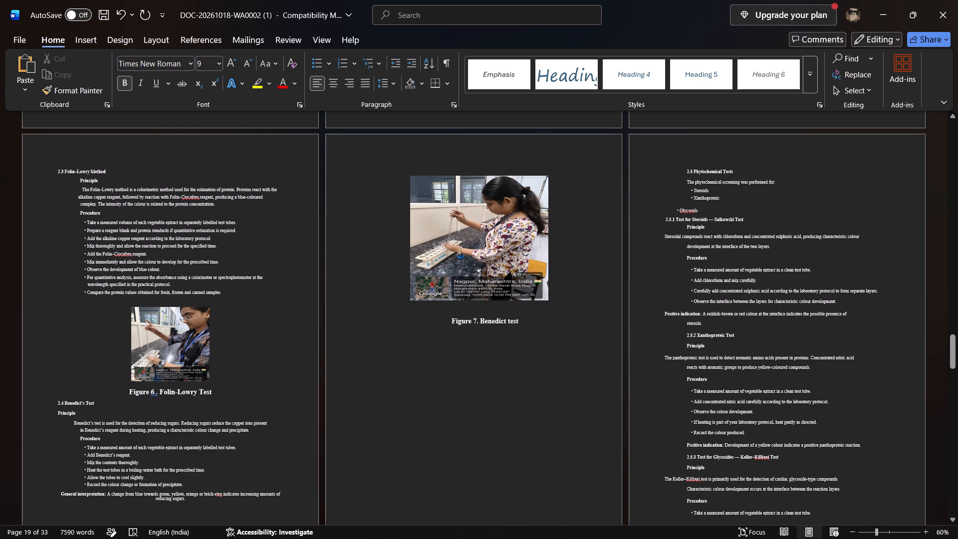
Remove the indent and page gap before "2.5 Phytochemical Tests" so the section starts directly below the "Figure 7. Benedict test" caption.
scroll(463, 418, down, 1)
scroll(463, 418, up, 1)
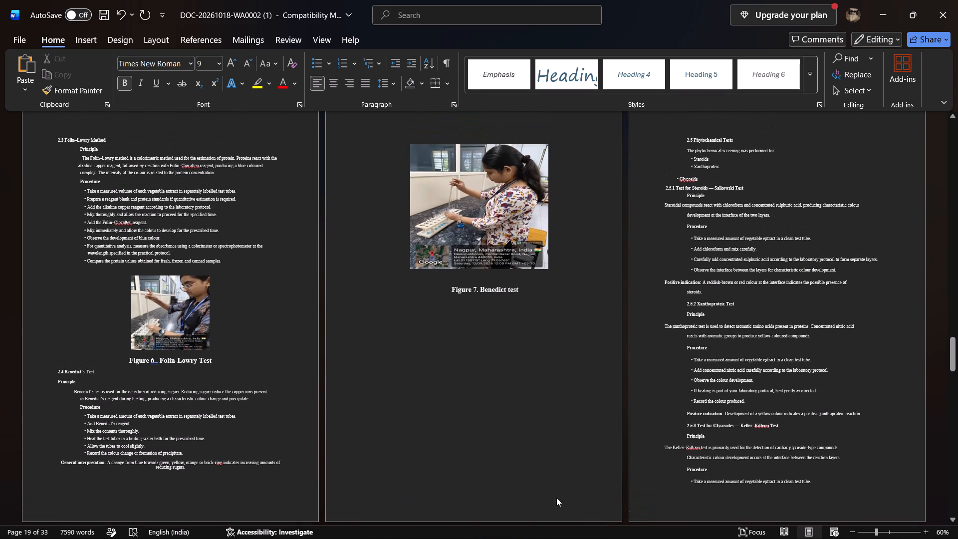
scroll(755, 298, up, 1)
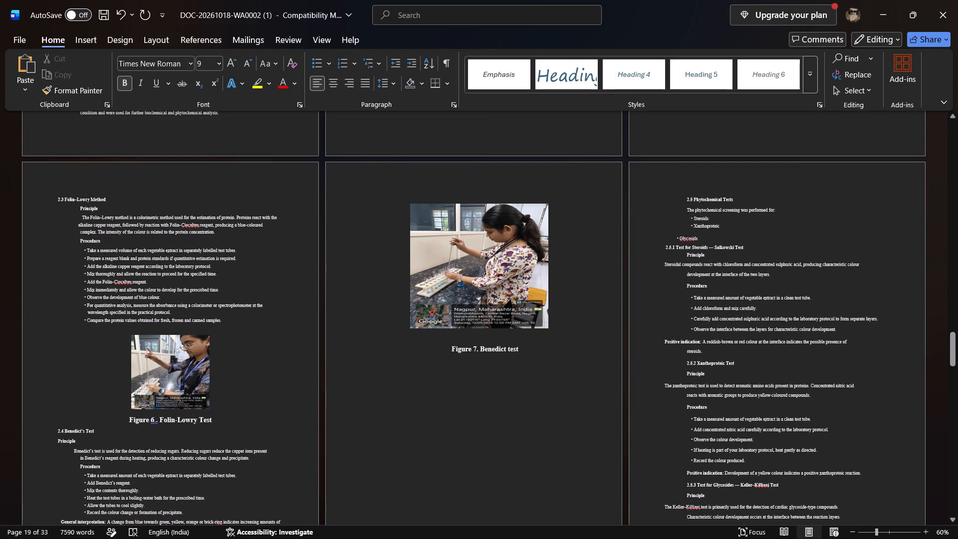
click(685, 196)
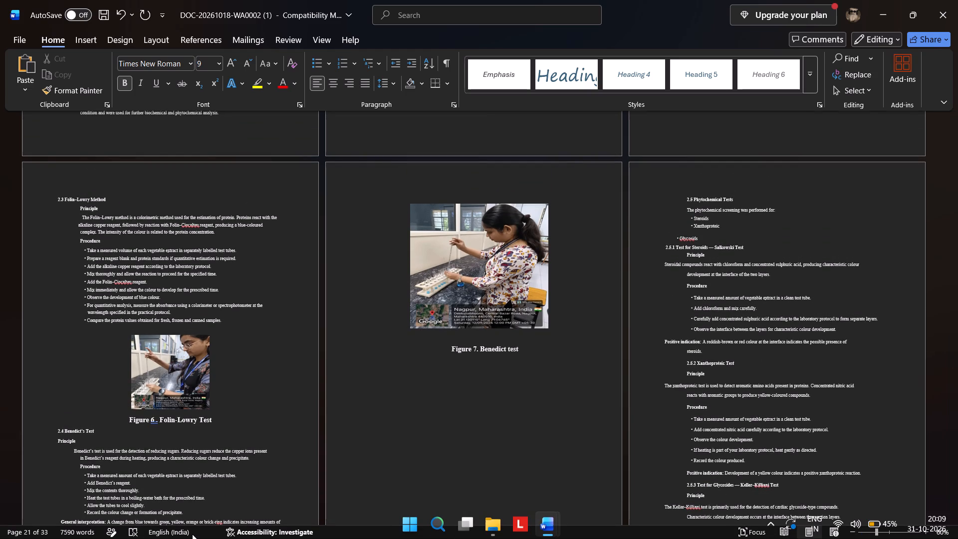
key(BackSpace)
key(BackSpace)
key(BackSpace)
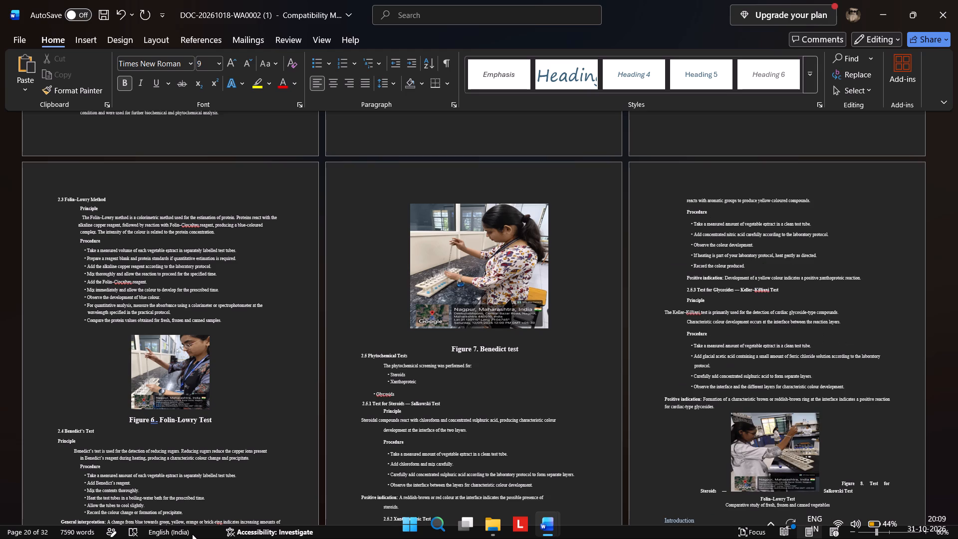
Insert two line breaks before the split Figure 8 caption so "Figure 8. Test for Steroids — Salkowski Test" sits on one line below the photo.
scroll(192, 534, down, 1)
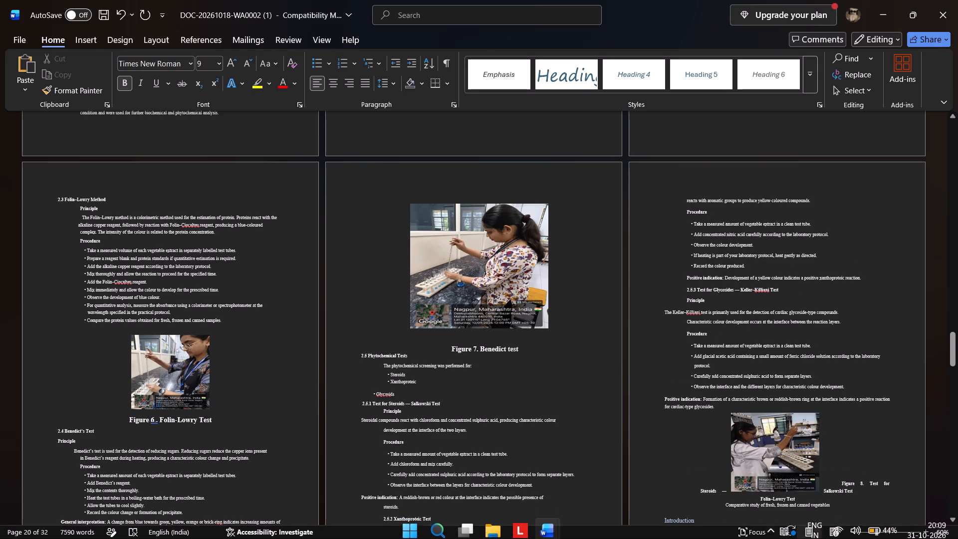
scroll(564, 370, down, 1)
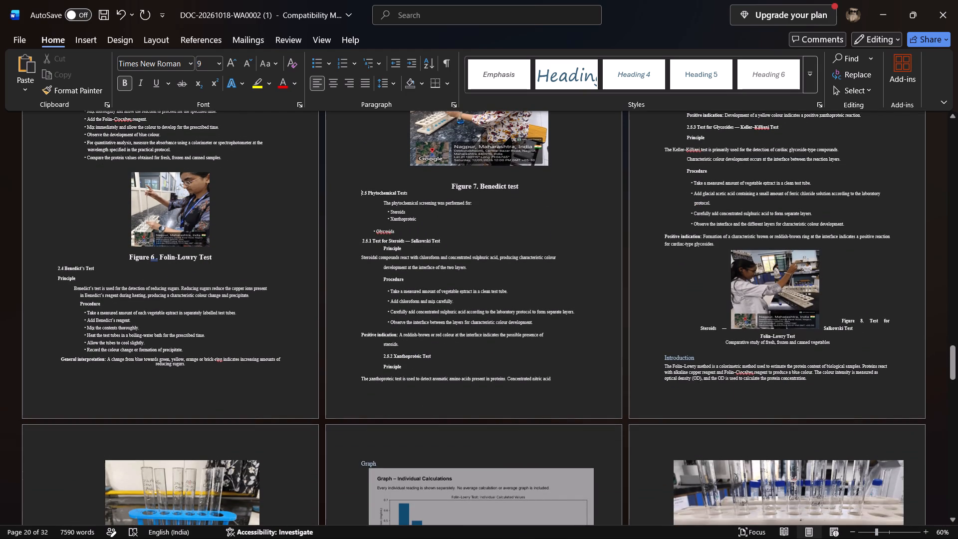
click(707, 318)
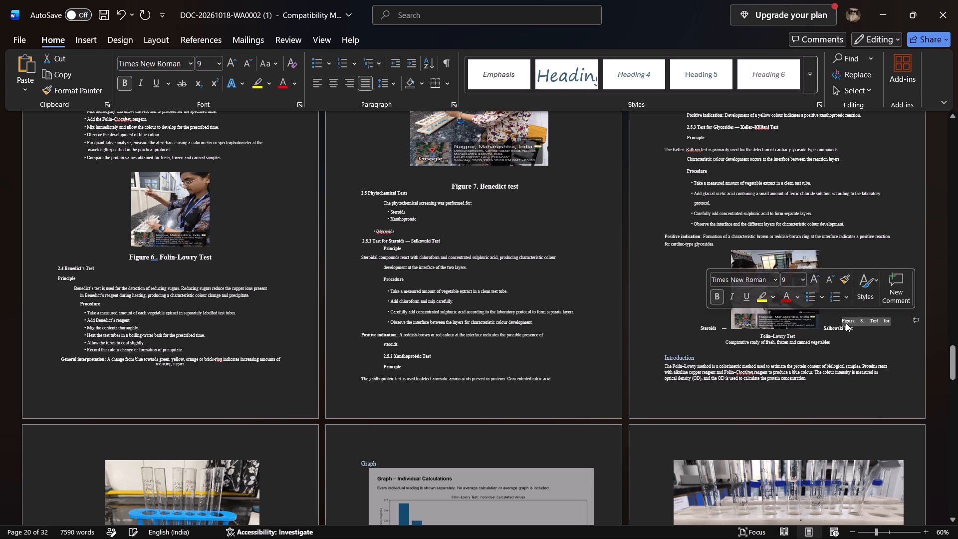
click(831, 322)
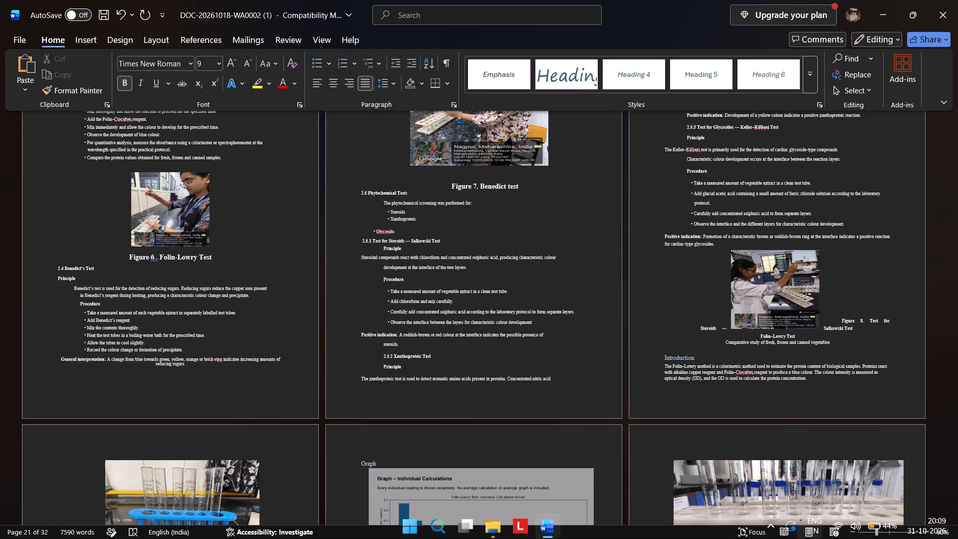
key(Return)
key(Return)
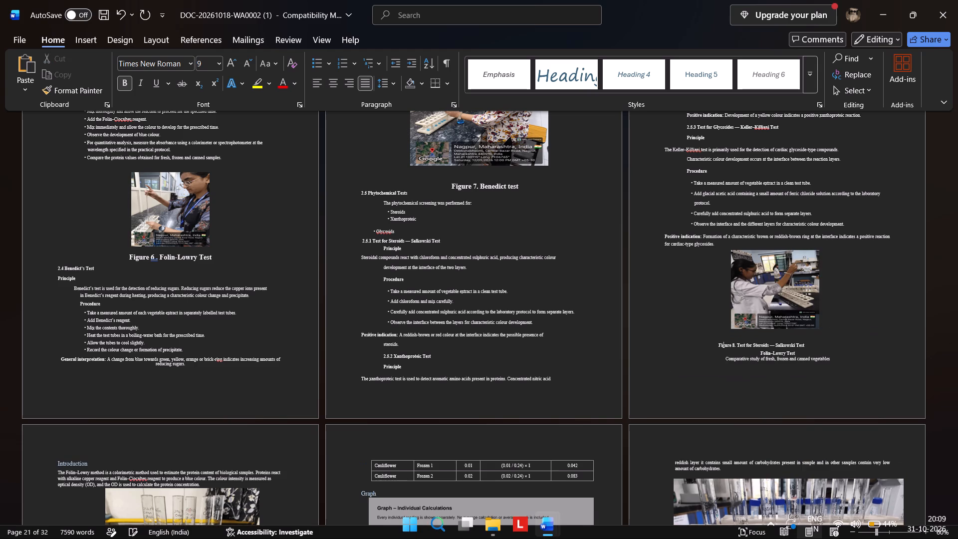
key(Return)
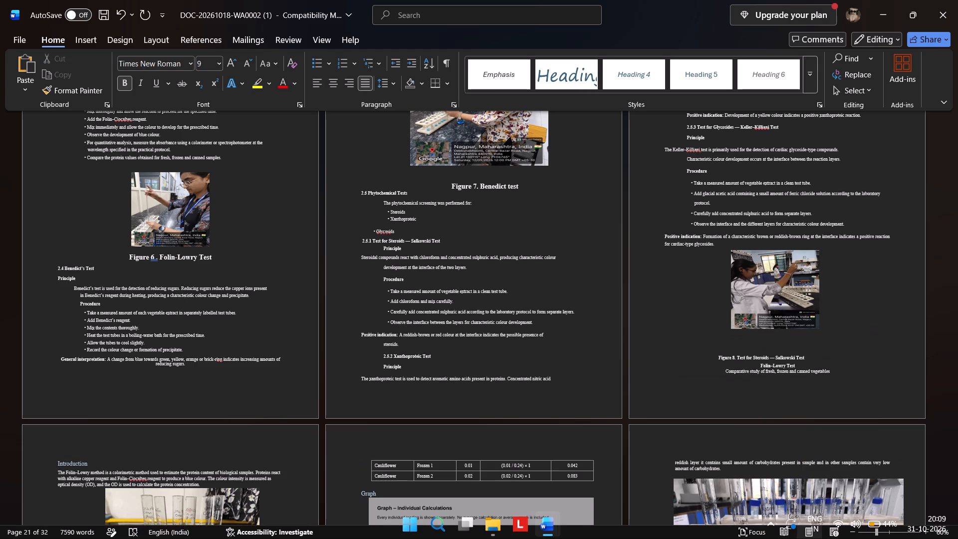
key(BackSpace)
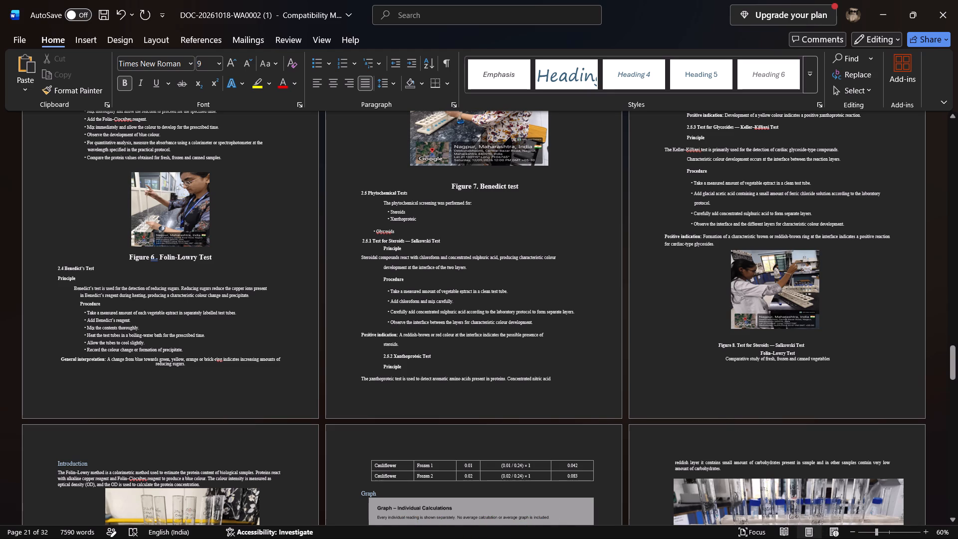
Insert a blank line between the Folin-Lowry "Introduction" paragraph and the blue-rack test-tube photo on page 22.
scroll(745, 389, down, 1)
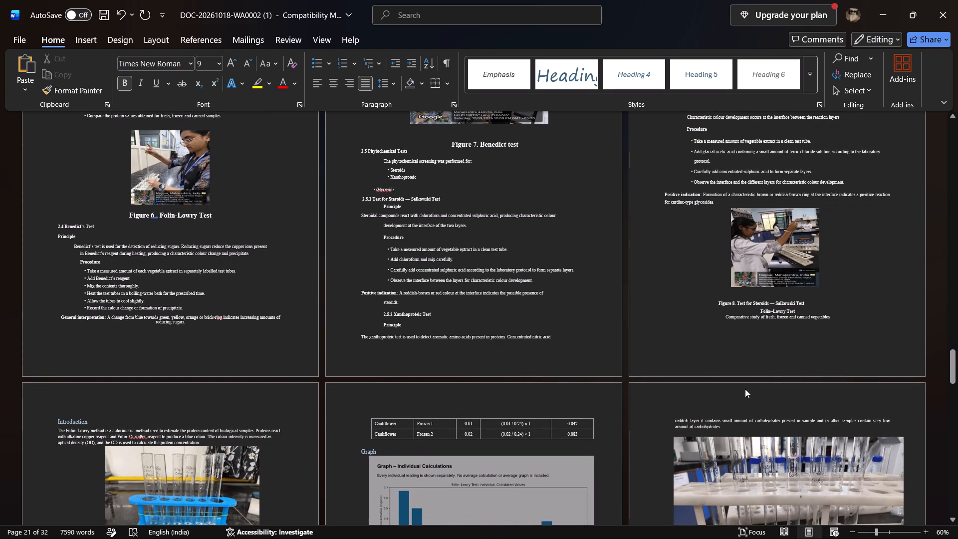
scroll(745, 389, down, 1)
scroll(294, 369, down, 1)
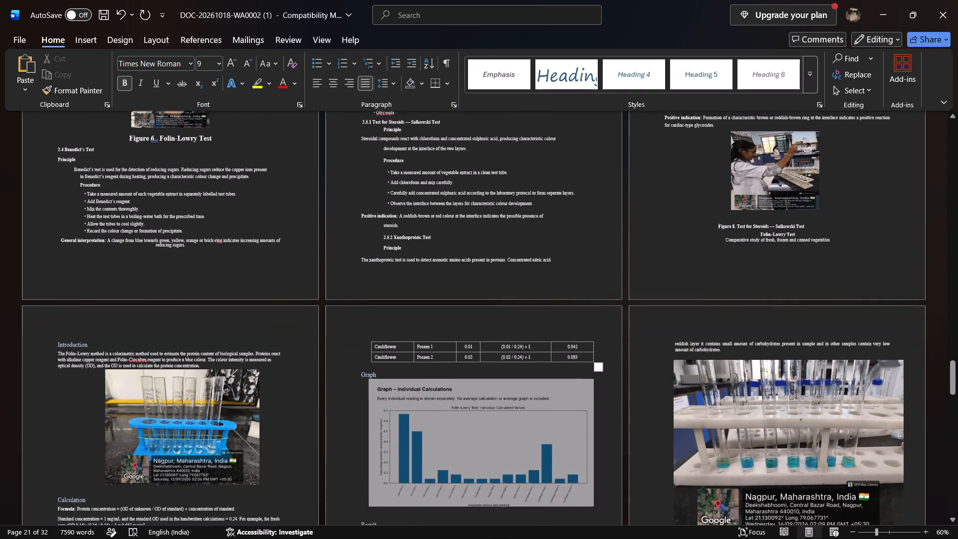
scroll(294, 369, down, 1)
drag(205, 298, 203, 393)
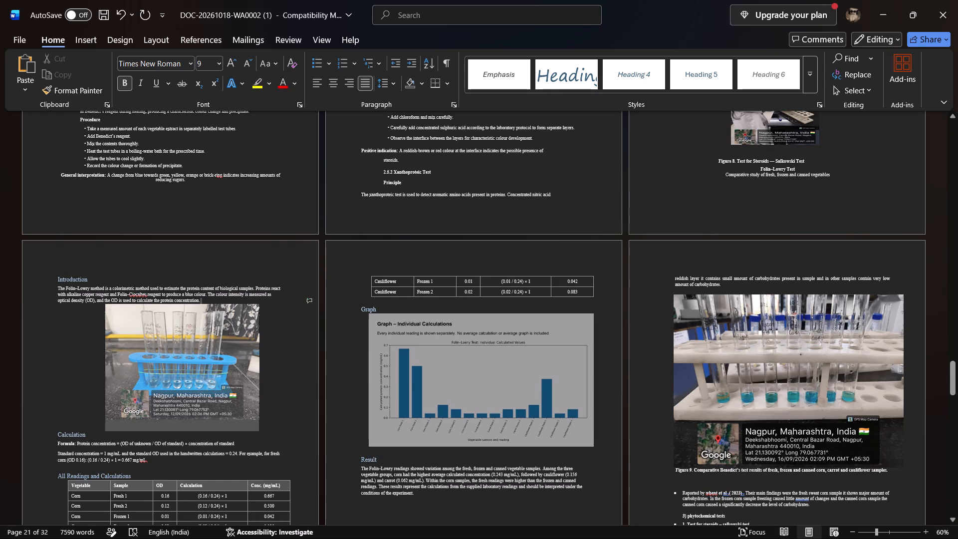
click(274, 328)
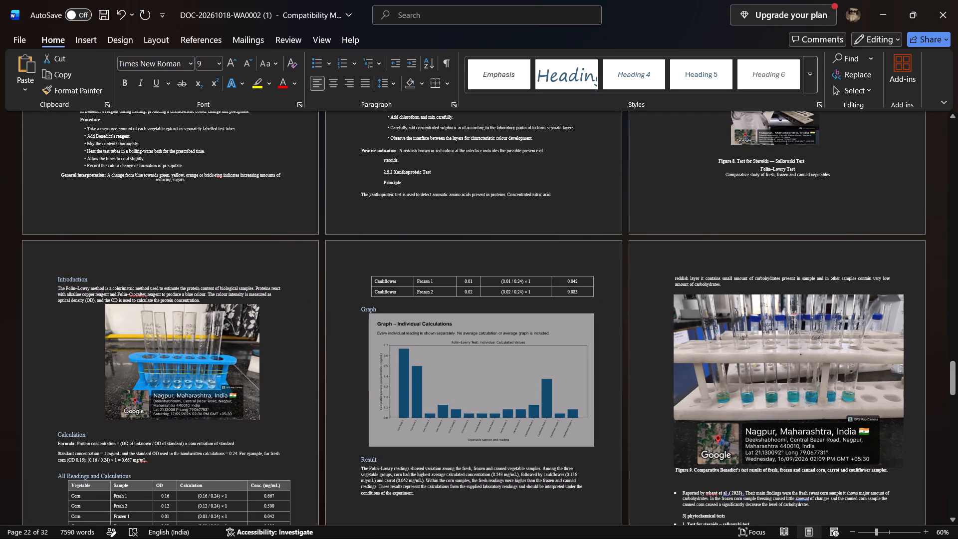
click(206, 298)
key(Return)
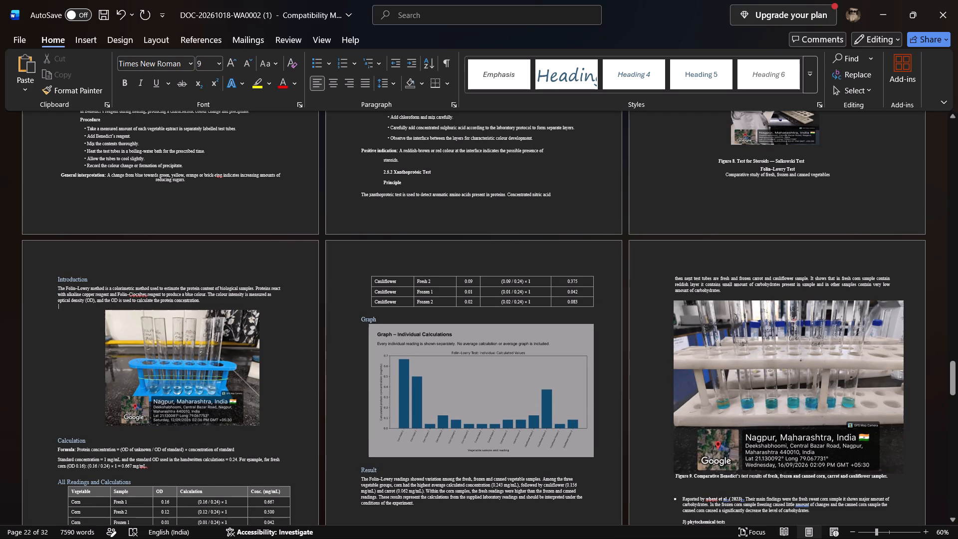
Remove the gap before the "Calculation" heading on page 22 so it sits directly beneath the test-tube photo.
scroll(235, 359, down, 1)
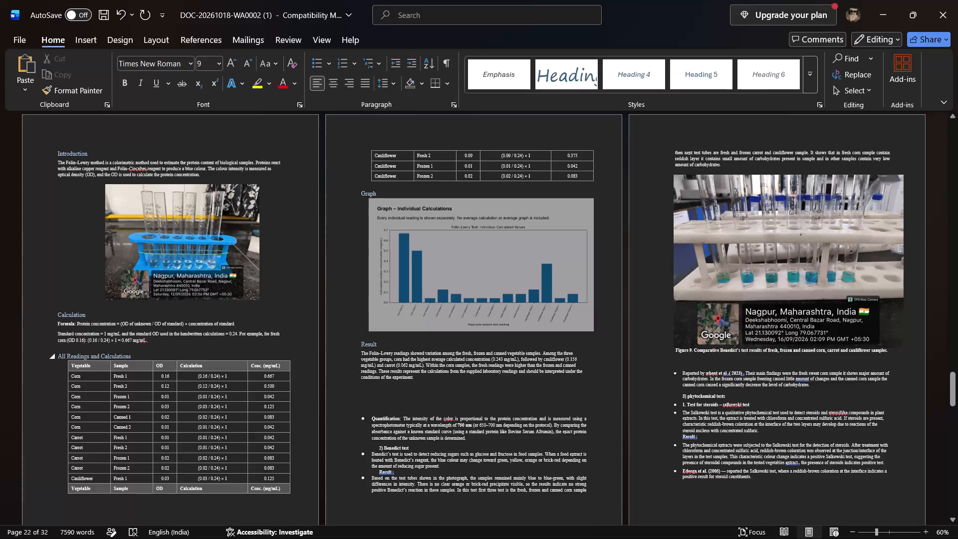
scroll(235, 359, up, 2)
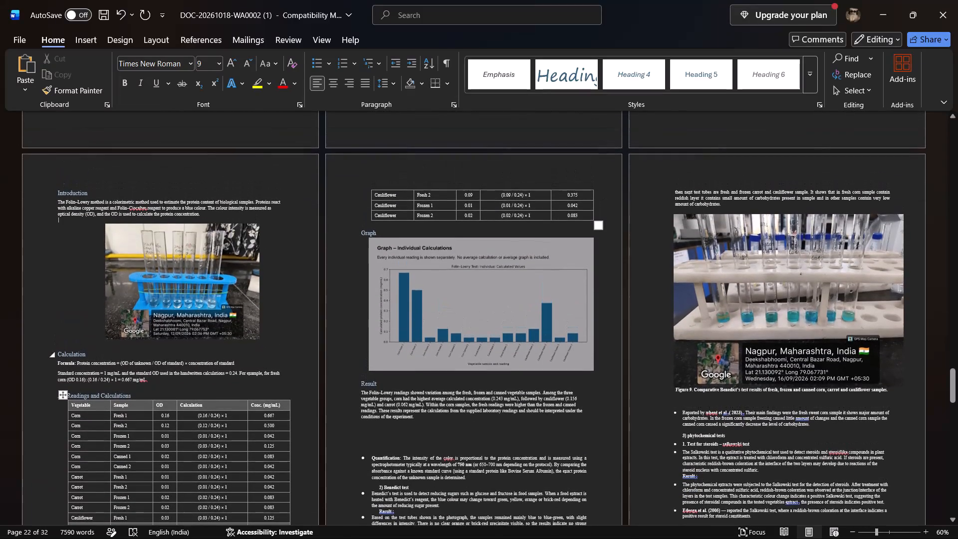
scroll(235, 359, up, 1)
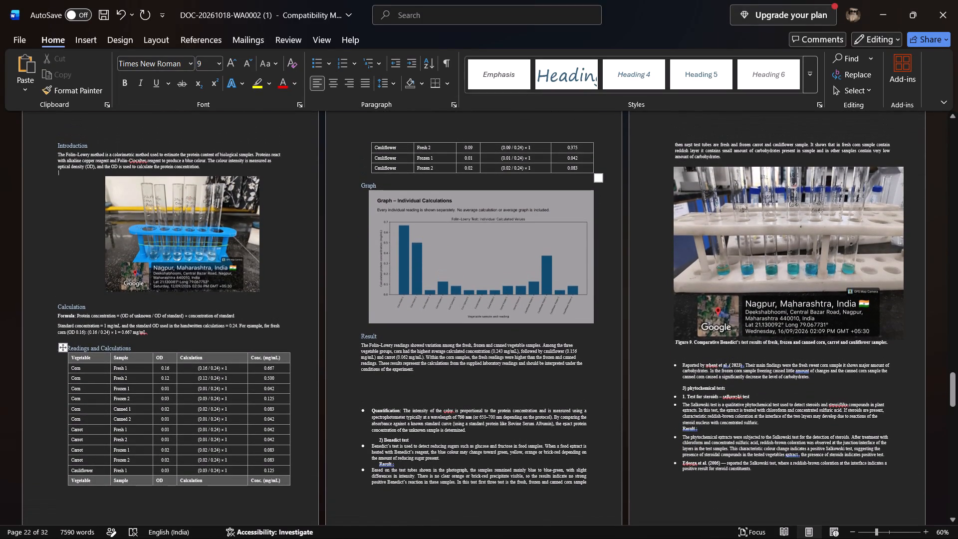
scroll(375, 320, up, 1)
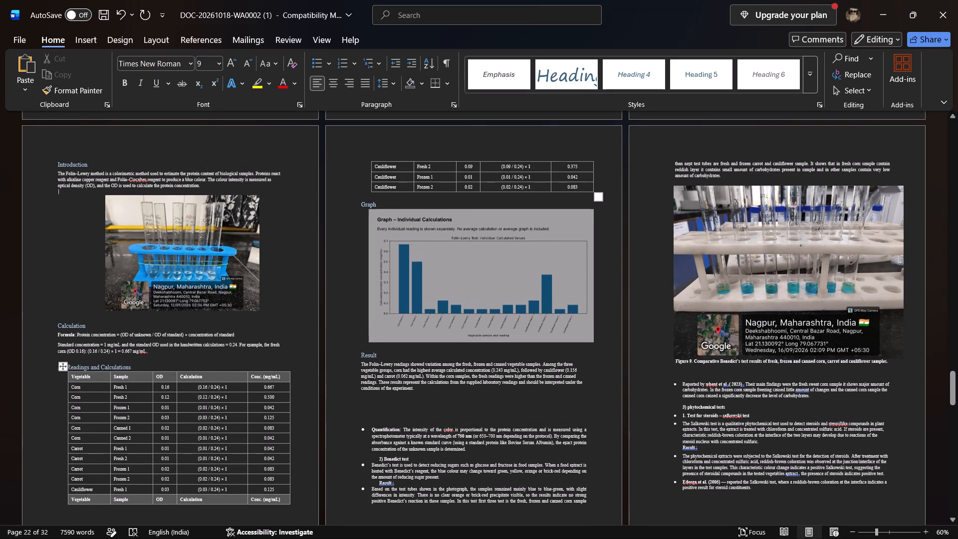
click(85, 317)
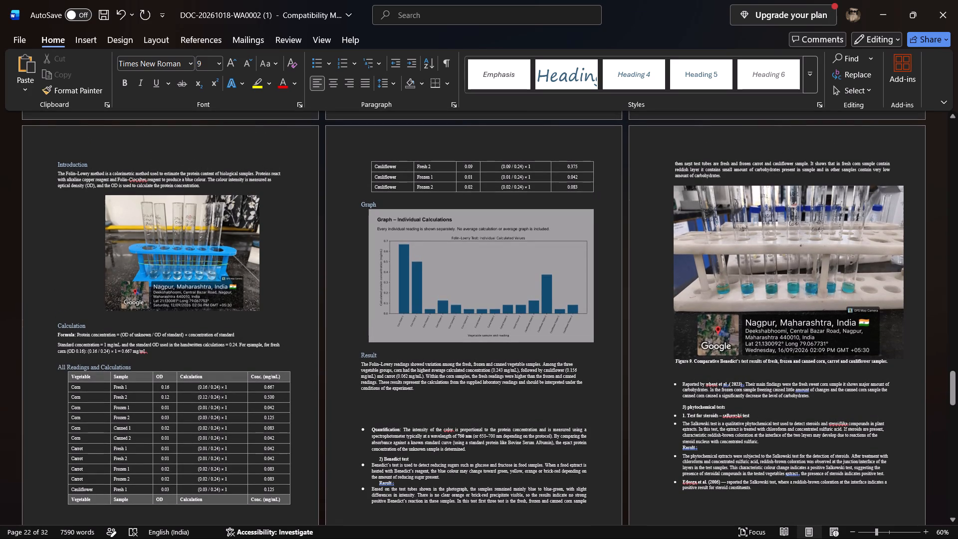
click(54, 318)
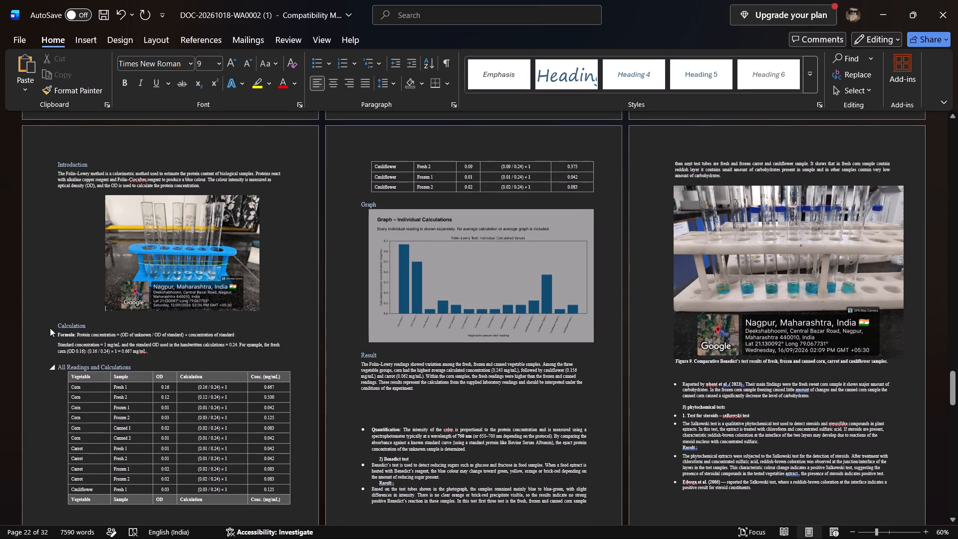
click(57, 322)
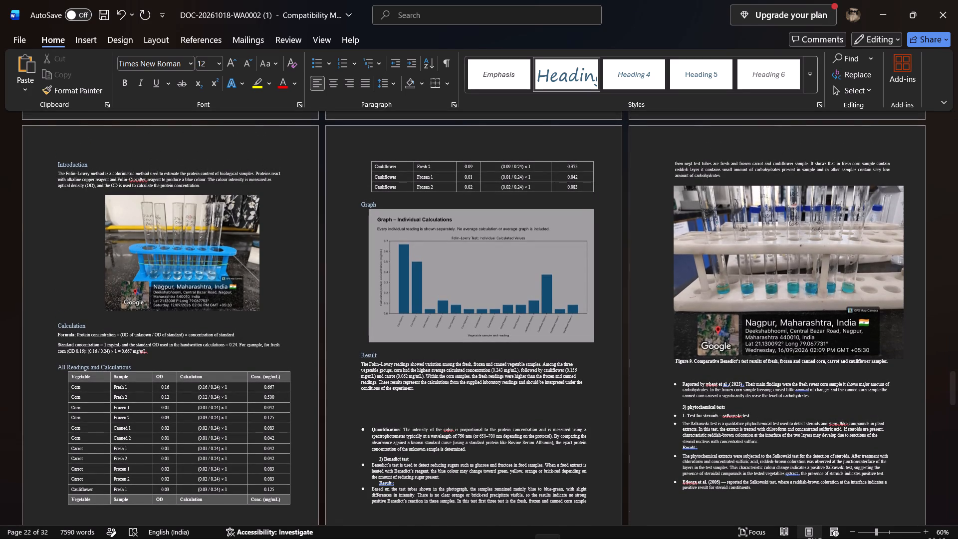
key(BackSpace)
key(BackSpace)
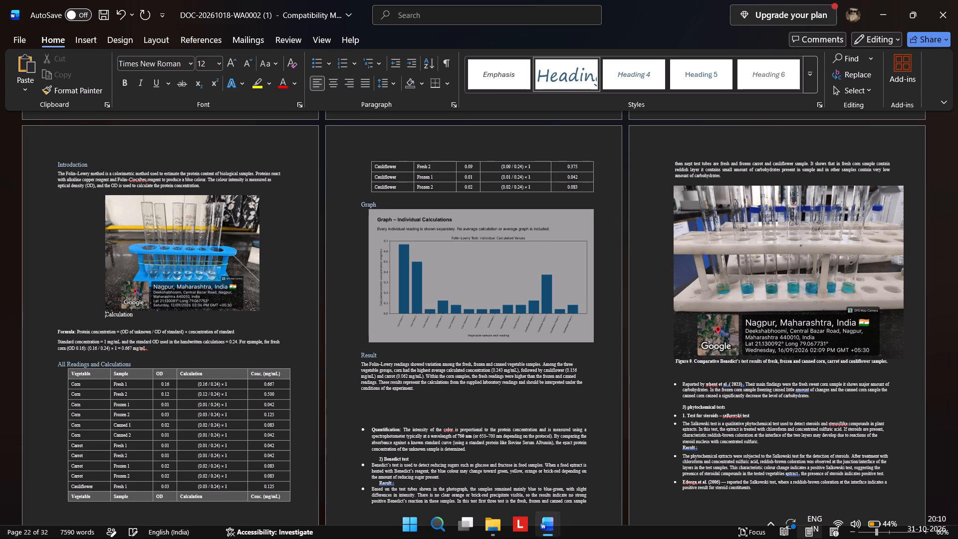
key(BackSpace)
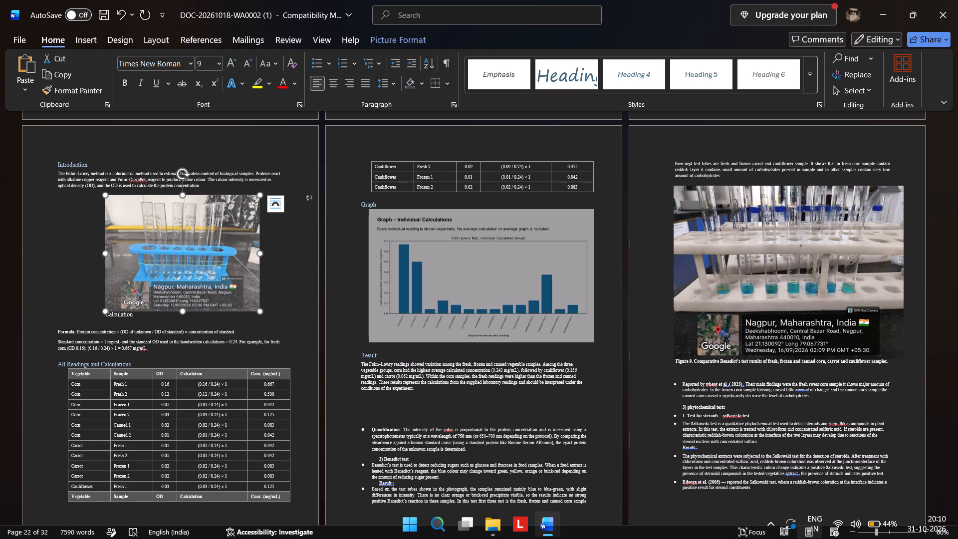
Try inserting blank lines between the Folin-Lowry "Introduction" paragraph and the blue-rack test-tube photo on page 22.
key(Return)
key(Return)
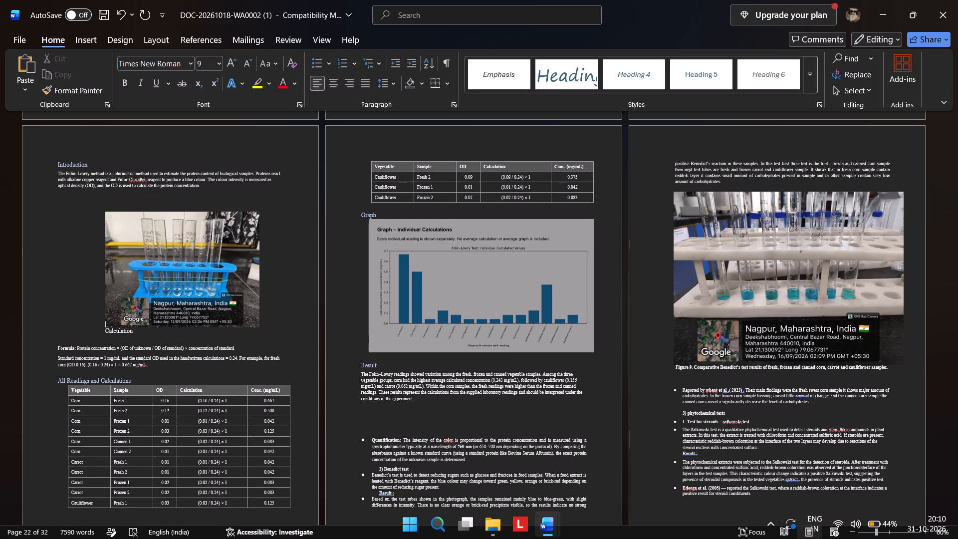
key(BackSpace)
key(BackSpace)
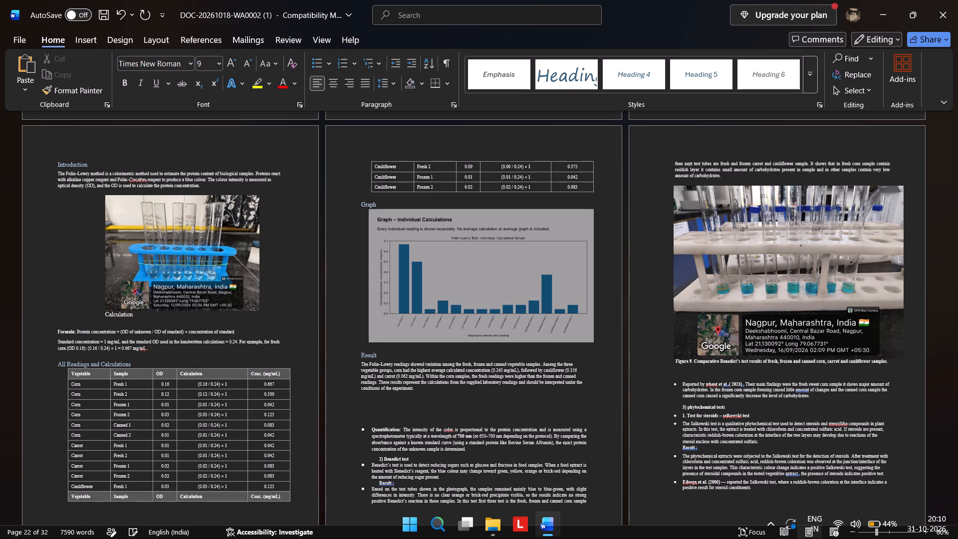
Move the "Calculation" heading on page 22 onto its own line below the test-tube photo, starting at the left margin.
click(100, 307)
click(100, 317)
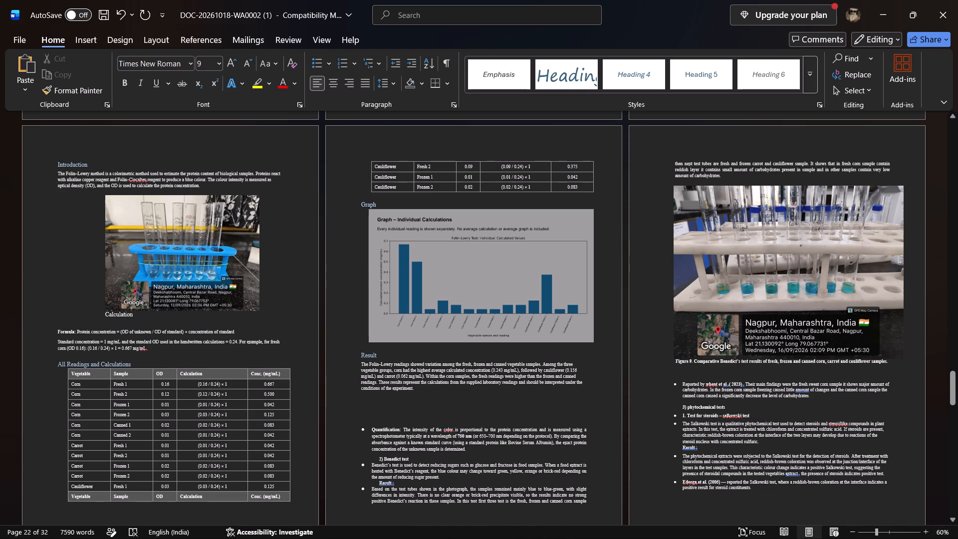
key(Return)
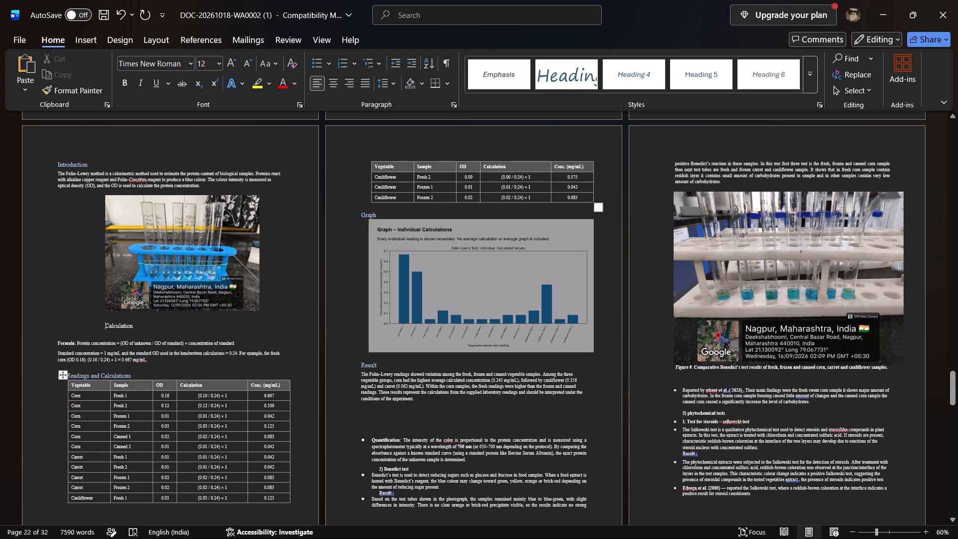
key(BackSpace)
Join the "Formula" line to the "Calculation" heading and split it back onto its own line below the heading.
drag(59, 333, 5, 443)
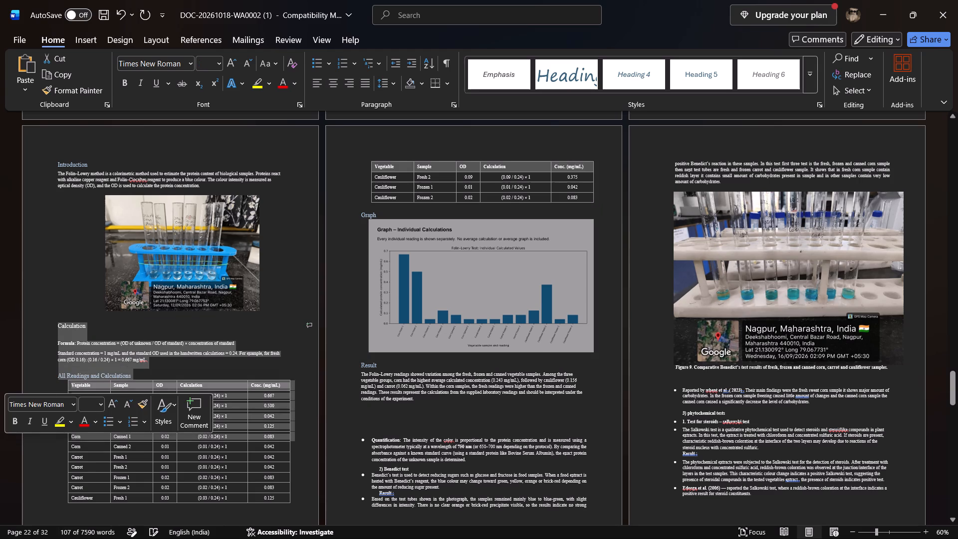
click(166, 314)
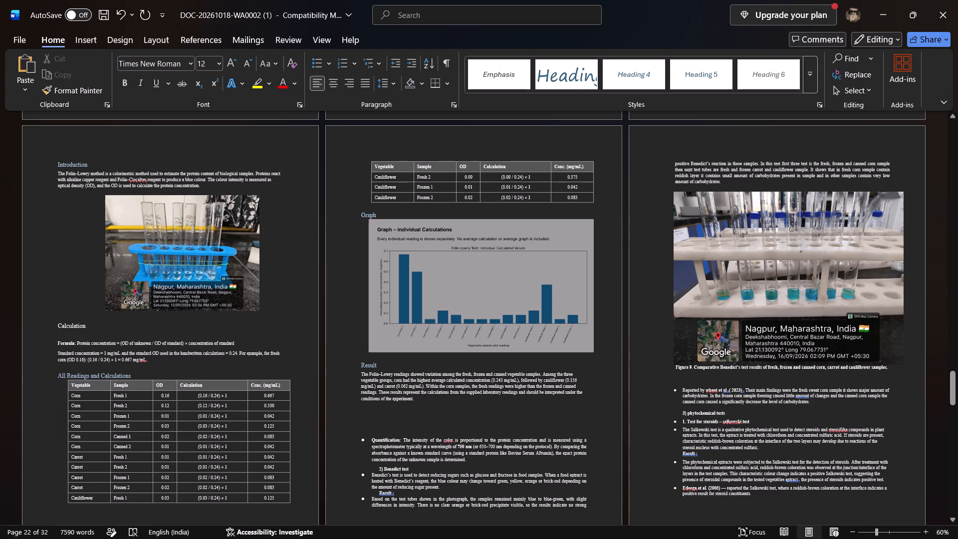
click(54, 337)
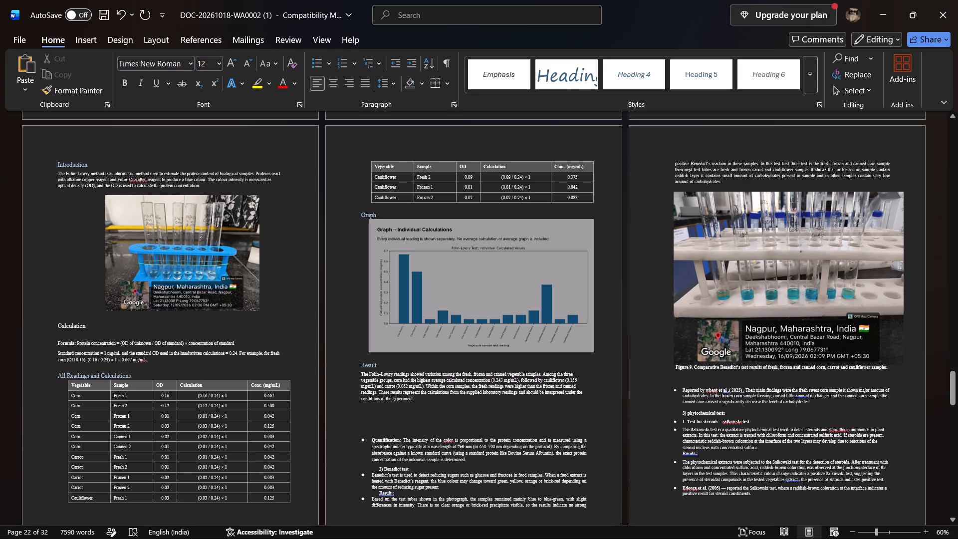
click(54, 344)
key(BackSpace)
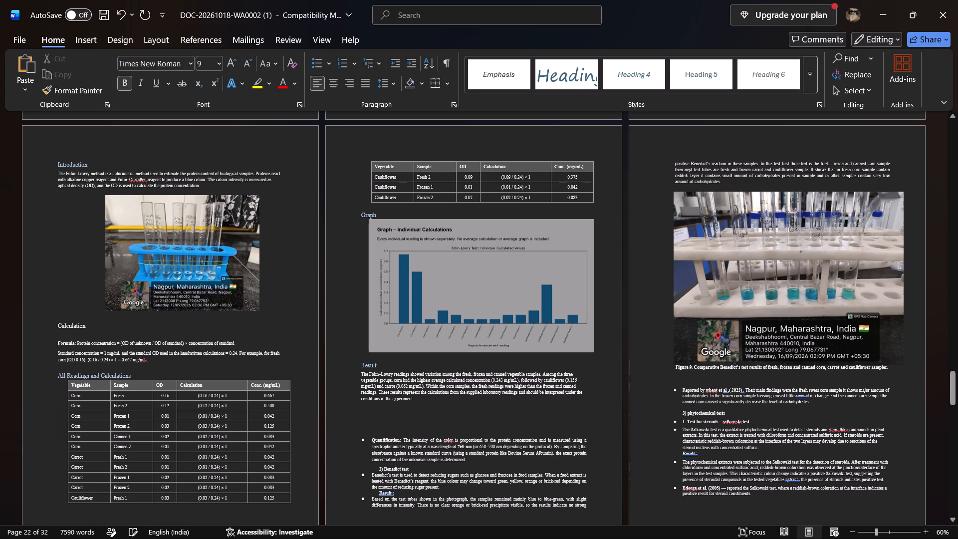
key(BackSpace)
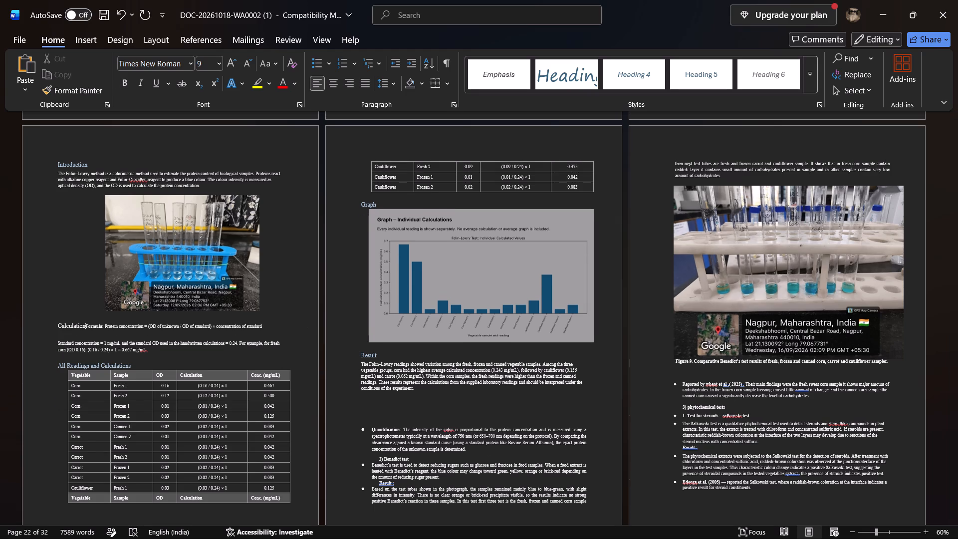
key(Return)
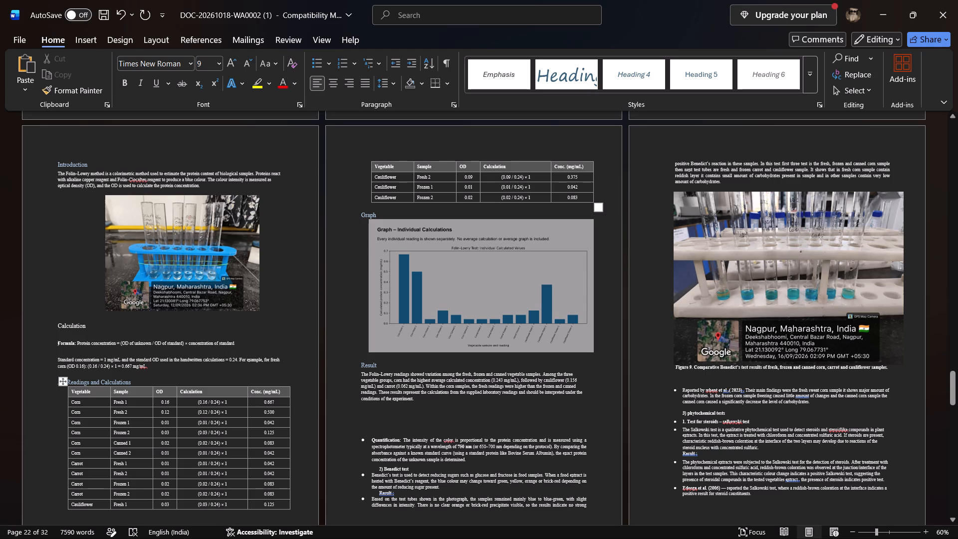
click(306, 341)
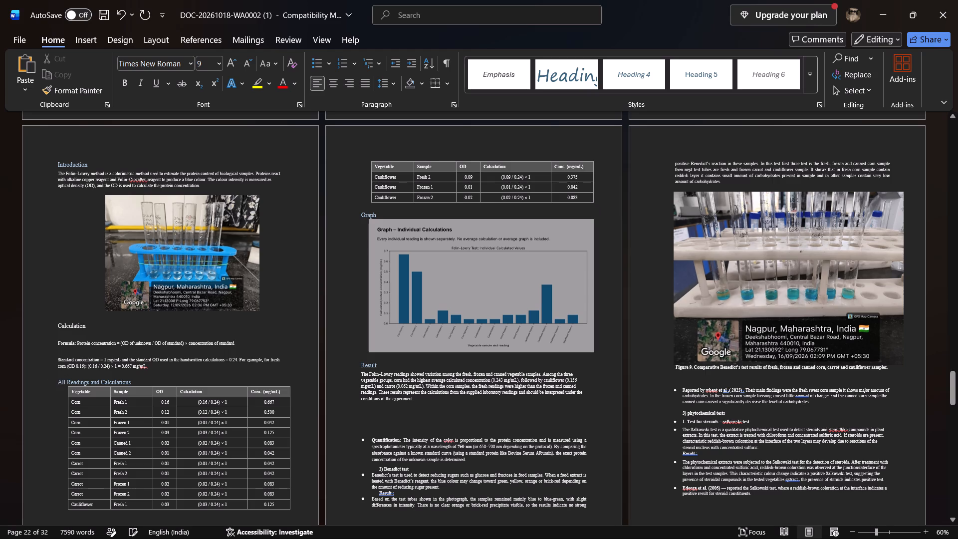
click(269, 323)
click(341, 251)
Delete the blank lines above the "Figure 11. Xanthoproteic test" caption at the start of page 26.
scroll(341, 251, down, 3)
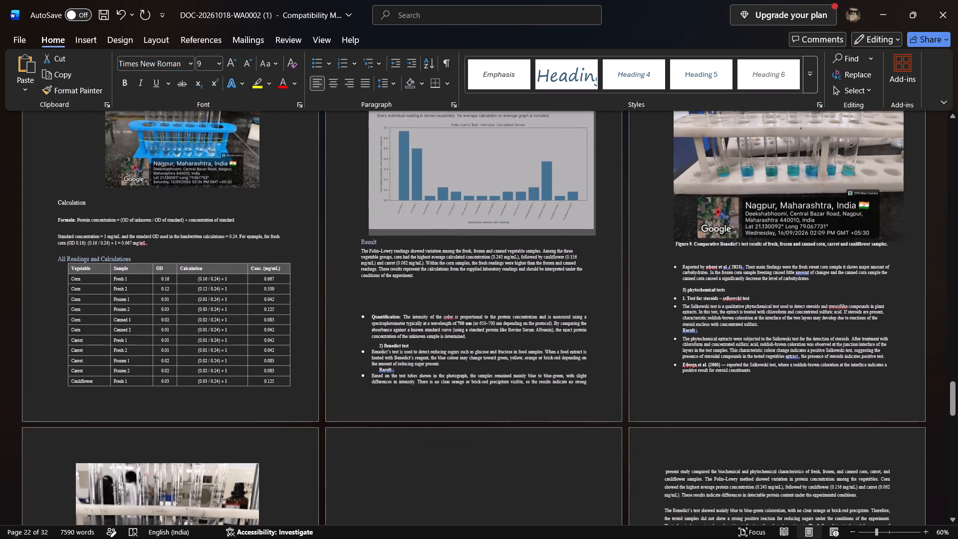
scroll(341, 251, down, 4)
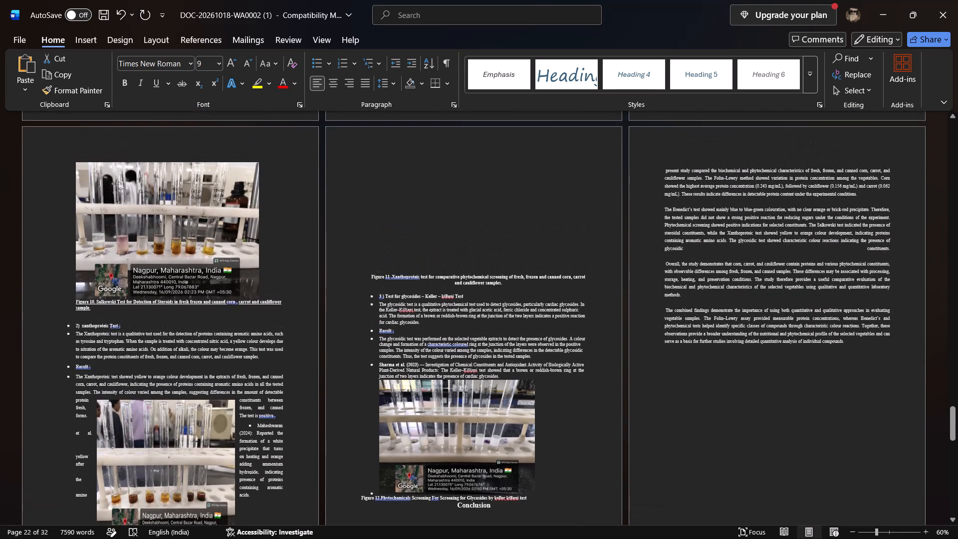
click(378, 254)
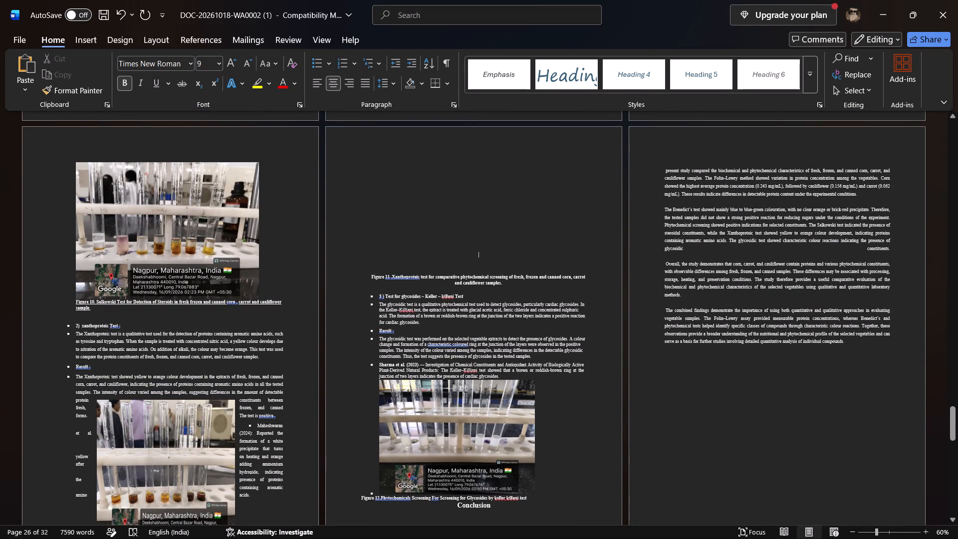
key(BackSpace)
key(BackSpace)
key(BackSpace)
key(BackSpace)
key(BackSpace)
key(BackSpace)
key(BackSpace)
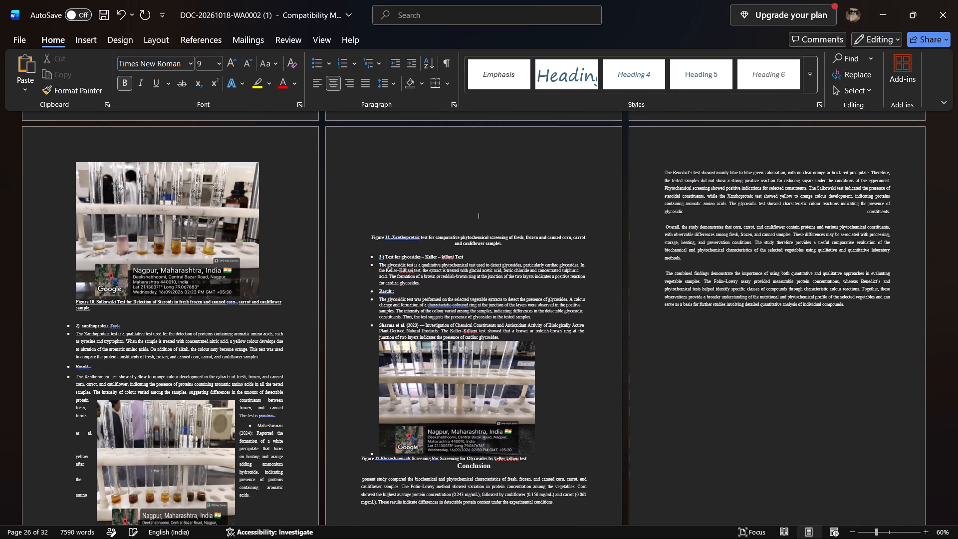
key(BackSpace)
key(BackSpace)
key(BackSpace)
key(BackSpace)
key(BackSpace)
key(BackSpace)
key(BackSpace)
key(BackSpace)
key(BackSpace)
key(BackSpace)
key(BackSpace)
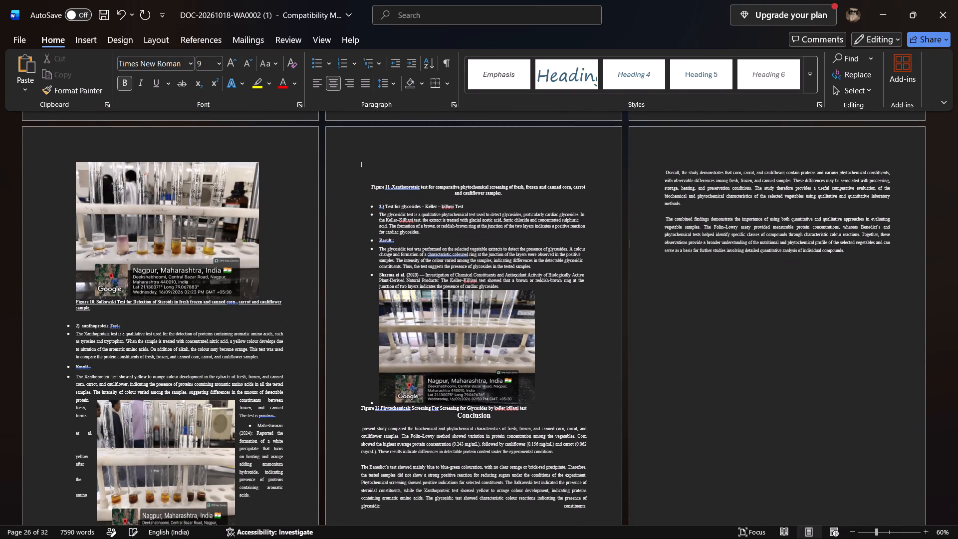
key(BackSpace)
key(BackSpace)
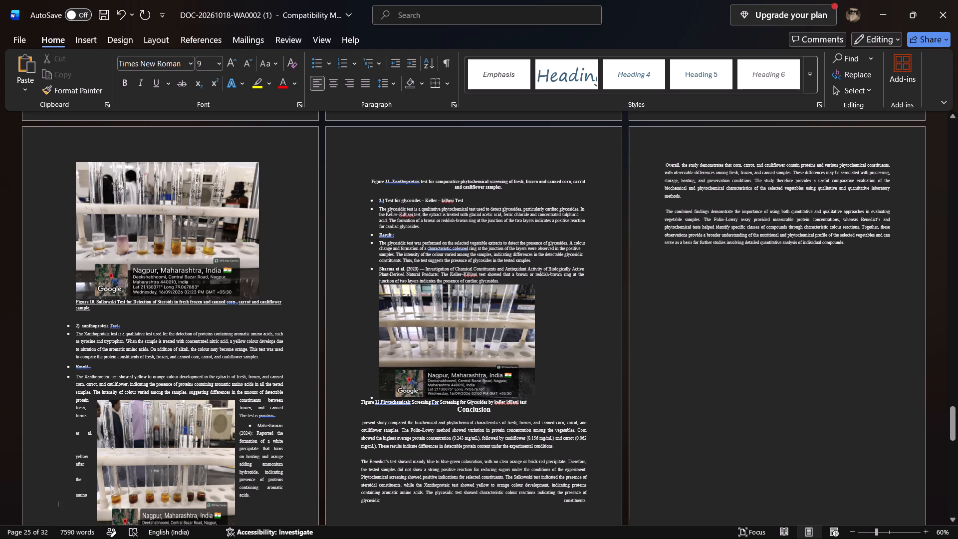
Insert blank lines above the Figure 11 caption on page 26 to make room for the Xanthoproteic test photo.
scroll(407, 212, down, 2)
key(Return)
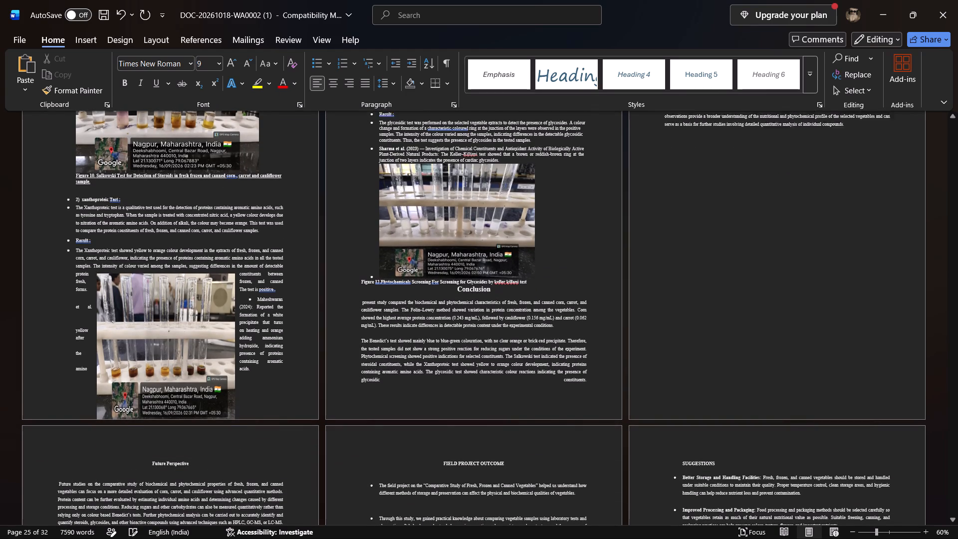
key(Return)
key(Return)
key(Return)
key(Return)
key(Return)
key(Return)
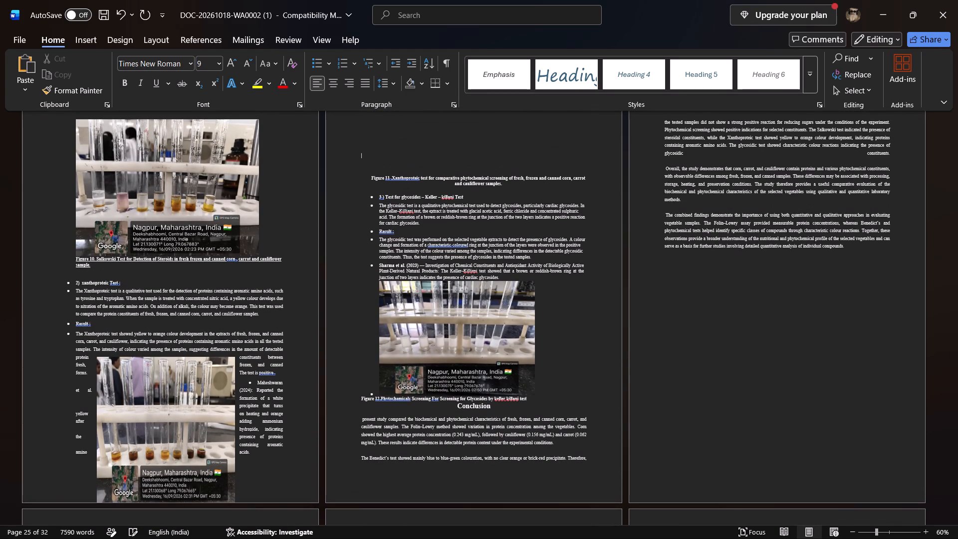
key(Return)
key(Return)
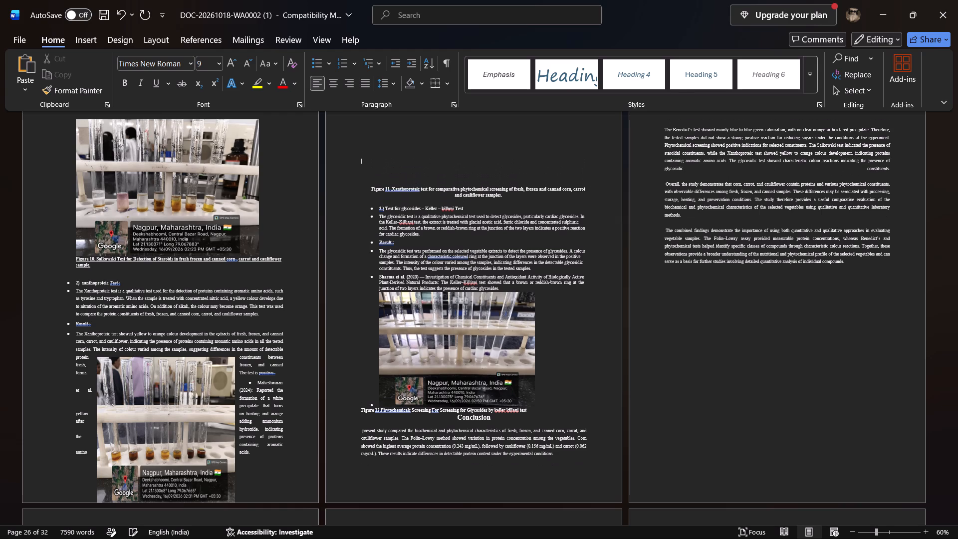
key(Return)
key(Return)
key(Return)
key(Return)
key(Return)
key(Return)
key(Return)
key(Return)
key(Return)
key(Return)
key(Return)
key(Return)
key(Return)
key(Return)
key(Return)
key(Return)
key(Return)
key(Return)
key(Return)
key(Return)
key(Return)
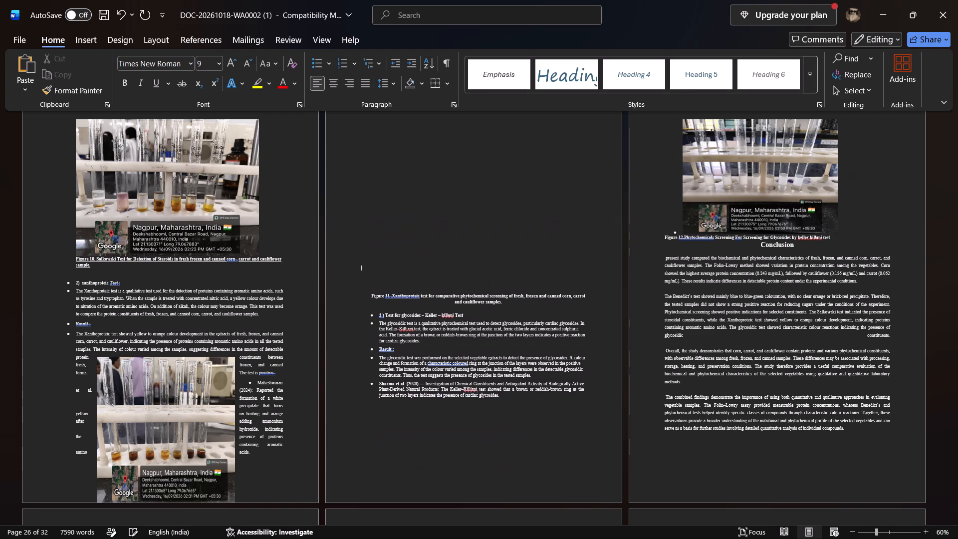
Move the Xanthoproteic test photo from page 25 into the space above the Figure 11 caption on page 26, near the page's right edge.
drag(169, 419, 537, 158)
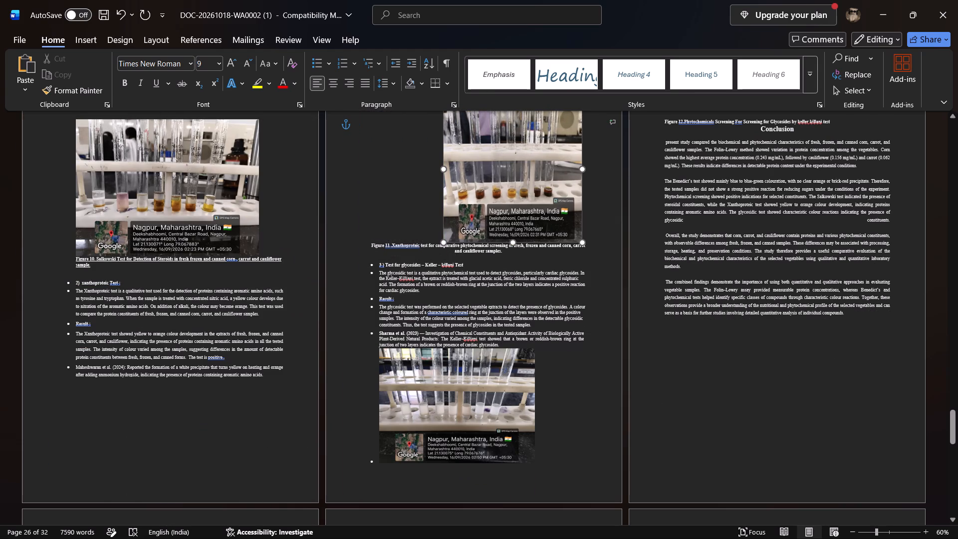
drag(537, 158, 554, 160)
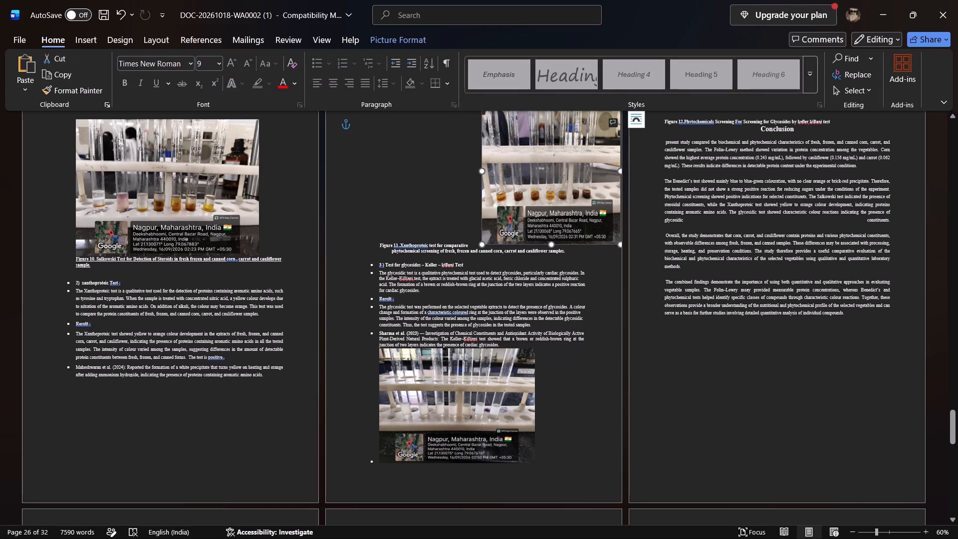
Review the page layout between the Methodology section and the Xanthoproteic test photo.
scroll(416, 210, up, 1)
scroll(253, 304, up, 1)
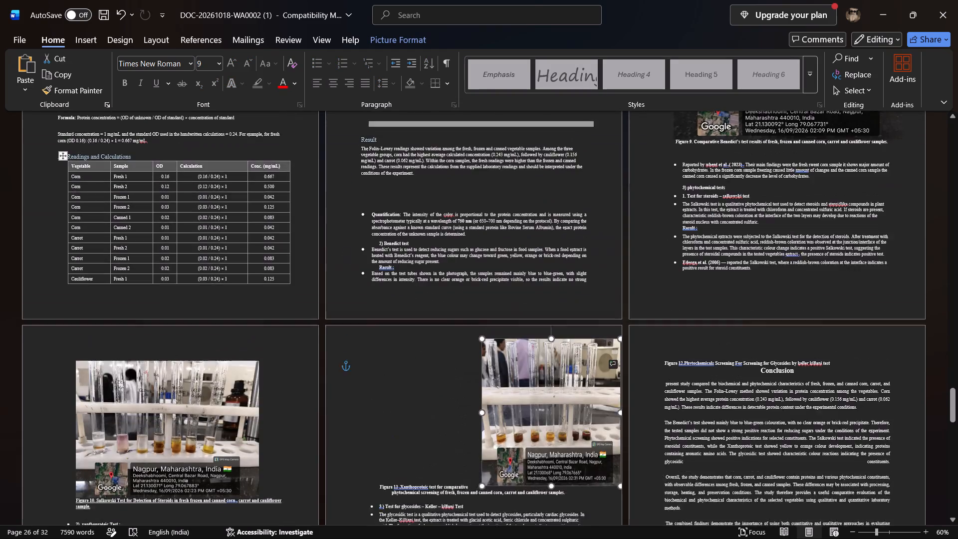
scroll(253, 304, up, 2)
scroll(253, 304, down, 3)
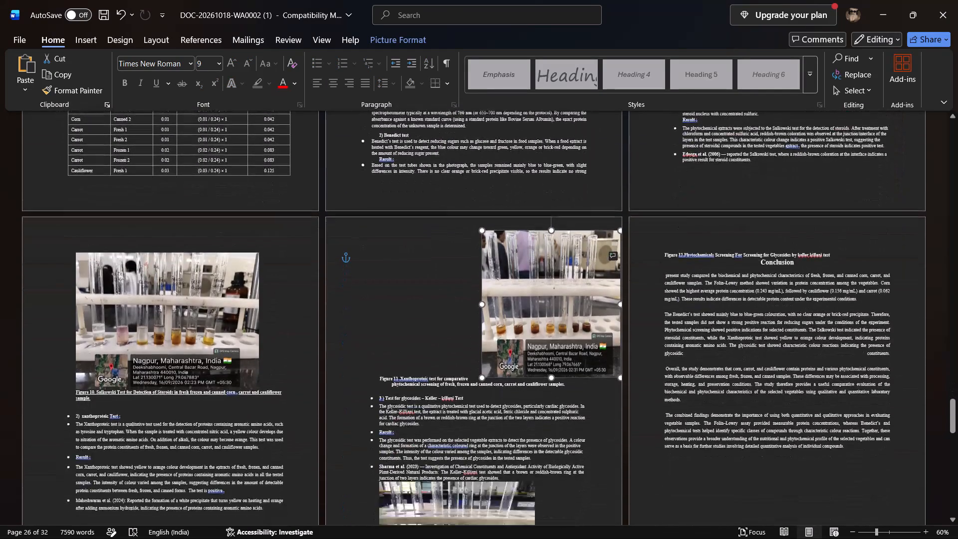
scroll(253, 304, up, 1)
scroll(253, 304, right, 1)
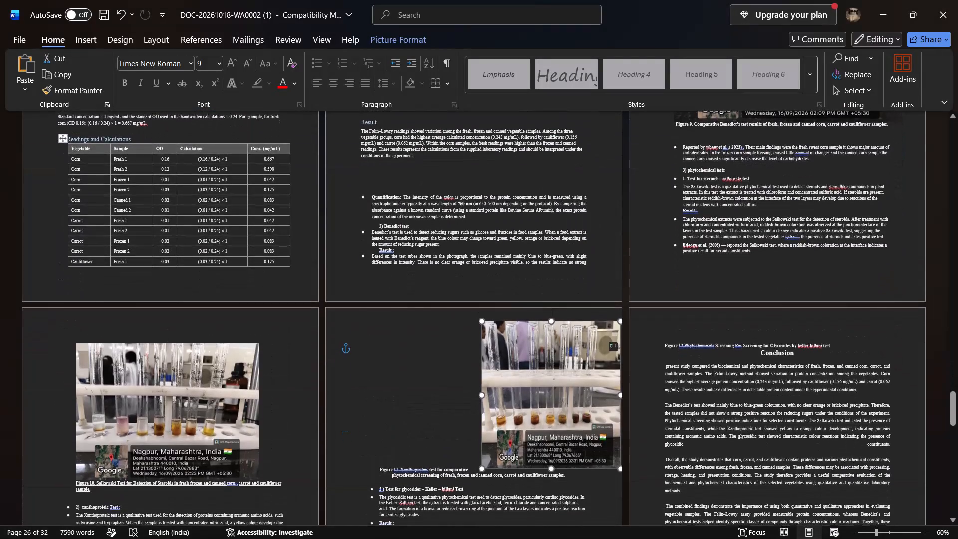
scroll(253, 304, up, 3)
scroll(253, 304, down, 1)
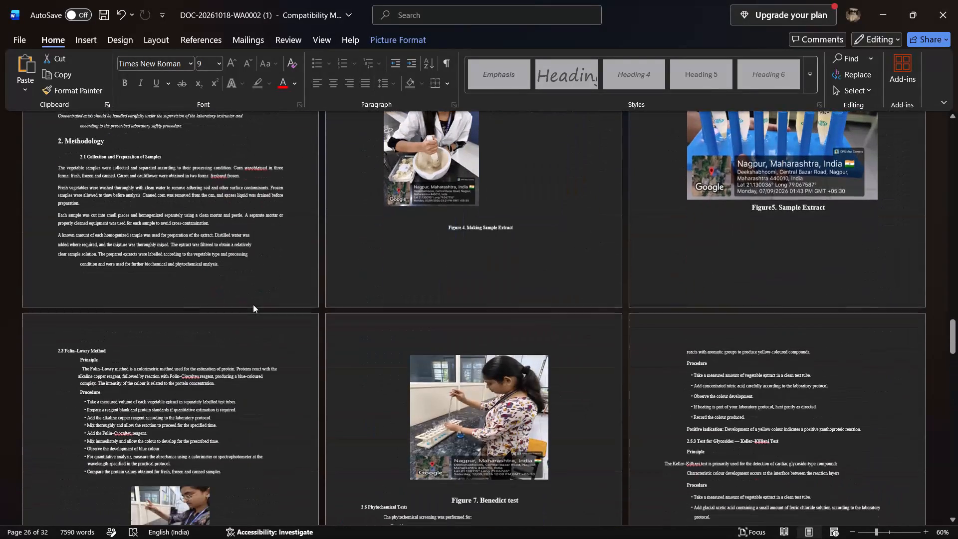
scroll(253, 304, down, 1)
scroll(253, 304, up, 1)
scroll(253, 304, down, 5)
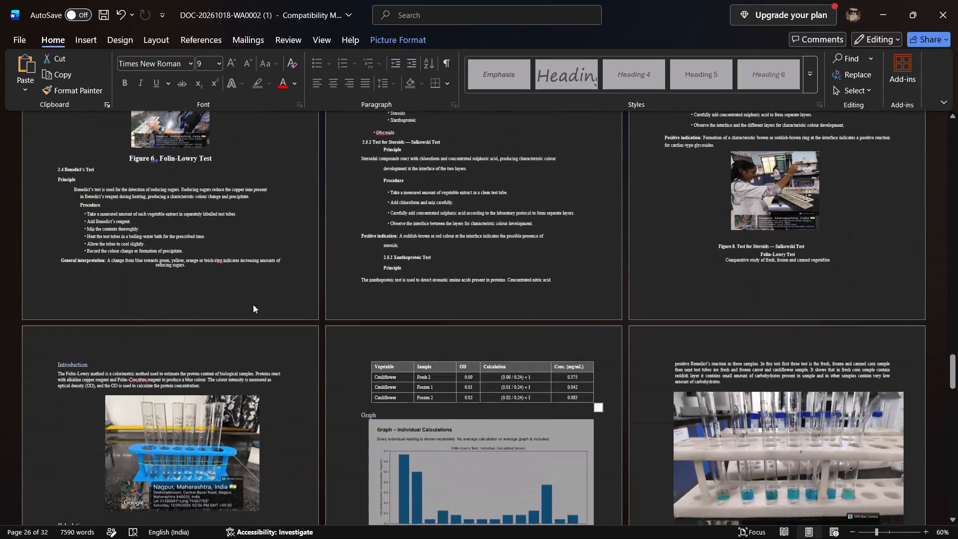
scroll(253, 304, down, 2)
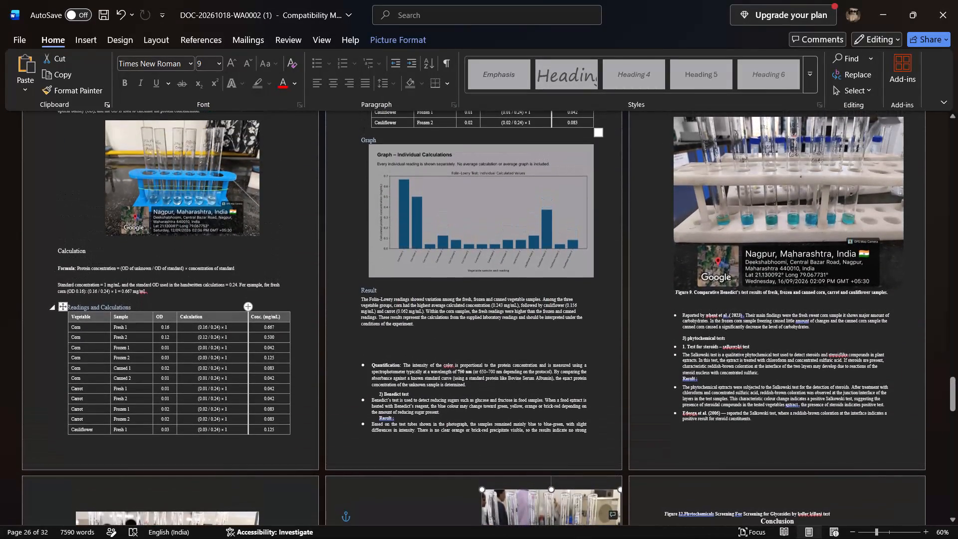
Delete two blank lines between the "Result" paragraph and the "Quantification" bullet on page 23.
click(374, 351)
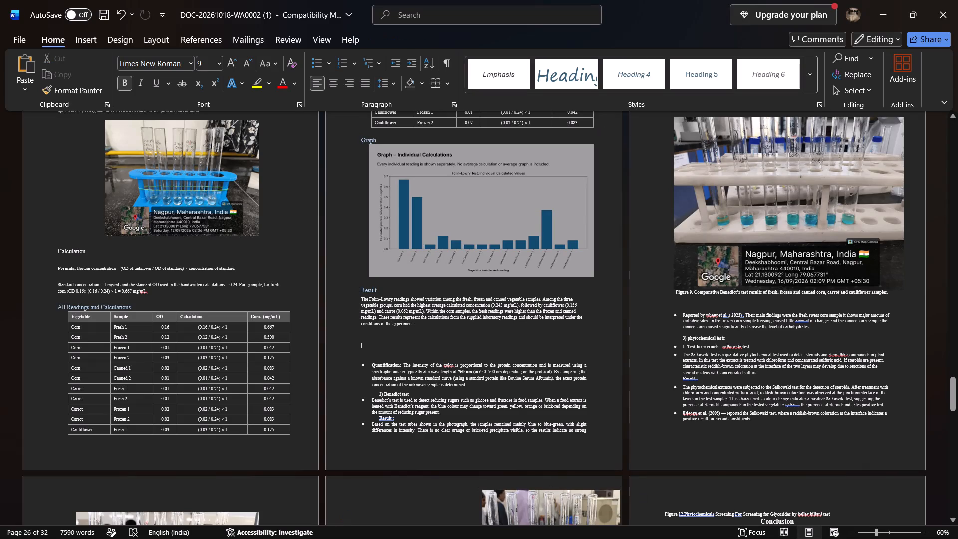
key(BackSpace)
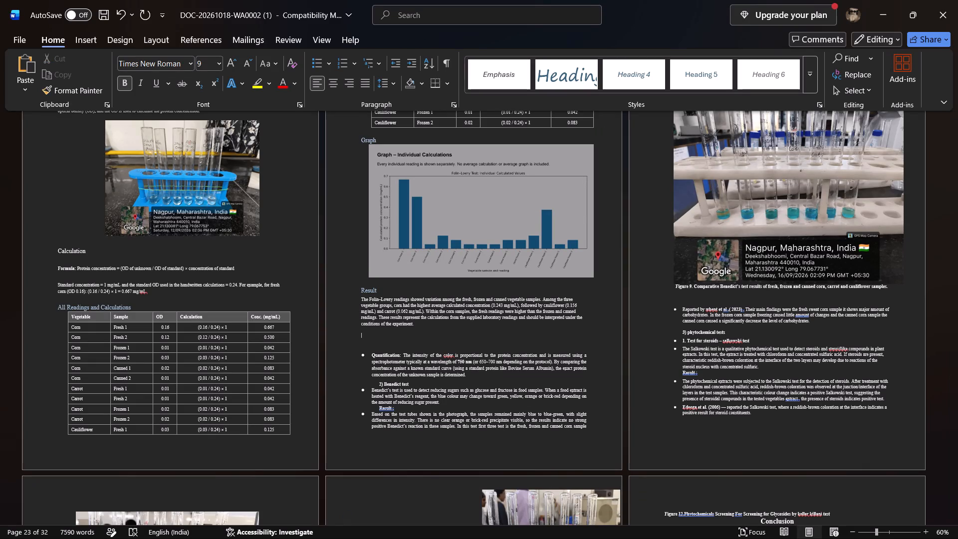
scroll(277, 522, up, 1)
key(BackSpace)
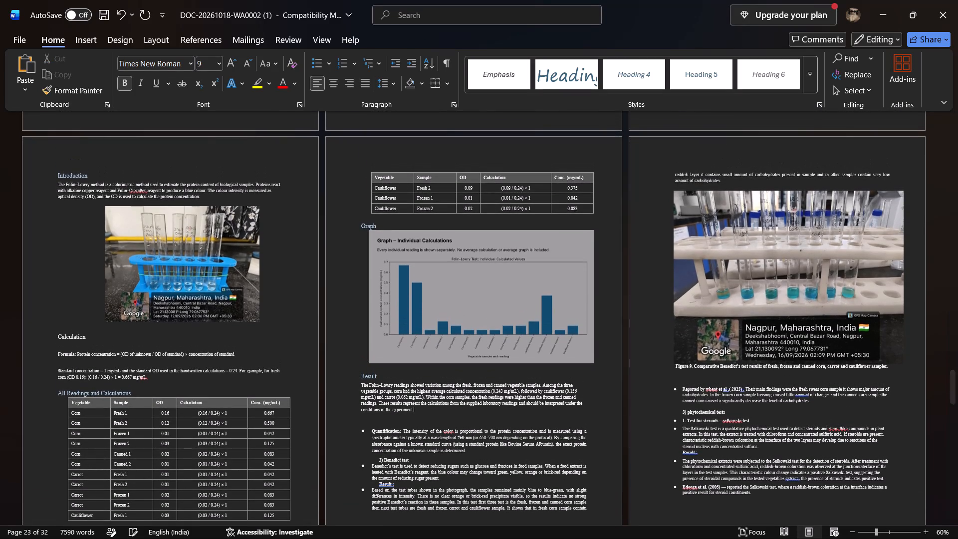
Delete the full stop at the end of the "Result" paragraph on page 23.
key(BackSpace)
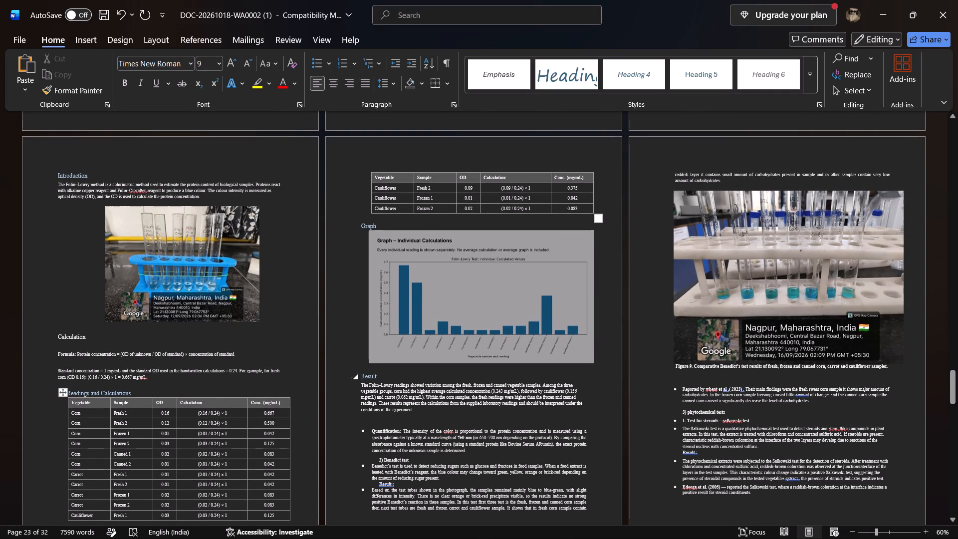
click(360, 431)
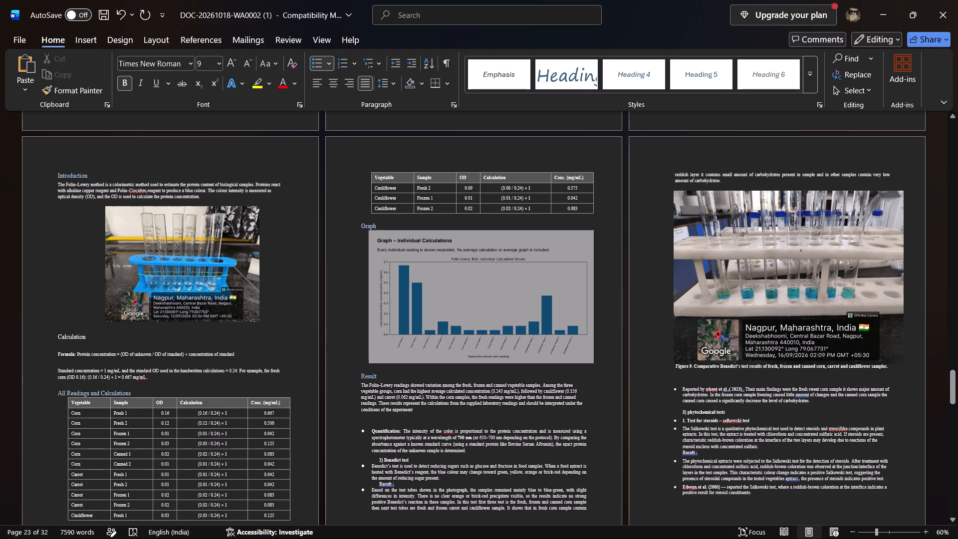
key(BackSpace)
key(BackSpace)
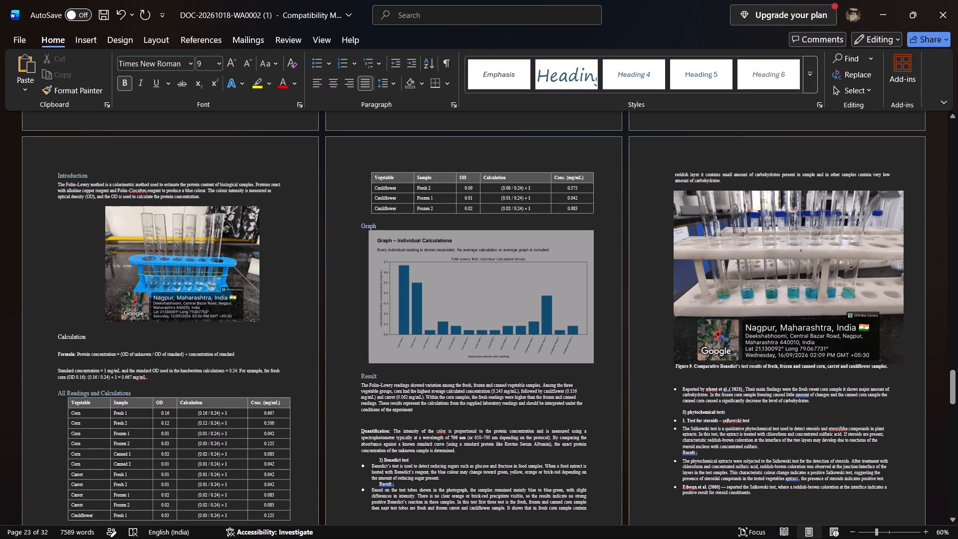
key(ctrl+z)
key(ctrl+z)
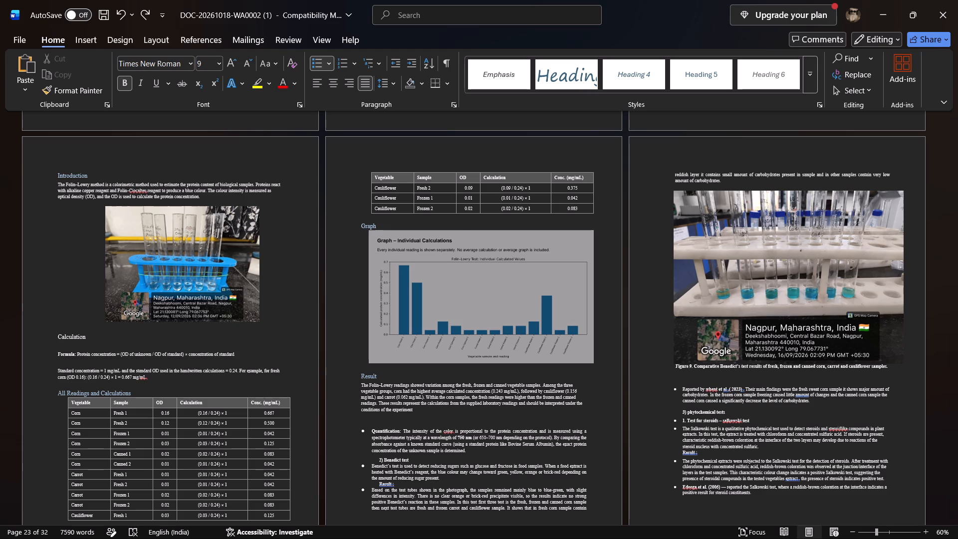
Delete the remaining blank line above the "Quantification" bullet on page 23.
click(360, 423)
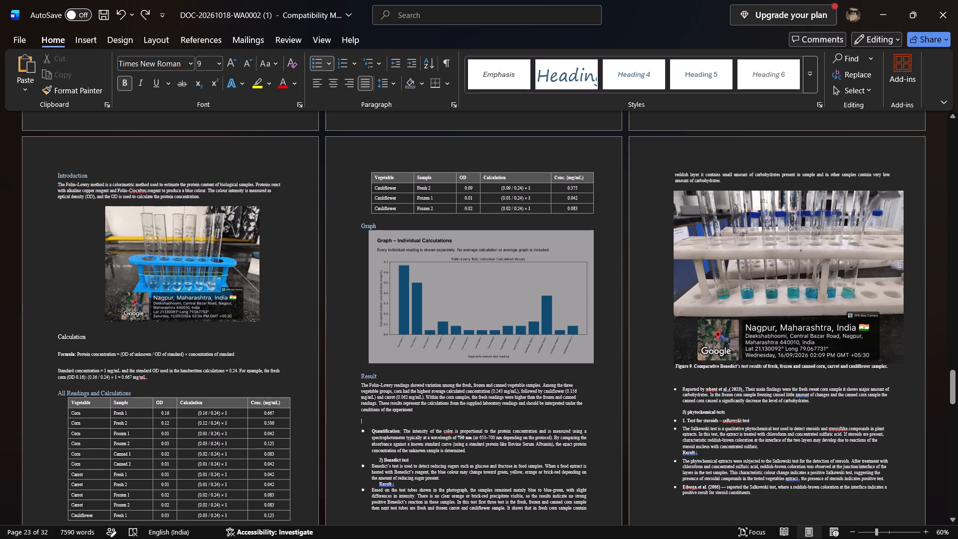
key(BackSpace)
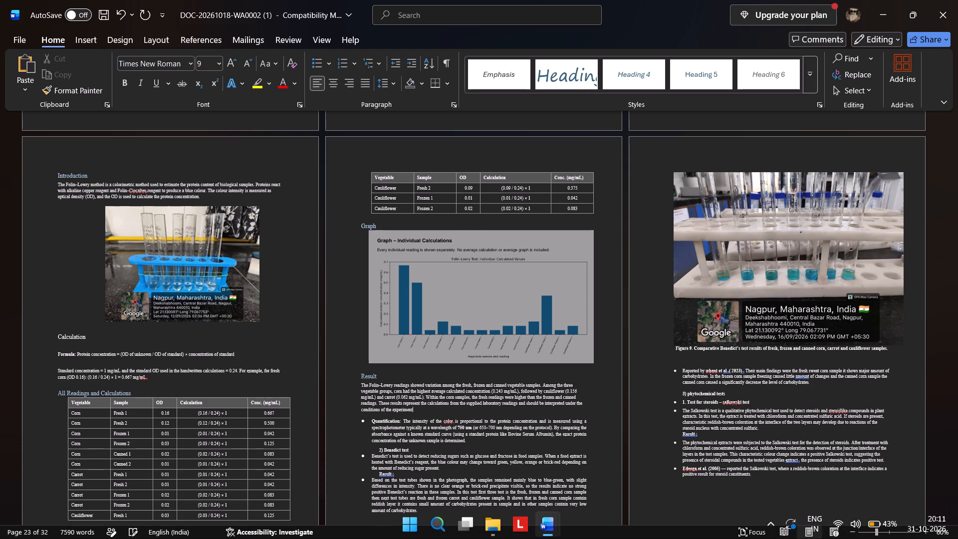
Move the Xanthoproteic test photo on page 26 to the page's horizontal centre, just above the Figure 11 caption.
scroll(390, 526, down, 1)
scroll(508, 398, down, 3)
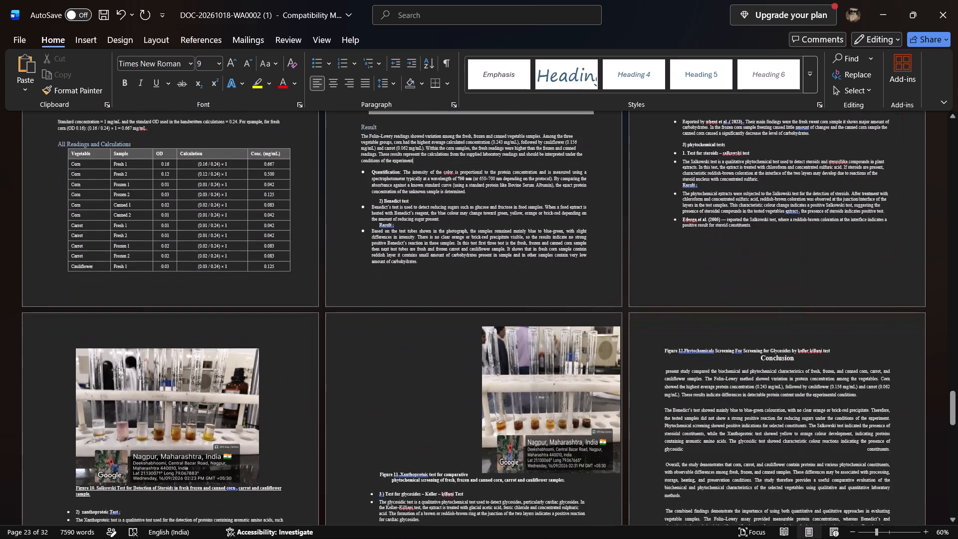
scroll(508, 398, down, 2)
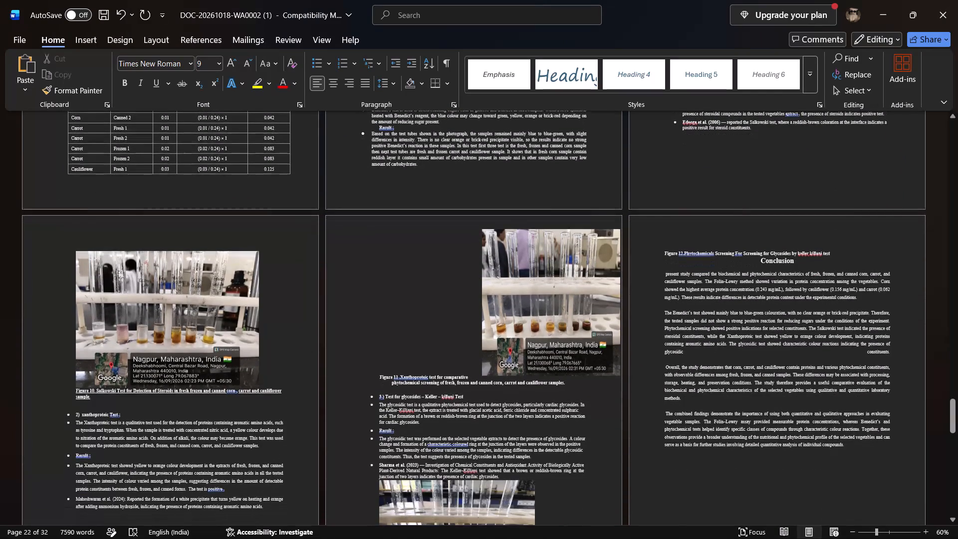
drag(550, 286, 459, 275)
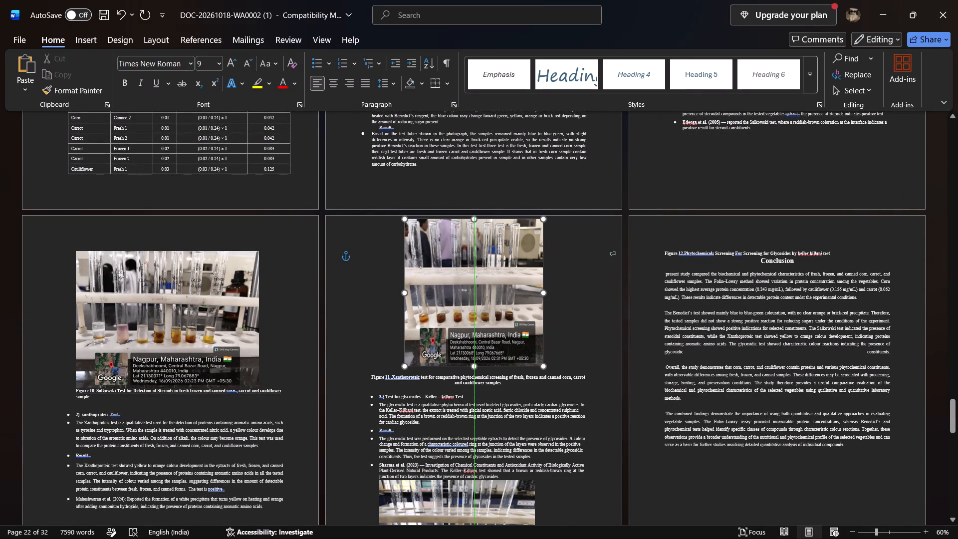
drag(459, 275, 459, 286)
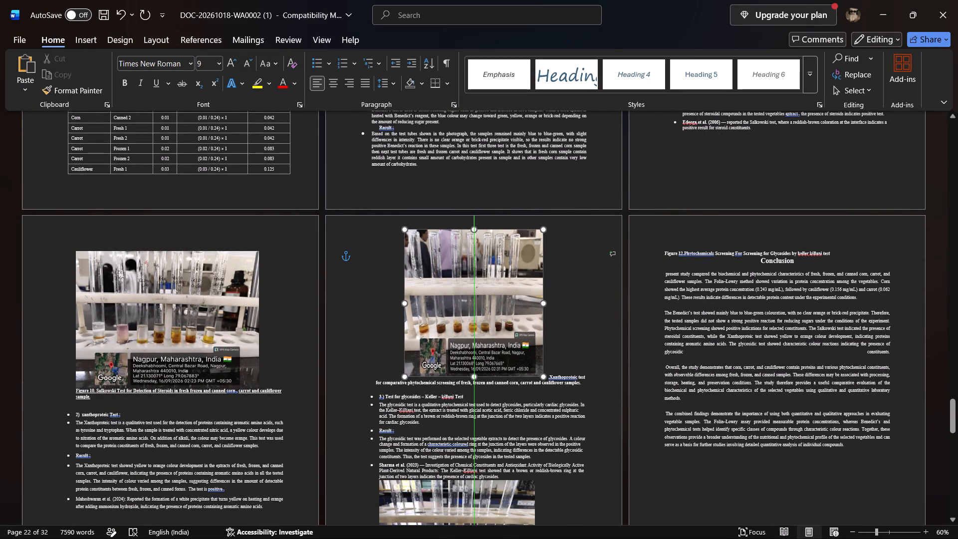
drag(459, 286, 460, 277)
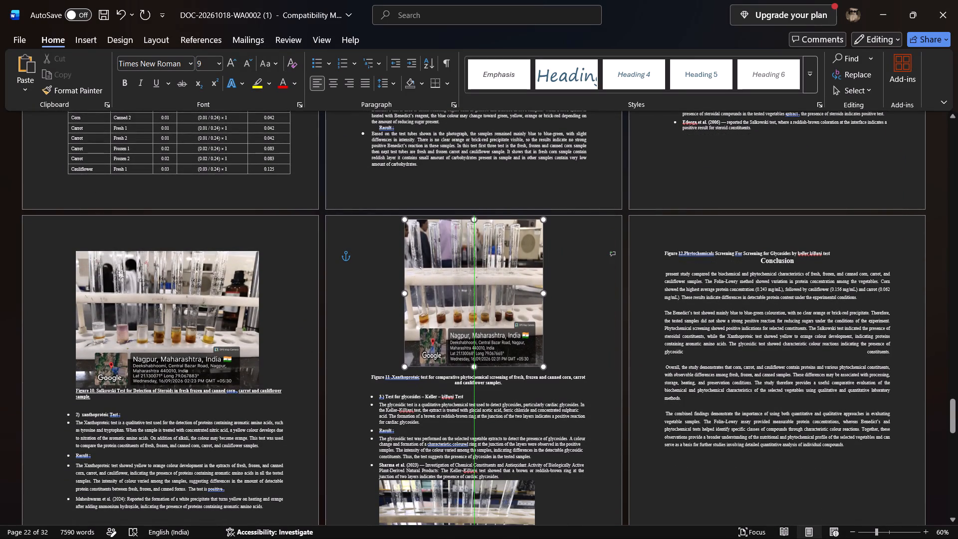
scroll(516, 304, down, 1)
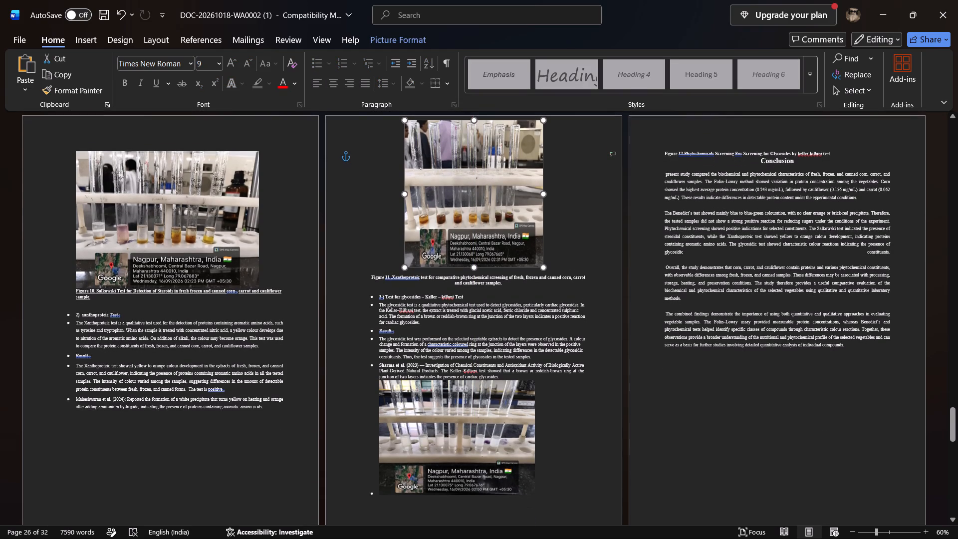
click(367, 276)
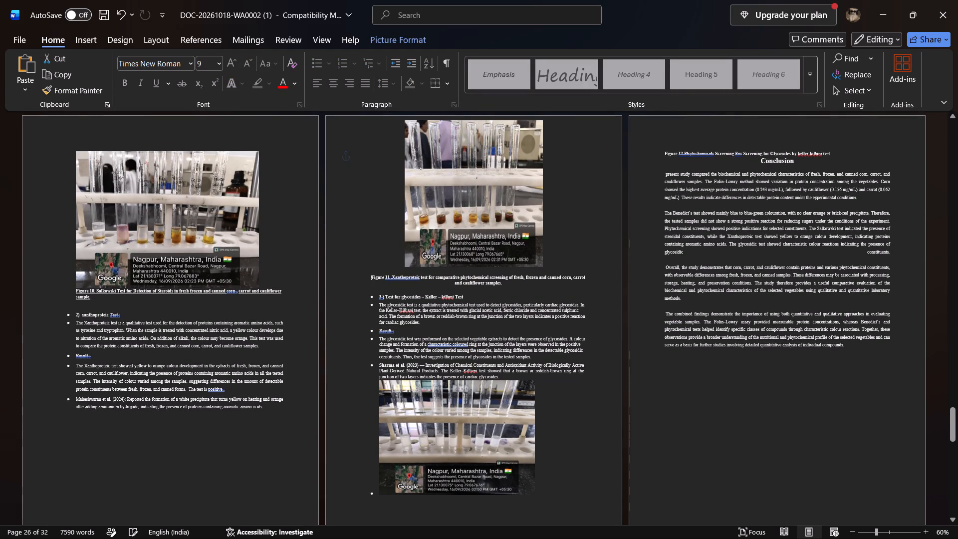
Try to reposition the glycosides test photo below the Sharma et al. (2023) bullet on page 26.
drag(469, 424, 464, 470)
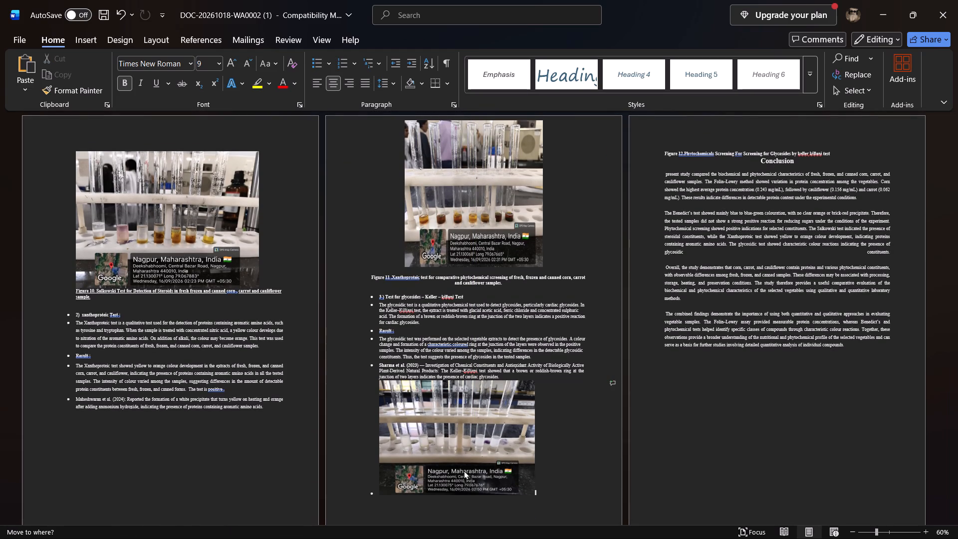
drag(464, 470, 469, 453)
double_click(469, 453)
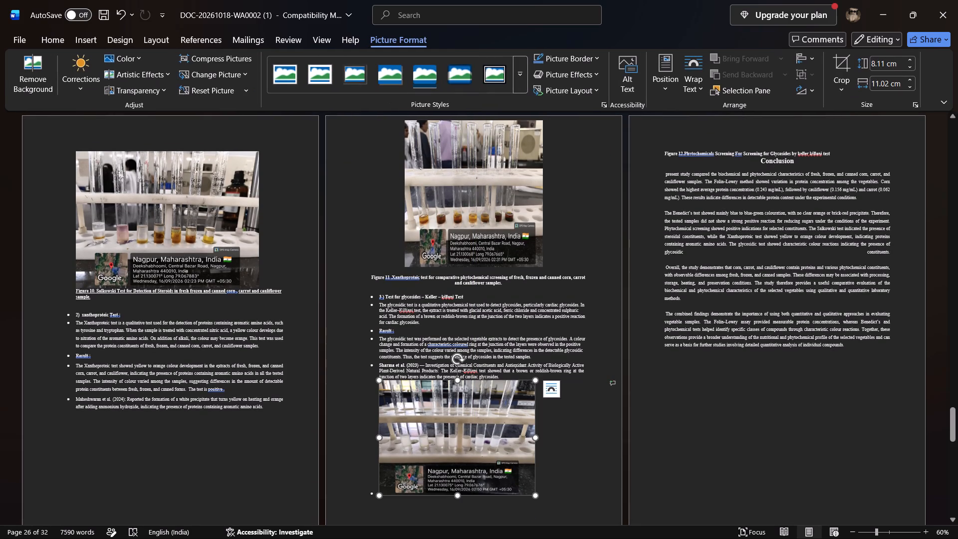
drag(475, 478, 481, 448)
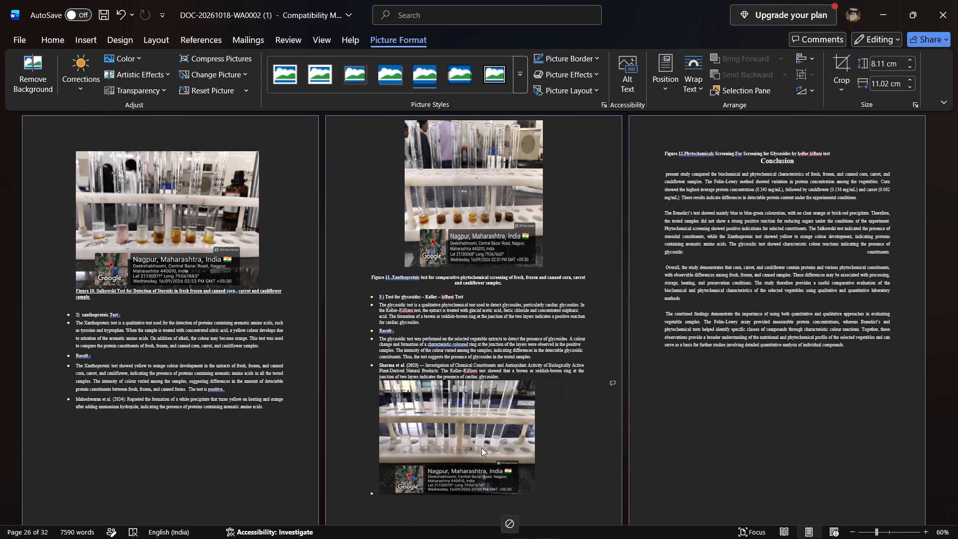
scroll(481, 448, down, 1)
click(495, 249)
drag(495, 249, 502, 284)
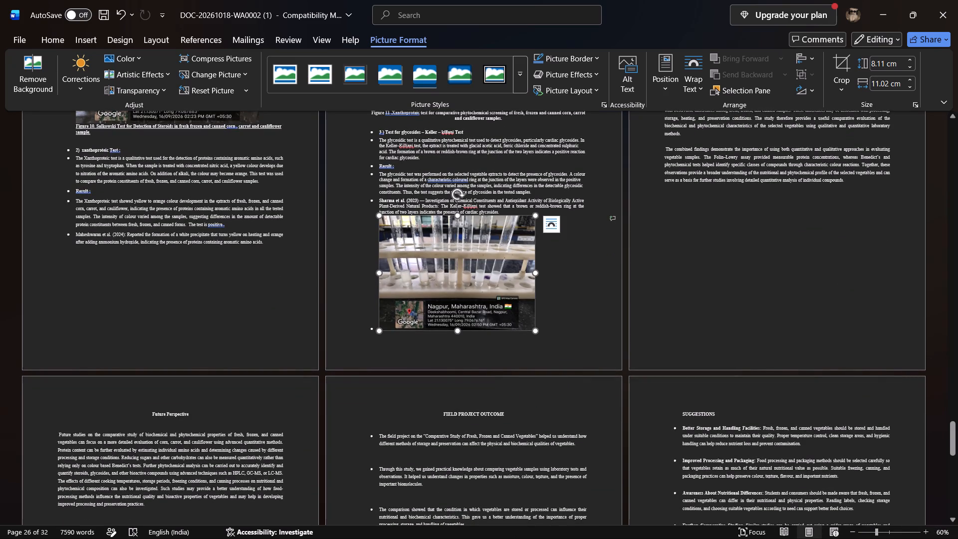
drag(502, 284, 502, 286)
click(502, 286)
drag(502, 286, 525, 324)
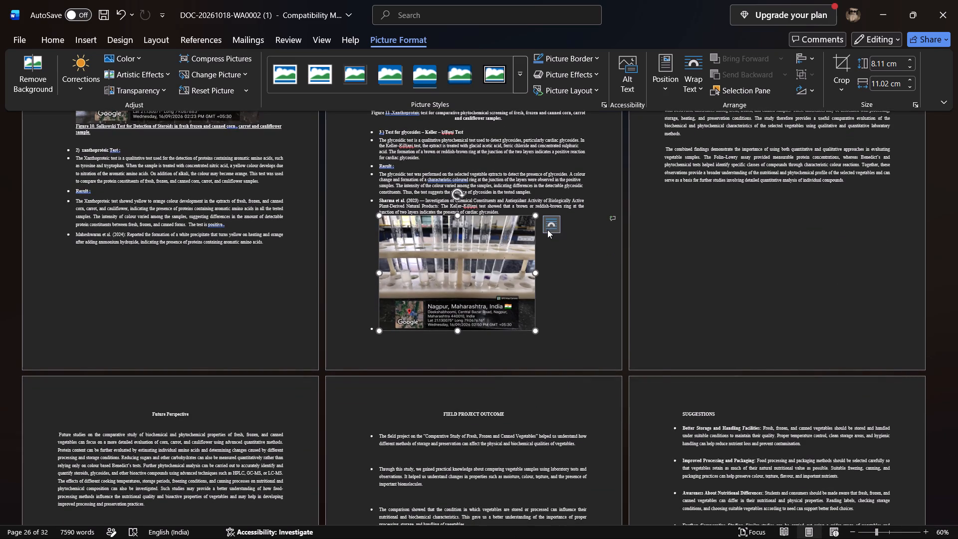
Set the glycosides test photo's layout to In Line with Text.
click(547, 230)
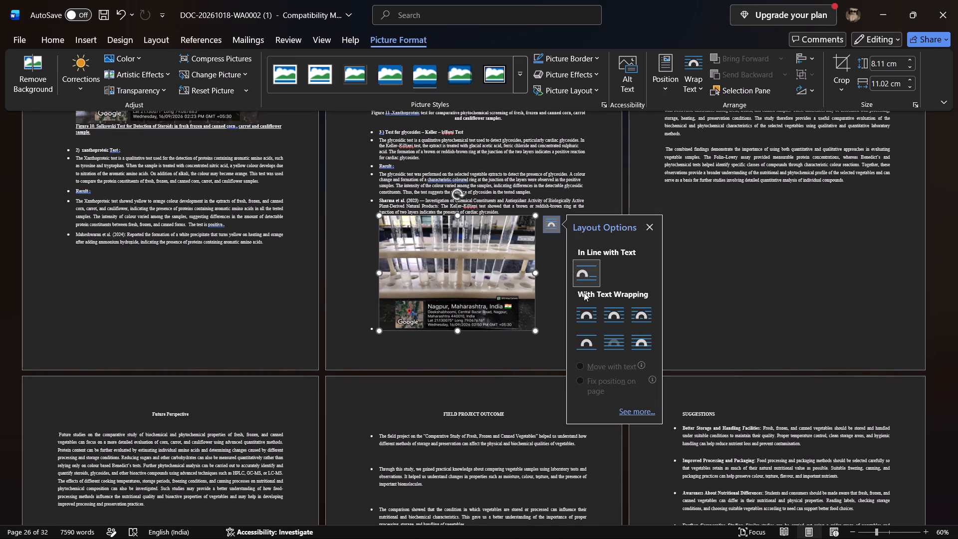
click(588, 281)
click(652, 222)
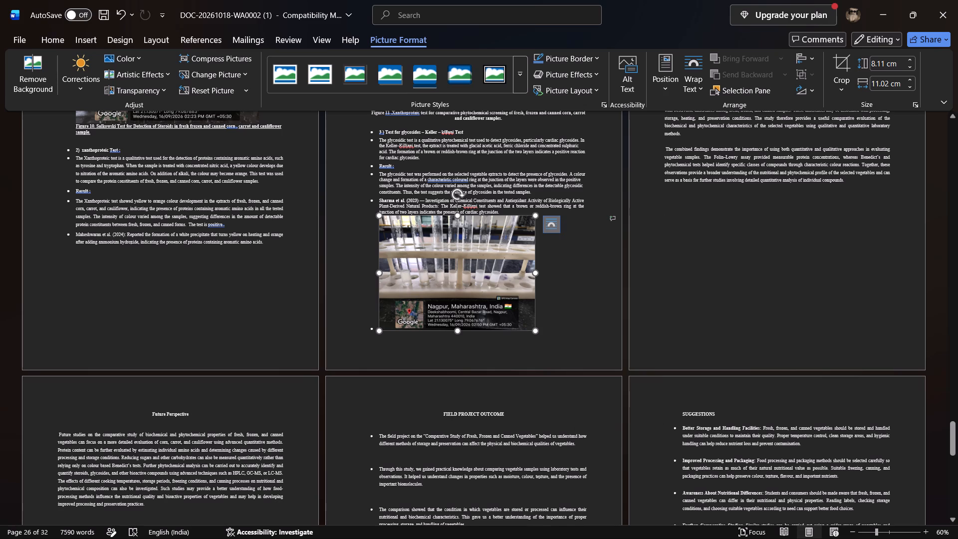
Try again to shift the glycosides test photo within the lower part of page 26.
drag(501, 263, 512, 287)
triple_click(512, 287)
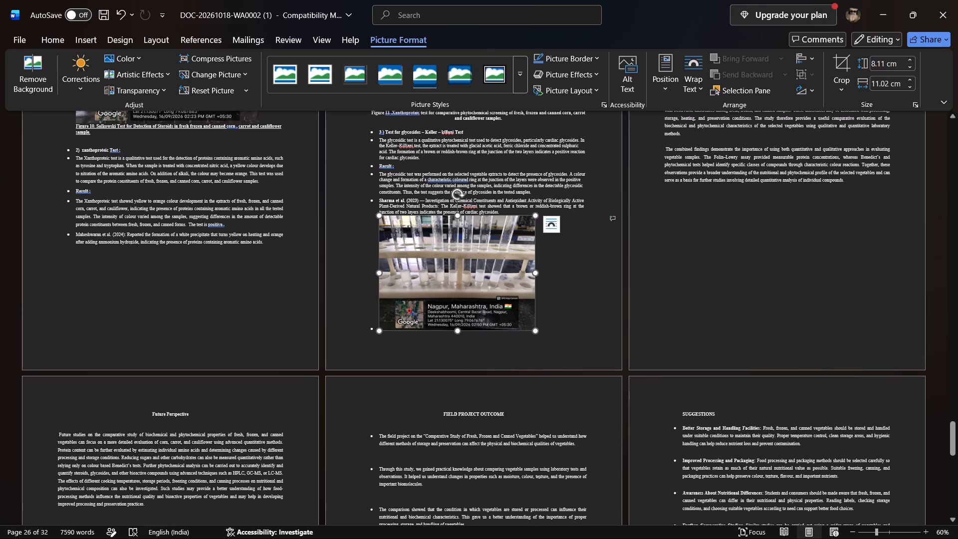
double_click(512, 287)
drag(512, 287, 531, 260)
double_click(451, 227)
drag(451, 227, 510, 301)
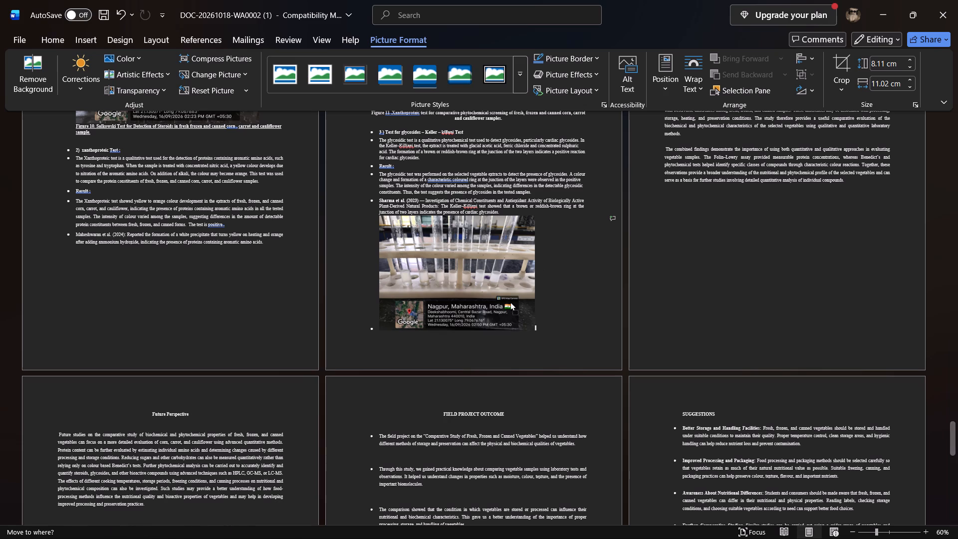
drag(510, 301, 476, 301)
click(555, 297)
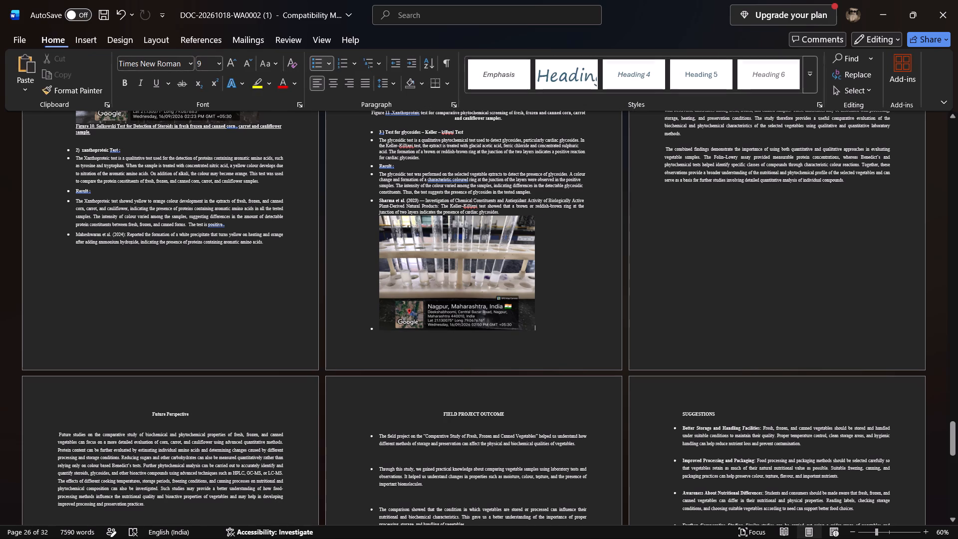
Insert a new line after the Sharma et al. (2023) bullet, pushing the glycosides photo to page 27, and remove the new line's bullet.
scroll(420, 218, up, 1)
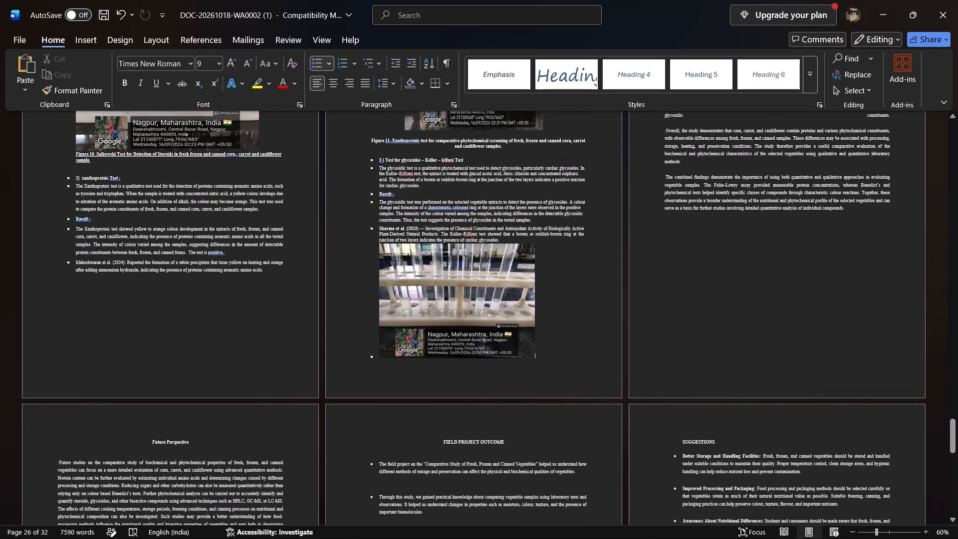
click(503, 238)
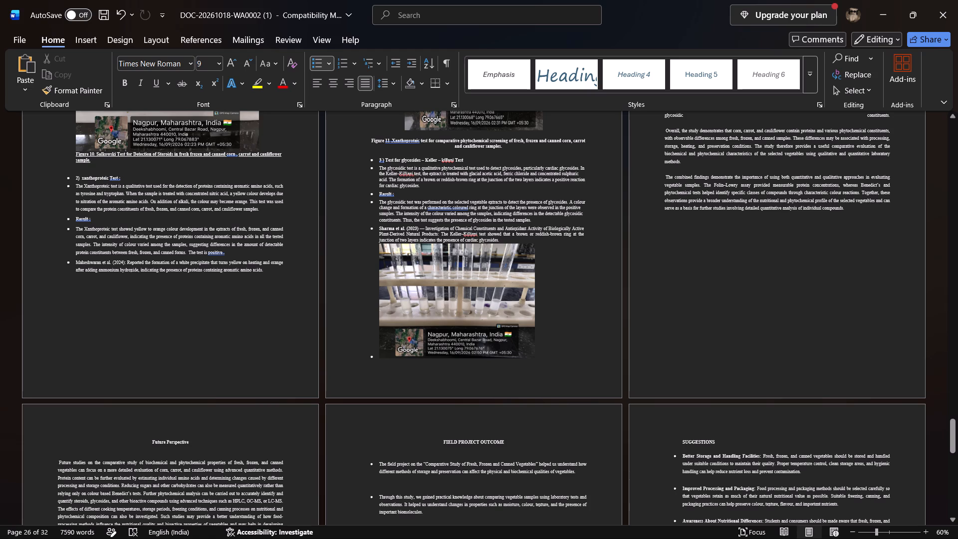
key(Return)
scroll(348, 314, up, 1)
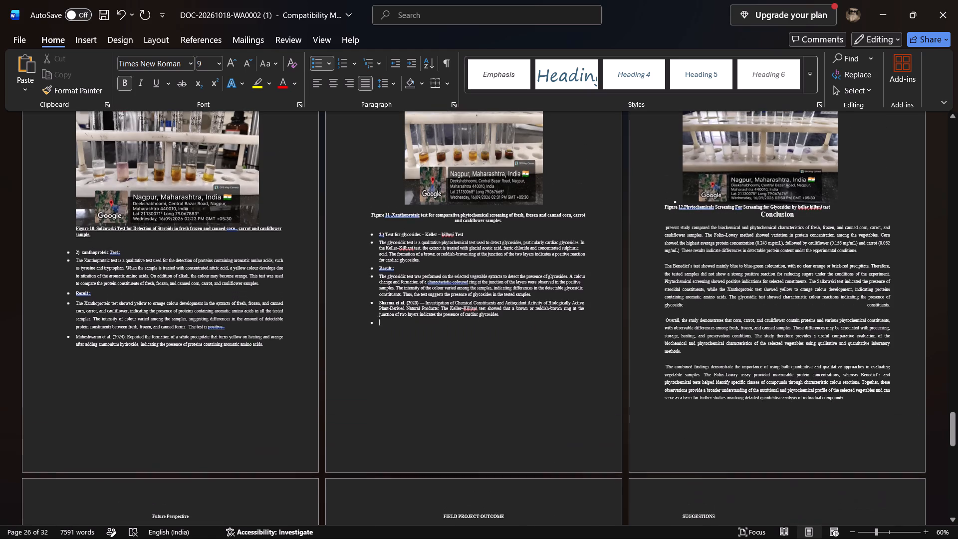
scroll(348, 314, up, 1)
key(BackSpace)
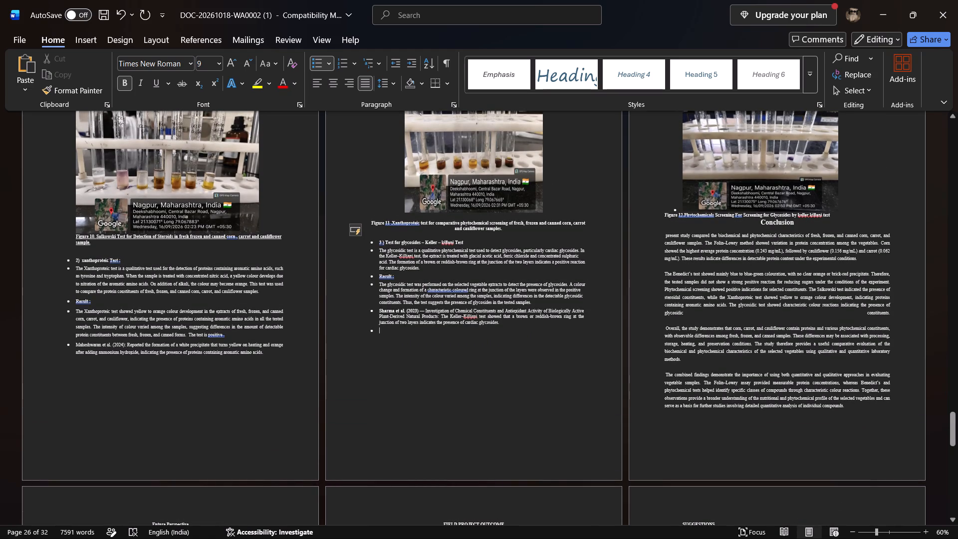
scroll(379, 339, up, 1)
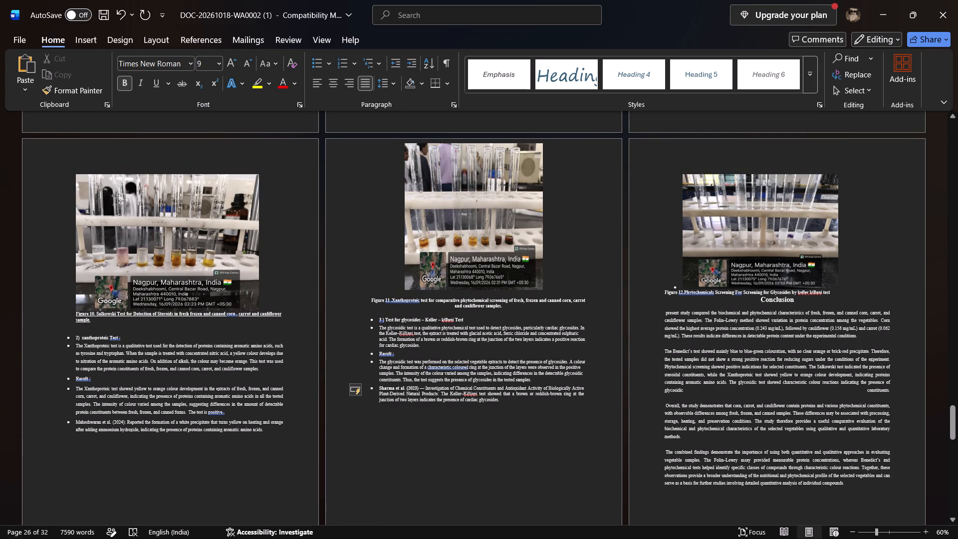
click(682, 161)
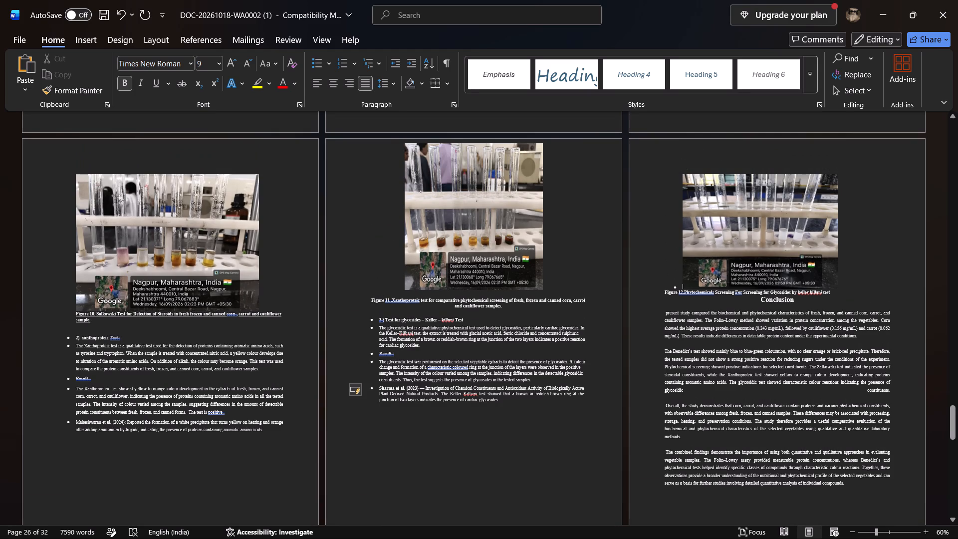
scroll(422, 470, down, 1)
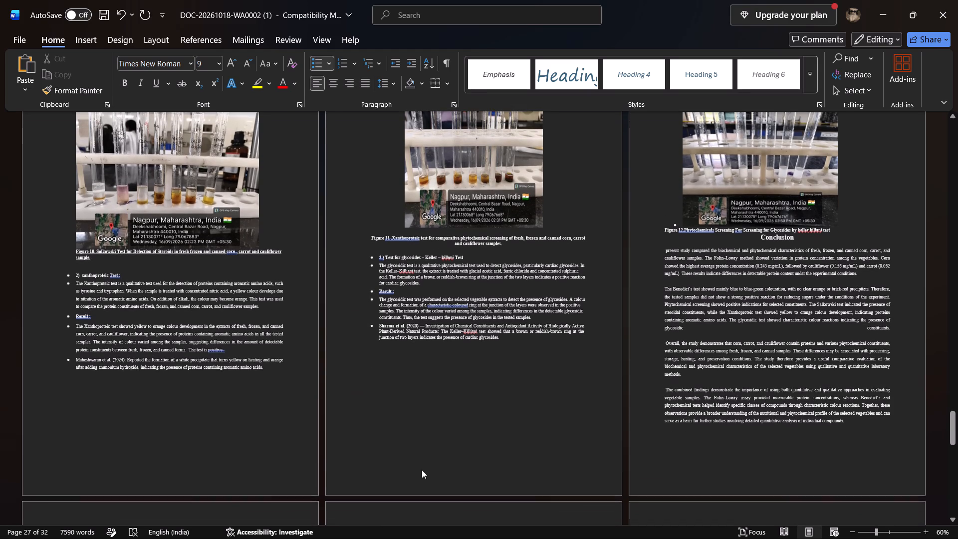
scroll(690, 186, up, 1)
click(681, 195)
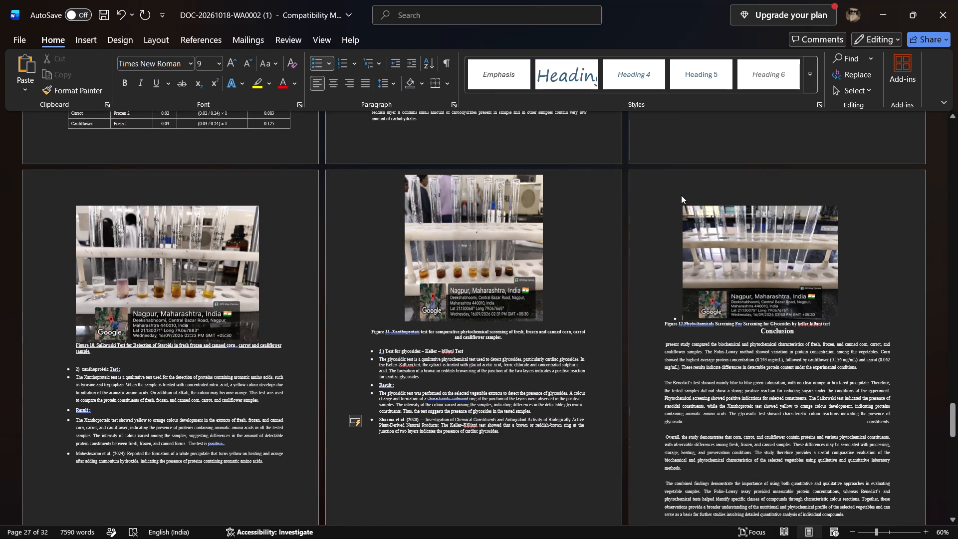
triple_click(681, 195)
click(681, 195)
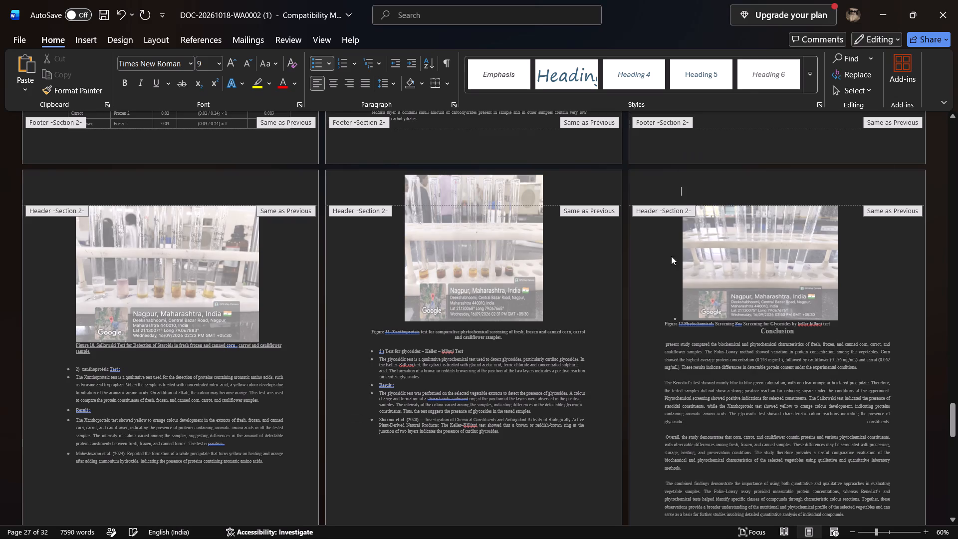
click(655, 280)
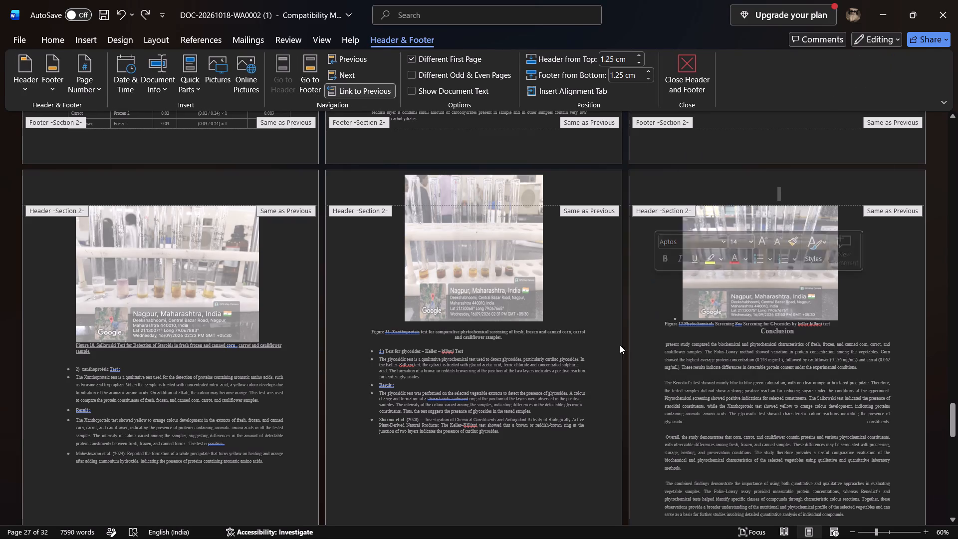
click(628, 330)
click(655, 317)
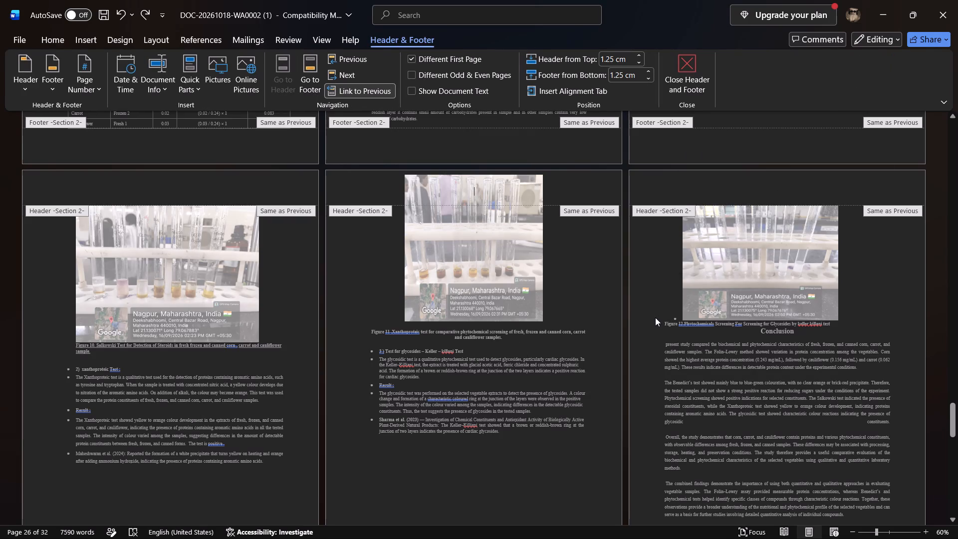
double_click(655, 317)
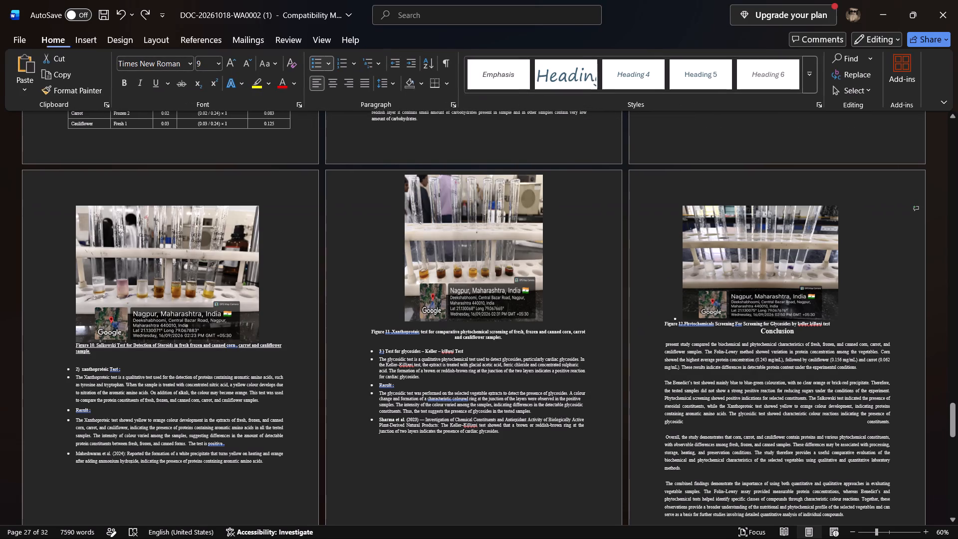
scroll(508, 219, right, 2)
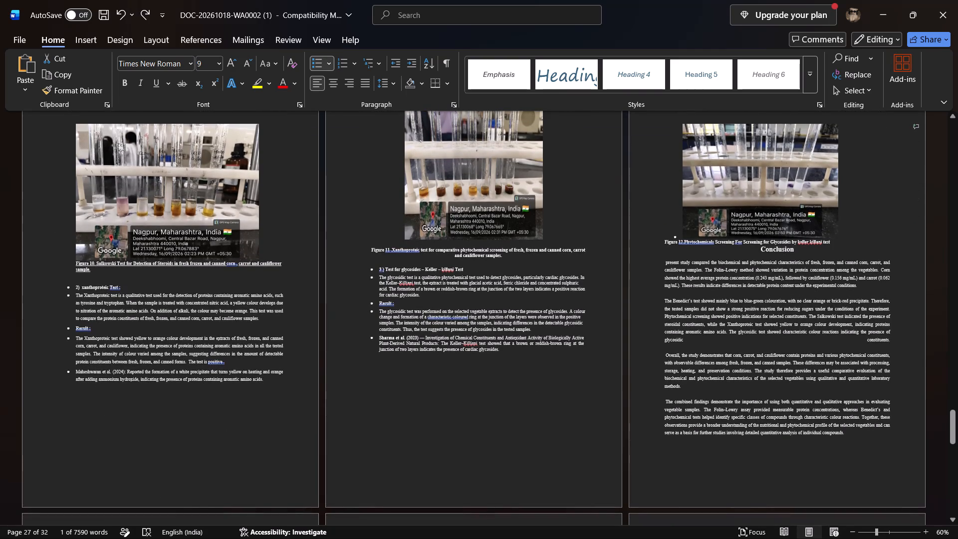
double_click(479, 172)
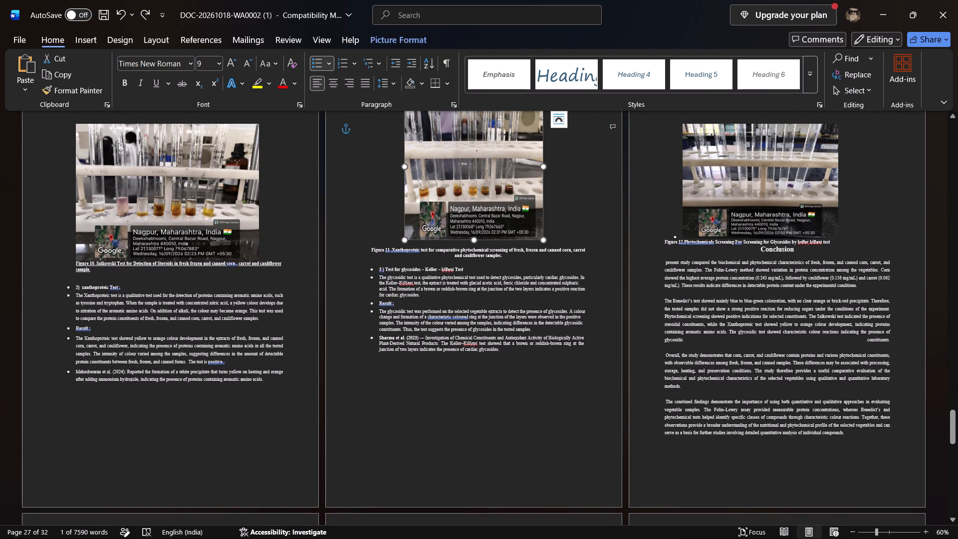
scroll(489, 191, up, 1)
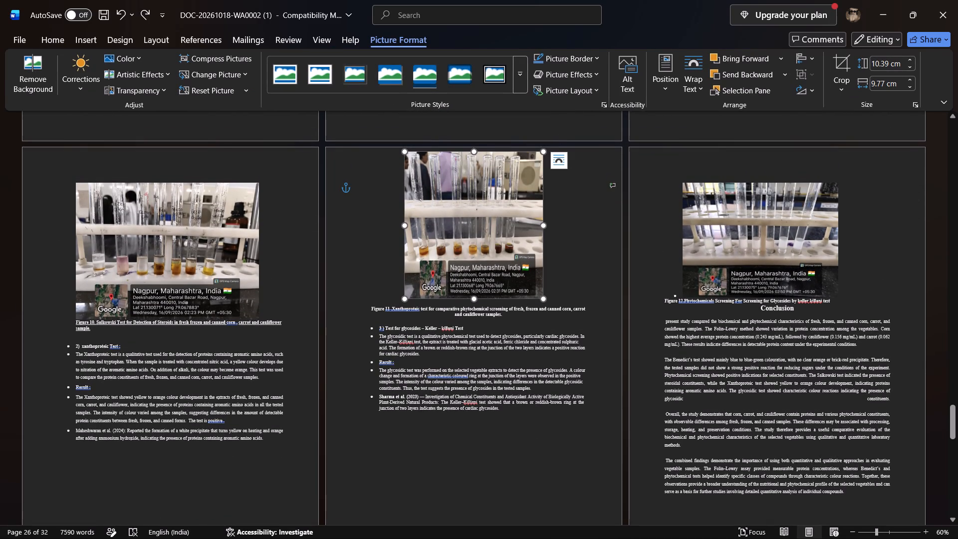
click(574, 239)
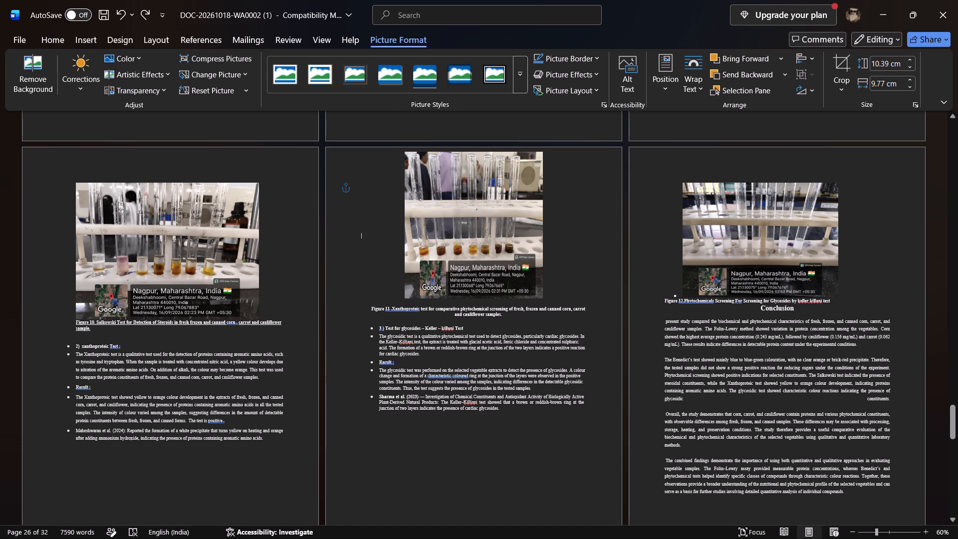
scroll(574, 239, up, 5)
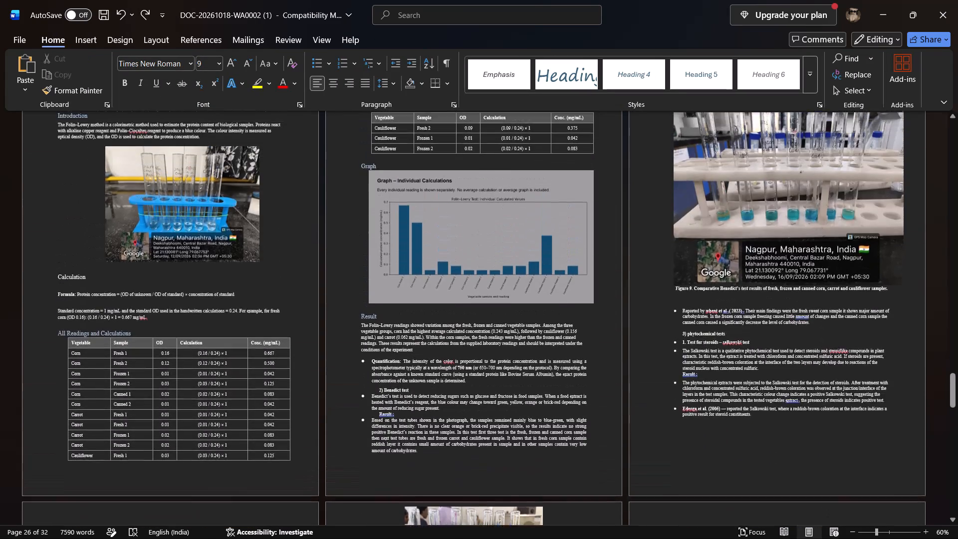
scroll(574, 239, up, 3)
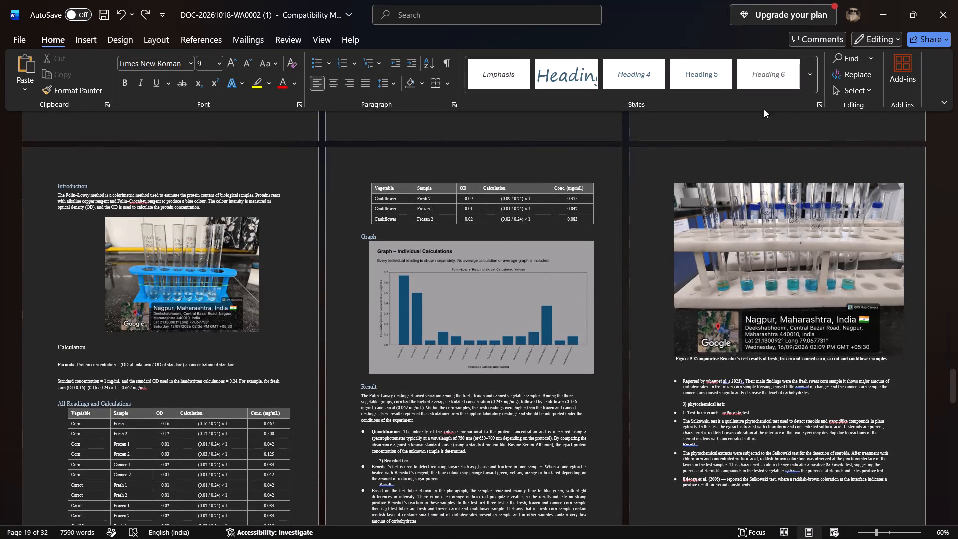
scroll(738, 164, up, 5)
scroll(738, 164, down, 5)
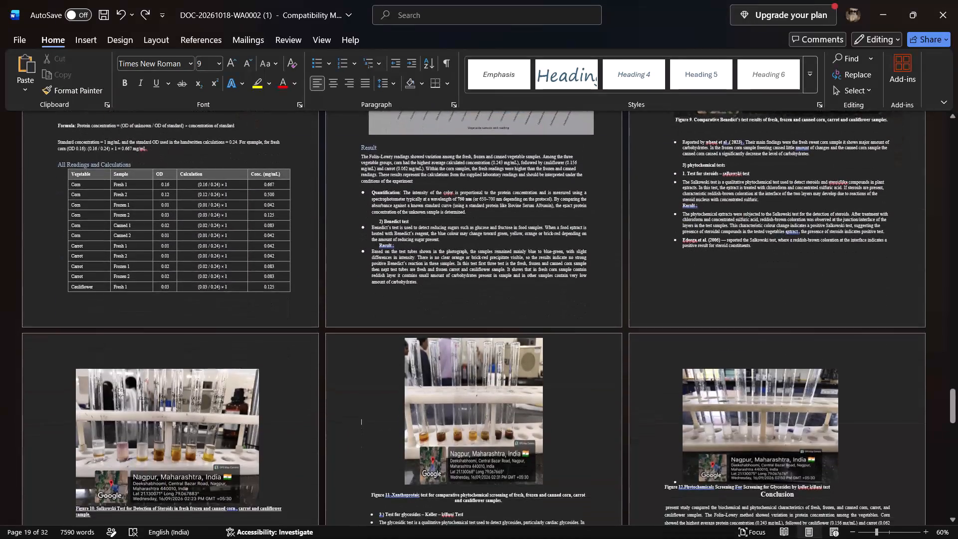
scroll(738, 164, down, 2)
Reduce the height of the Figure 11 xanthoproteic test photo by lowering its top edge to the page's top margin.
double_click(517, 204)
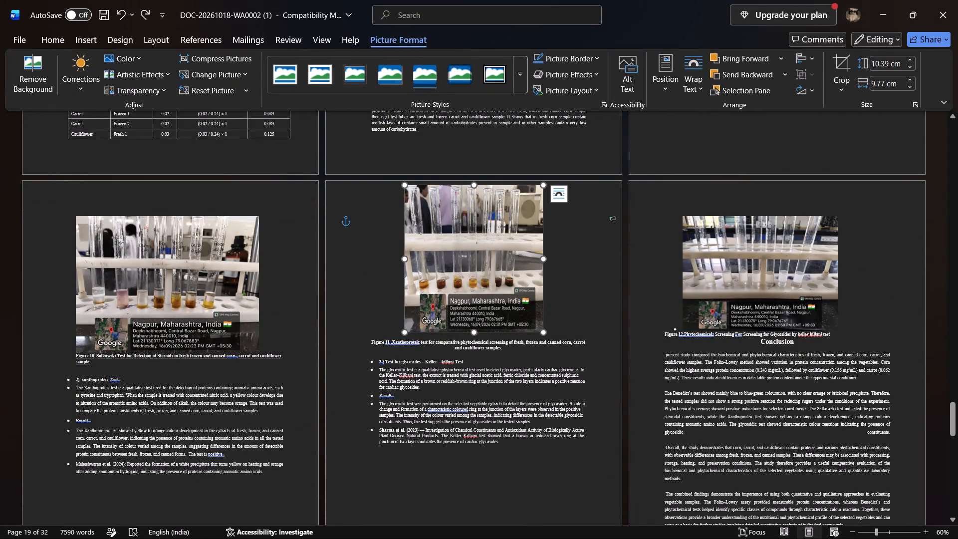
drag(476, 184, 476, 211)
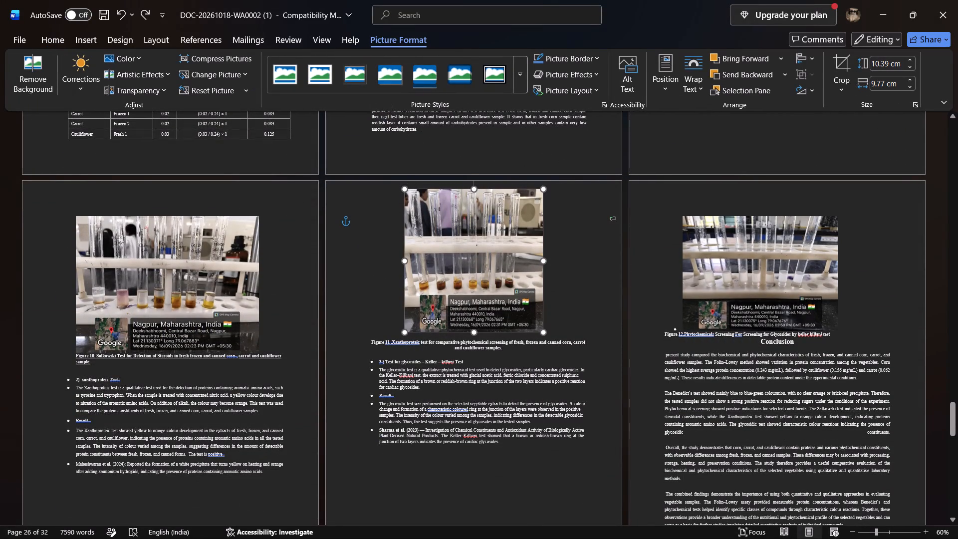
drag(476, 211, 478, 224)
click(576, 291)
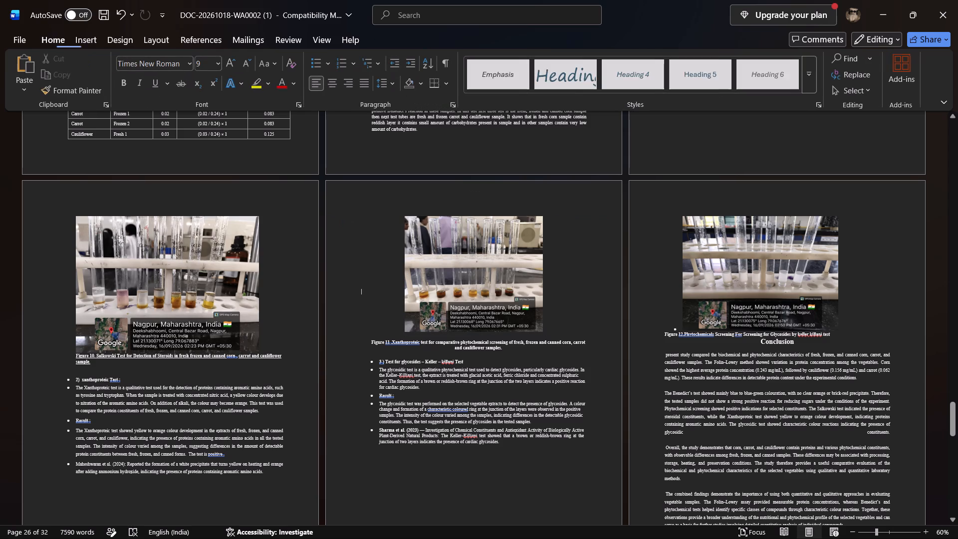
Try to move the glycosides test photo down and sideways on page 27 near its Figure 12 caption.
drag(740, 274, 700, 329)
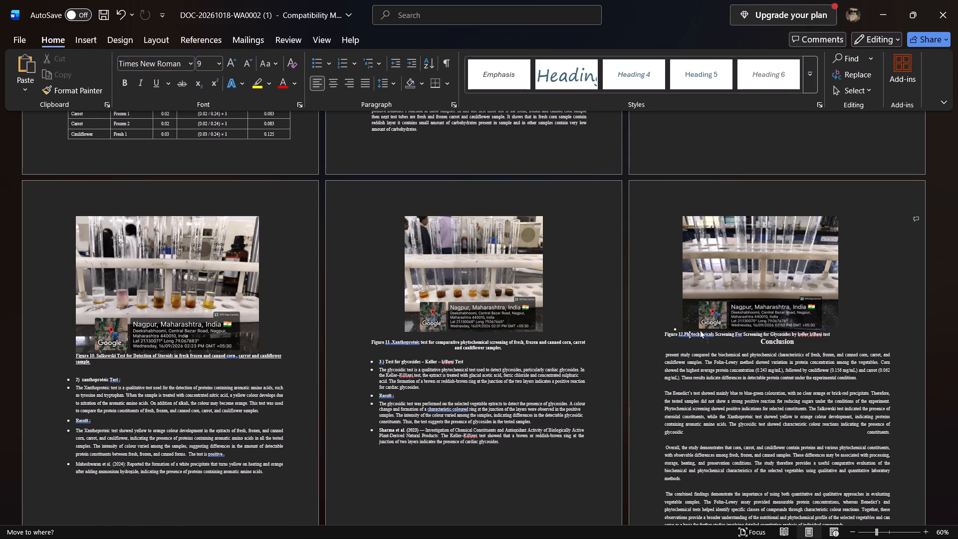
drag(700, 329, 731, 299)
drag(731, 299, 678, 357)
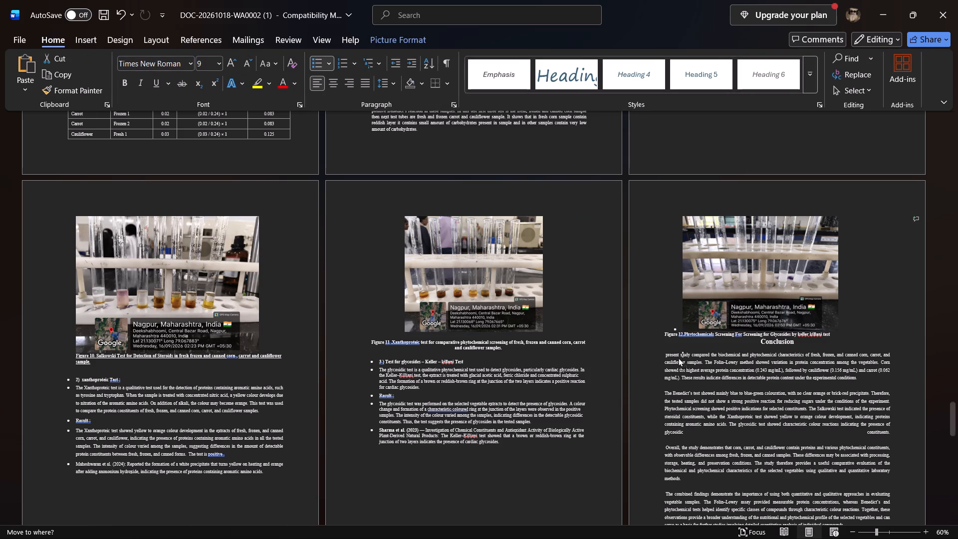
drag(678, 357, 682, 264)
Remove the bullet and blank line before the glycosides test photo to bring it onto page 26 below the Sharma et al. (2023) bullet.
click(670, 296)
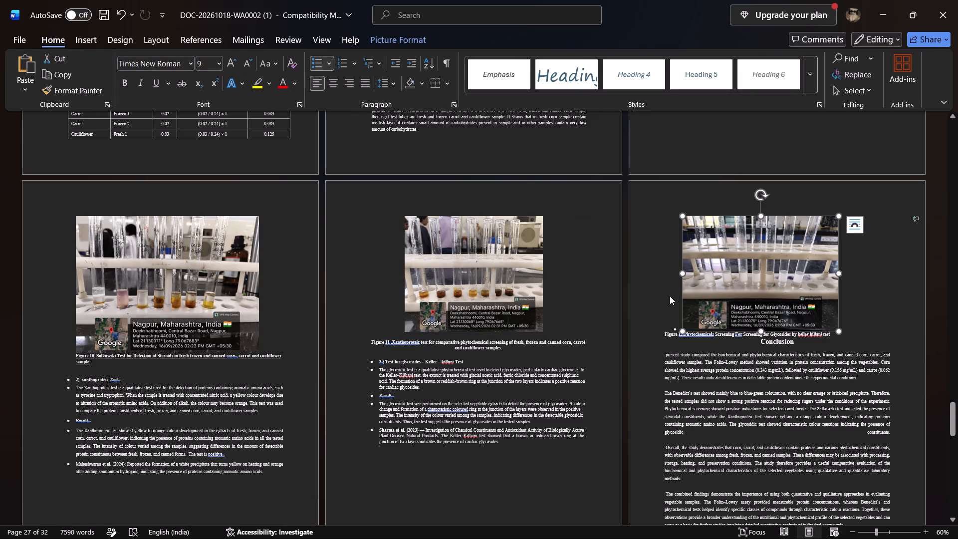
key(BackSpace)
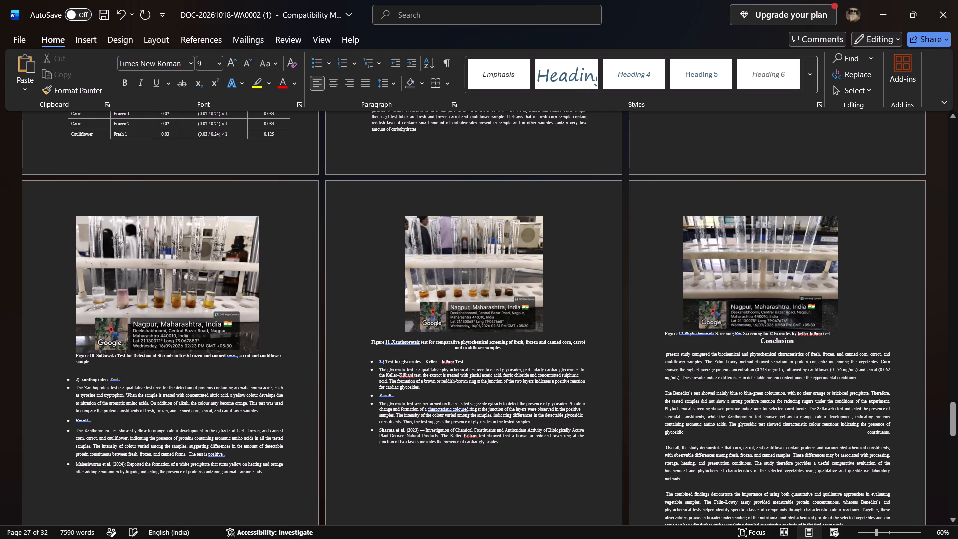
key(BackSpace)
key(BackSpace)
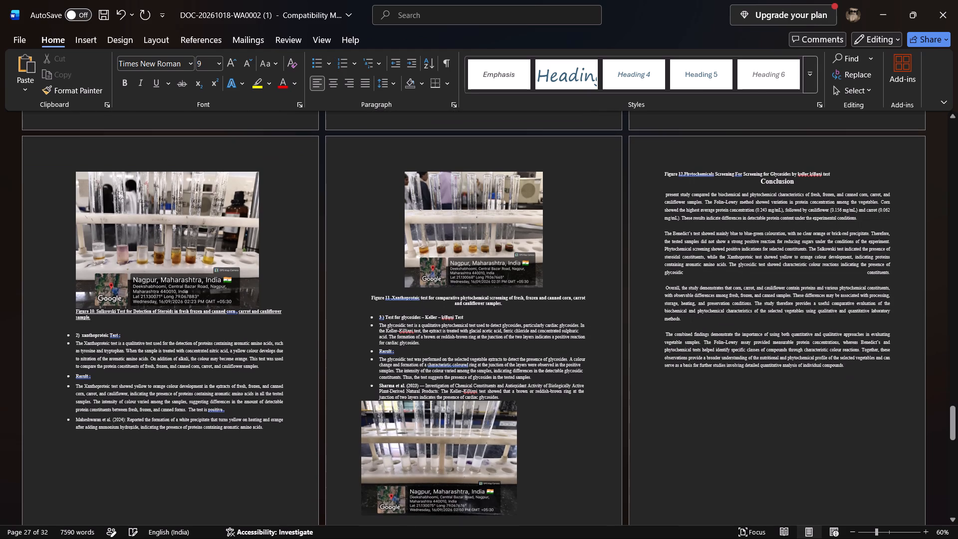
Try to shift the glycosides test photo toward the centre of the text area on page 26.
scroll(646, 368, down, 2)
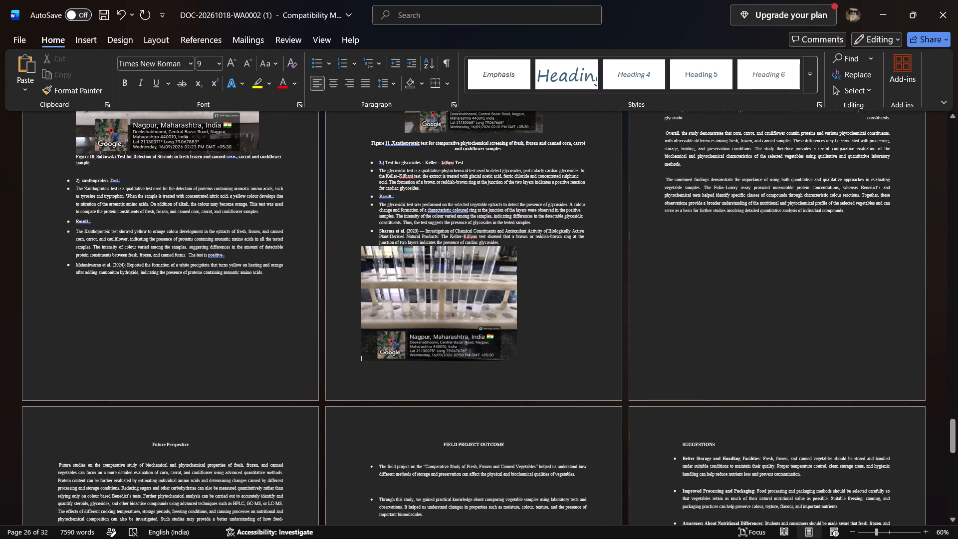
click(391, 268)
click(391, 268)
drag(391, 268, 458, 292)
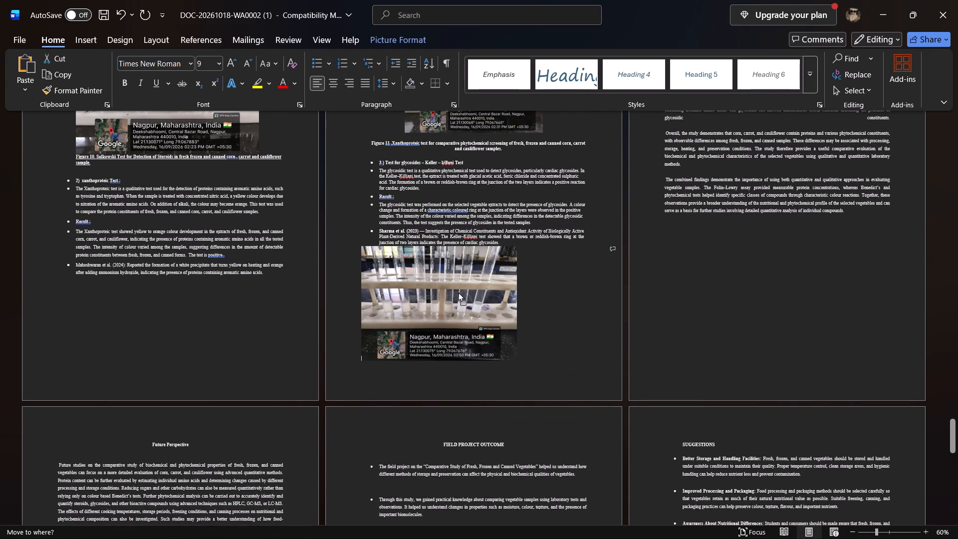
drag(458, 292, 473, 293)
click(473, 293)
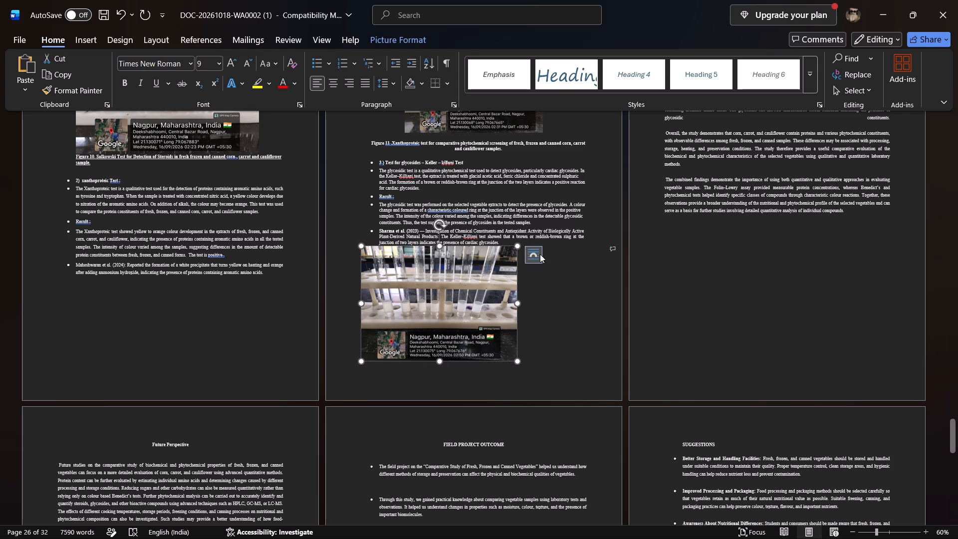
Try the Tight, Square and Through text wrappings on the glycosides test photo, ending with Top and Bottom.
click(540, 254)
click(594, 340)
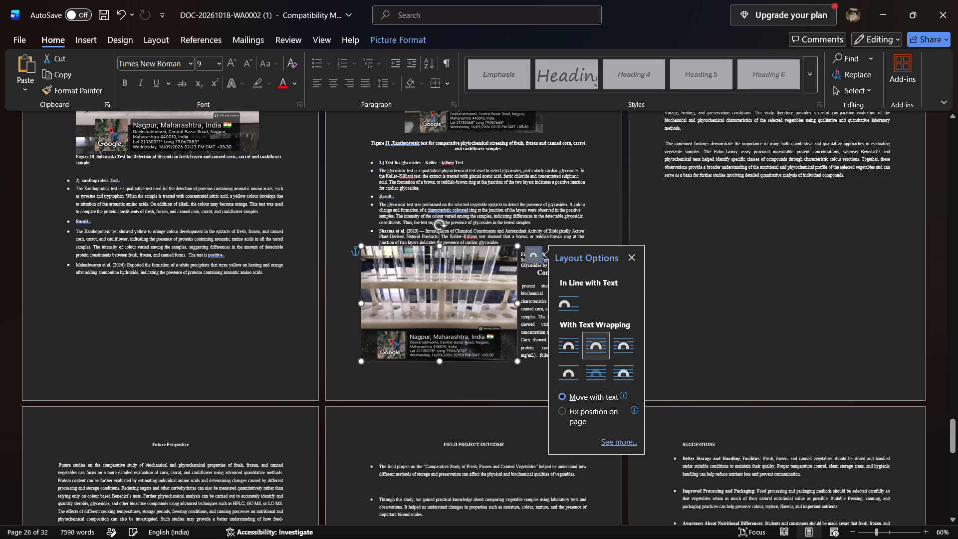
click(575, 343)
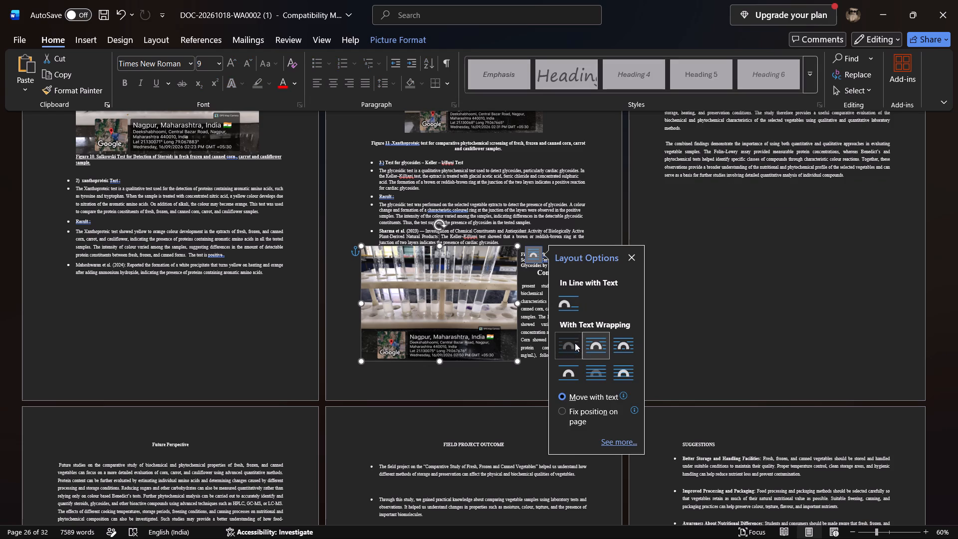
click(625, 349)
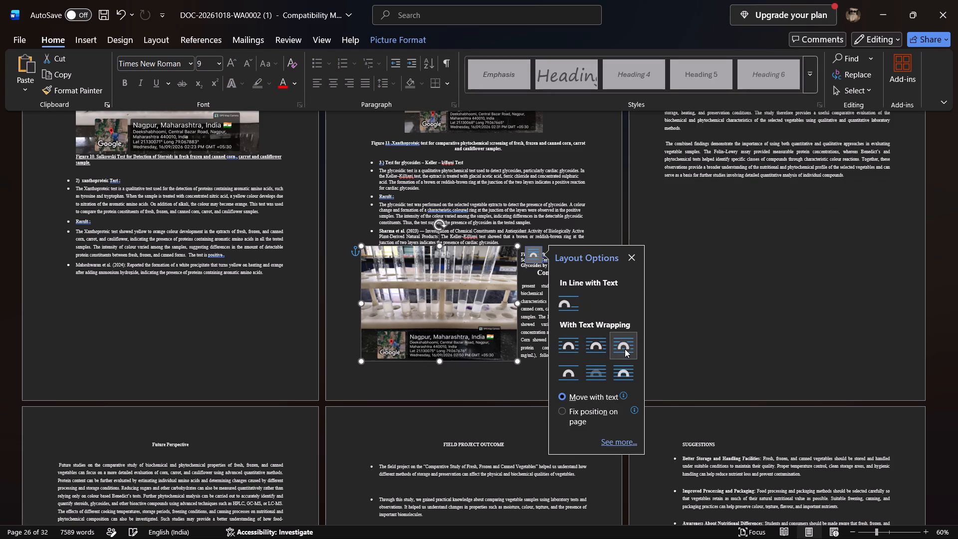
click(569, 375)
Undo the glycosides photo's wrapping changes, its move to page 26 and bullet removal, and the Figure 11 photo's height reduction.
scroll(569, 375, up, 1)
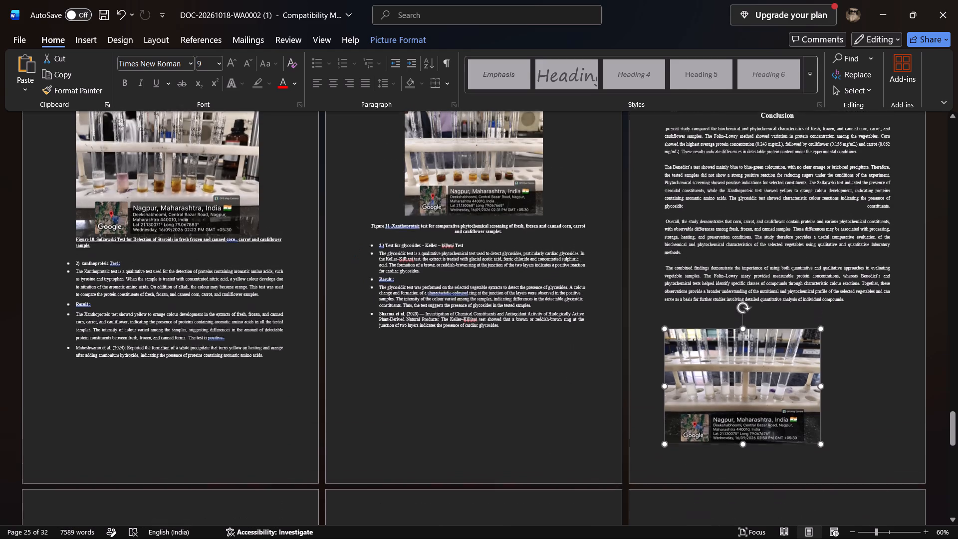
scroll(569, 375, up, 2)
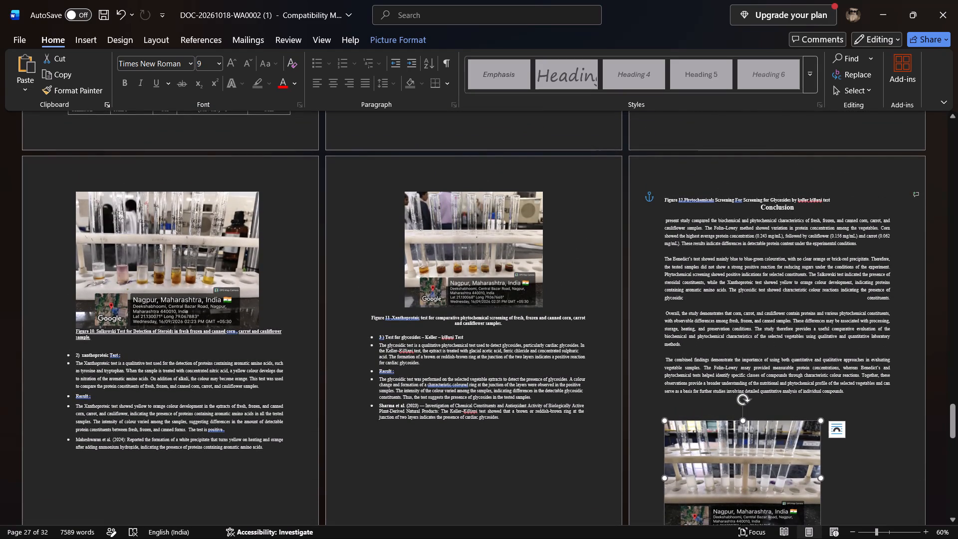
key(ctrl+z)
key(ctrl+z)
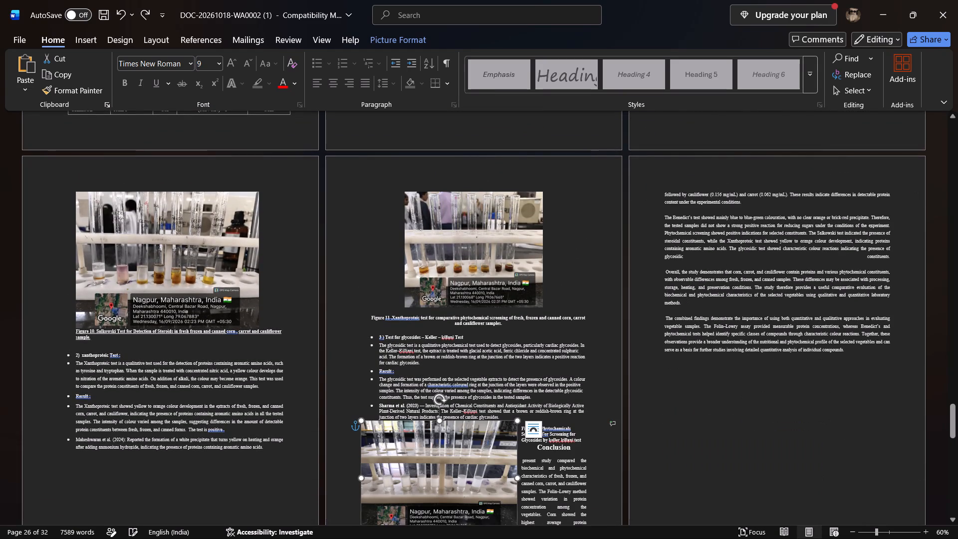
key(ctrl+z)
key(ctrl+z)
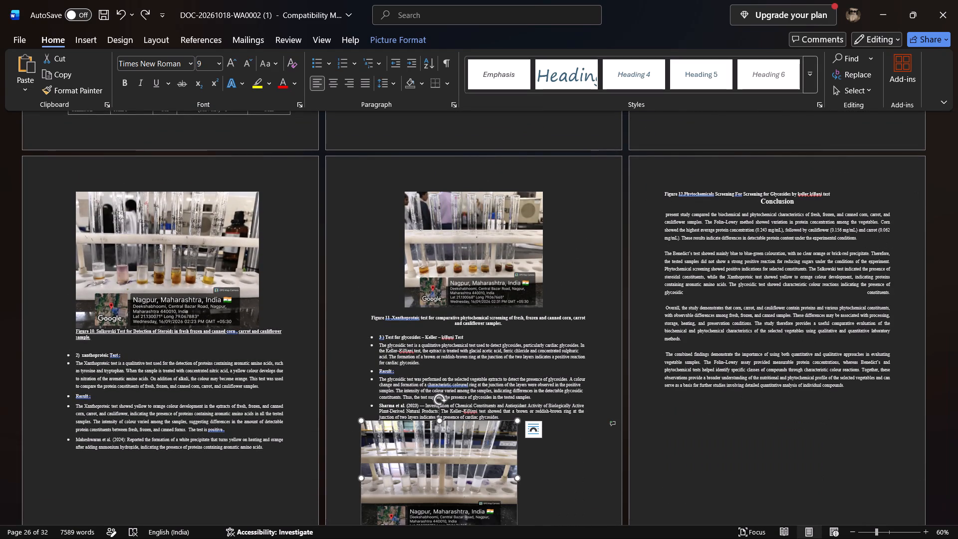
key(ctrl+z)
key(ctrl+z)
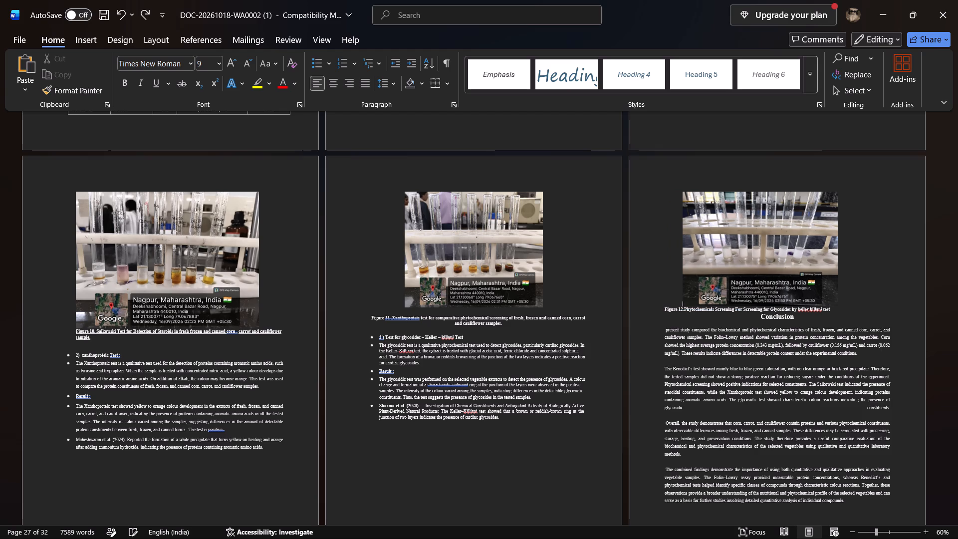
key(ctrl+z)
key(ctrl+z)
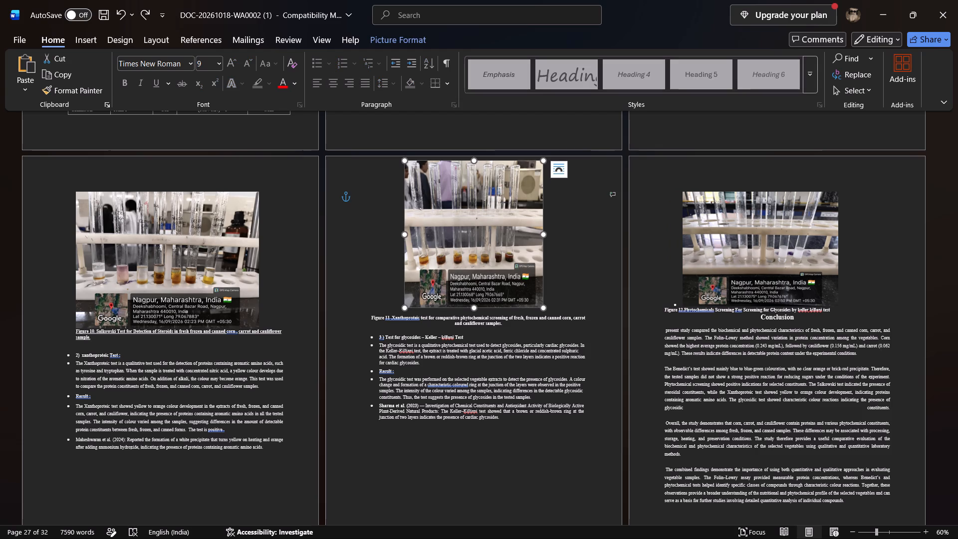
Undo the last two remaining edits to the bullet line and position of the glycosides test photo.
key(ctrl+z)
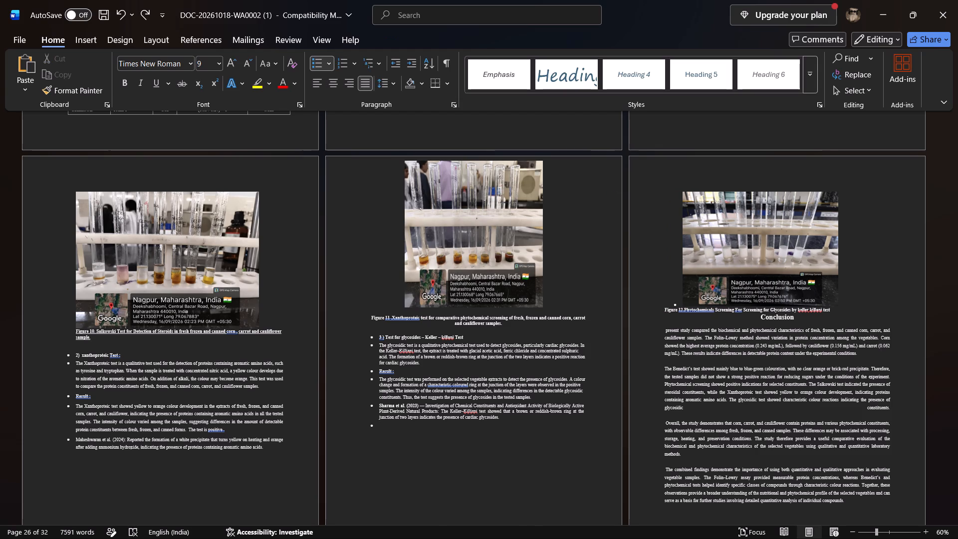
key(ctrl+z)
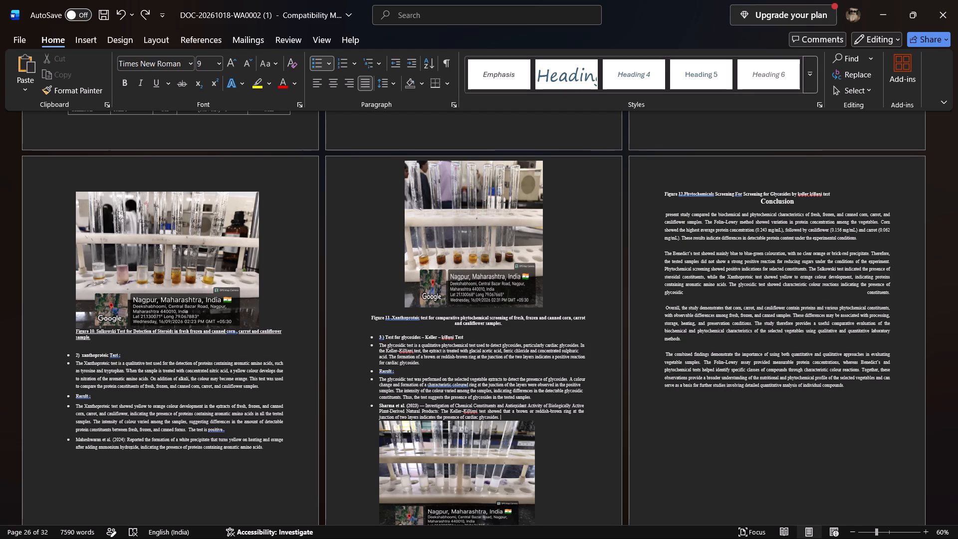
Reduce the height of the Figure 11 xanthoproteic test photo on page 26 by lowering its top edge to the top margin.
scroll(658, 350, down, 1)
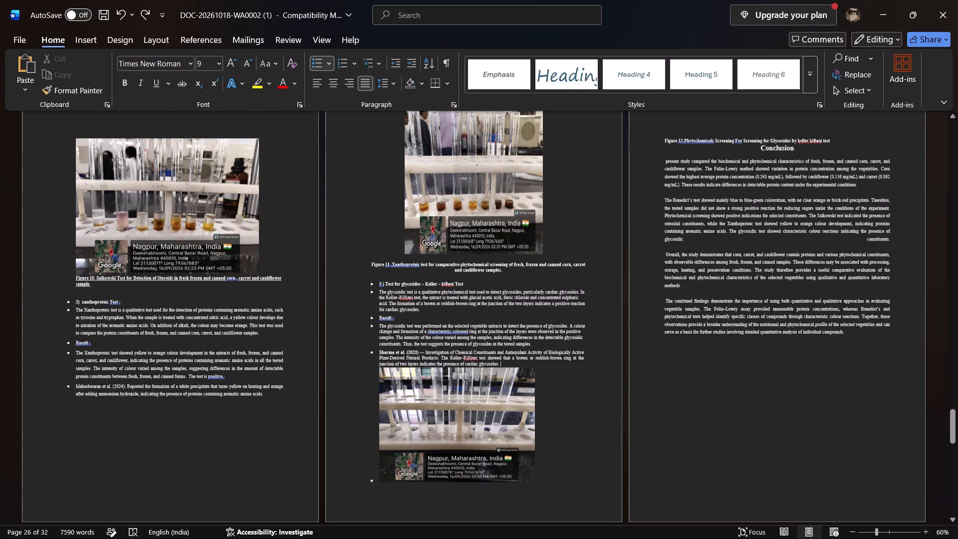
scroll(658, 350, down, 1)
scroll(658, 350, up, 1)
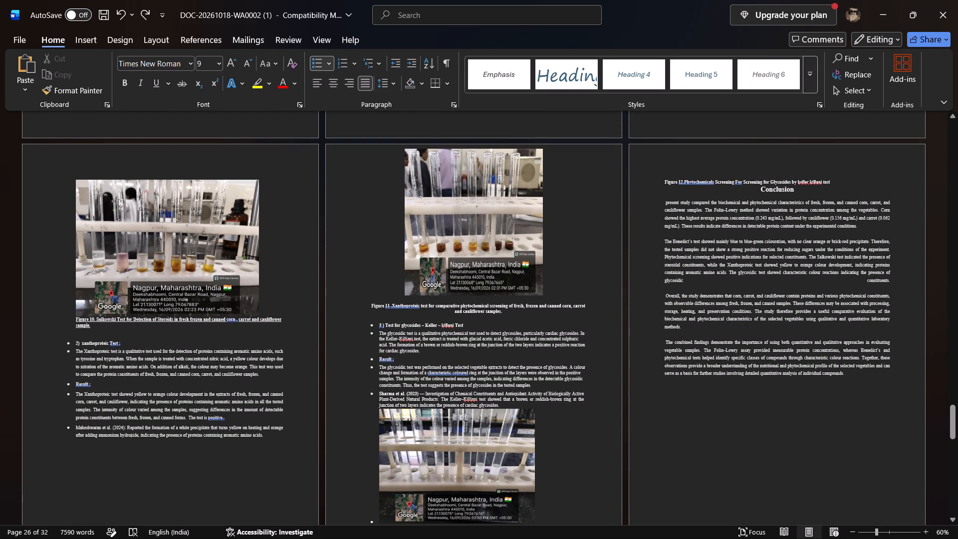
scroll(485, 196, up, 1)
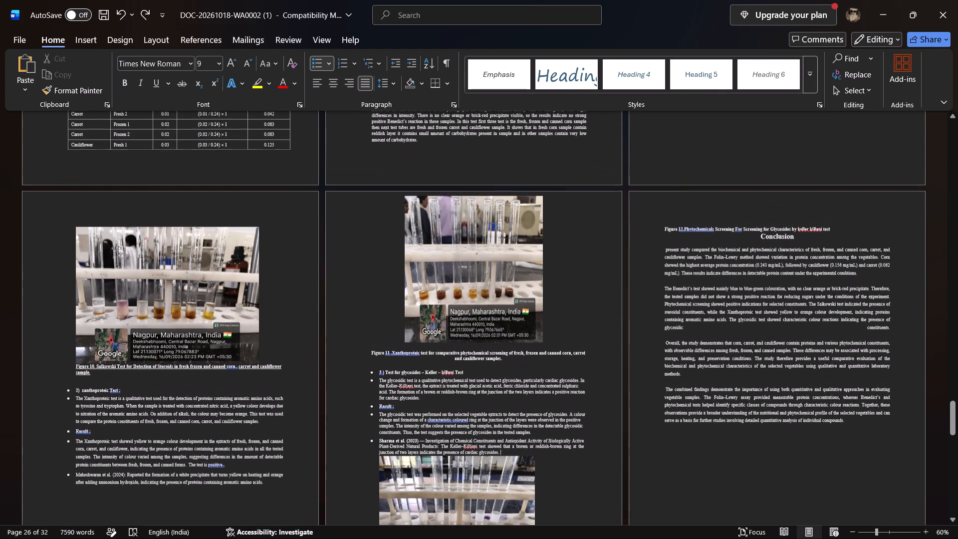
click(479, 219)
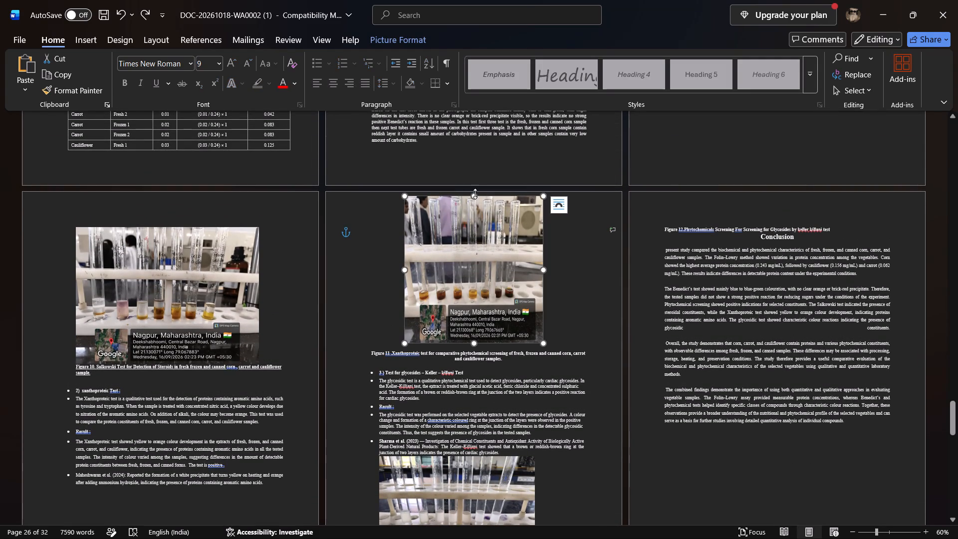
drag(475, 194, 476, 263)
Remove the bullet and indent from the glycosides test photo line on page 26 and shift the photo inward with eight spaces.
scroll(583, 267, down, 1)
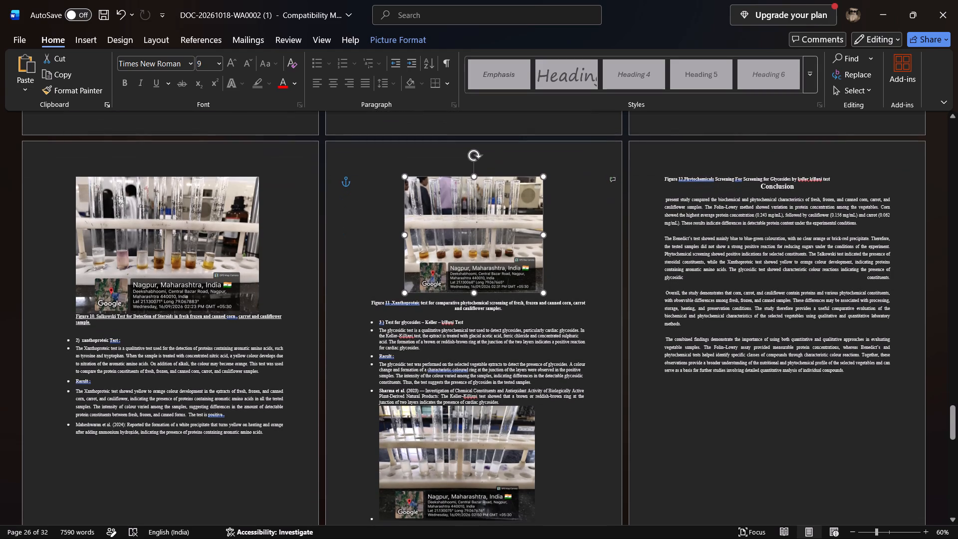
scroll(583, 267, down, 1)
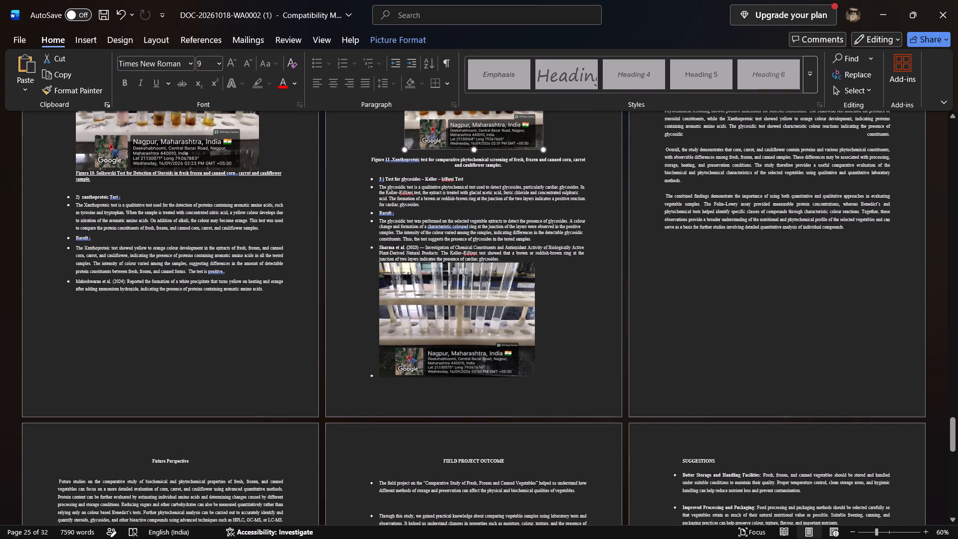
click(373, 372)
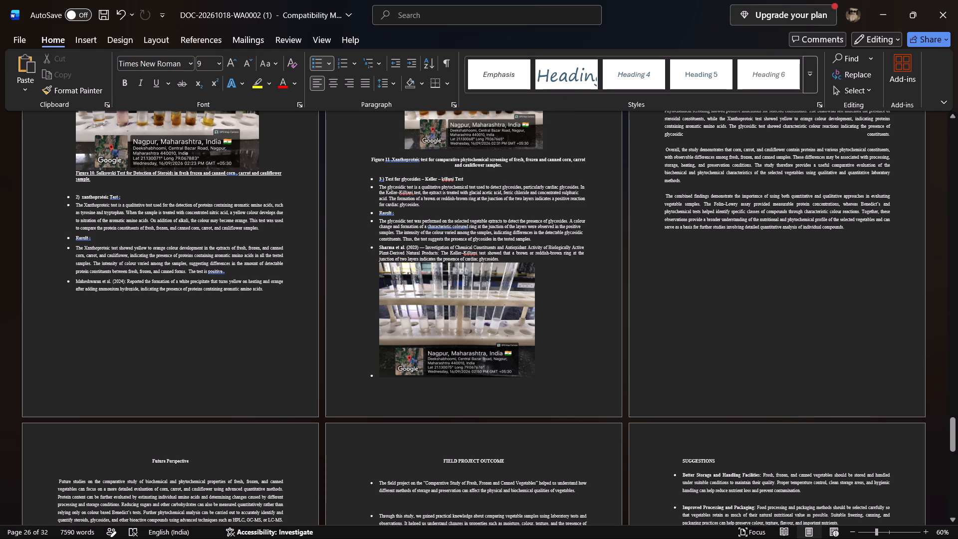
key(BackSpace)
key(BackSpace)
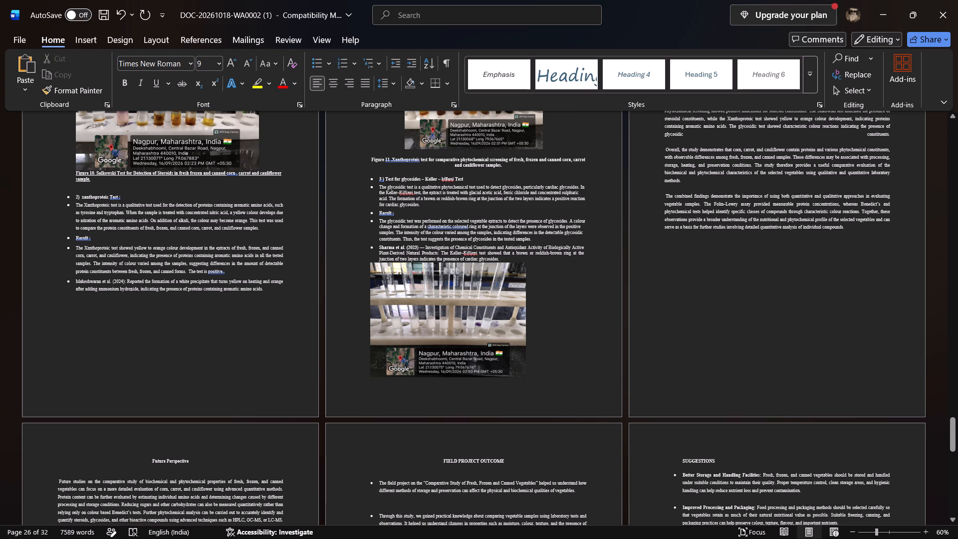
key(space)
key(space)
key(space)
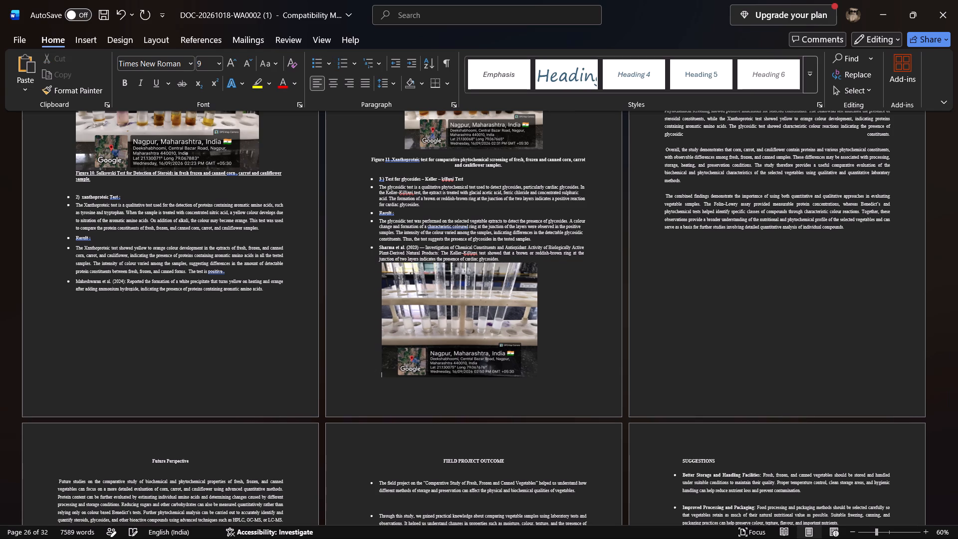
key(space)
key(space)
key(space)
key(space)
key(space)
Delete the blank line between the Figure 11 caption and the "3) Test for glycosides" heading.
scroll(519, 369, up, 1)
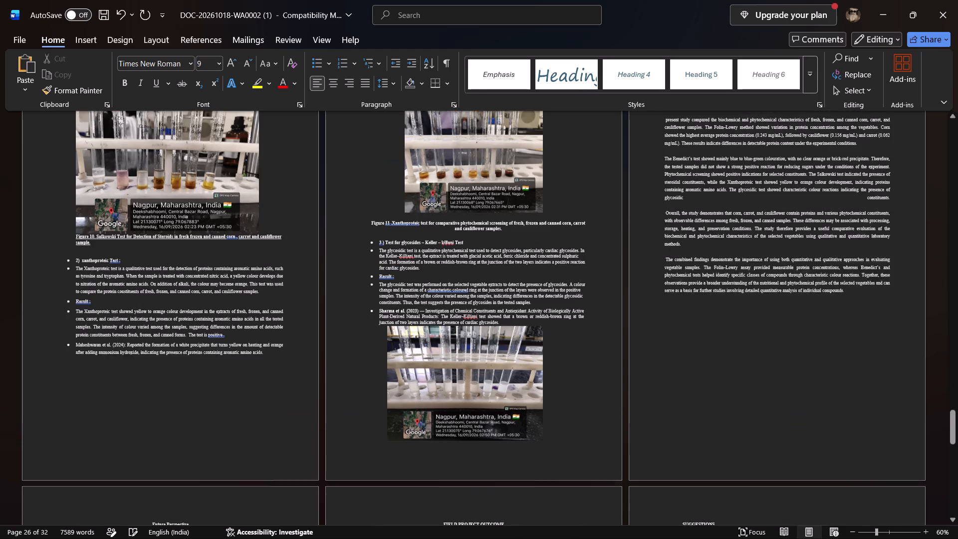
scroll(519, 369, up, 3)
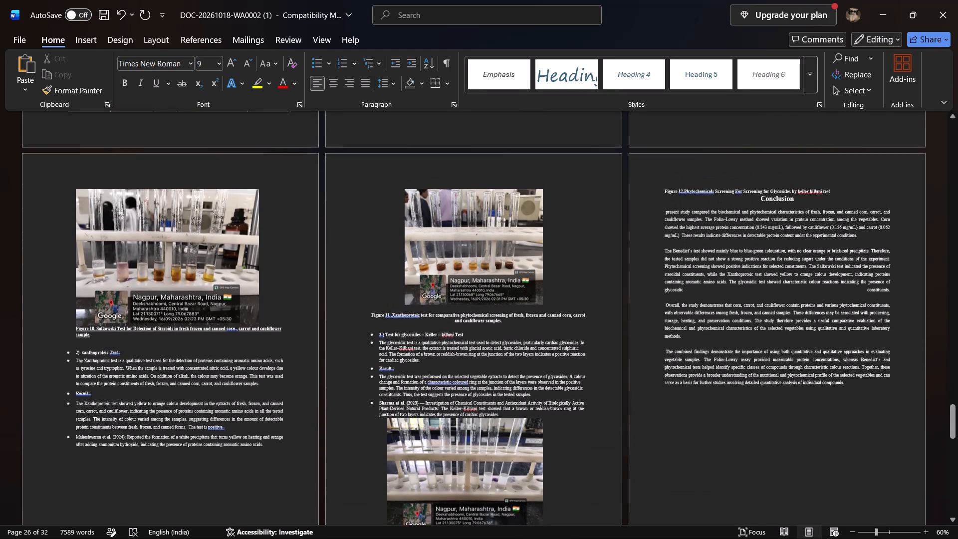
scroll(755, 197, up, 1)
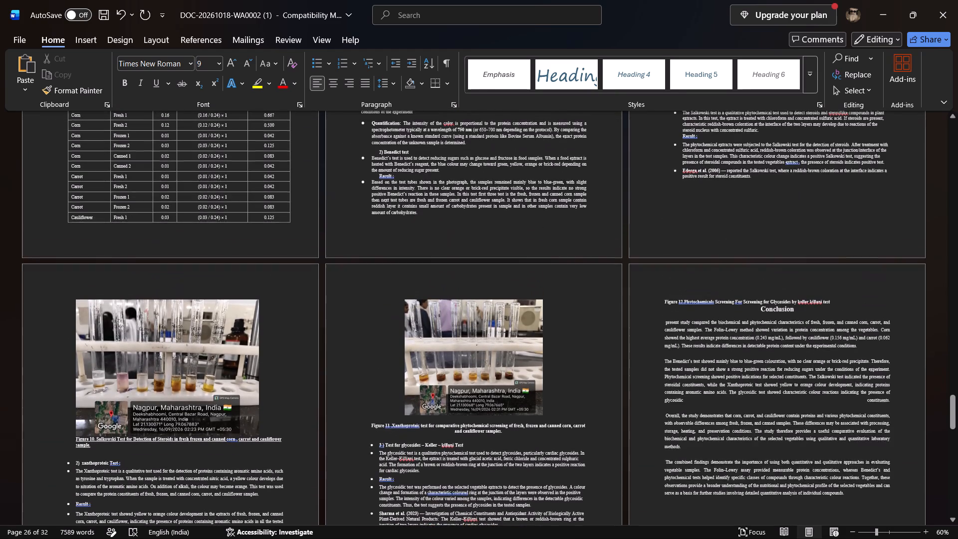
scroll(755, 197, up, 1)
scroll(693, 337, down, 1)
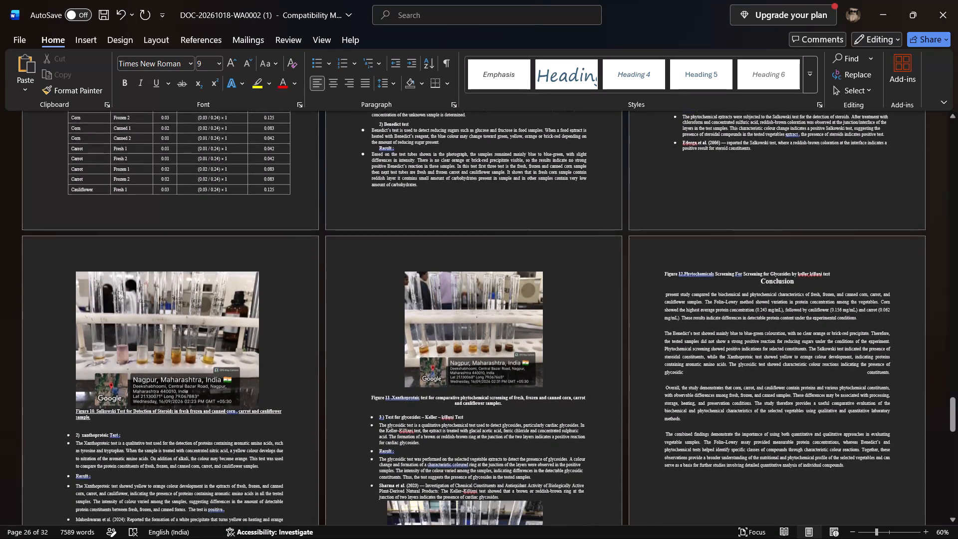
click(377, 407)
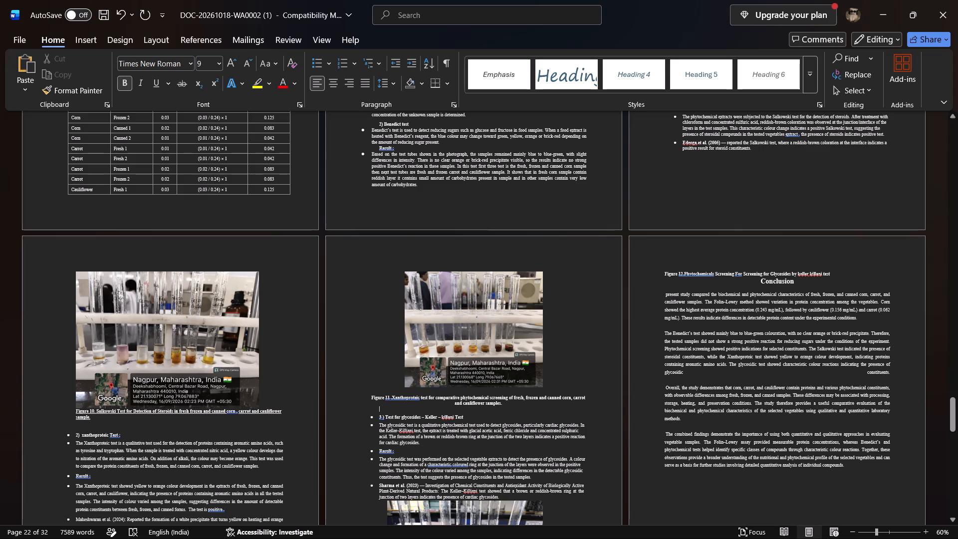
key(BackSpace)
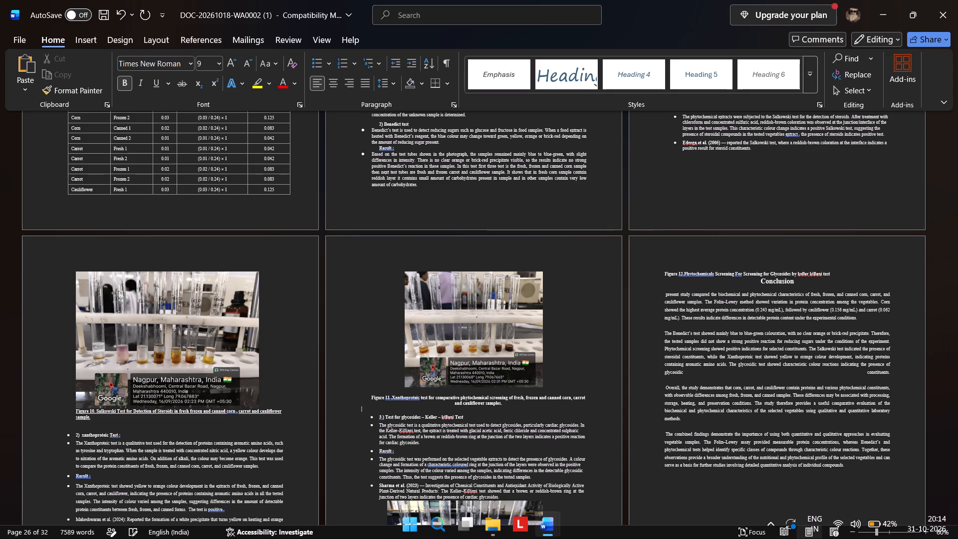
key(BackSpace)
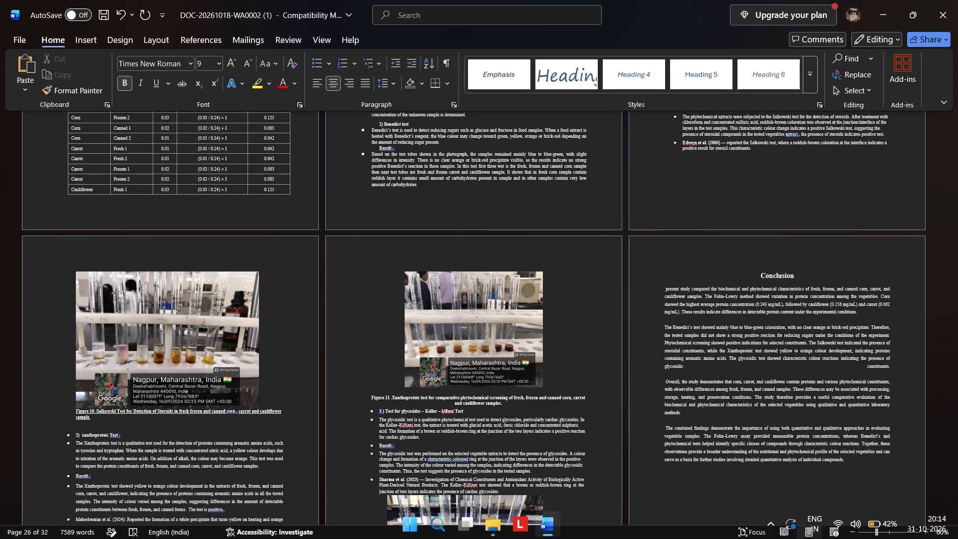
Centre the Figure 12 caption below the glycosides test photo on page 26.
scroll(451, 442, down, 1)
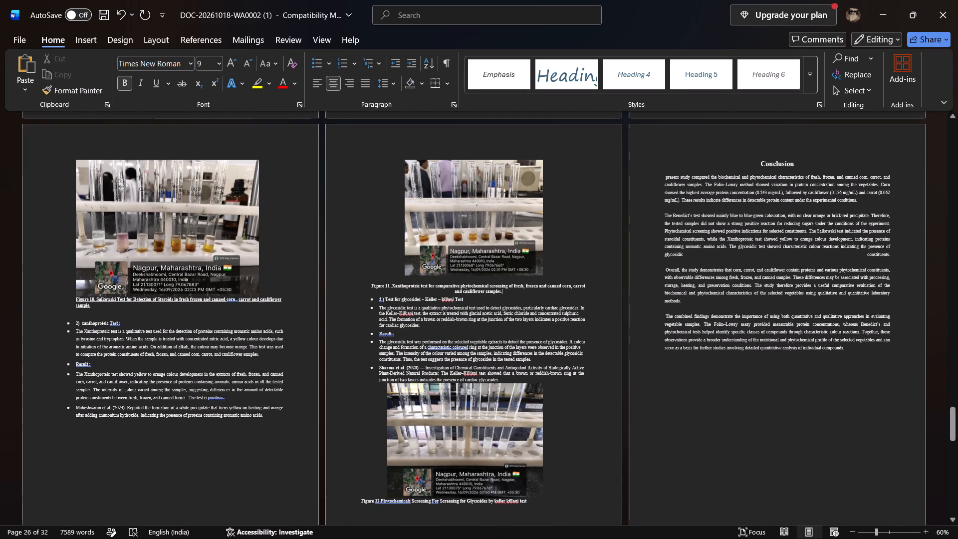
scroll(451, 442, down, 1)
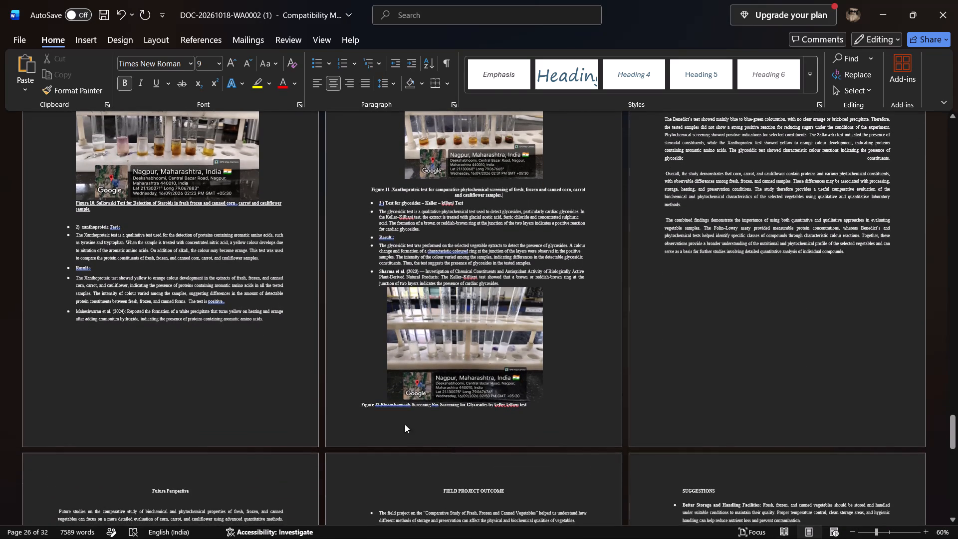
drag(359, 403, 531, 411)
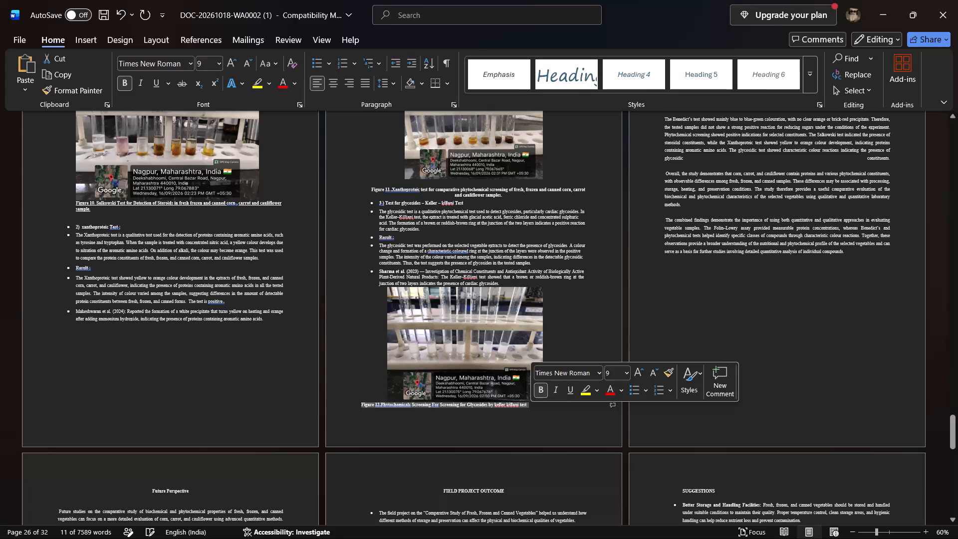
click(333, 85)
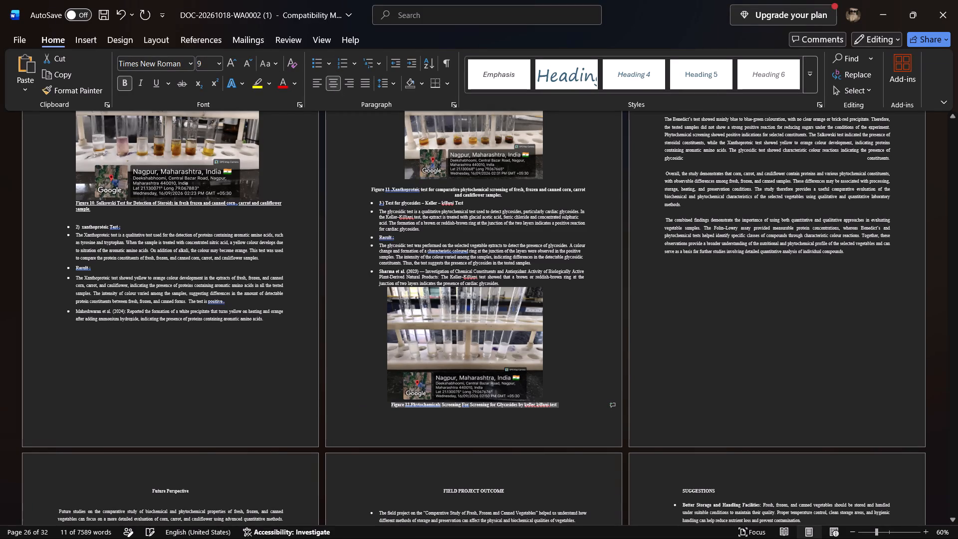
click(577, 383)
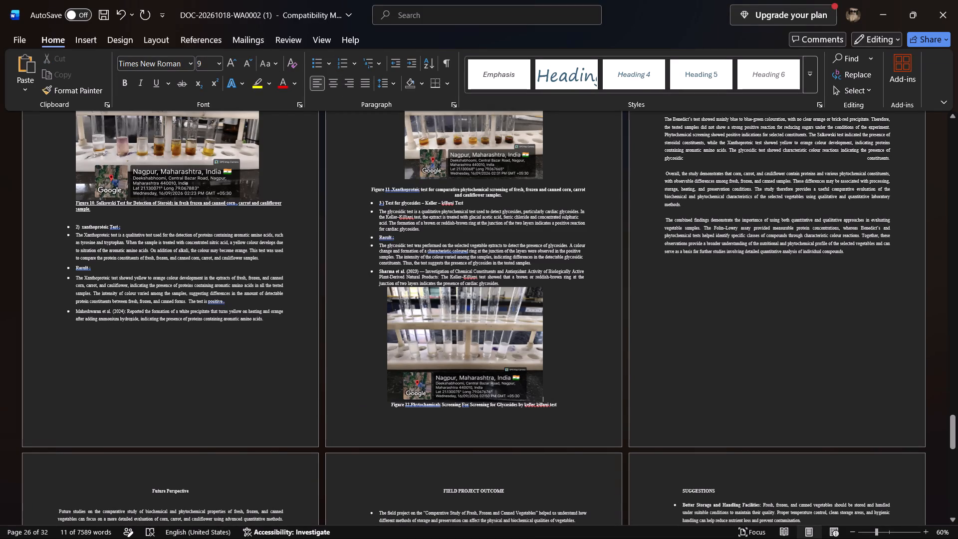
Shift the glycosides test photo further inward with seven more spaces, lining it up above the centred Figure 12 caption.
click(380, 384)
key(space)
key(space)
key(space)
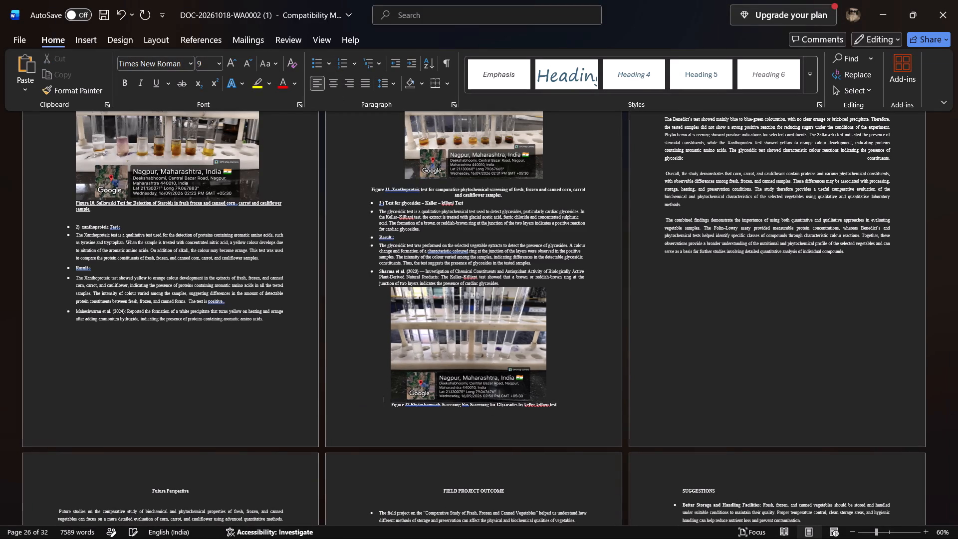
key(space)
key(space)
key(space)
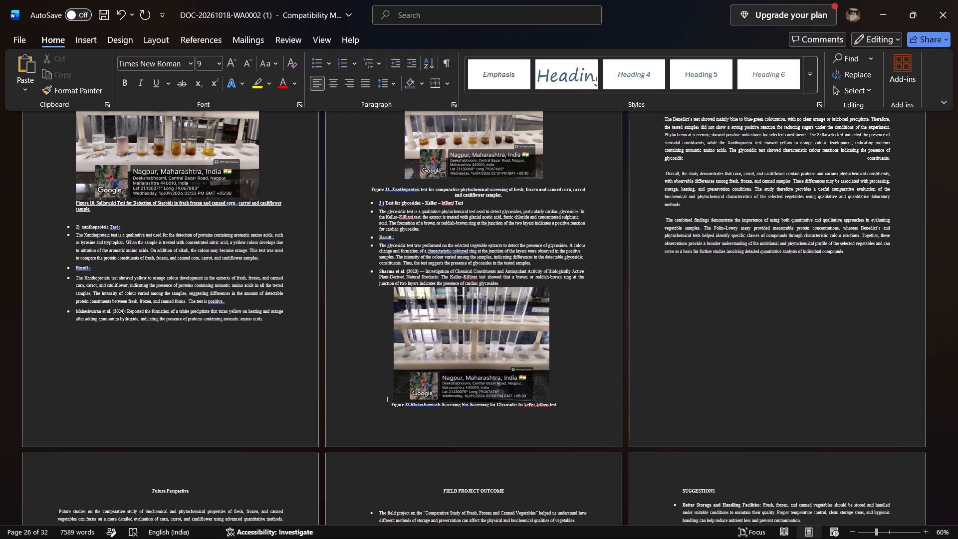
key(space)
Insert six blank lines before the REFERANCE heading on page 30 to push the heading and its reference list onto page 31.
scroll(600, 438, up, 1)
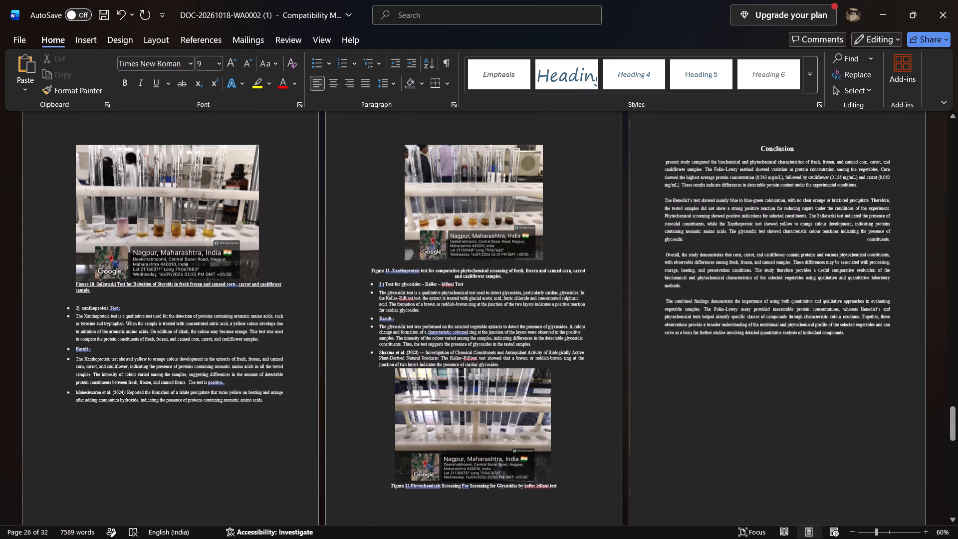
scroll(600, 438, down, 3)
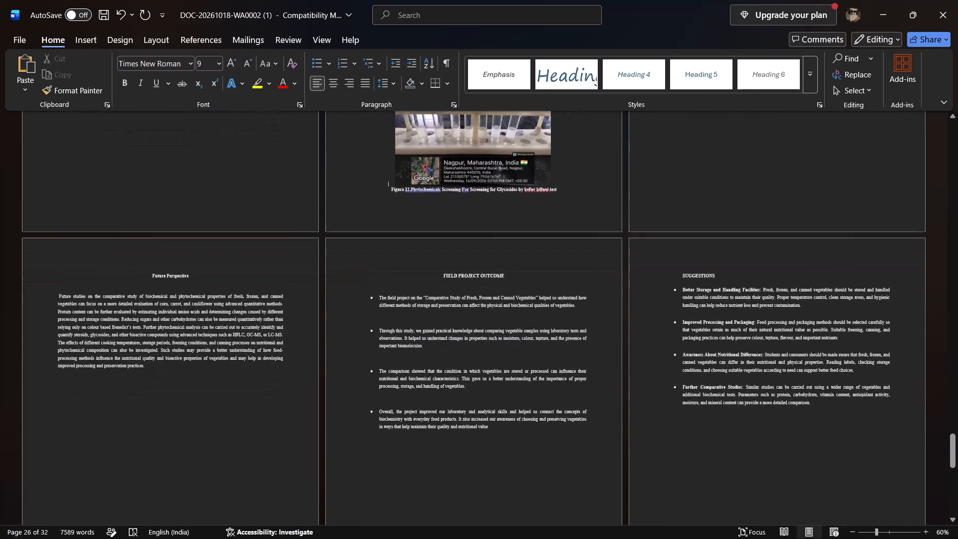
scroll(600, 438, down, 4)
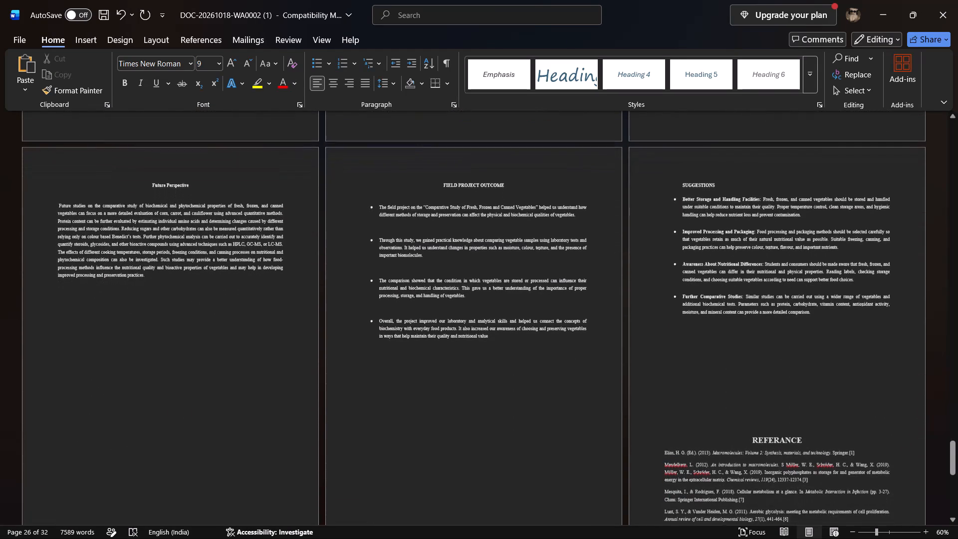
scroll(794, 434, down, 1)
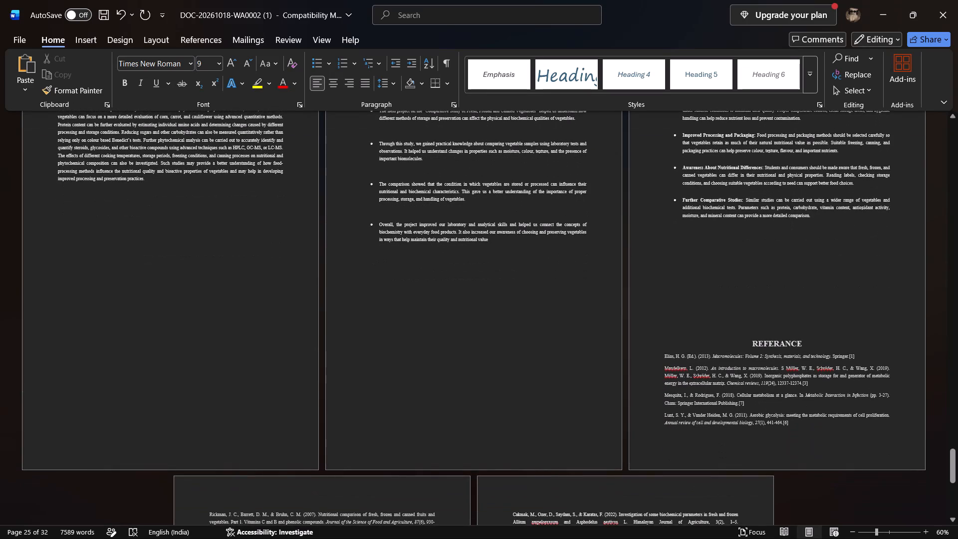
click(749, 341)
key(Return)
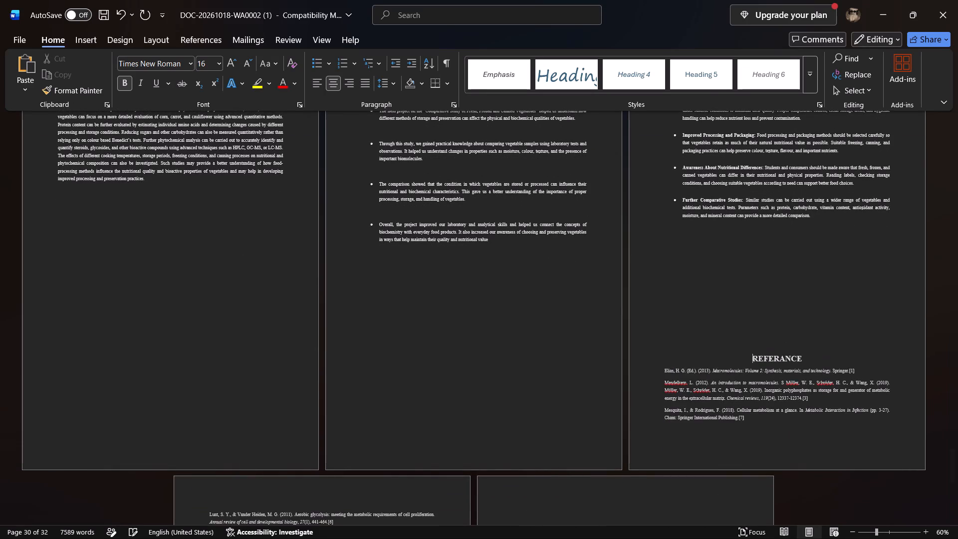
key(Return)
key(Return)
key(Return)
key(Return)
key(Return)
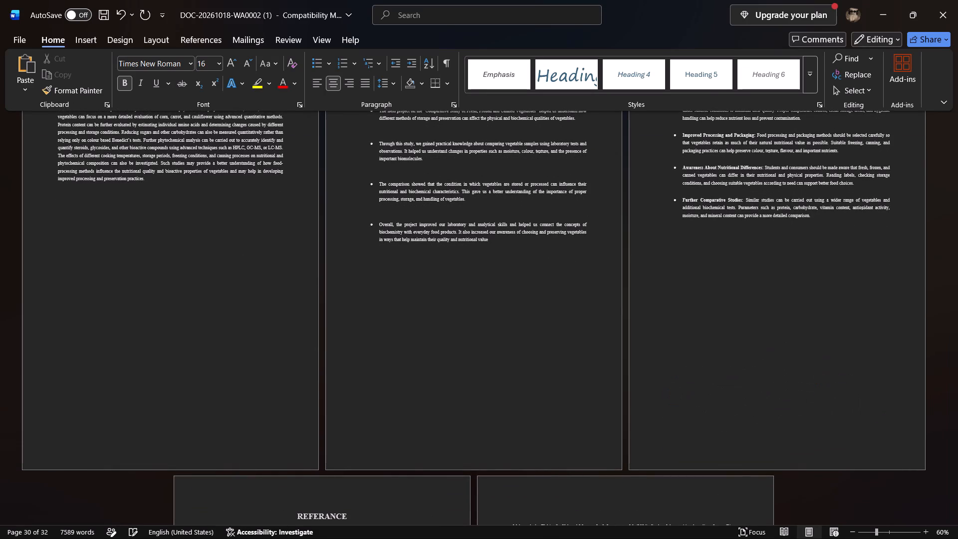
Check the layout of the reference list across pages 31 and 32.
scroll(749, 341, down, 9)
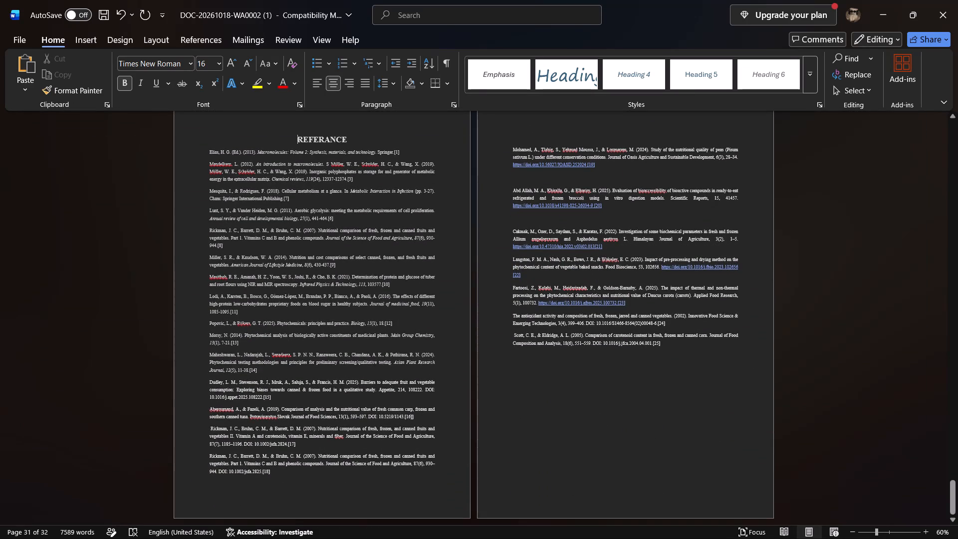
scroll(749, 341, up, 1)
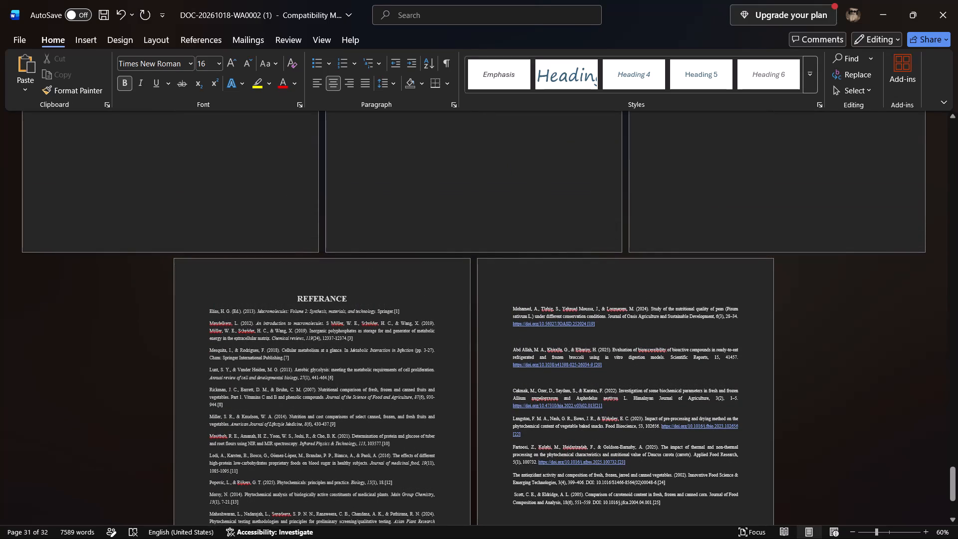
scroll(749, 341, down, 5)
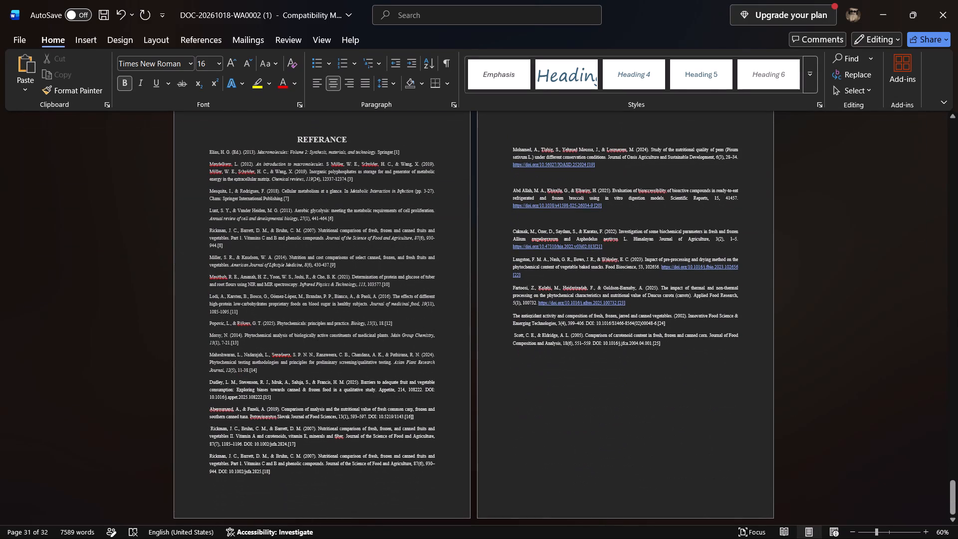
click(696, 386)
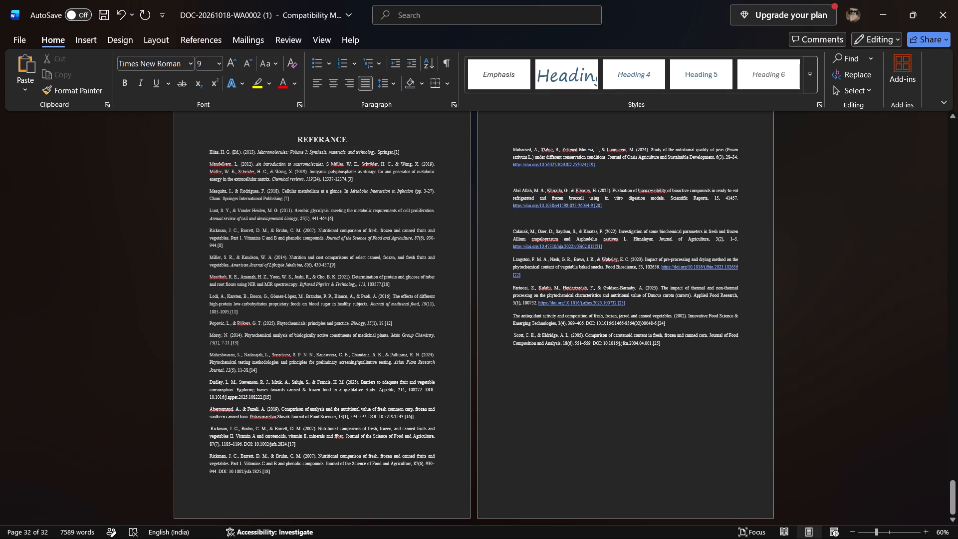
Review the report's page layout from the cover page through the introduction figures to the Review of literature section.
scroll(609, 412, up, 18)
scroll(609, 412, up, 13)
scroll(609, 412, up, 11)
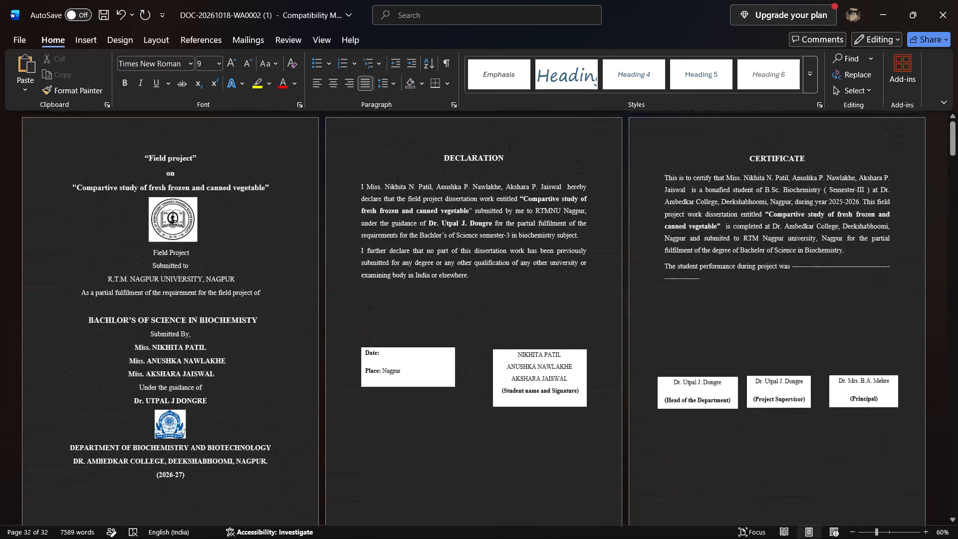
scroll(609, 412, down, 3)
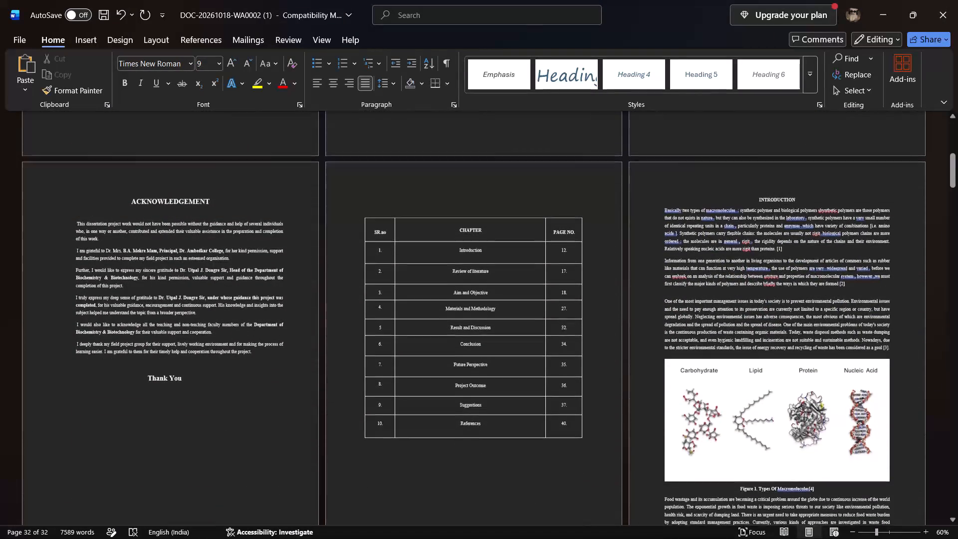
scroll(609, 412, down, 3)
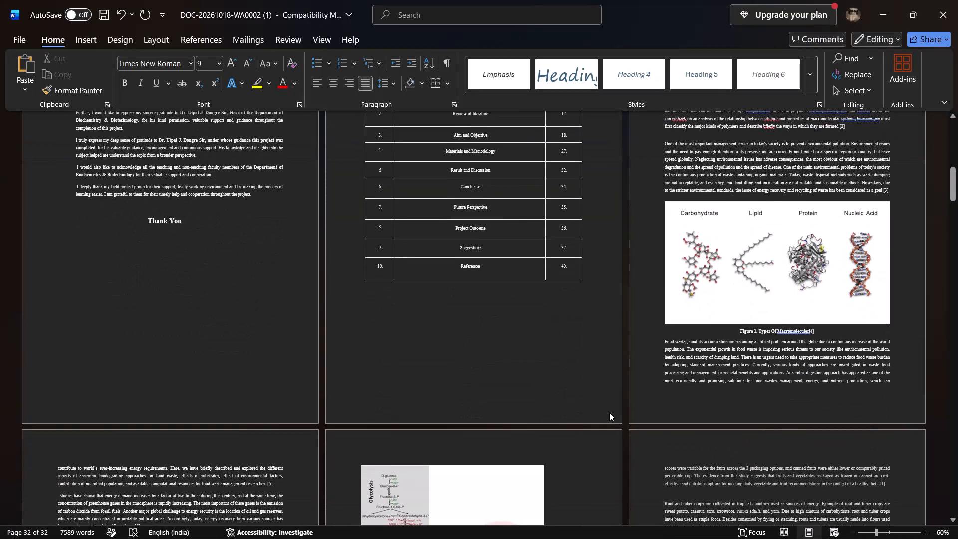
scroll(609, 412, up, 1)
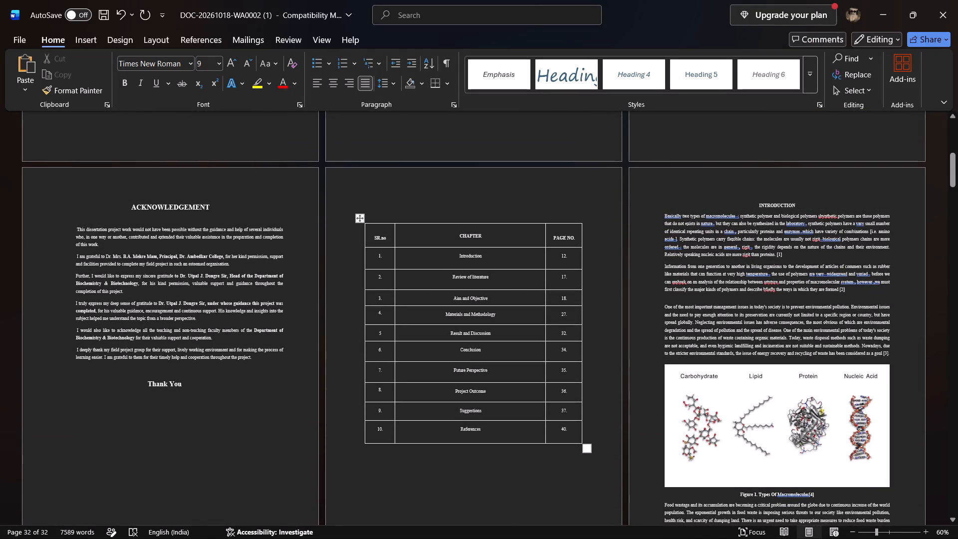
scroll(811, 287, down, 1)
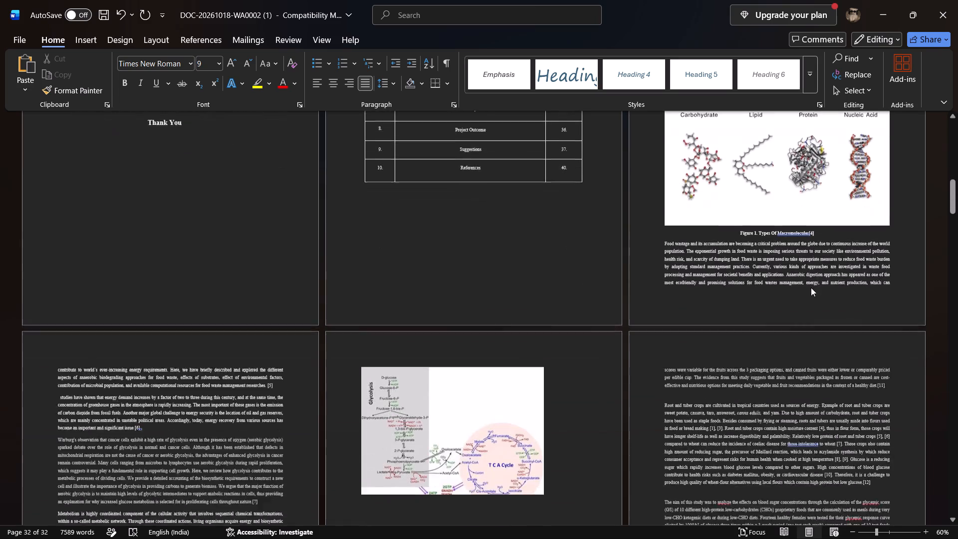
scroll(811, 287, down, 1)
scroll(668, 478, down, 1)
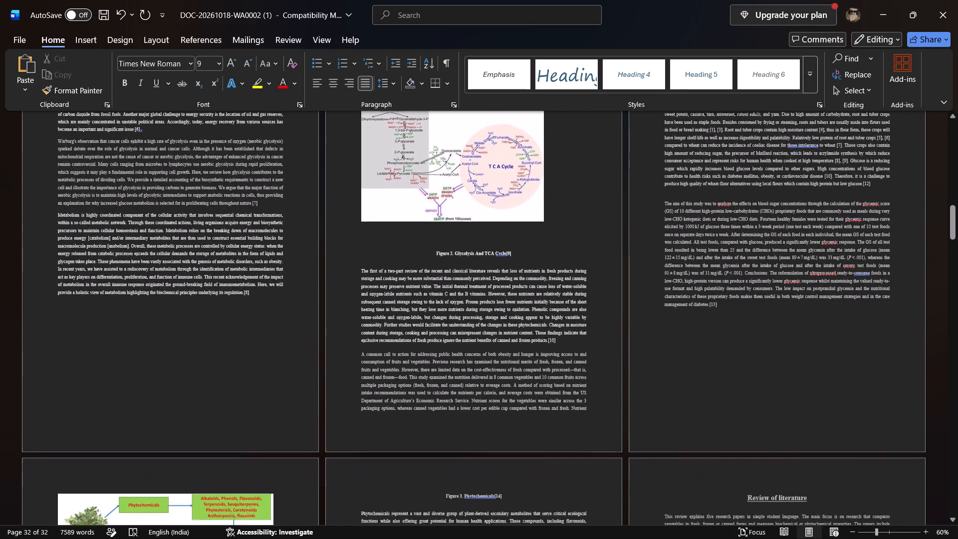
scroll(668, 478, down, 1)
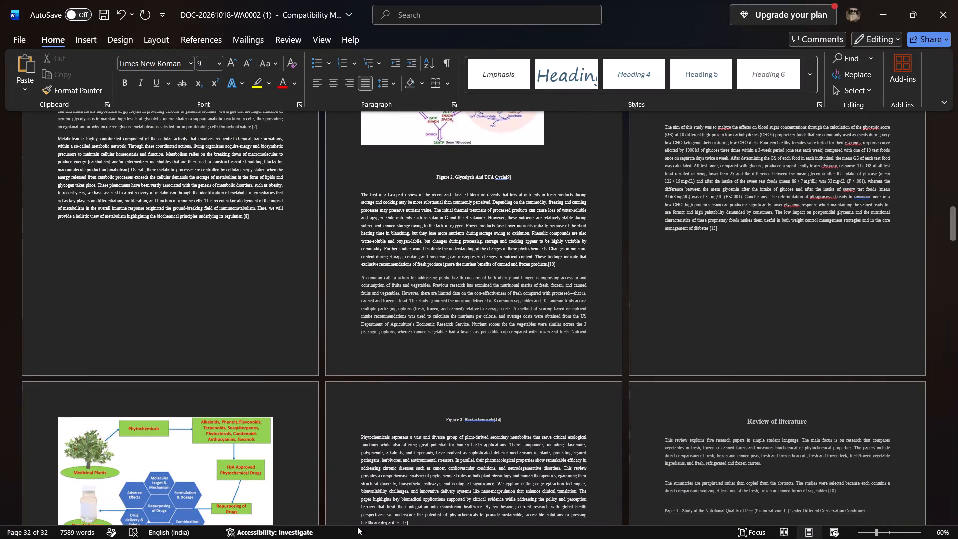
scroll(834, 442, down, 3)
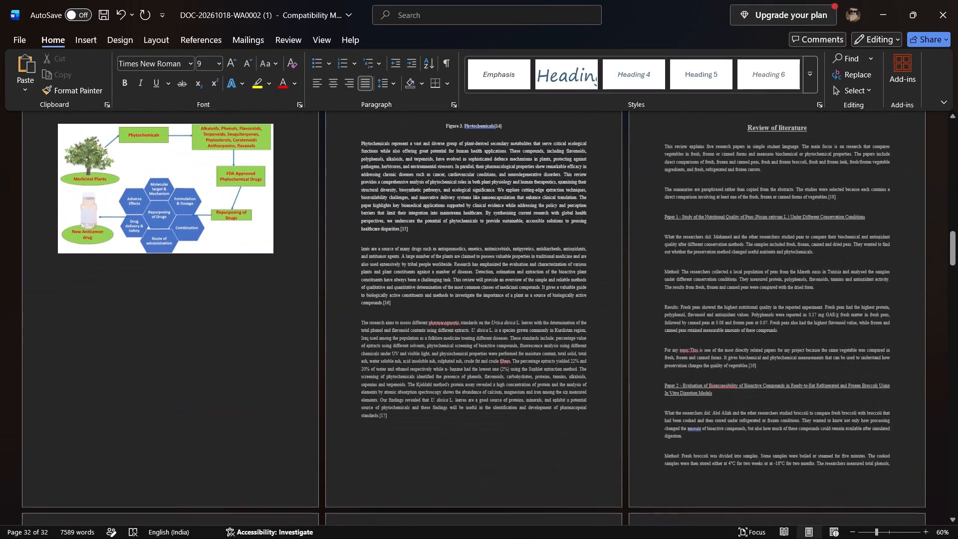
scroll(834, 442, down, 2)
scroll(834, 442, up, 2)
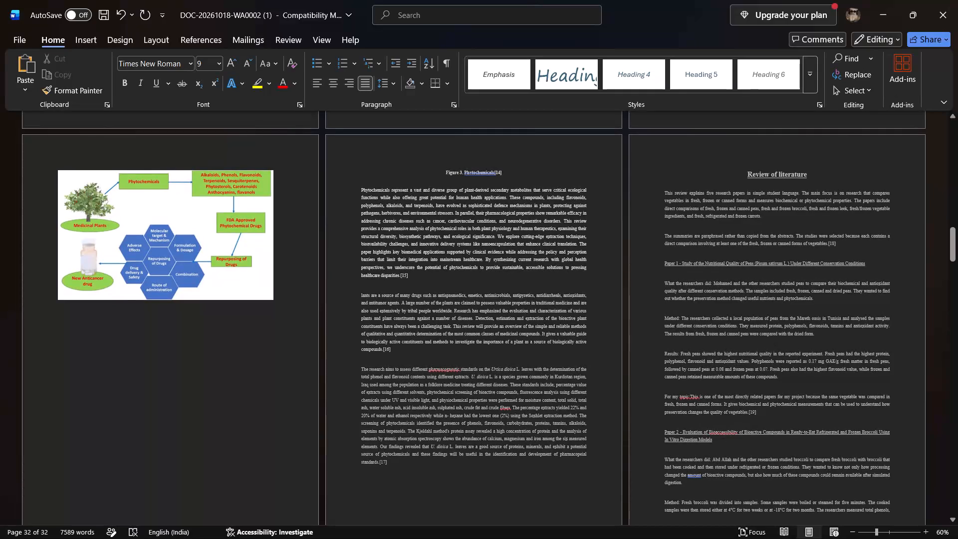
Recheck the cover, declaration, certificate and acknowledgement pages, the chapter table with page numbers, and the Introduction page.
scroll(499, 259, up, 3)
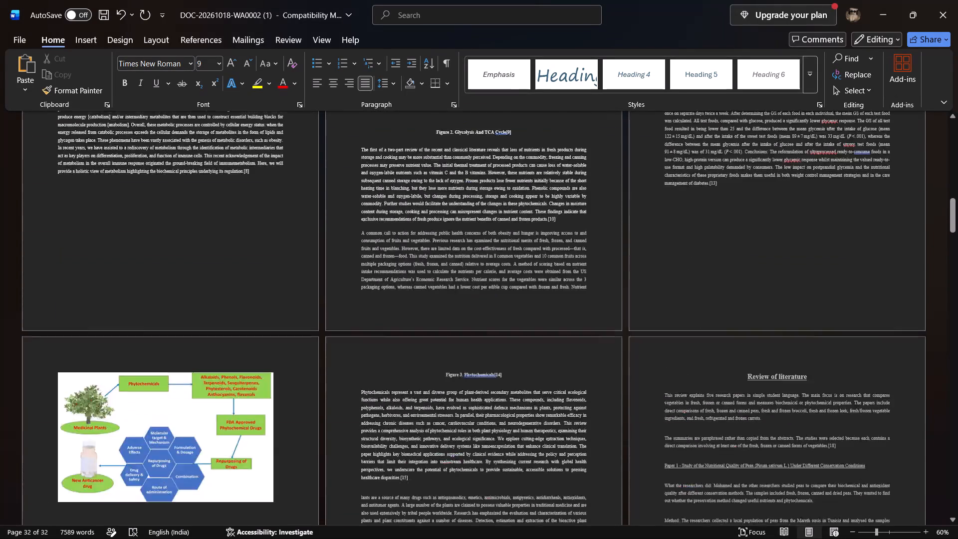
scroll(499, 259, up, 8)
scroll(499, 259, down, 1)
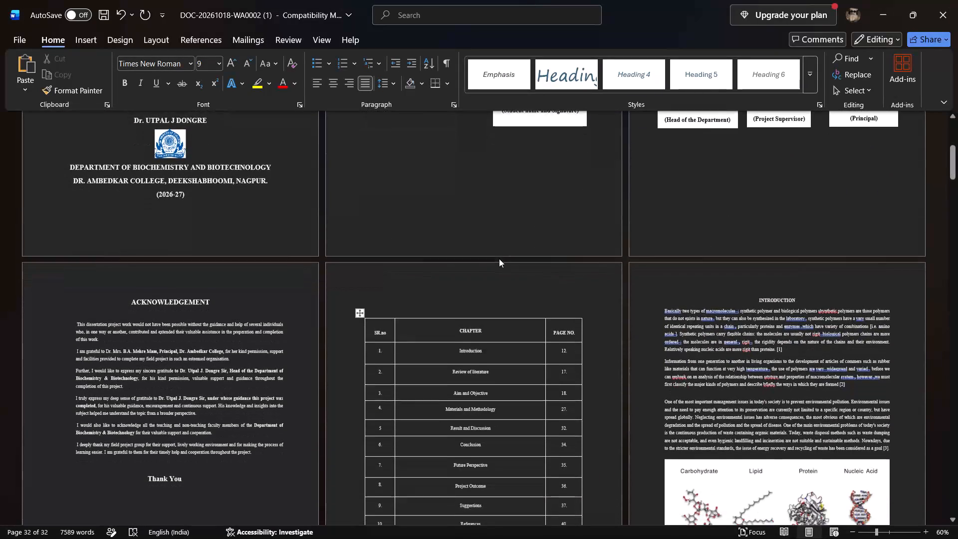
scroll(499, 259, down, 1)
scroll(499, 259, up, 2)
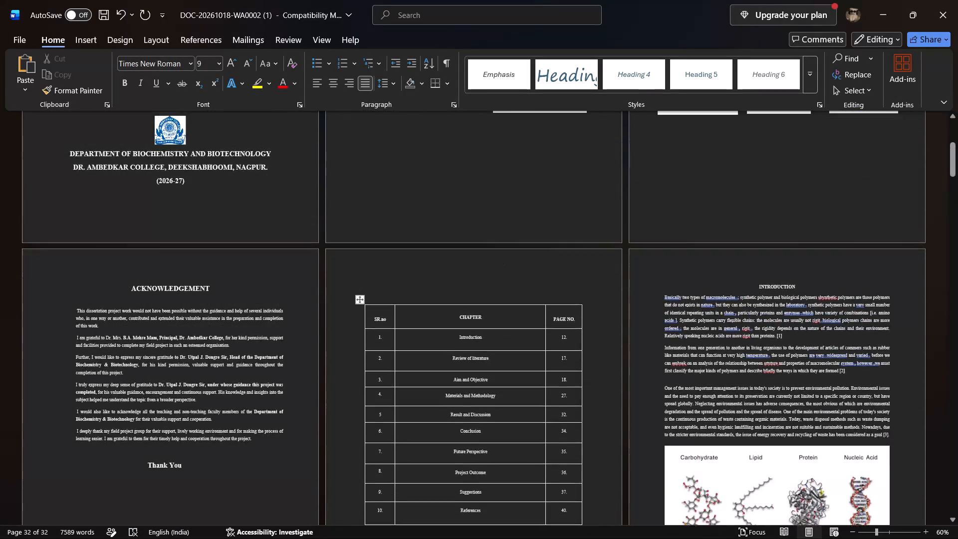
scroll(499, 259, up, 5)
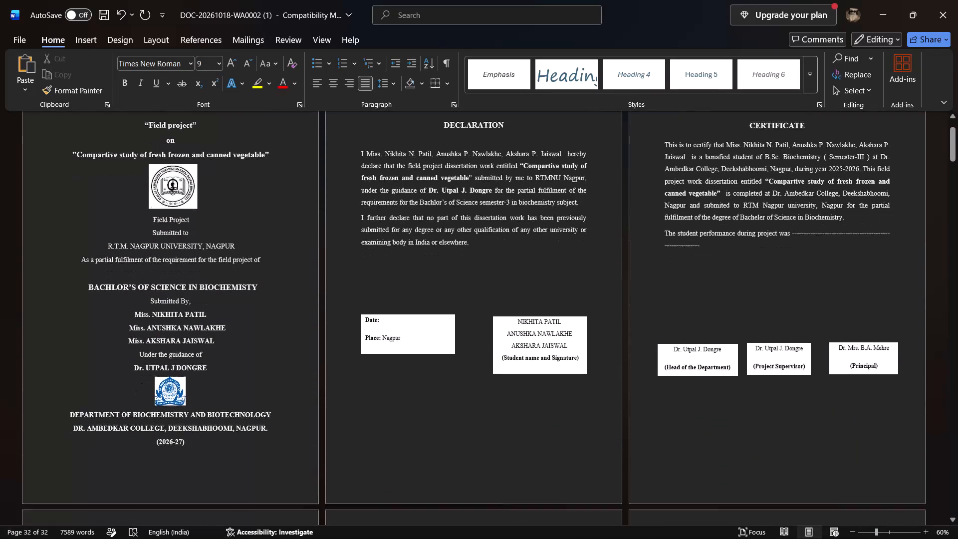
scroll(499, 259, down, 2)
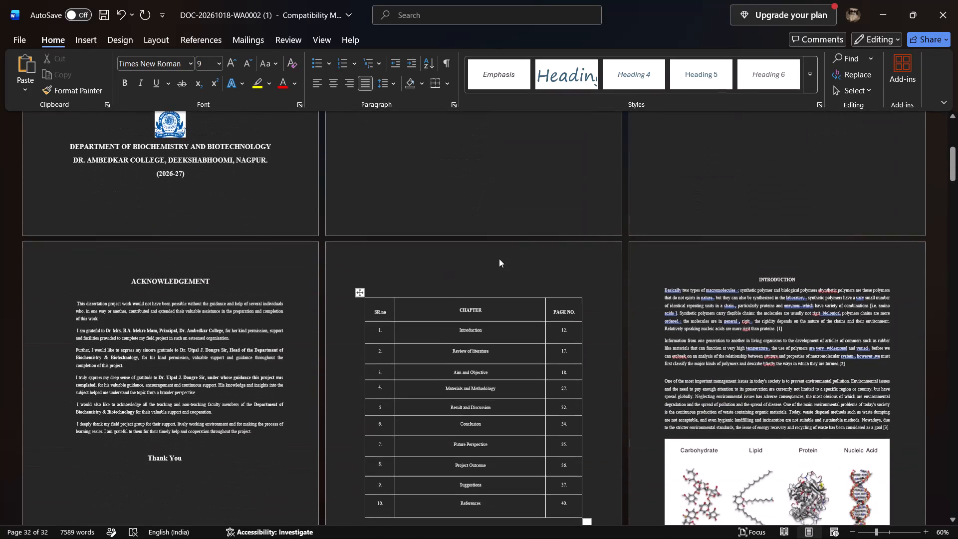
scroll(499, 259, down, 3)
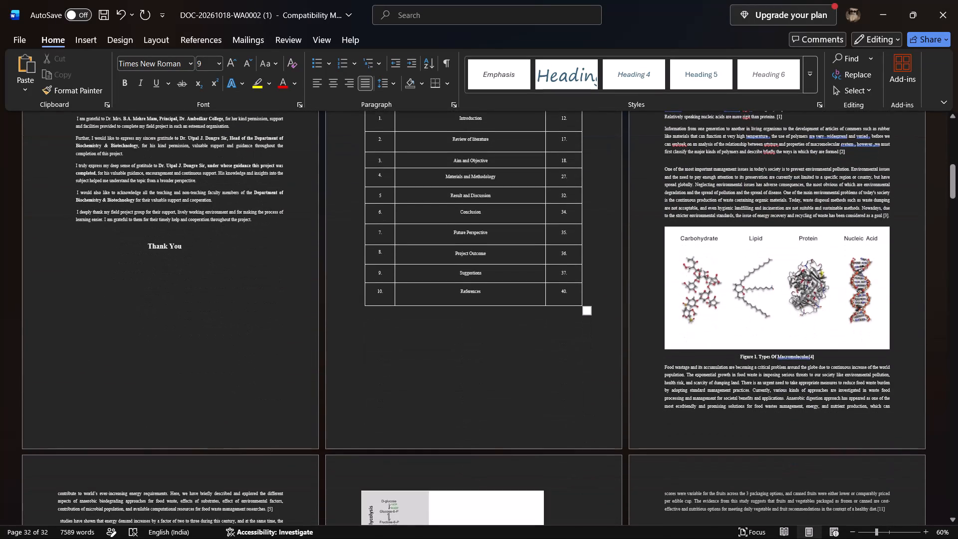
scroll(499, 259, down, 2)
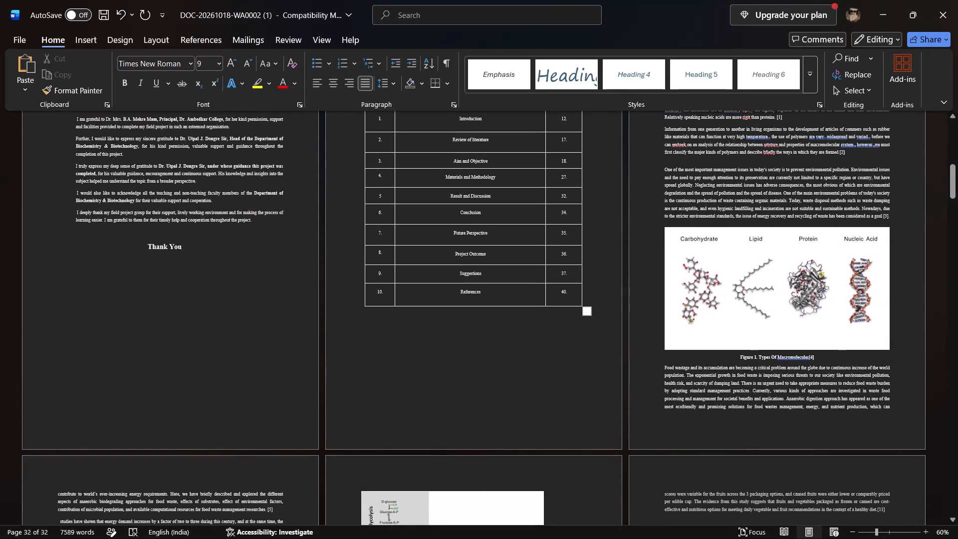
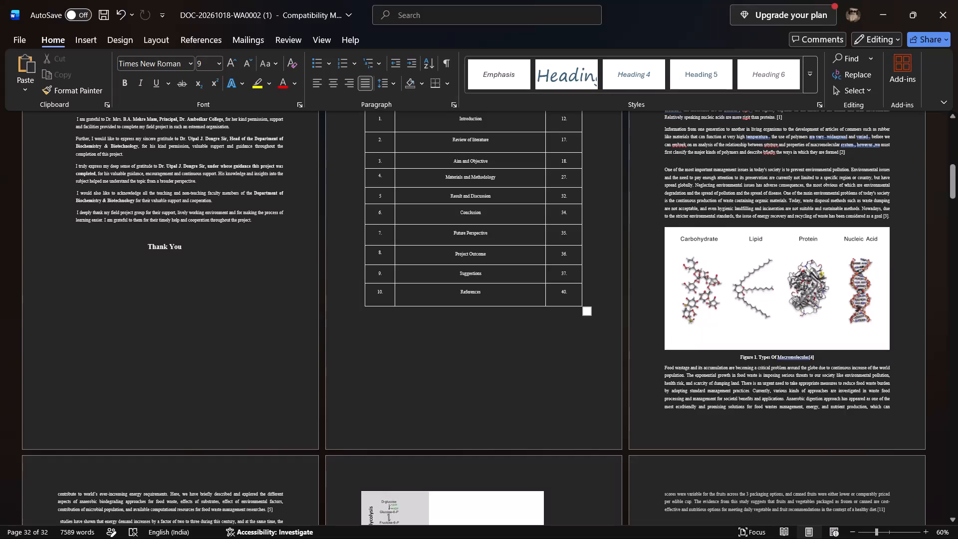
Set the page number of the Introduction row in the chapter table to "6.".
scroll(488, 385, up, 1)
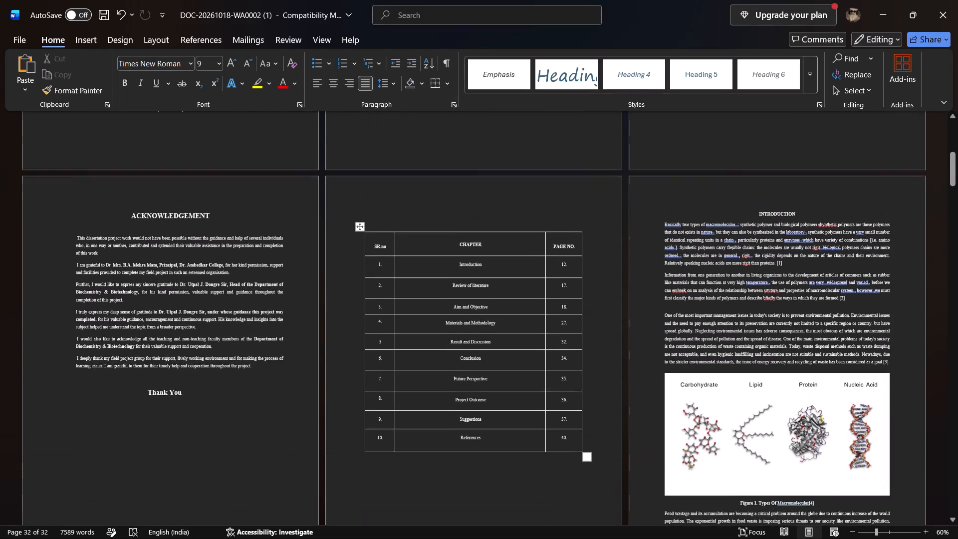
scroll(488, 385, up, 1)
scroll(488, 385, down, 1)
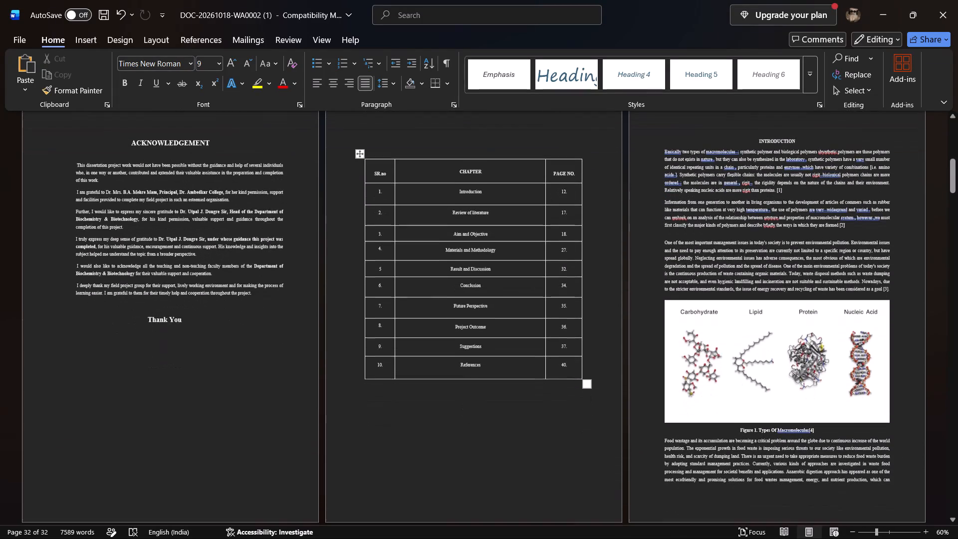
scroll(735, 427, down, 1)
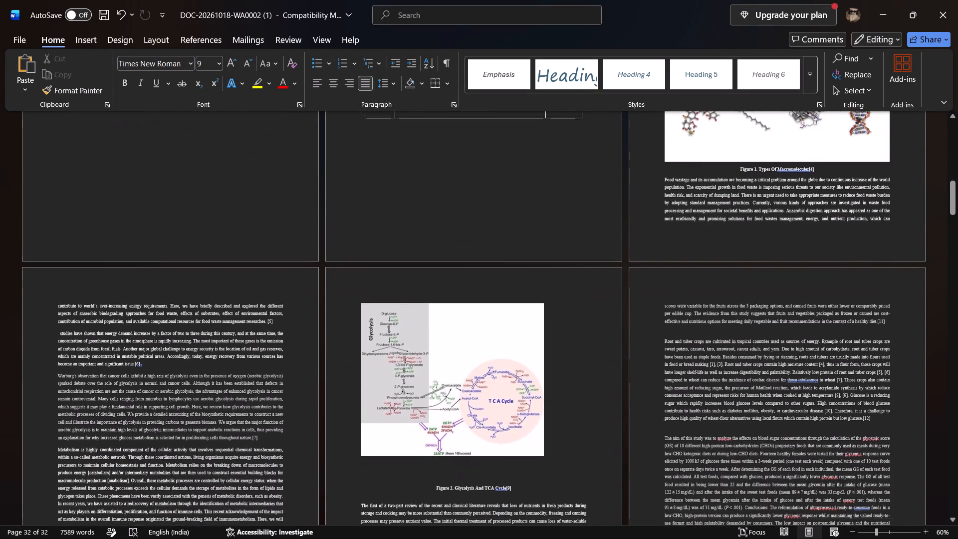
scroll(735, 427, down, 1)
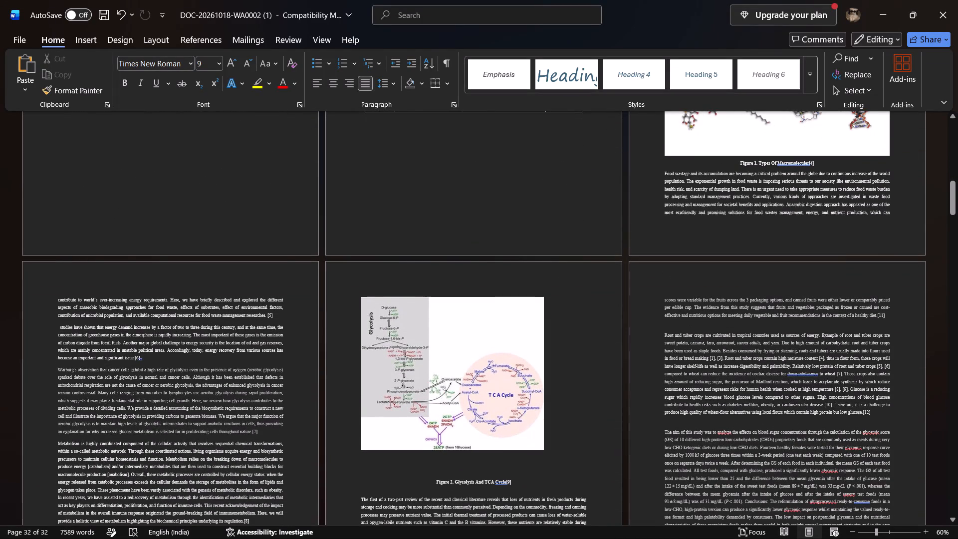
scroll(726, 442, down, 4)
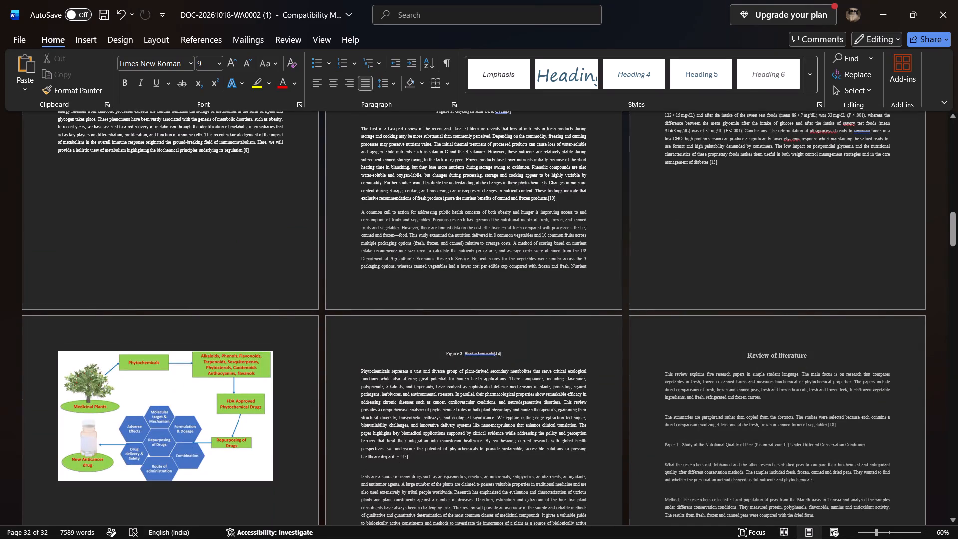
scroll(486, 462, up, 8)
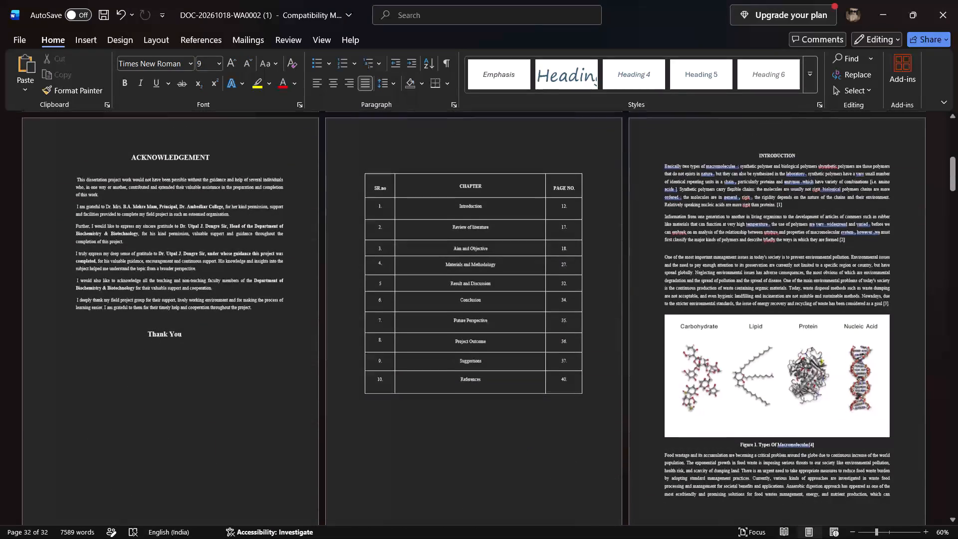
click(570, 209)
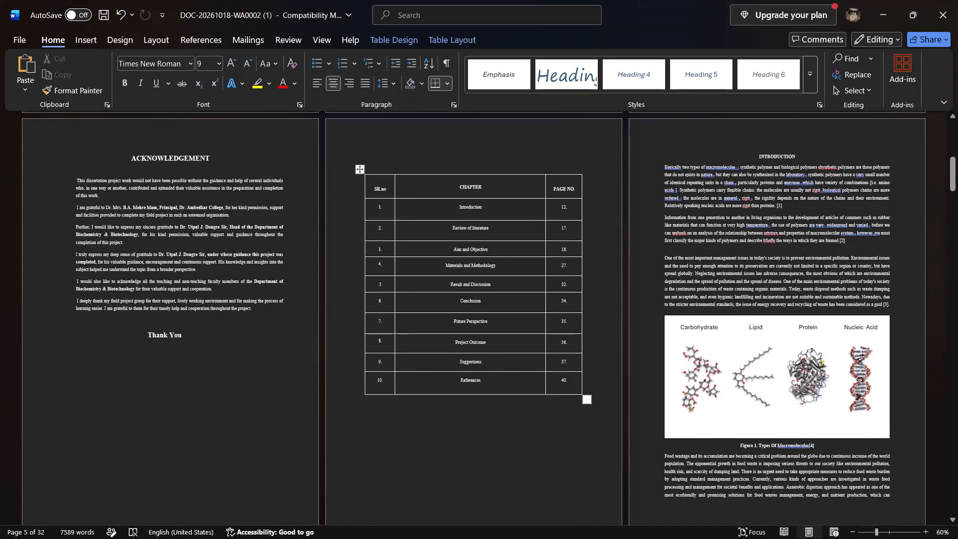
key(BackSpace)
key(BackSpace)
key(BackSpace)
key(6)
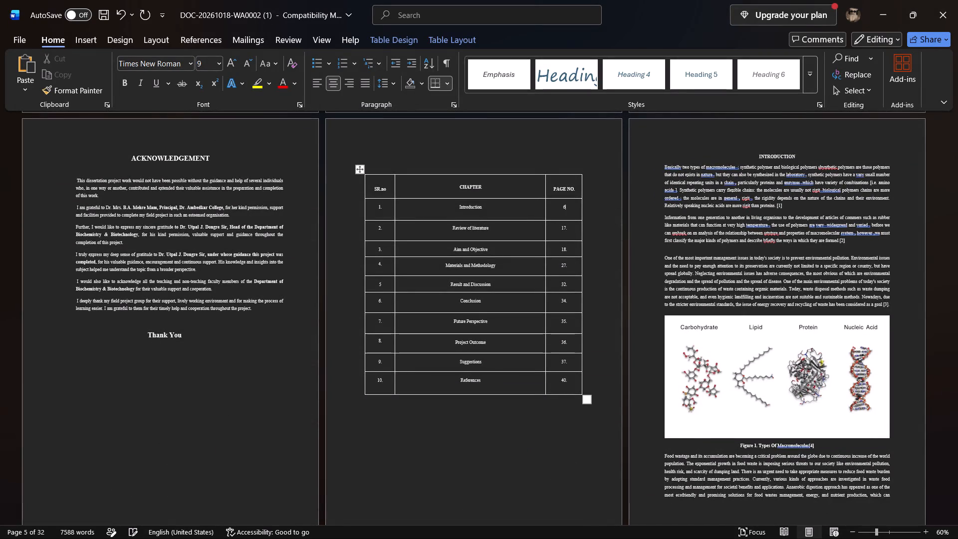
key(period)
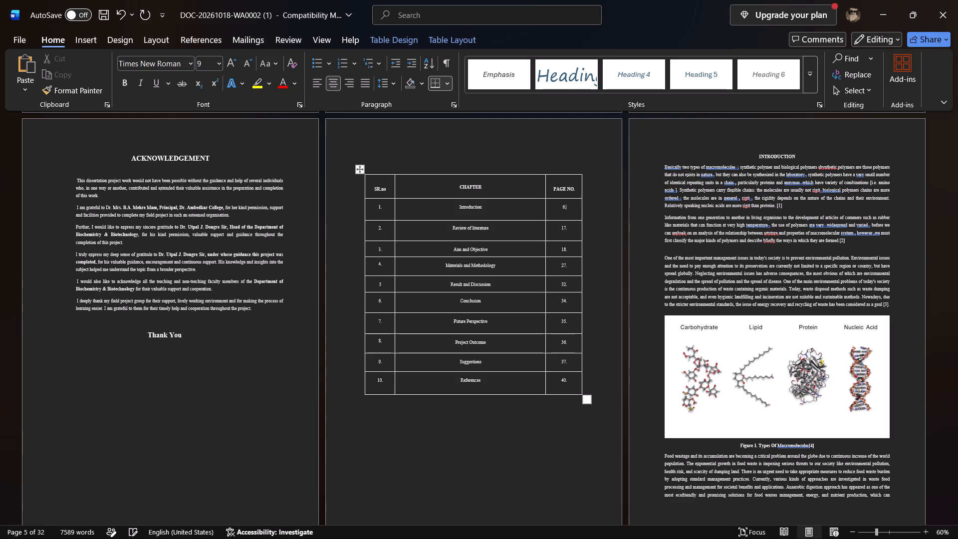
Look up where Review of literature starts and set its page number in the chapter table to "9.".
scroll(634, 432, down, 4)
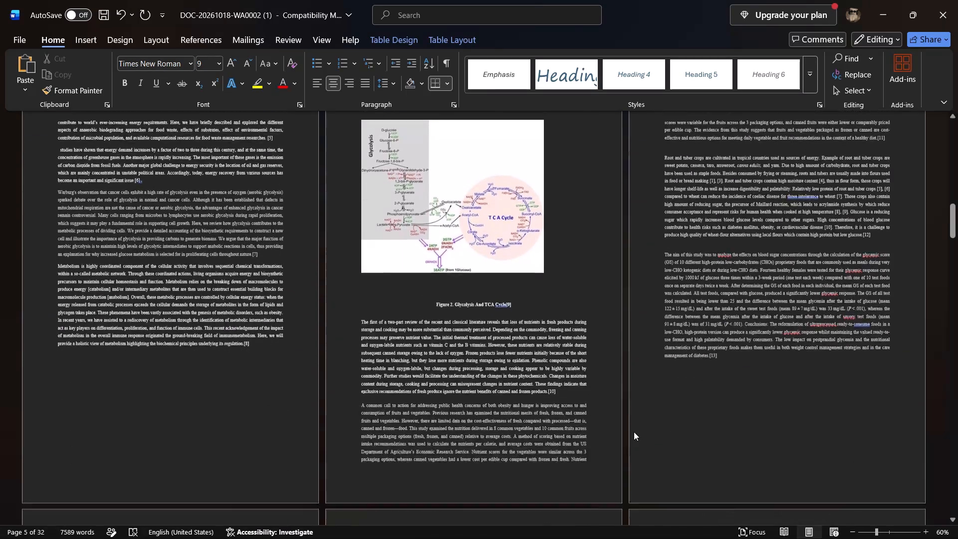
scroll(634, 432, down, 2)
scroll(758, 407, down, 2)
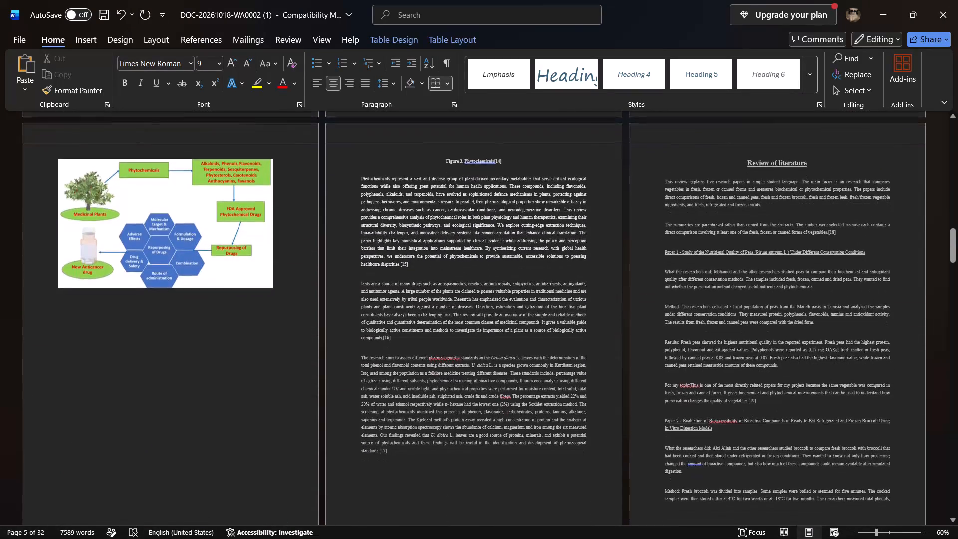
scroll(715, 341, down, 2)
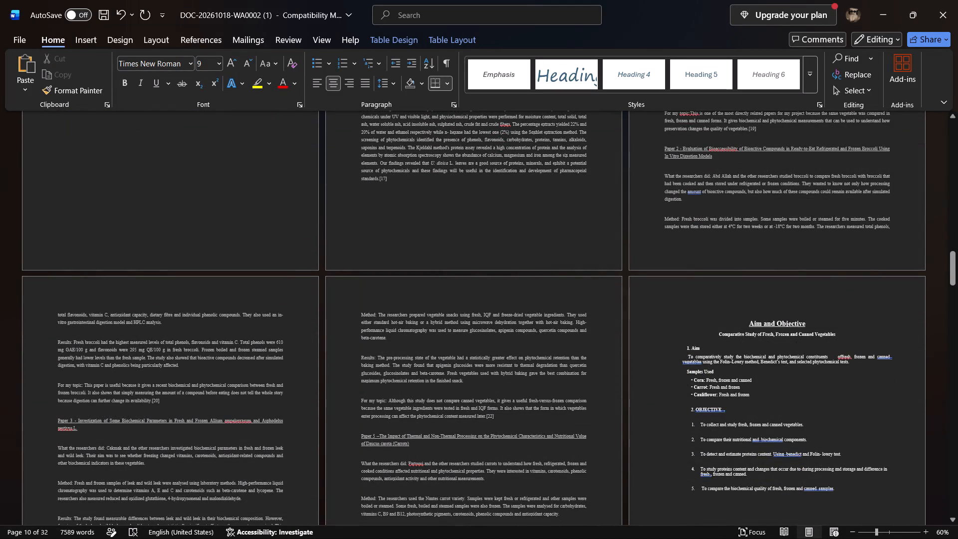
scroll(504, 410, up, 7)
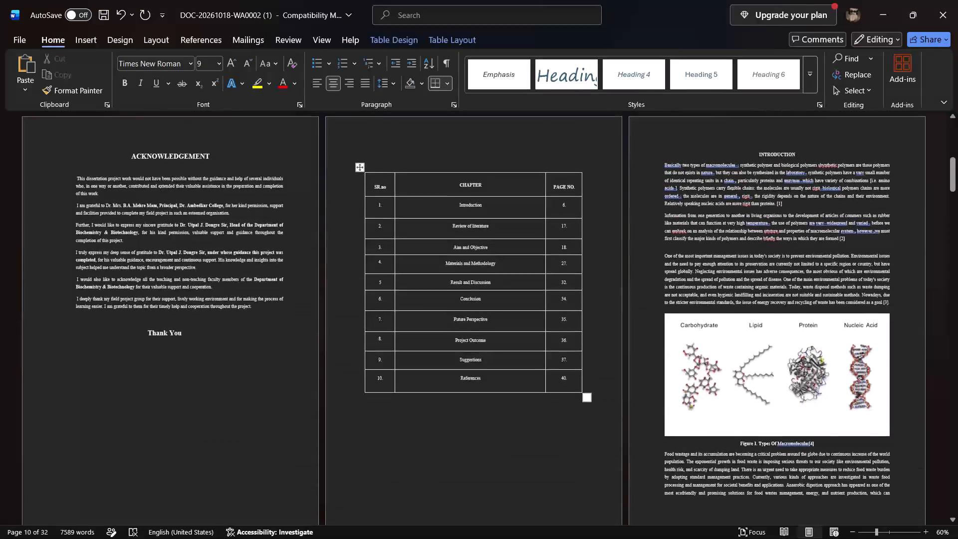
click(568, 225)
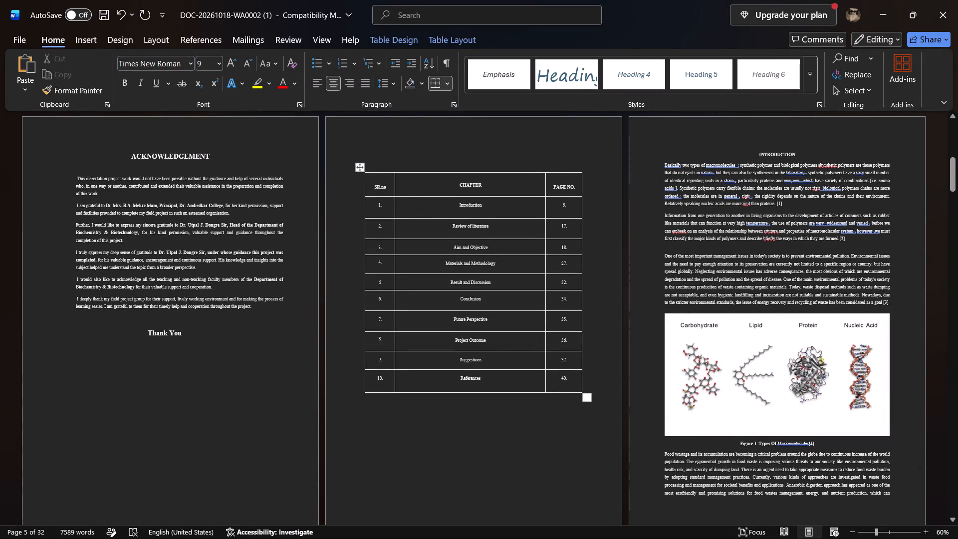
key(BackSpace)
key(BackSpace)
key(BackSpace)
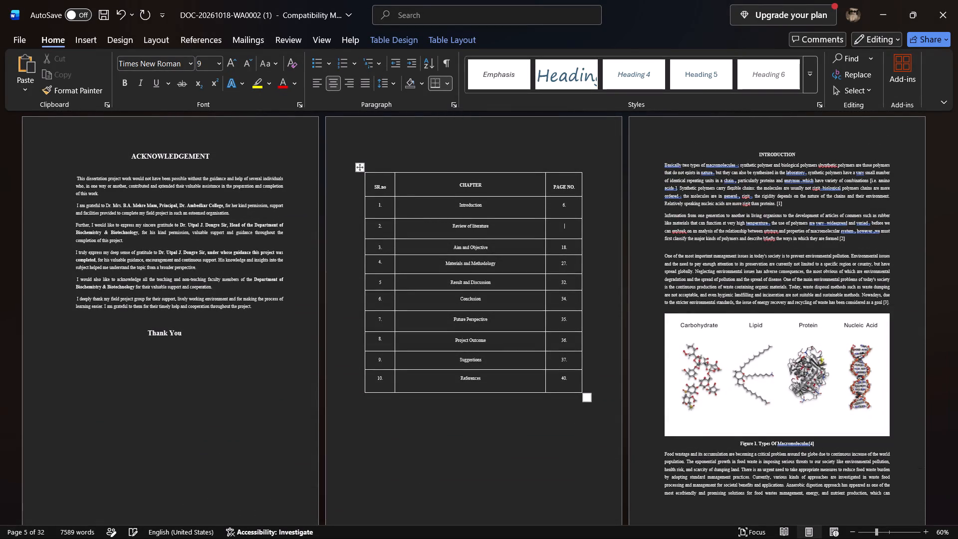
key(9)
key(period)
Check on which pages the Aim and Objective and Material & Procedures sections start, against the chapter table.
scroll(635, 347, down, 4)
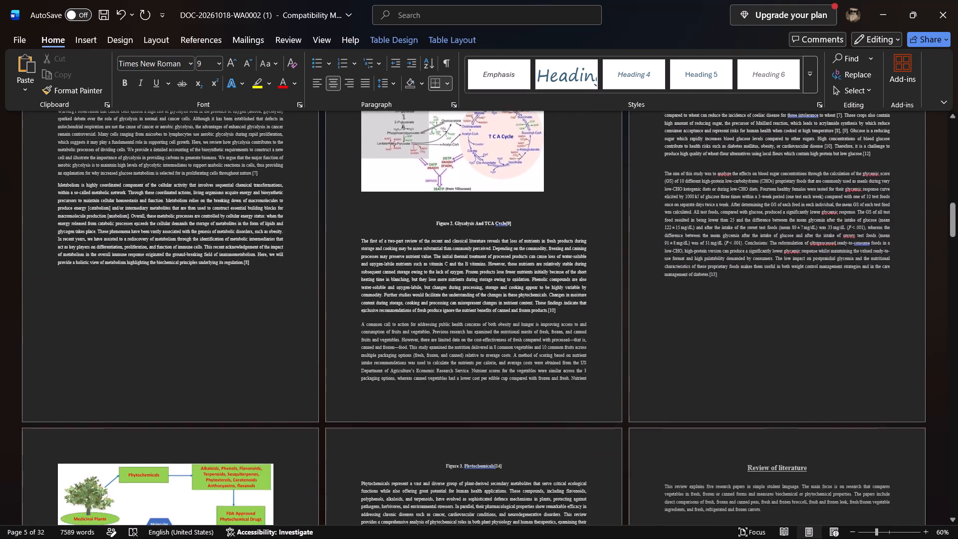
scroll(635, 347, down, 4)
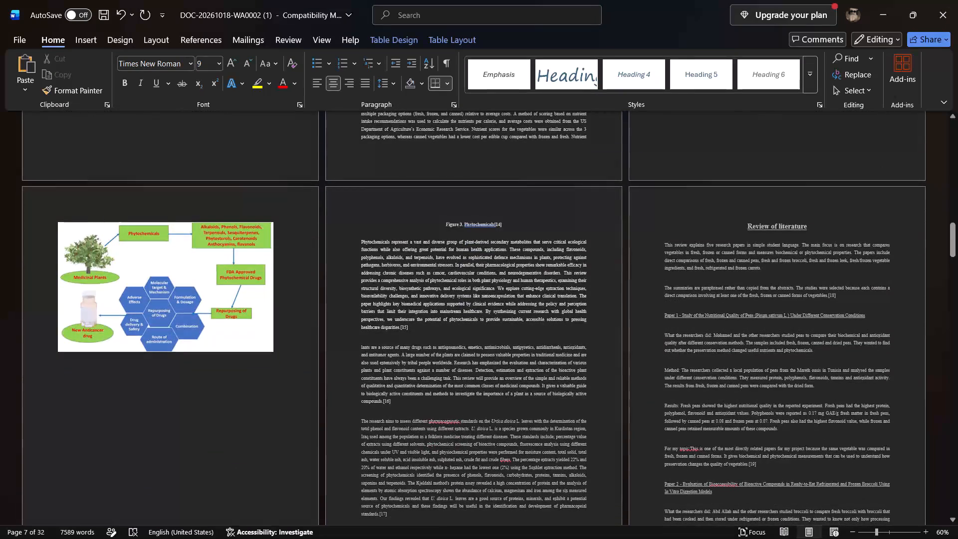
scroll(612, 372, down, 4)
scroll(806, 395, down, 1)
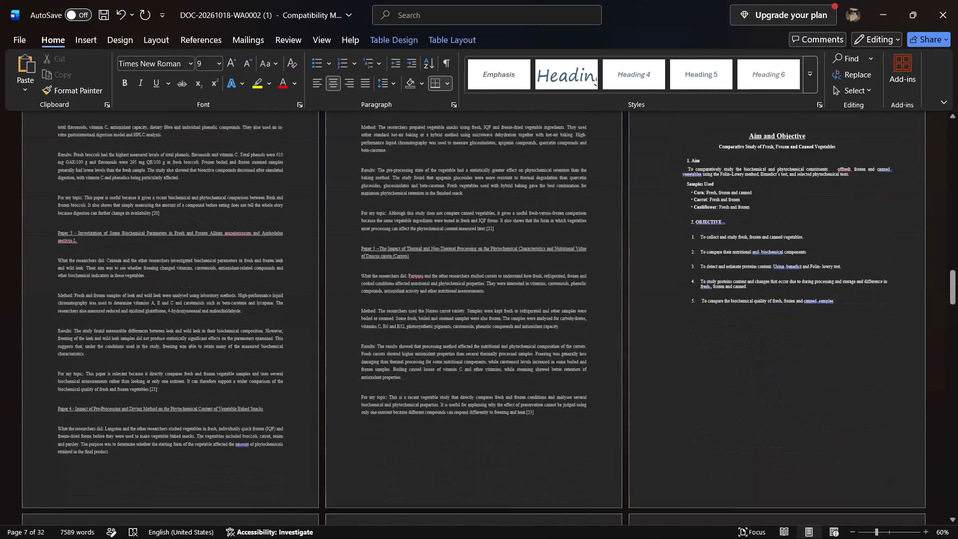
scroll(806, 395, down, 3)
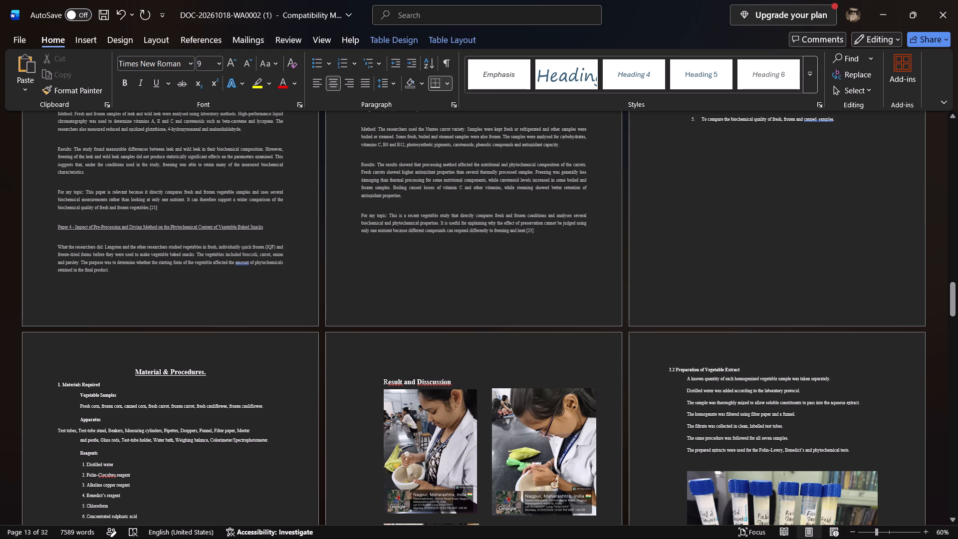
scroll(655, 278, up, 4)
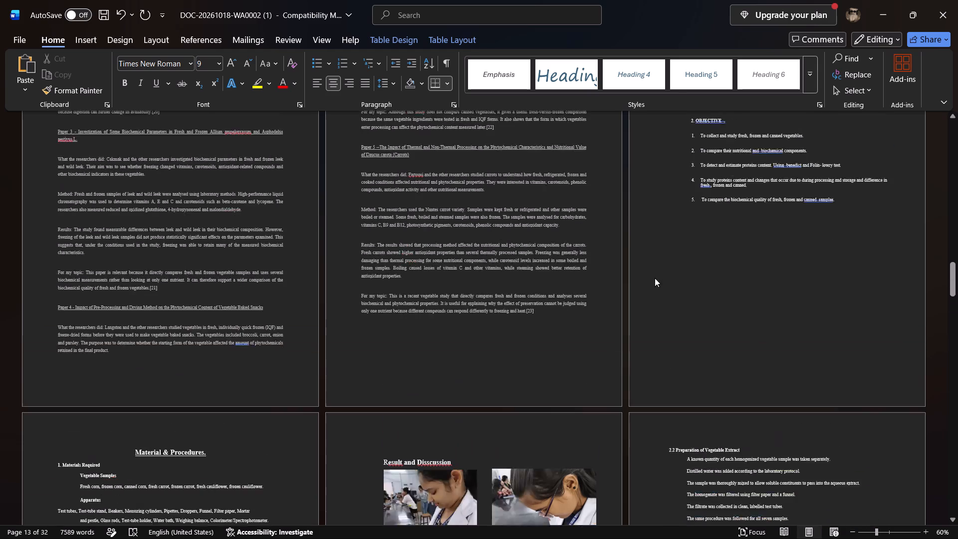
scroll(655, 278, up, 10)
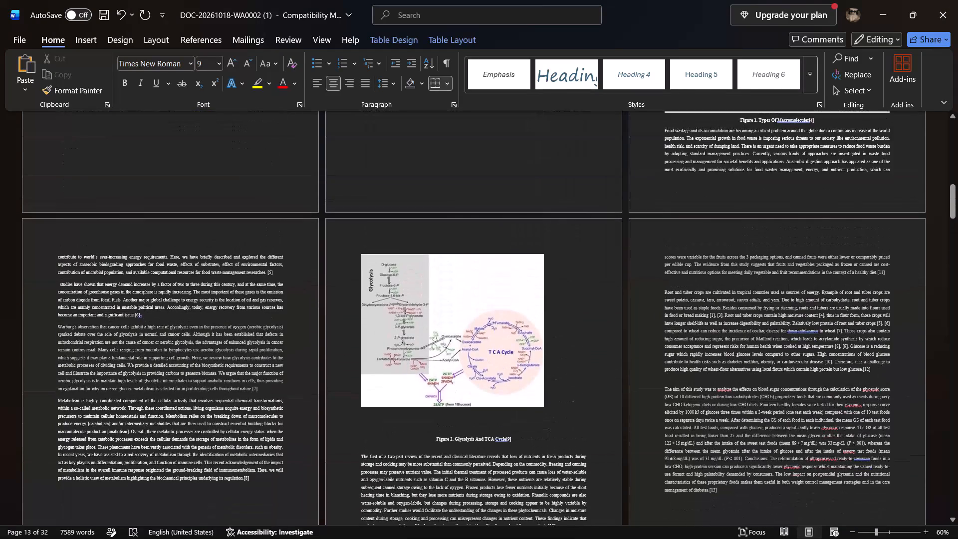
scroll(655, 278, up, 1)
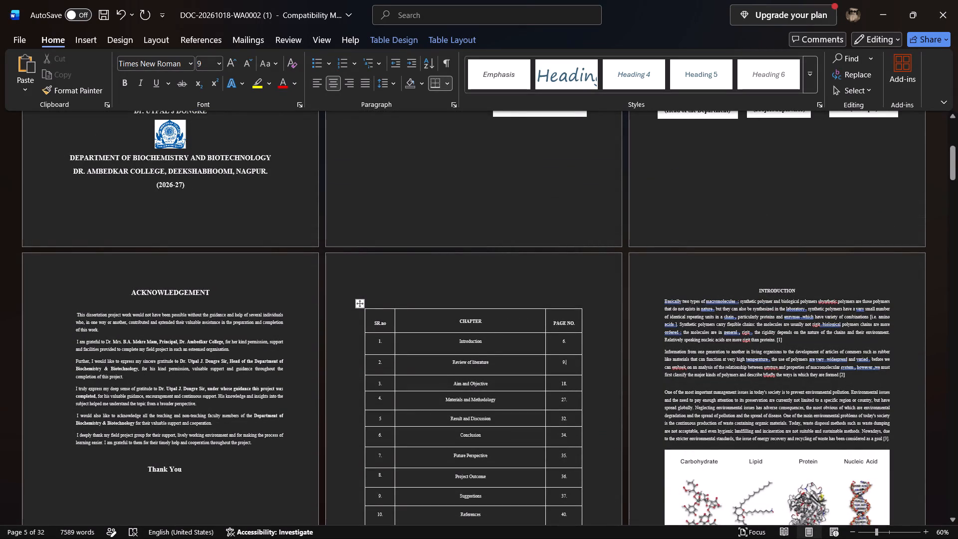
Recheck the Aim and Objective section's position and set its page number in the chapter table to "10.".
scroll(588, 409, down, 2)
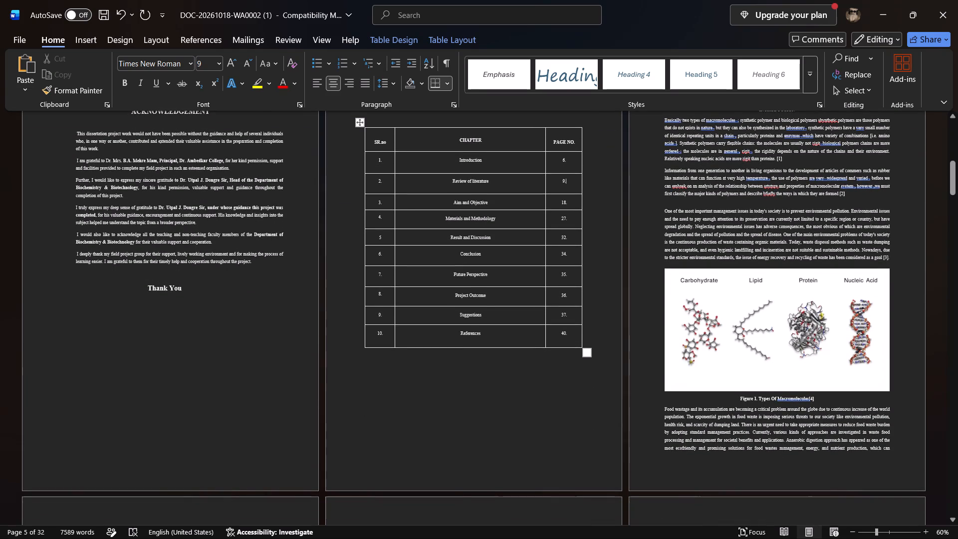
scroll(595, 354, down, 1)
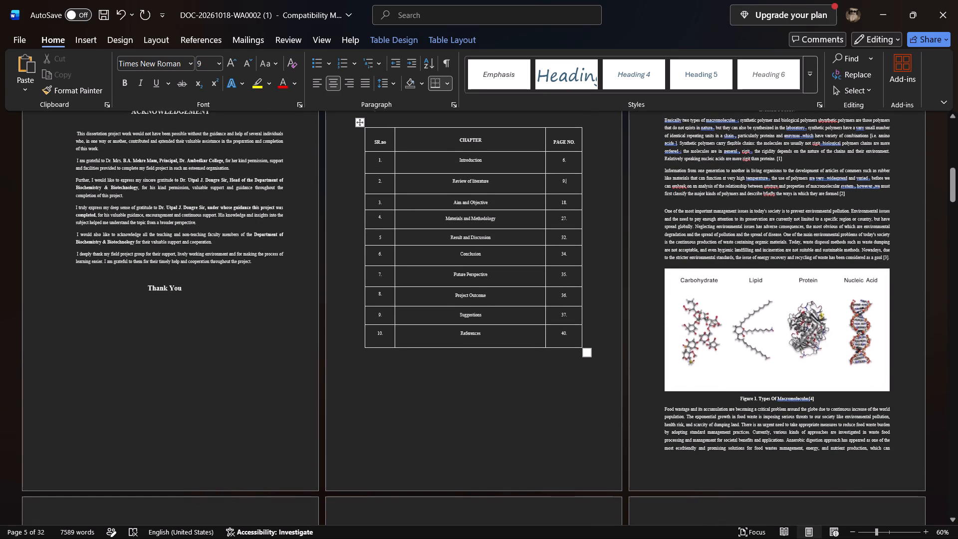
scroll(595, 354, down, 5)
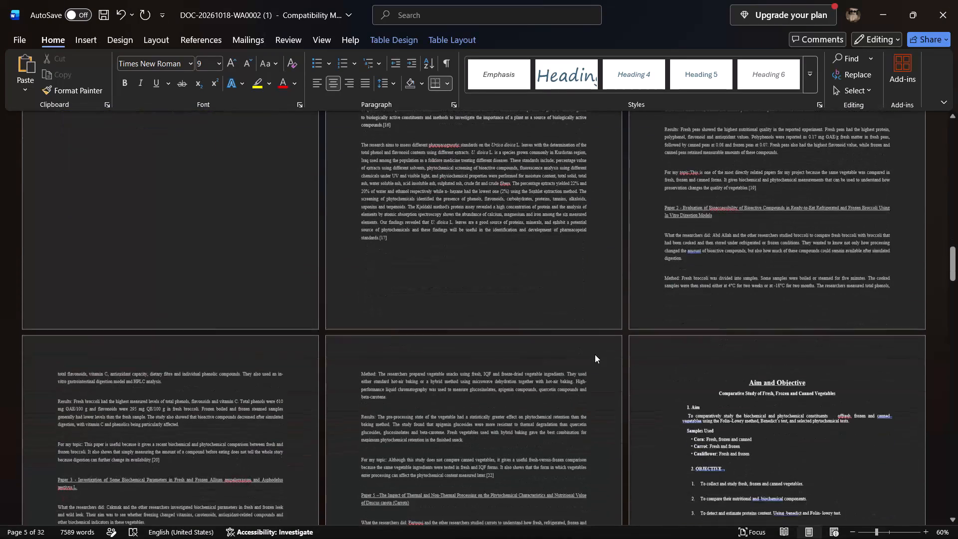
scroll(595, 354, down, 4)
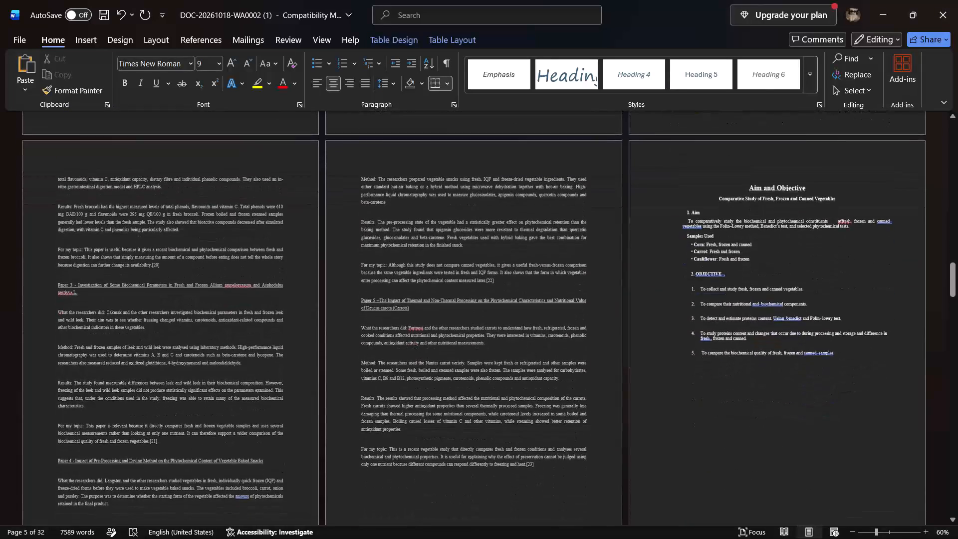
scroll(595, 354, down, 2)
scroll(595, 354, up, 4)
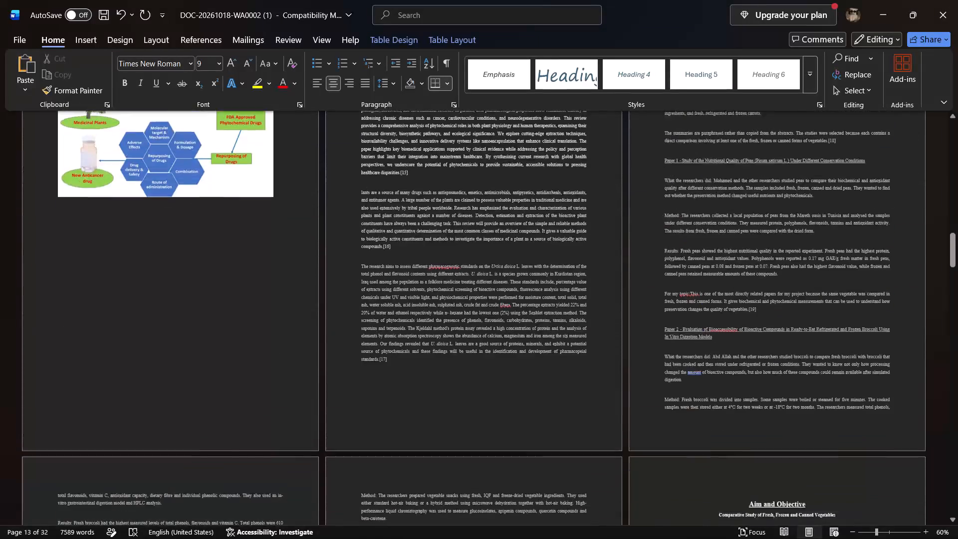
scroll(595, 354, up, 8)
scroll(595, 354, down, 2)
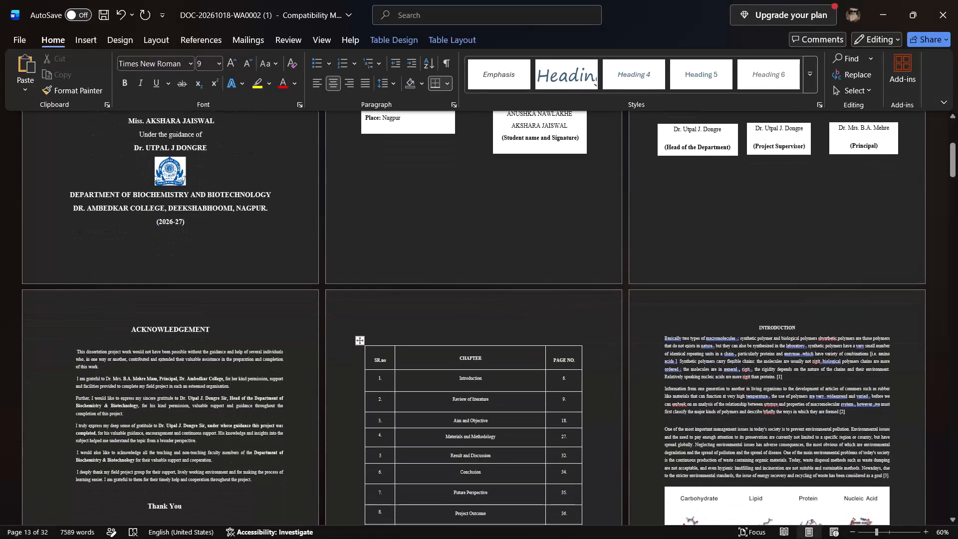
click(566, 418)
key(BackSpace)
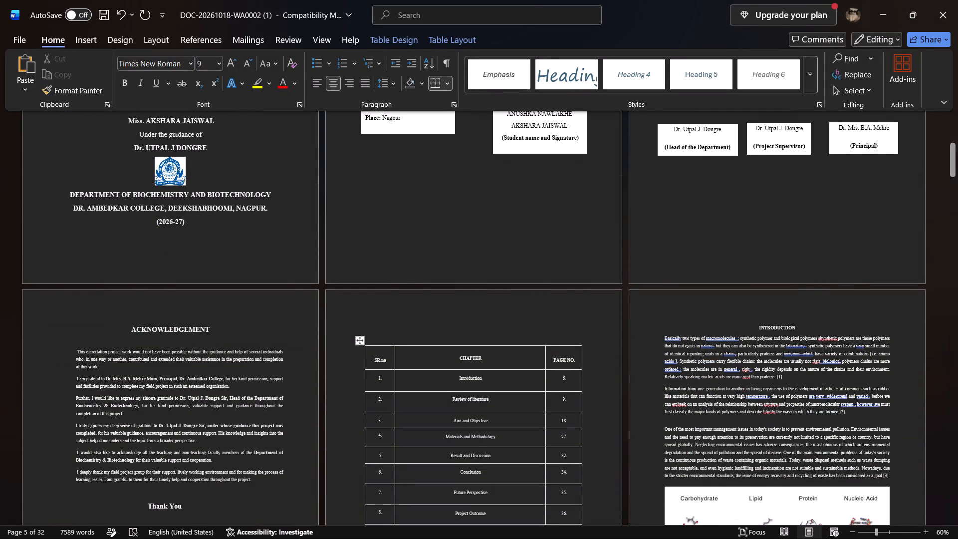
key(0)
Set the page number of the Materials and Methodology row in the chapter table to "11.".
click(566, 436)
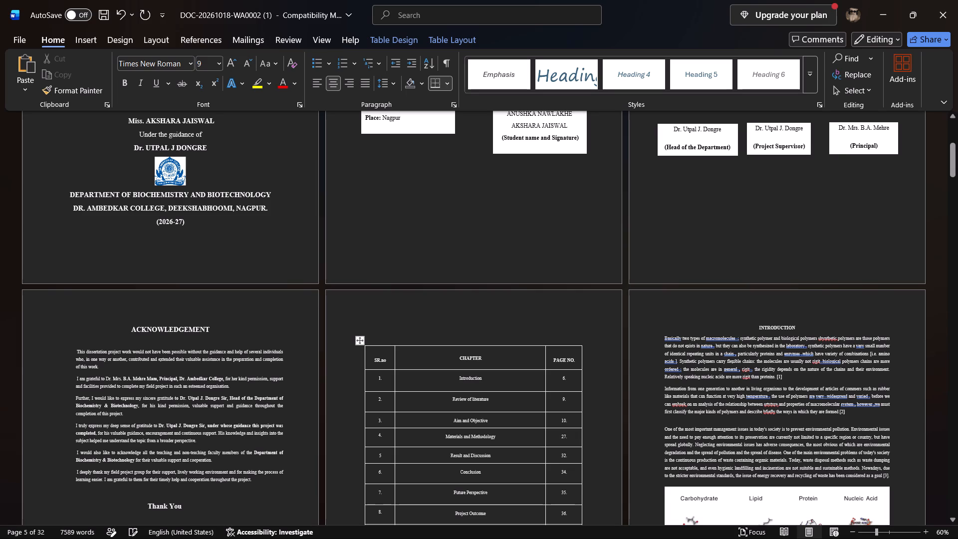
key(BackSpace)
key(BackSpace)
key(BackSpace)
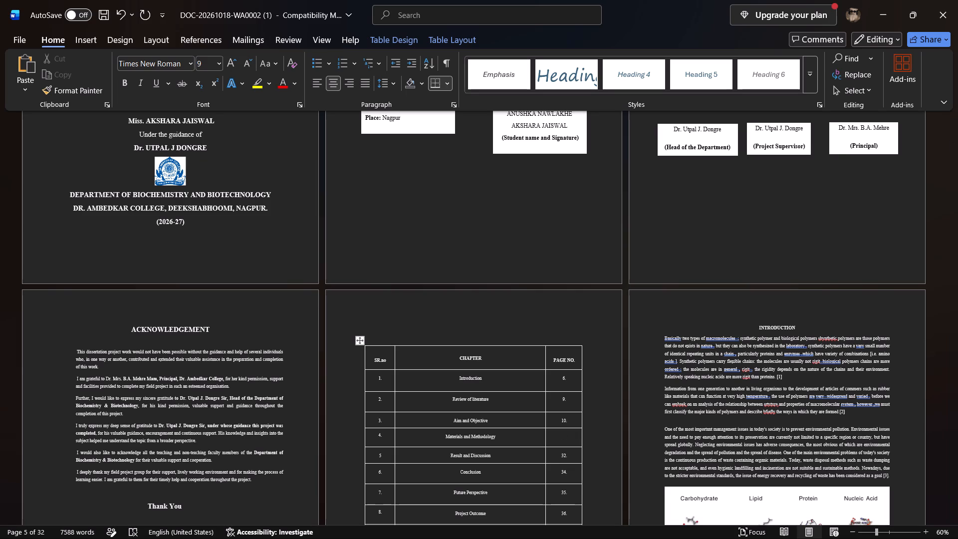
text(11)
key(period)
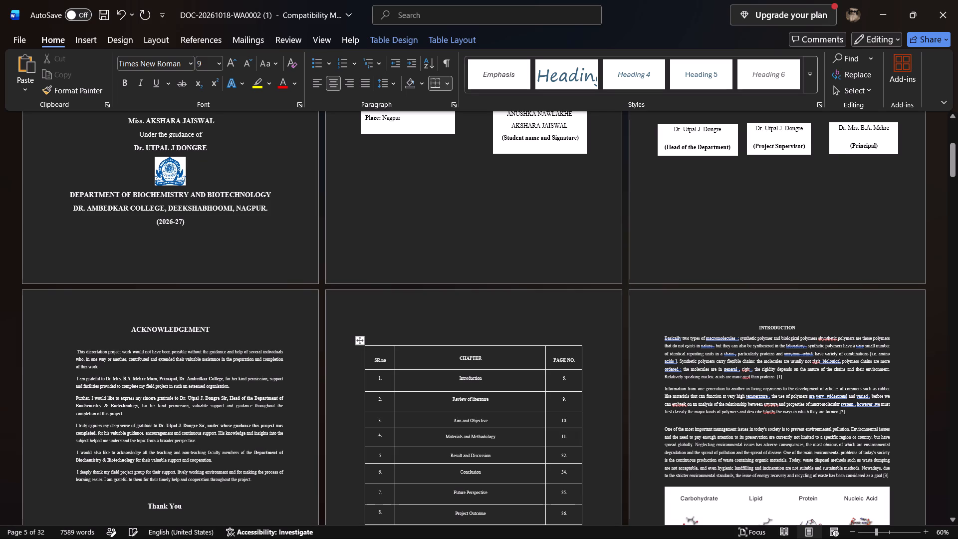
Look through the pages from the chapter table to the Result and Discussion section to check where the sections fall.
scroll(620, 470, down, 3)
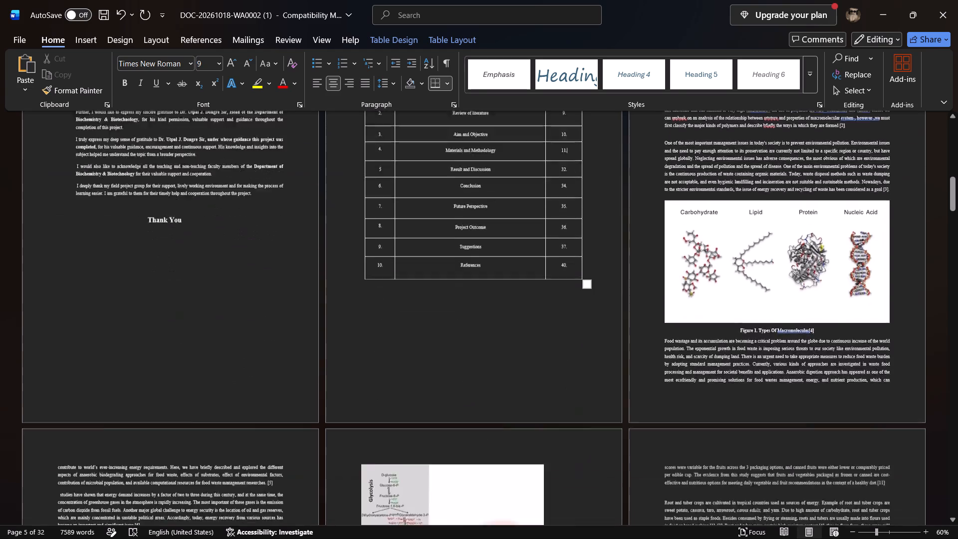
scroll(620, 470, down, 4)
scroll(620, 470, up, 6)
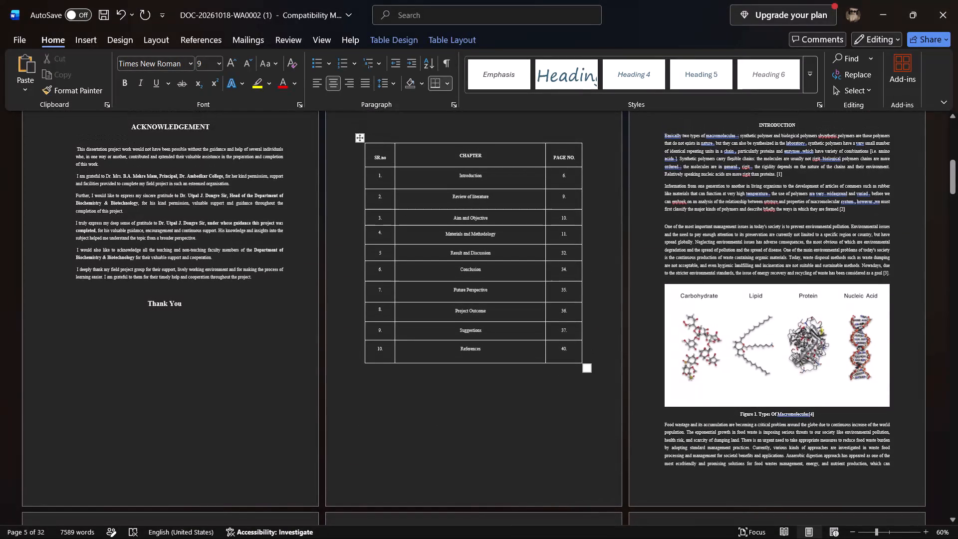
scroll(620, 470, down, 2)
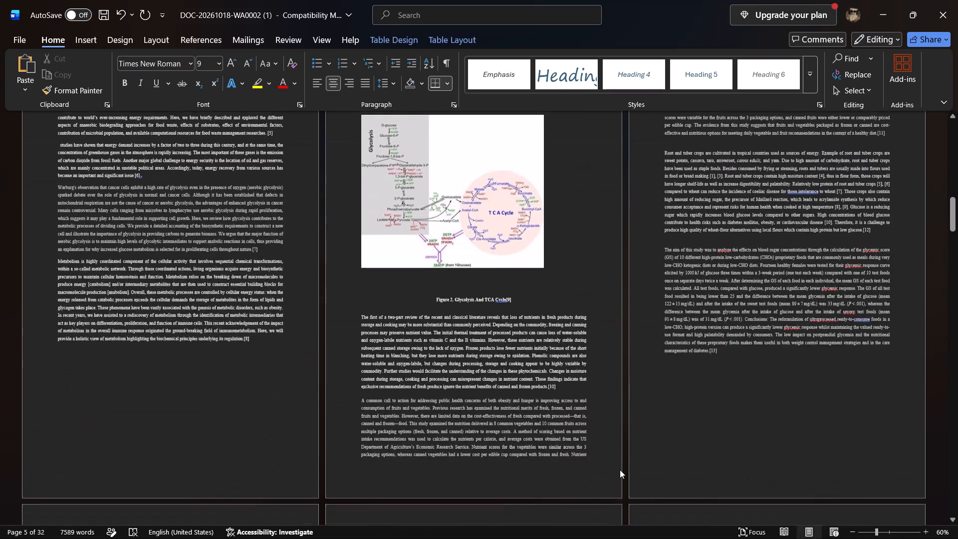
scroll(620, 470, down, 7)
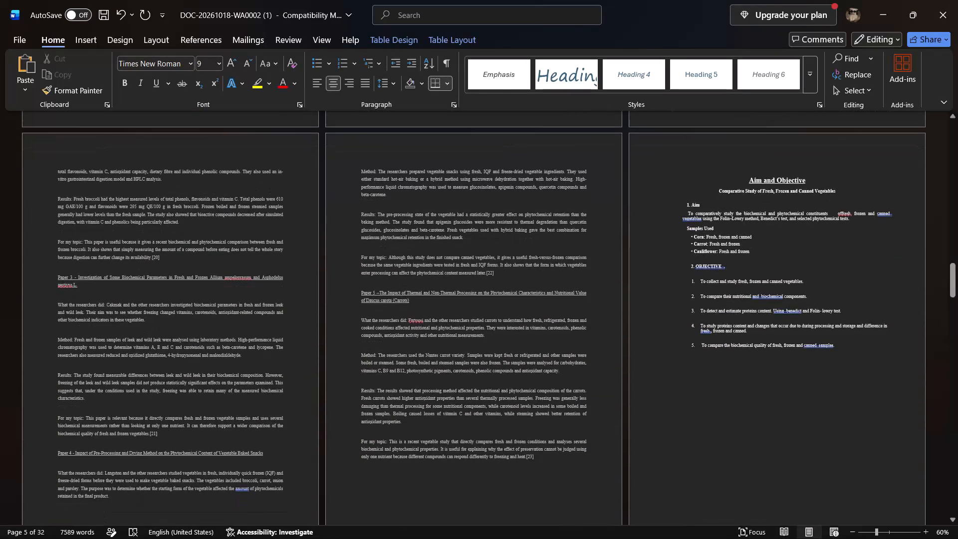
scroll(620, 470, down, 2)
scroll(620, 470, up, 1)
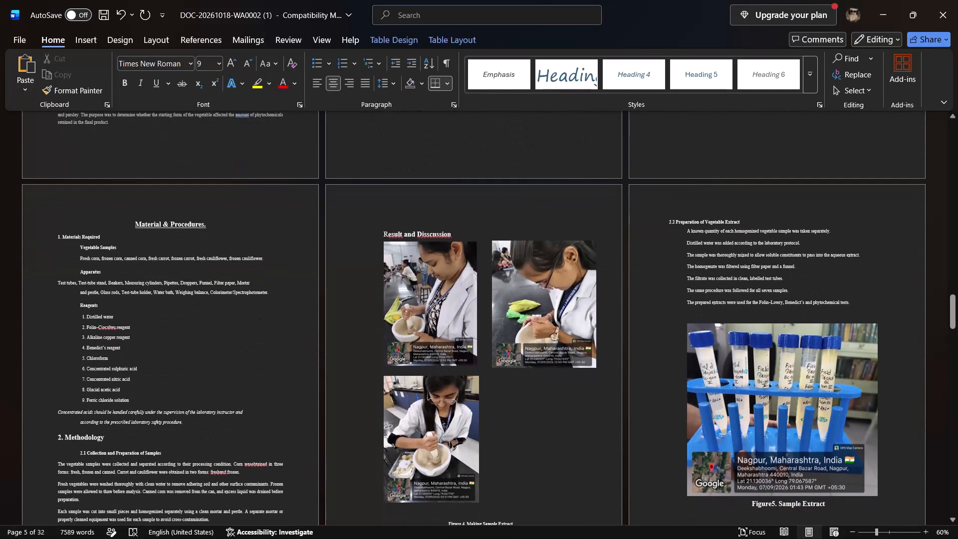
scroll(620, 470, up, 1)
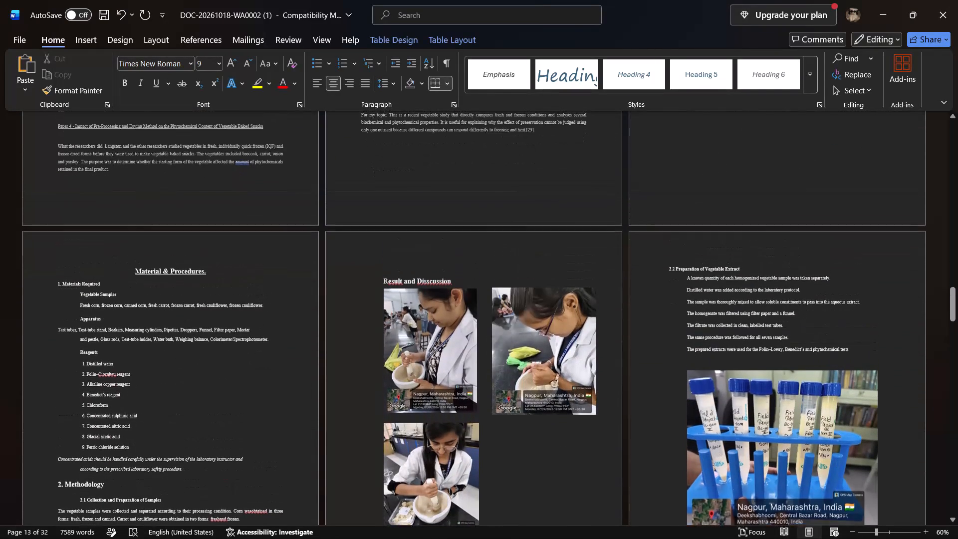
scroll(620, 470, up, 1)
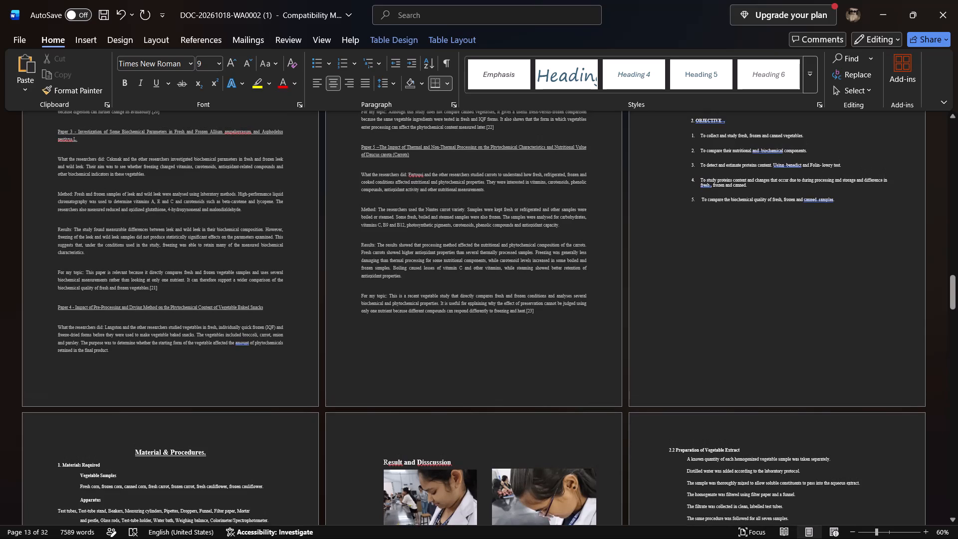
scroll(620, 470, up, 1)
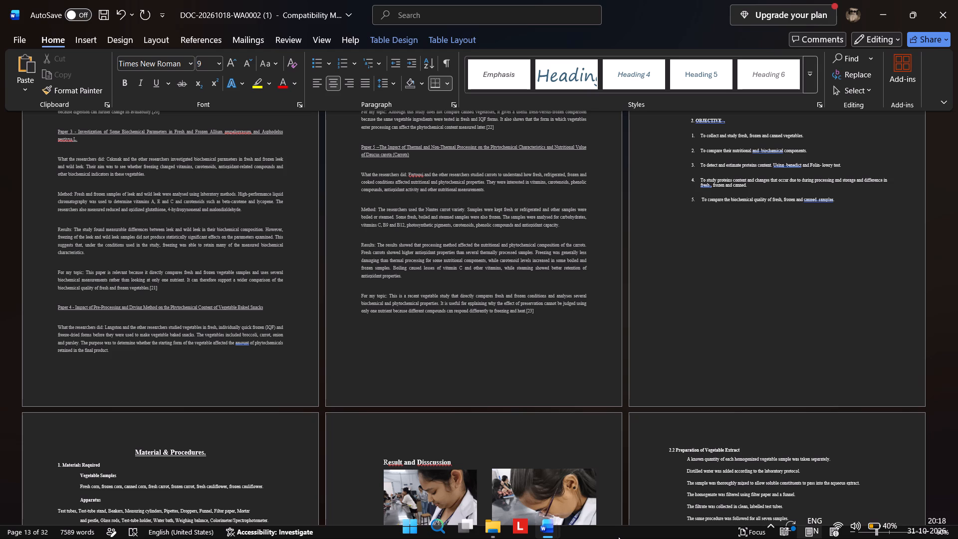
scroll(618, 537, up, 2)
scroll(554, 182, up, 2)
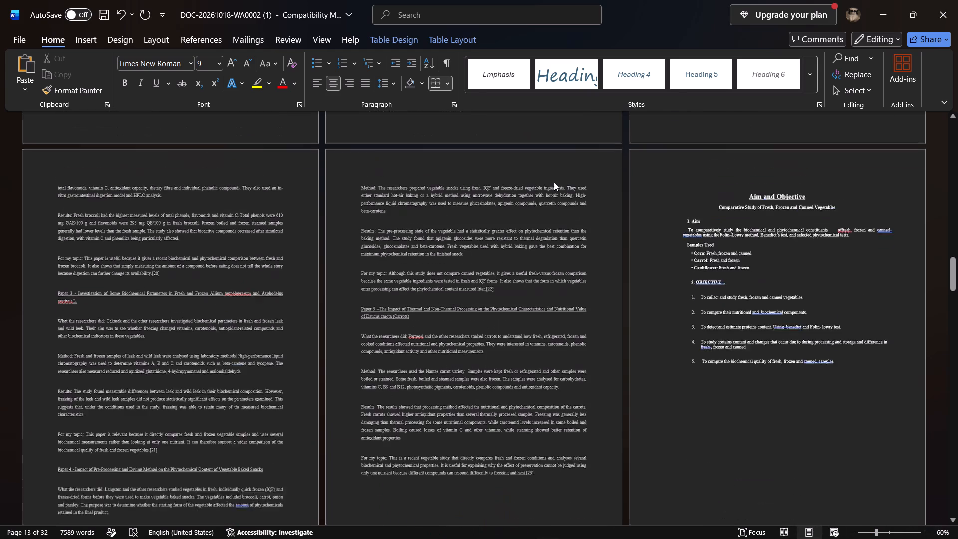
scroll(554, 182, up, 2)
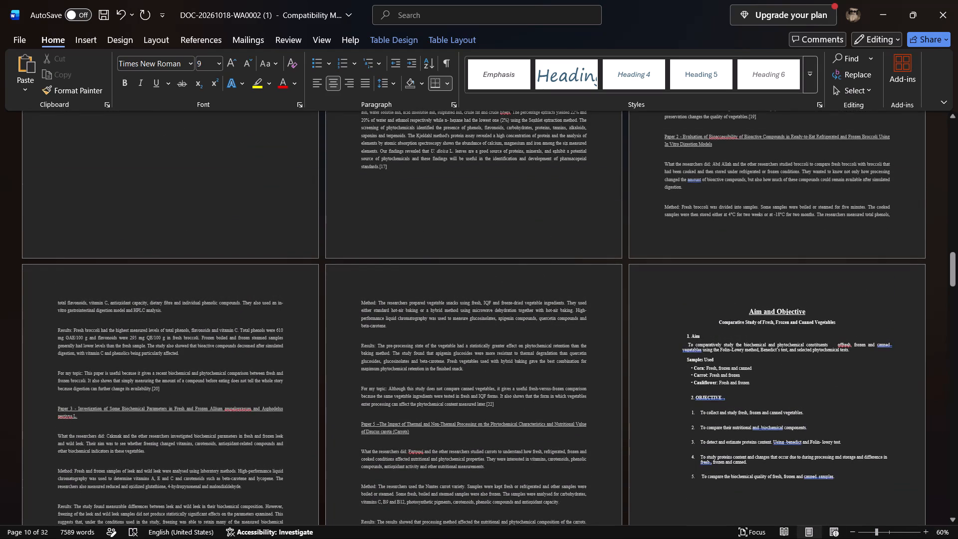
scroll(522, 435, down, 1)
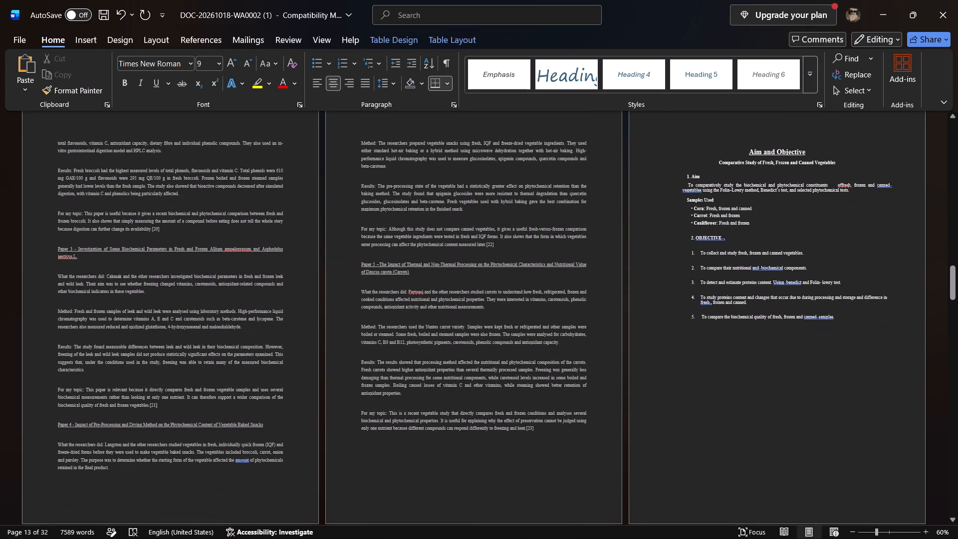
Check the font size of the last Paper 5 review paragraph and of the Declaration and Certificate text.
drag(535, 431, 476, 413)
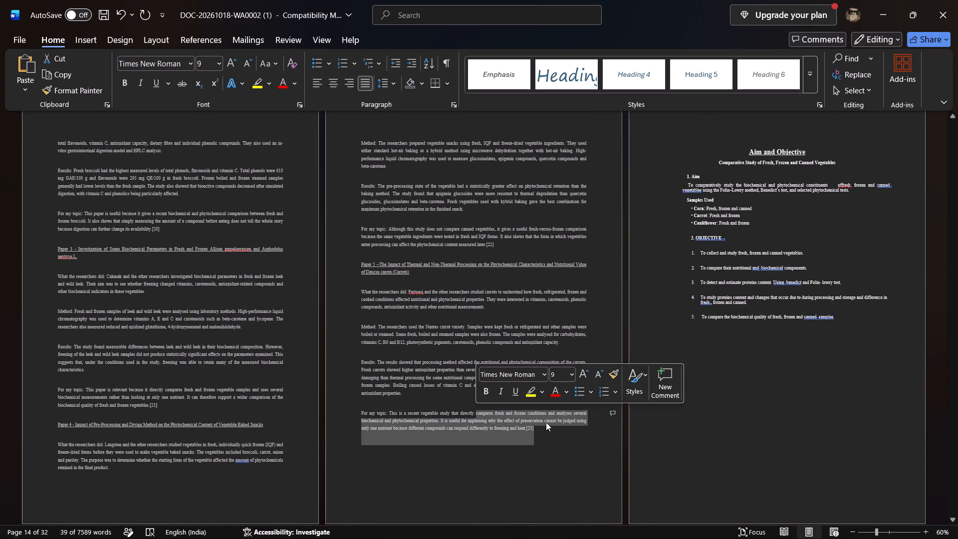
click(553, 487)
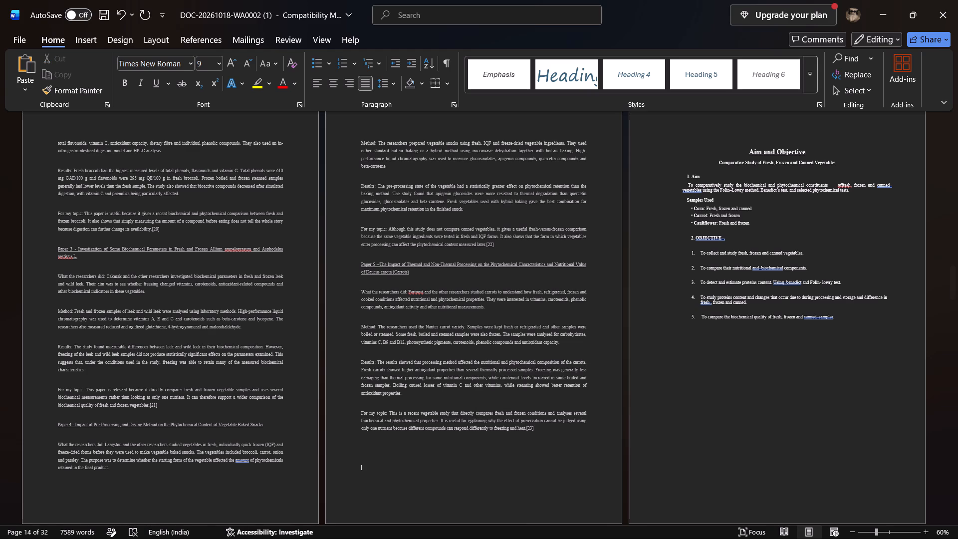
scroll(553, 487, up, 9)
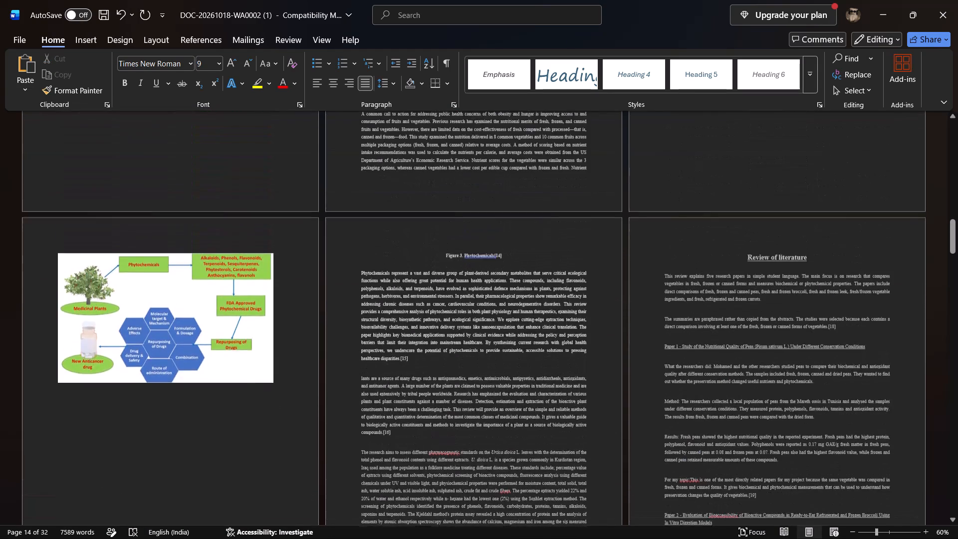
scroll(553, 487, up, 6)
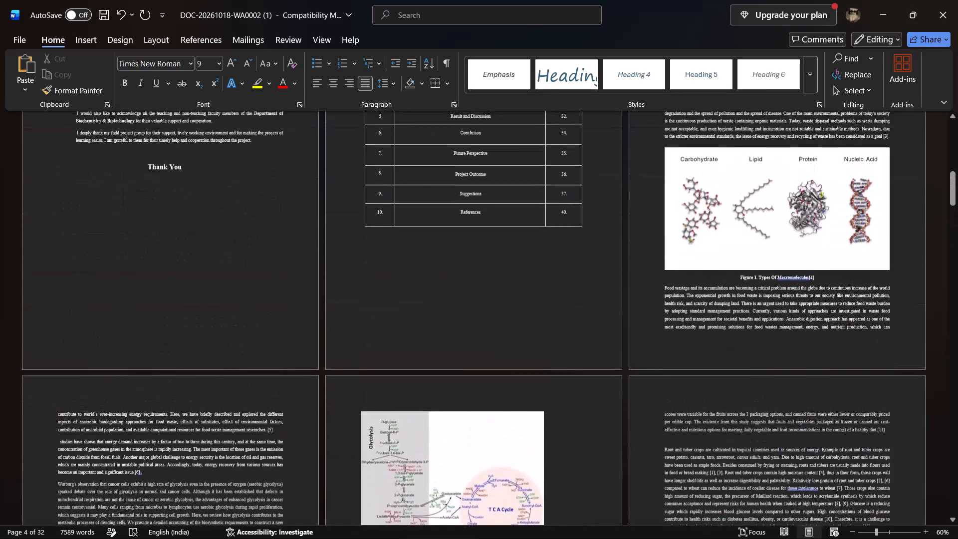
scroll(553, 487, up, 3)
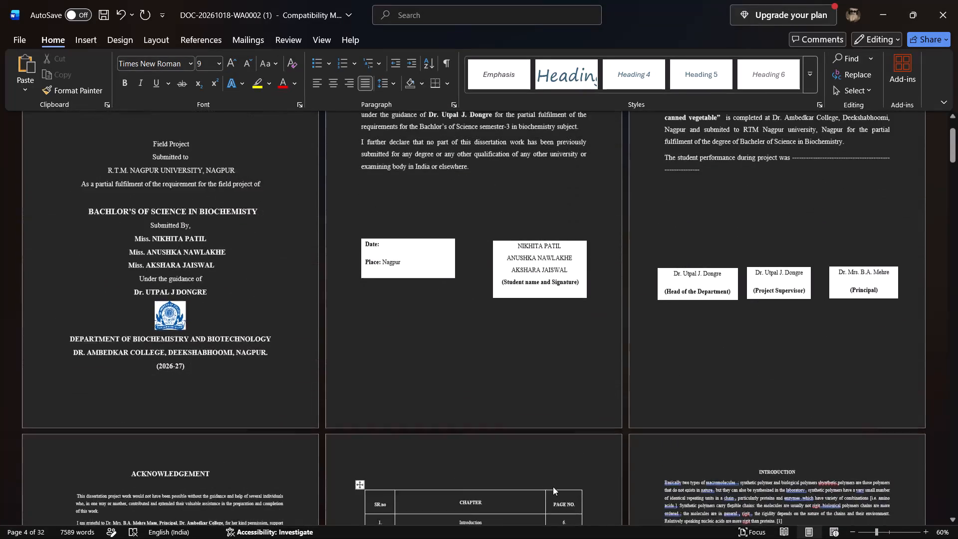
scroll(553, 487, up, 2)
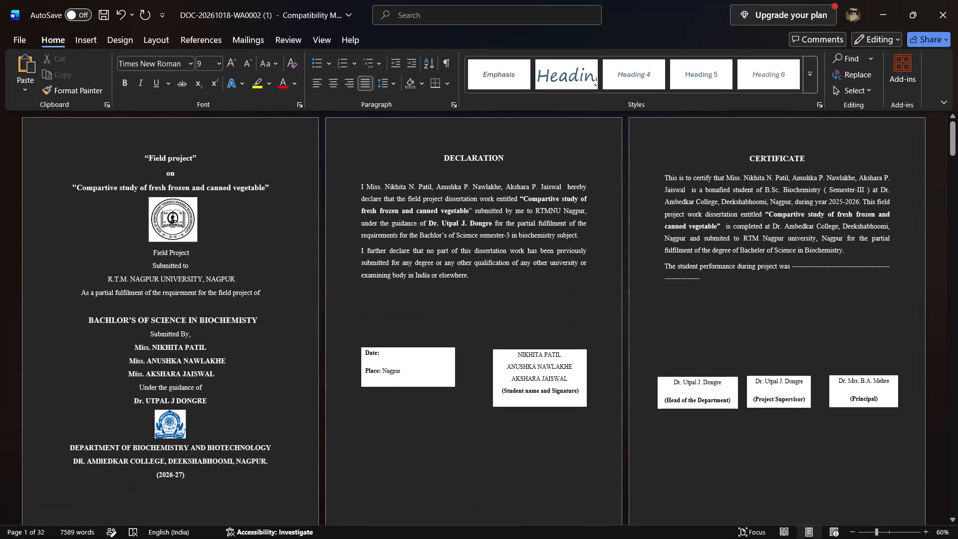
drag(355, 180, 442, 230)
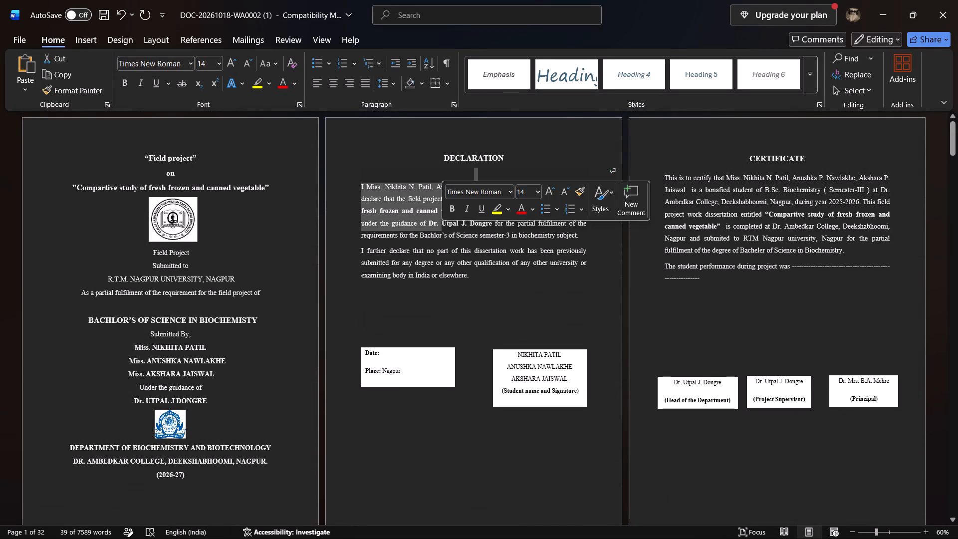
drag(582, 304, 688, 212)
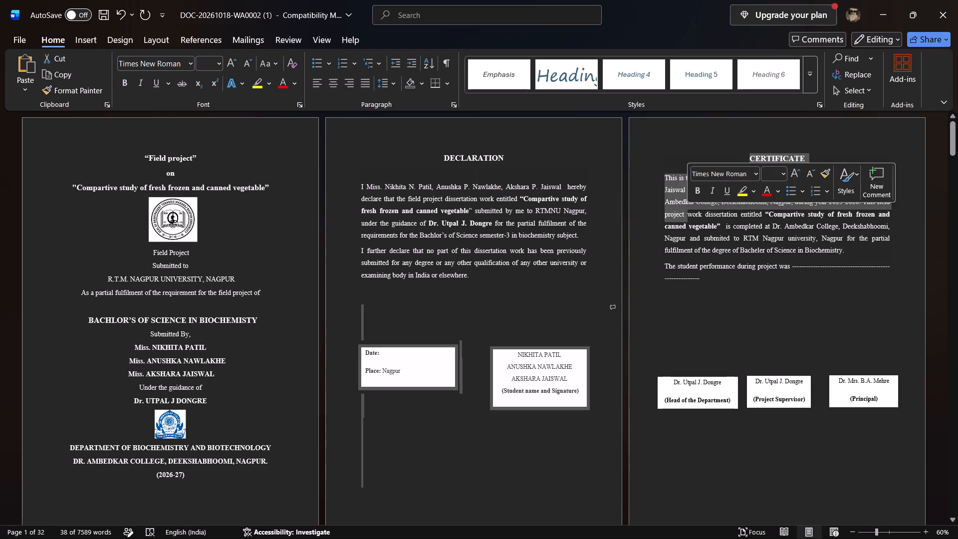
click(722, 303)
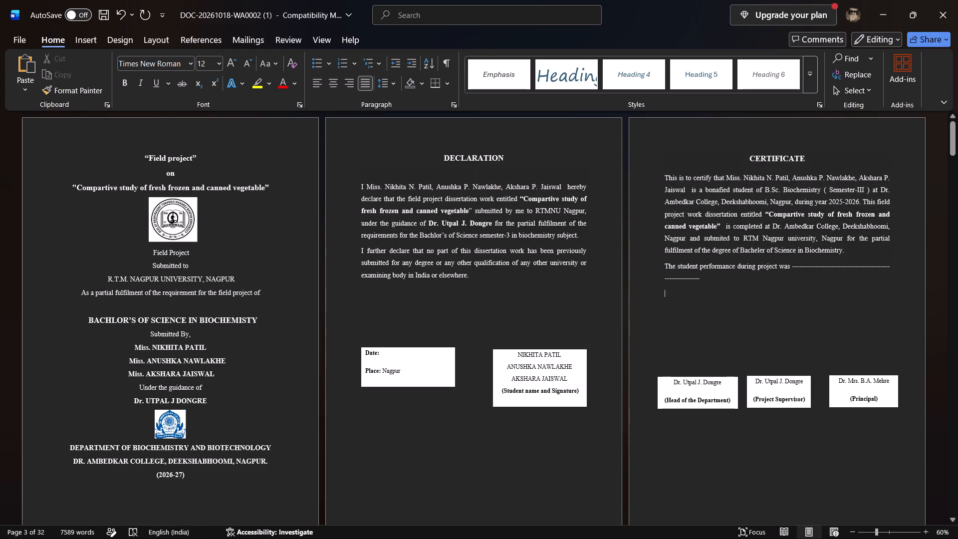
Check the font sizes of the Acknowledgement and Introduction headings, the chapter table's CHAPTER header and the Thank You line.
scroll(713, 345, down, 4)
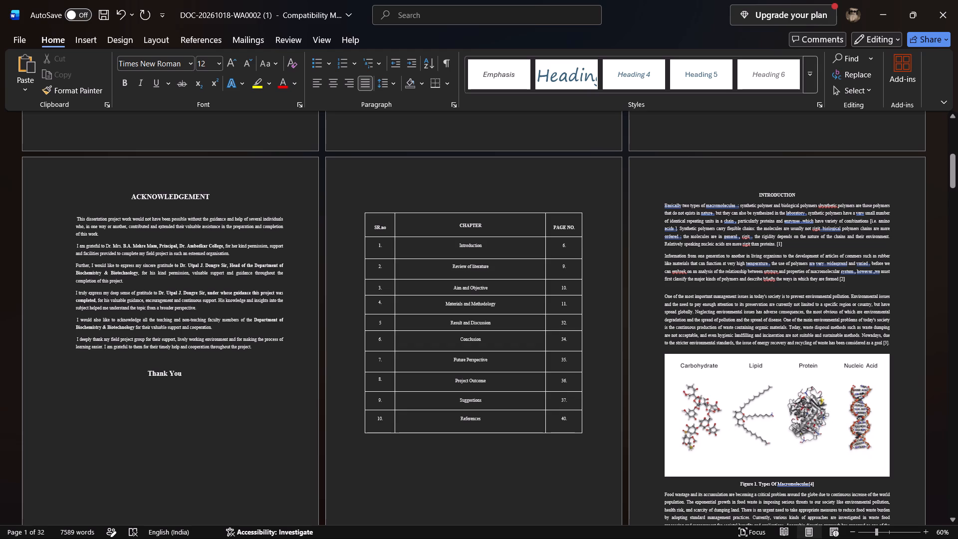
drag(120, 198, 214, 198)
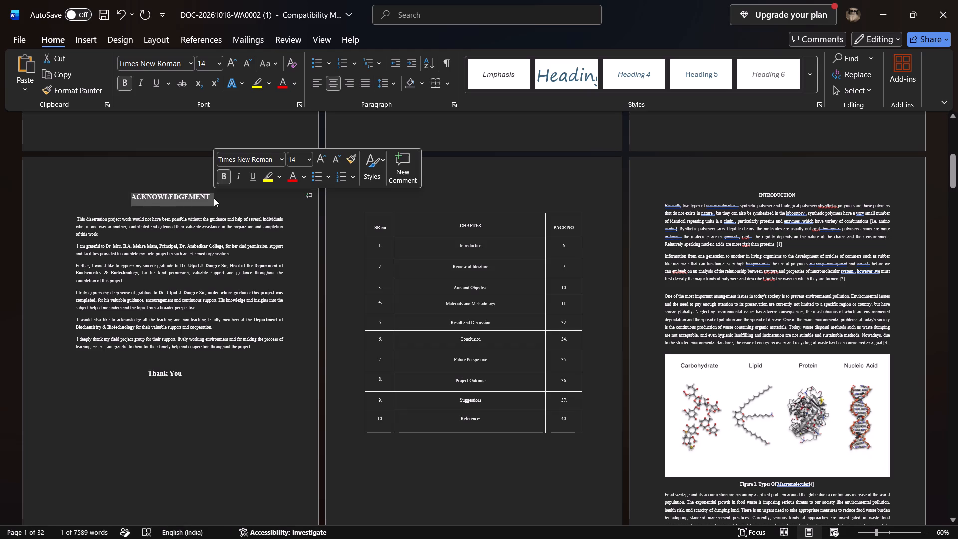
click(214, 198)
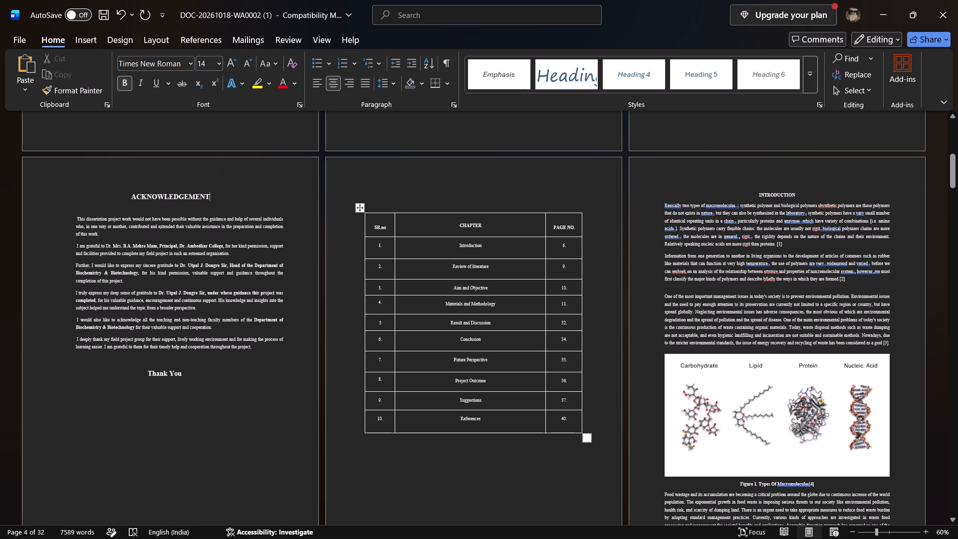
drag(756, 192, 830, 194)
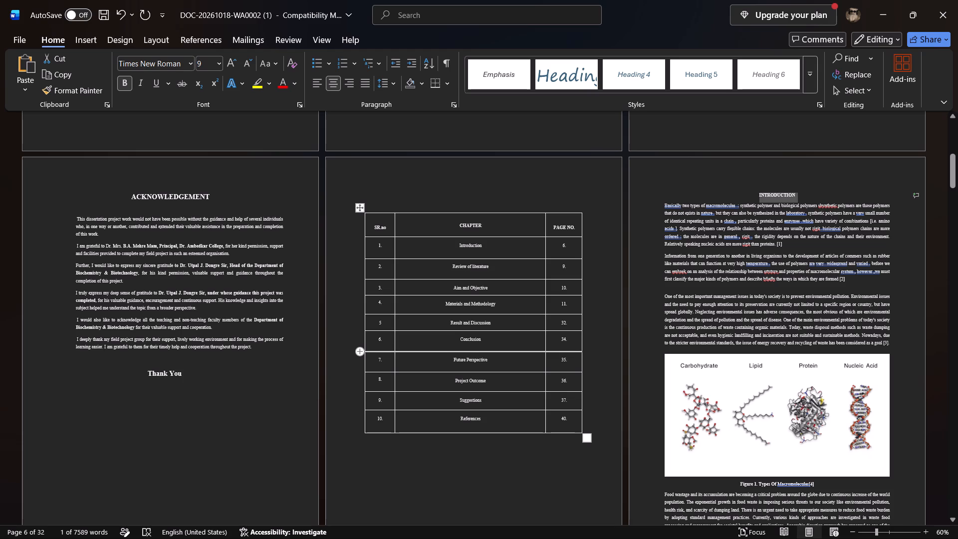
drag(458, 236, 459, 227)
drag(459, 227, 483, 227)
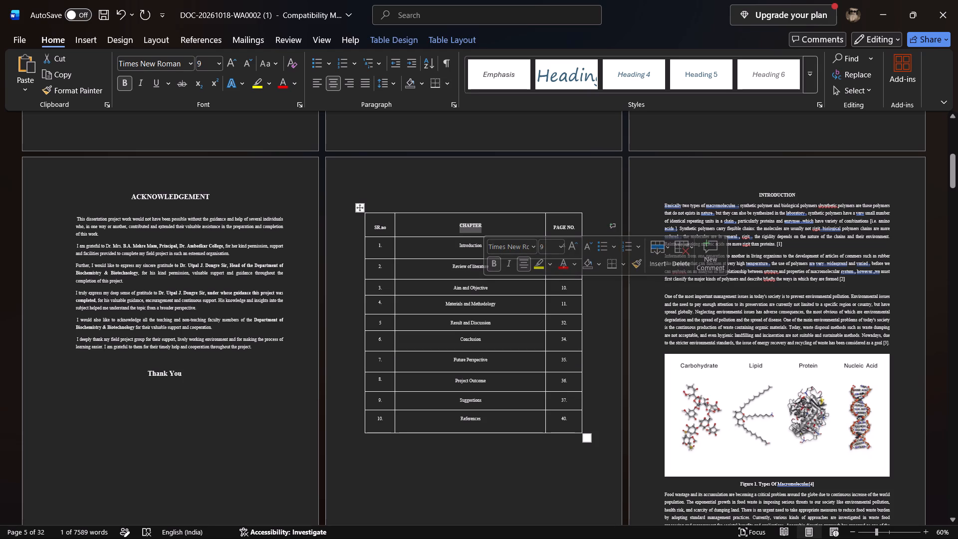
drag(145, 371, 185, 372)
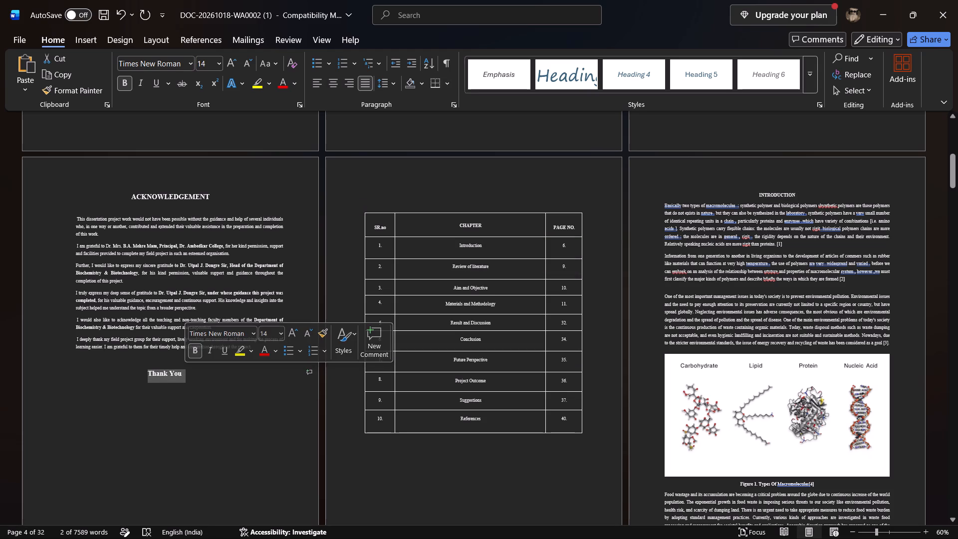
click(214, 383)
Set the font size of all the Acknowledgement body paragraphs to 12.
drag(73, 215, 249, 349)
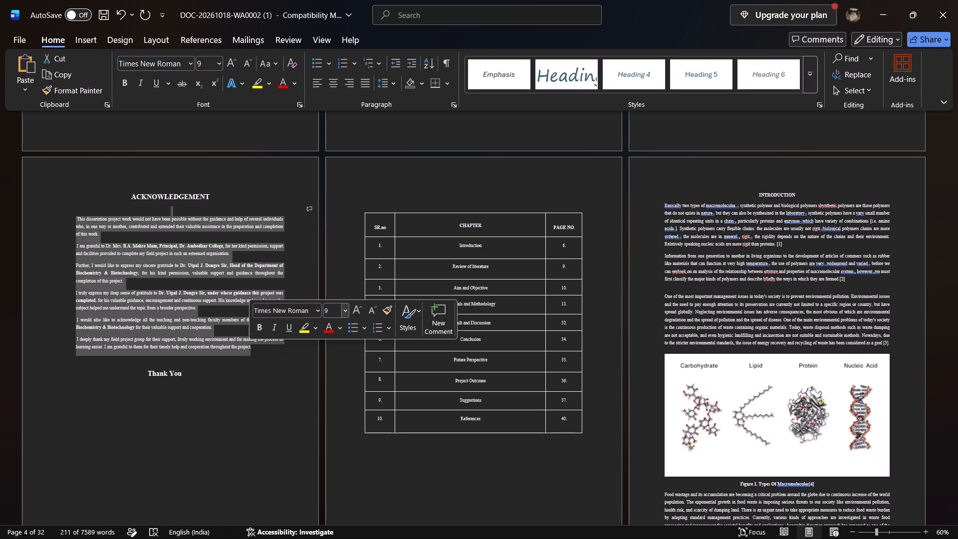
click(334, 312)
text(12)
key(Return)
click(298, 452)
Set the font size of all text in the chapter table, including the header row, to 12.
scroll(298, 452, down, 1)
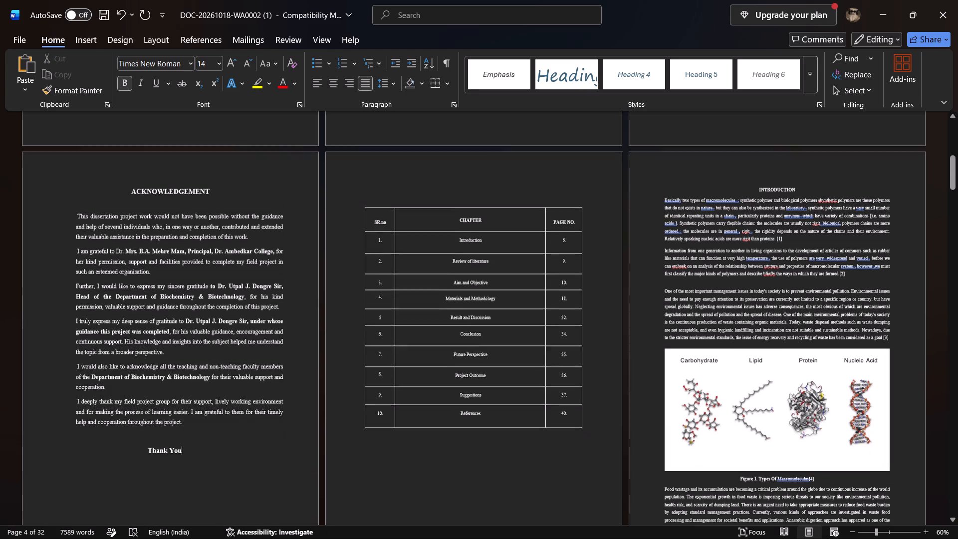
scroll(298, 452, down, 1)
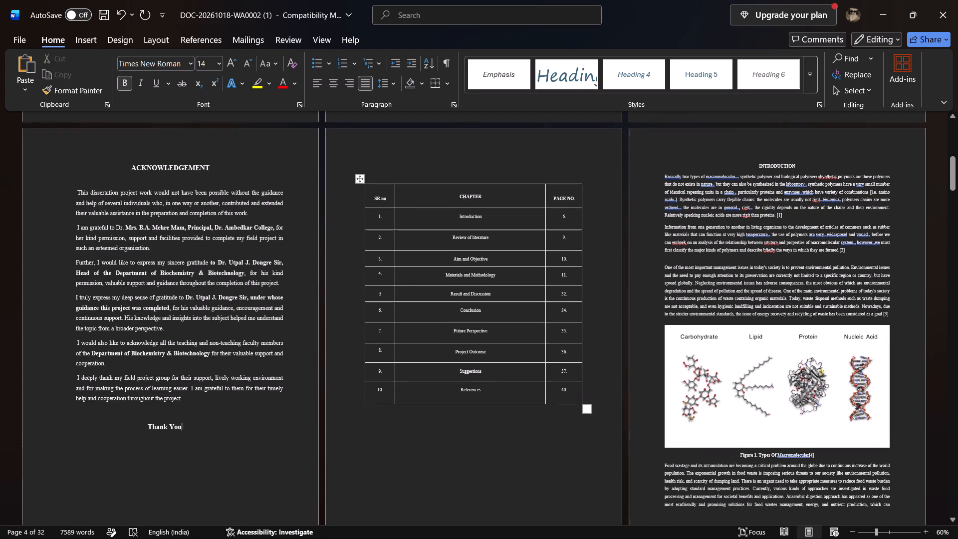
drag(371, 191, 434, 203)
drag(434, 203, 550, 390)
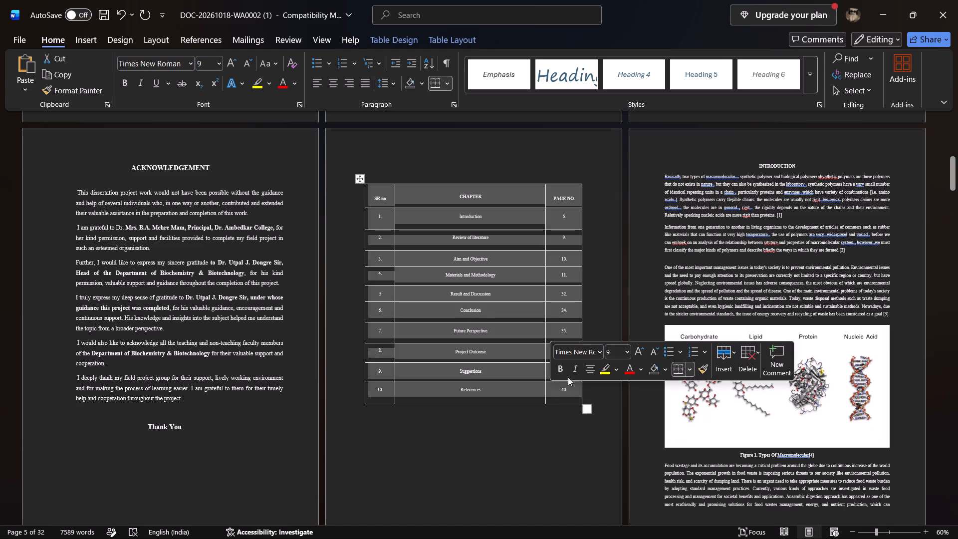
click(616, 346)
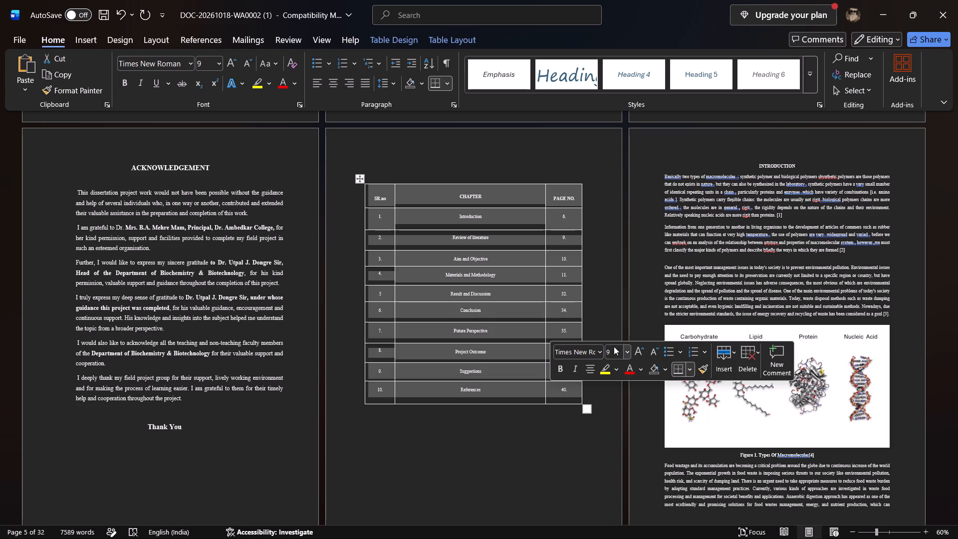
click(613, 346)
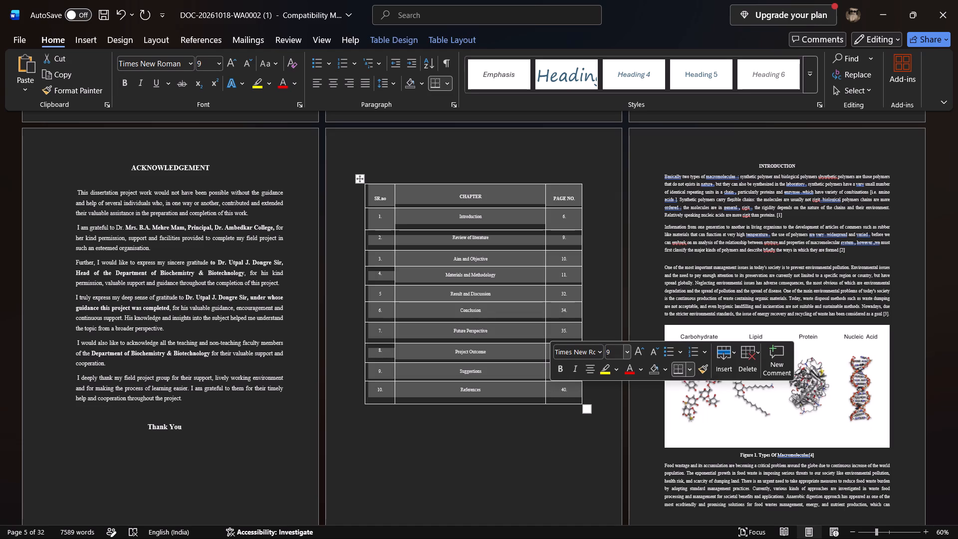
click(610, 348)
text(12)
key(Return)
click(614, 493)
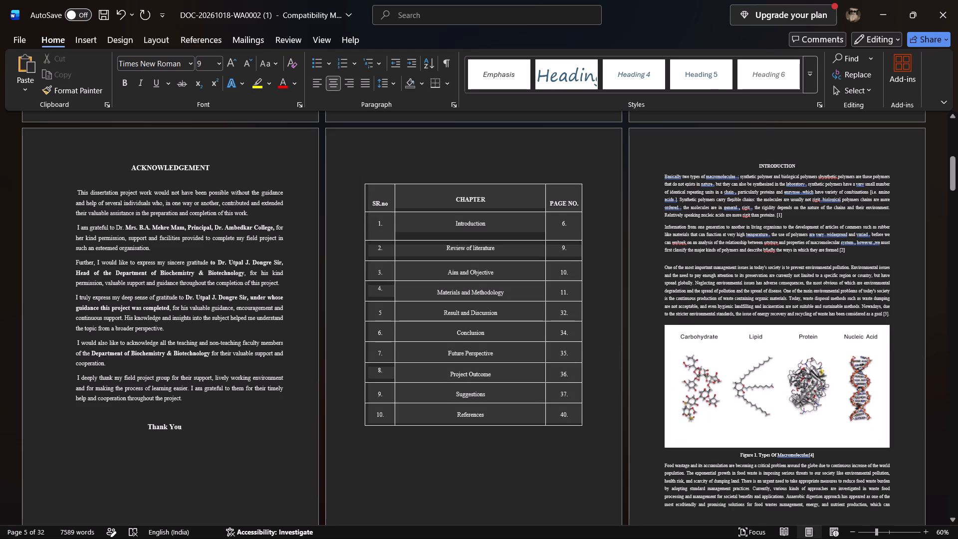
Set the font size of everything from the Introduction heading through the last reference to 12.
drag(755, 162, 883, 523)
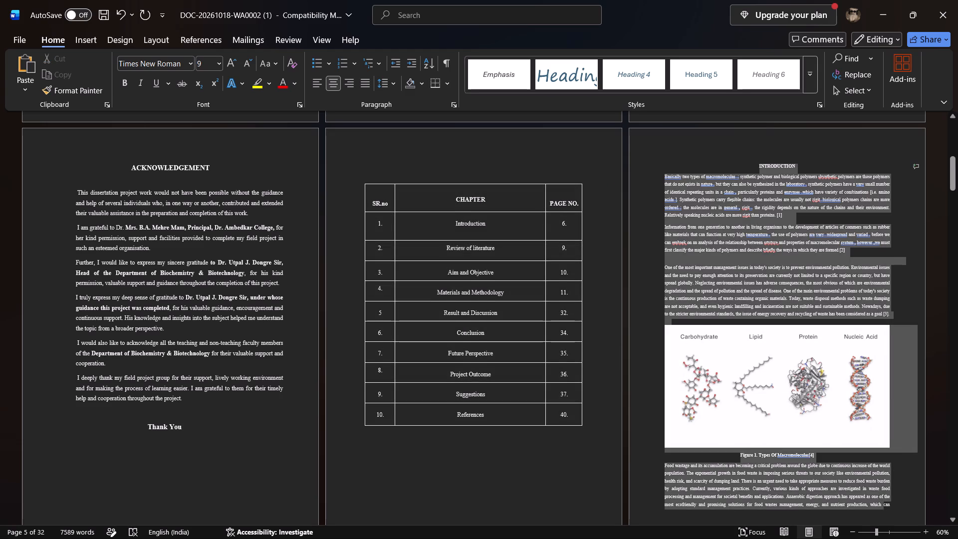
drag(883, 523, 881, 531)
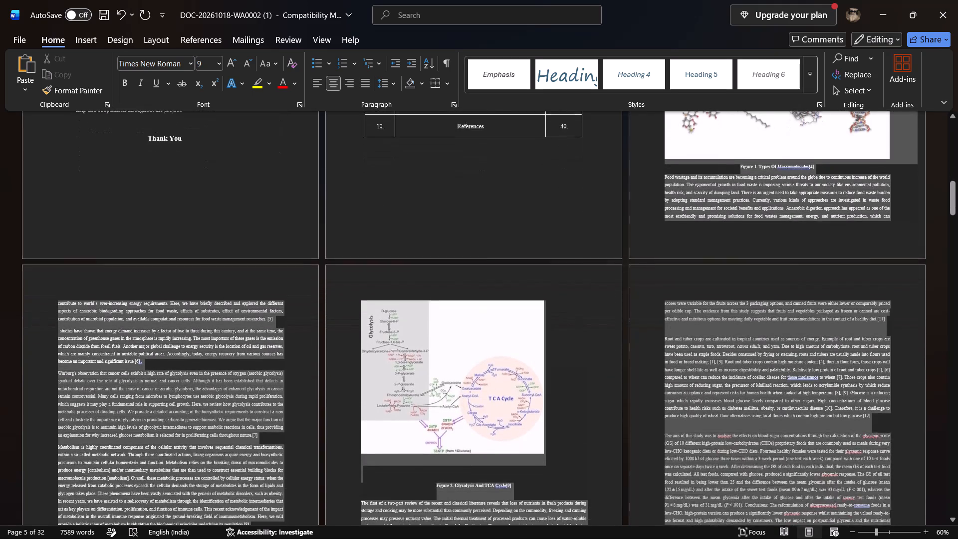
drag(881, 531, 897, 538)
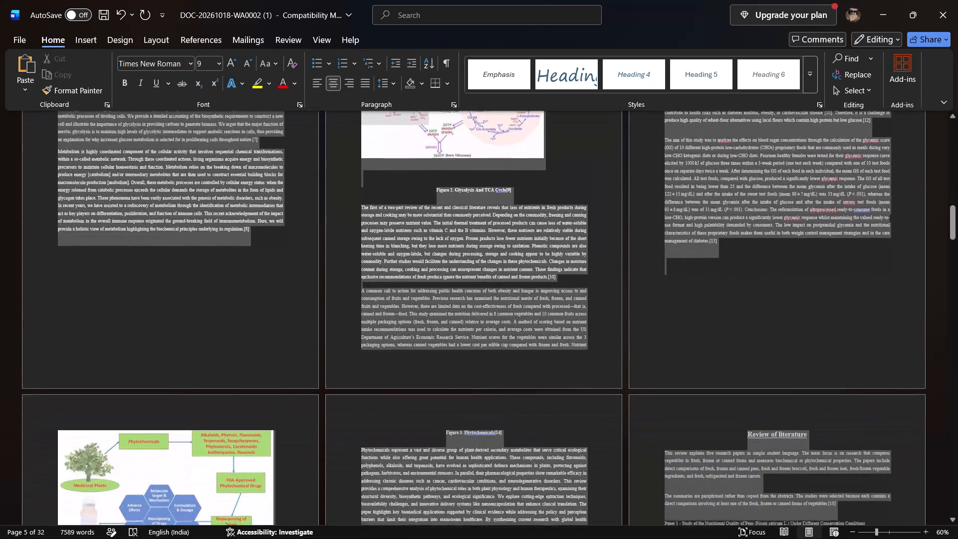
drag(897, 538, 905, 538)
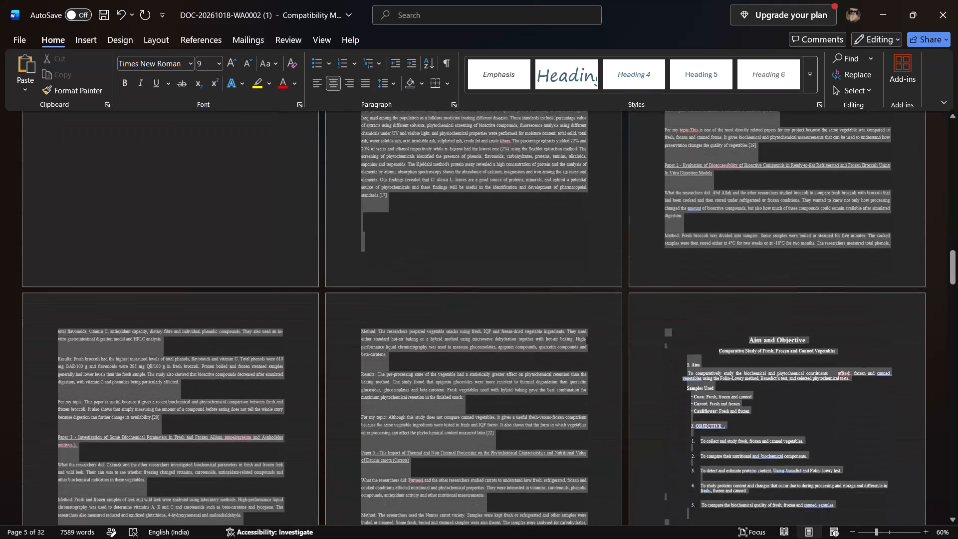
drag(905, 538, 887, 538)
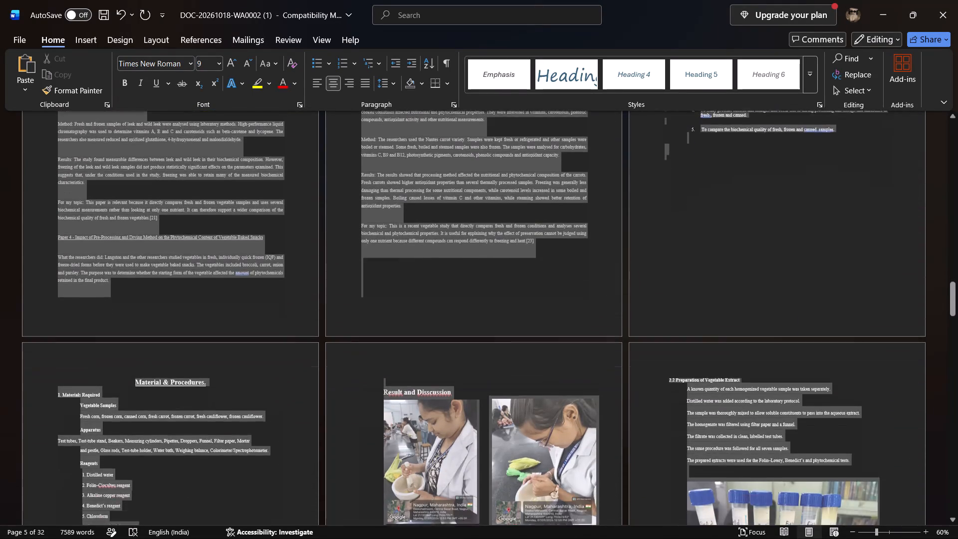
drag(887, 538, 888, 538)
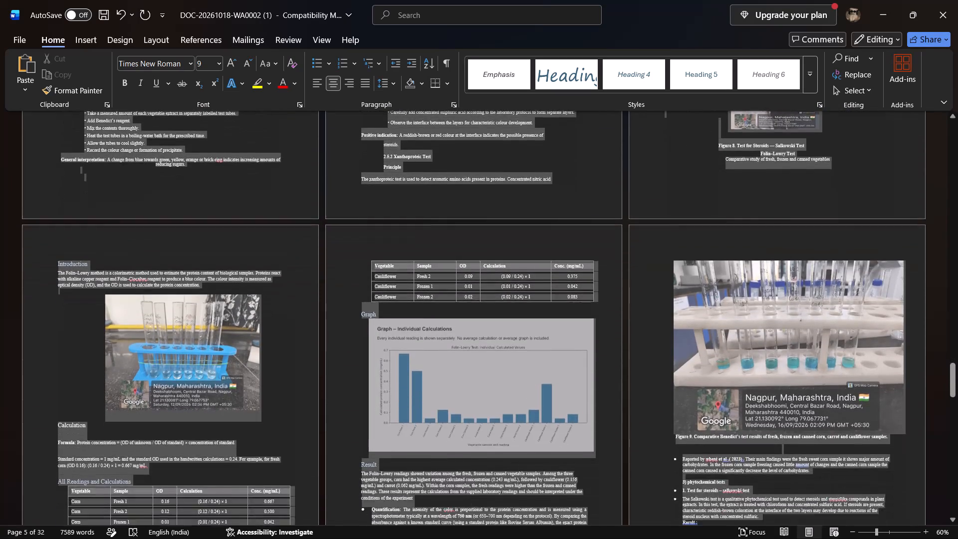
drag(888, 538, 887, 538)
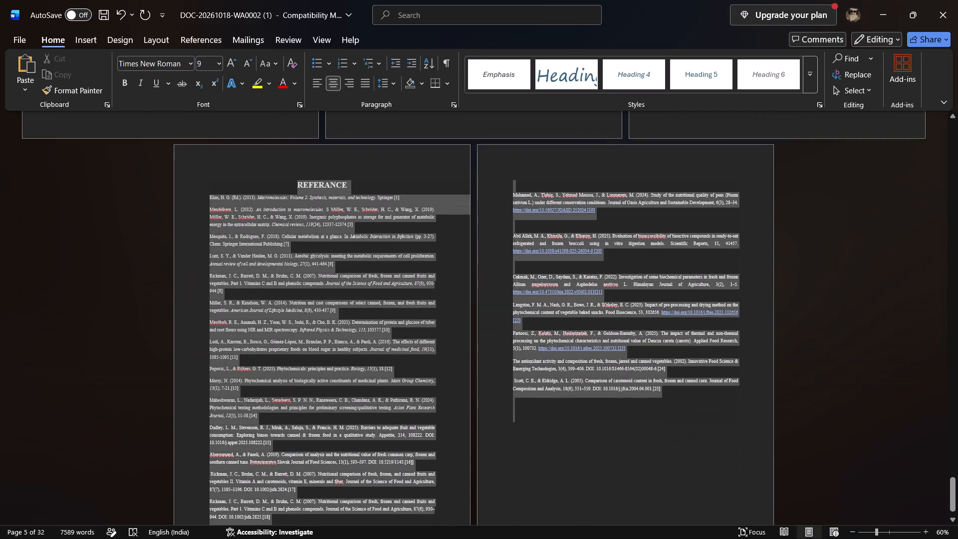
drag(887, 538, 885, 538)
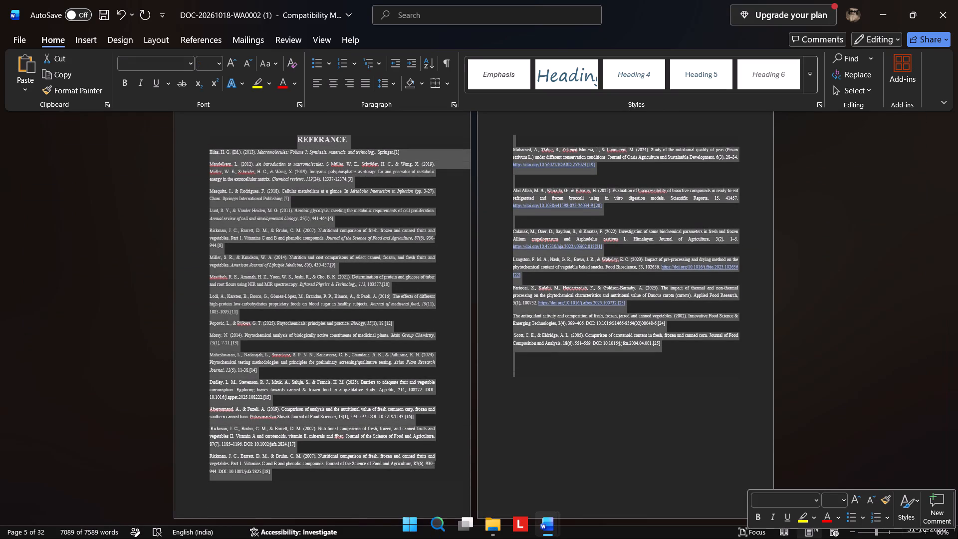
click(830, 498)
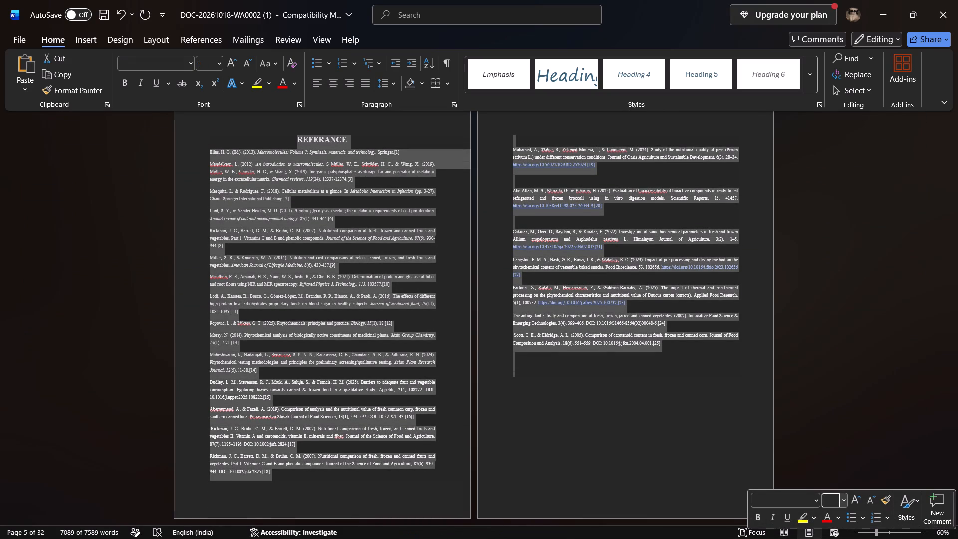
text(12)
key(Return)
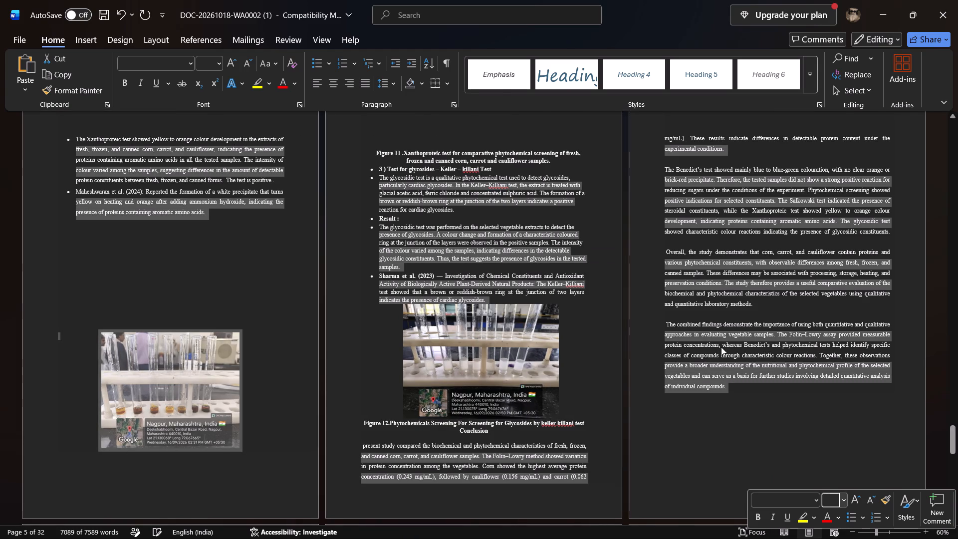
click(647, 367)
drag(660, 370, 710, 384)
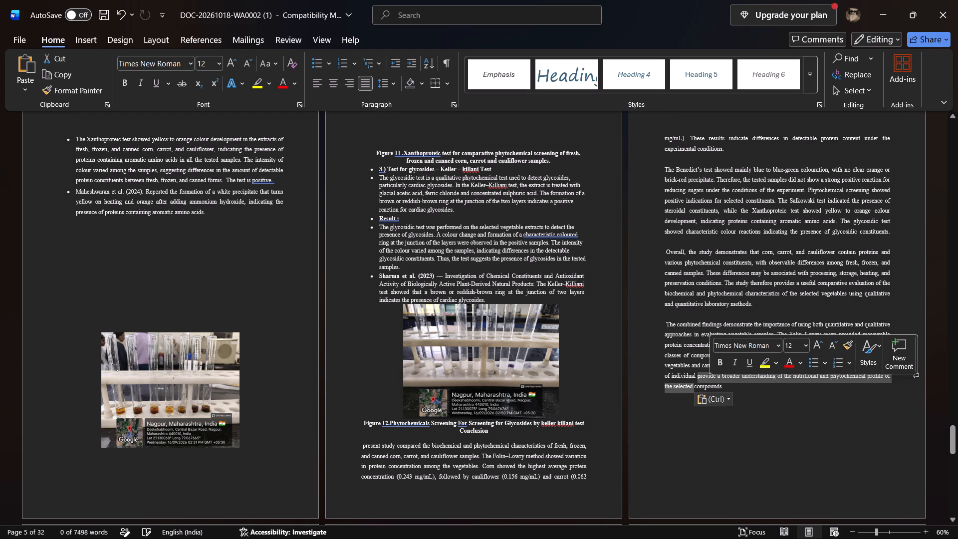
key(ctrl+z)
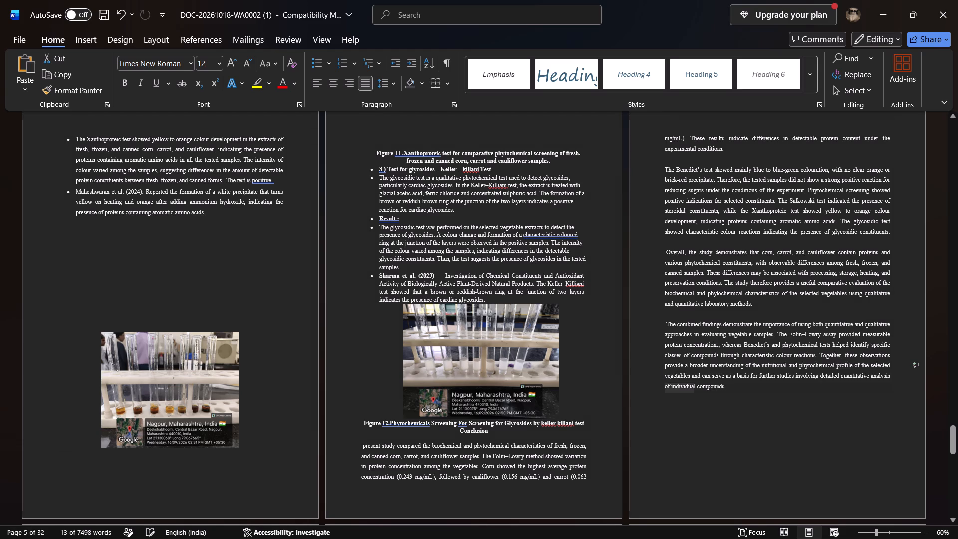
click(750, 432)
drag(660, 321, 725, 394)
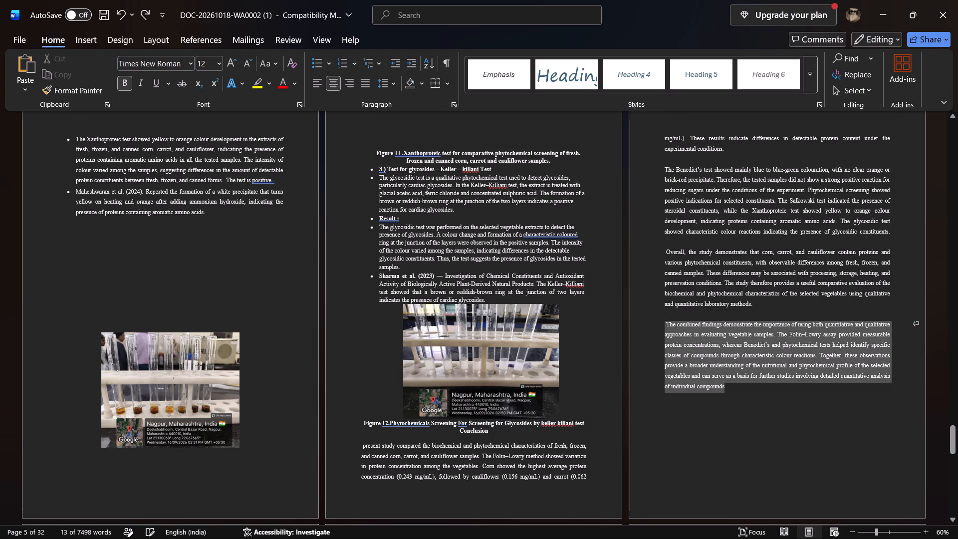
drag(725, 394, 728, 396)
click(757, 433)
Move the xanthoproteic test's "Result :" line onto the next page with its text and remove the leftover empty bullet.
scroll(757, 433, up, 1)
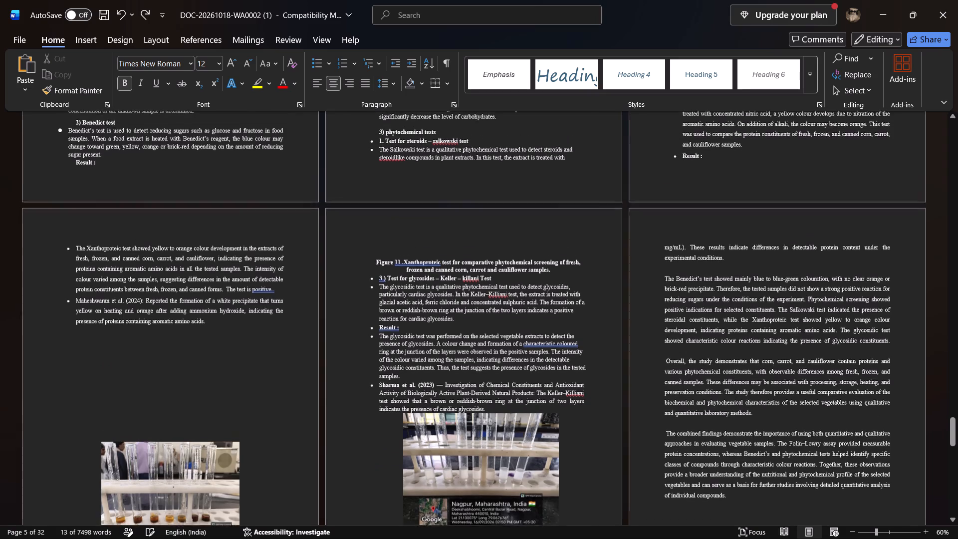
scroll(757, 433, up, 2)
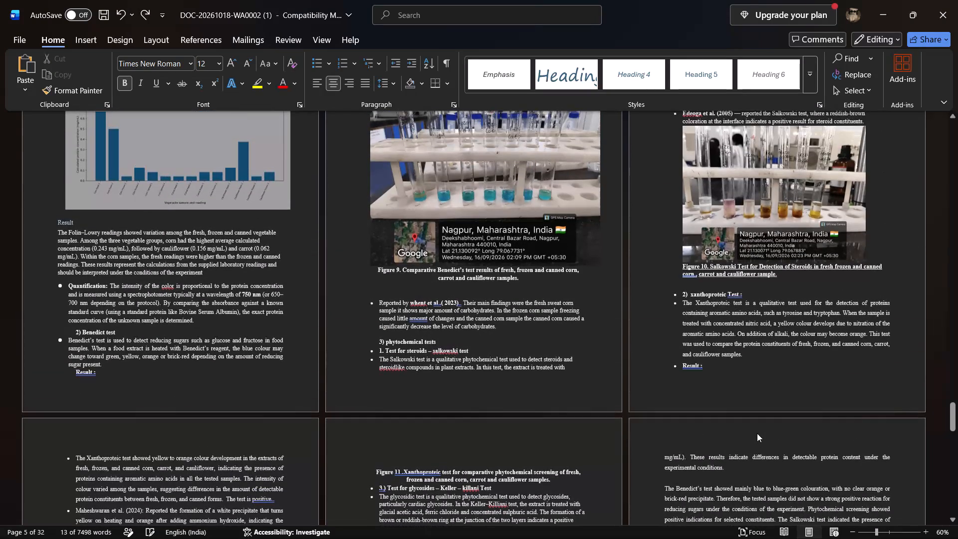
scroll(757, 433, down, 2)
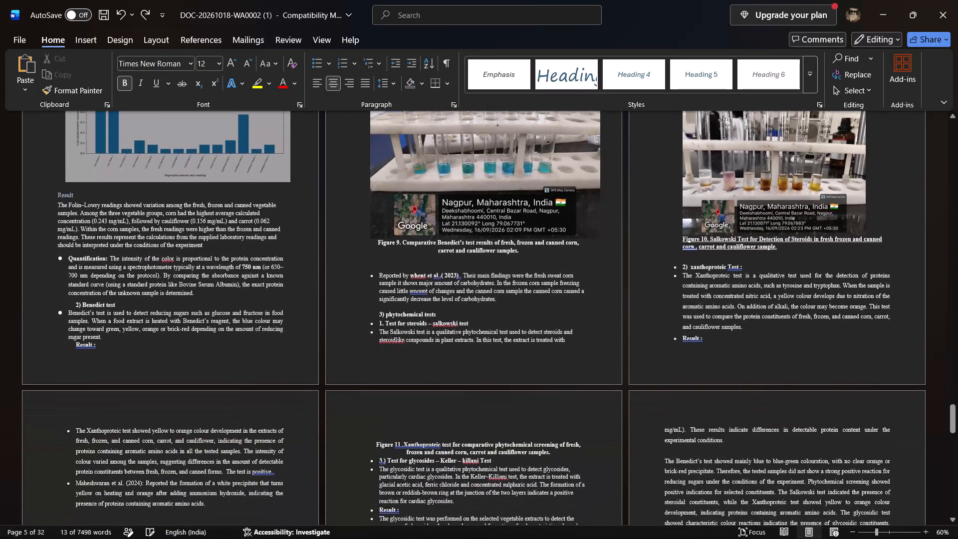
click(670, 329)
click(670, 335)
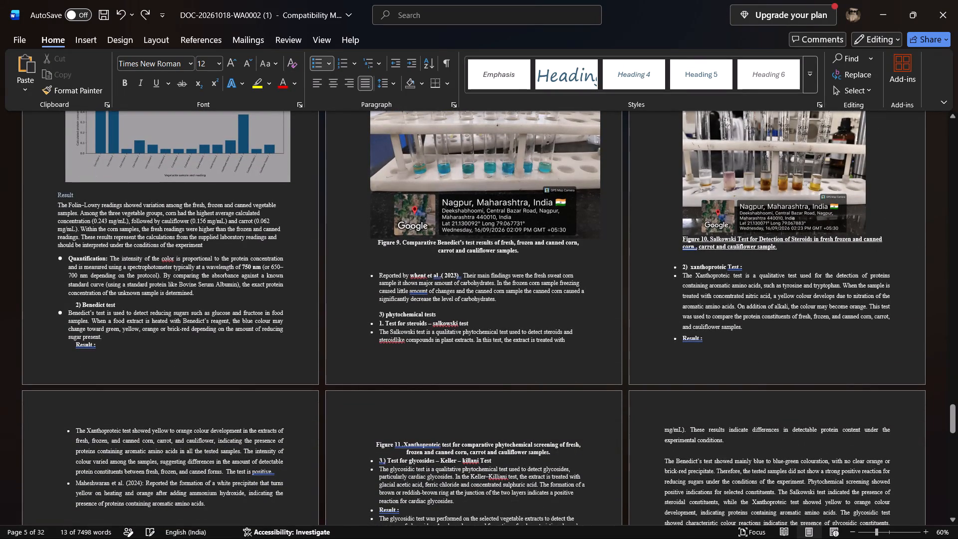
key(Return)
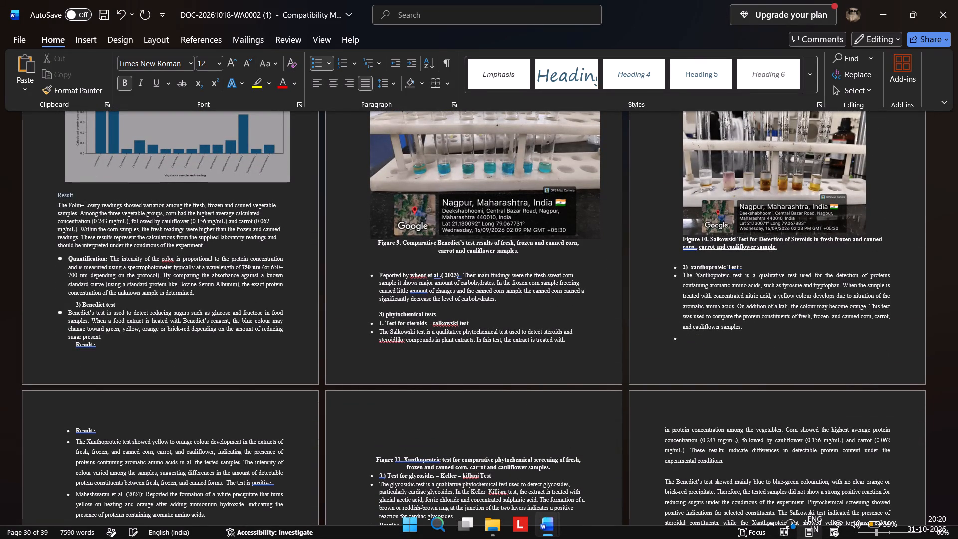
click(685, 337)
key(BackSpace)
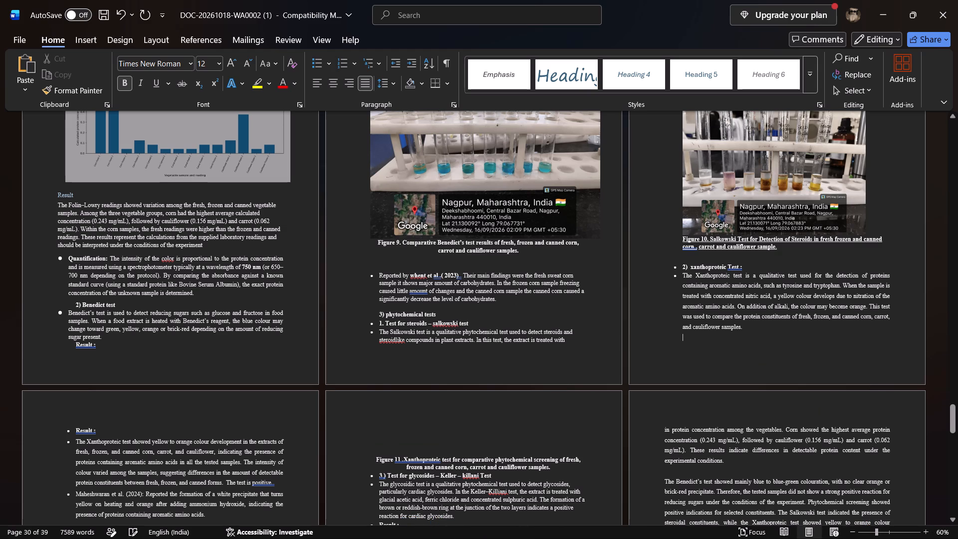
Look back through the pages from the results section to the cover and chapter table to check the layout at the new font size.
scroll(291, 268, up, 1)
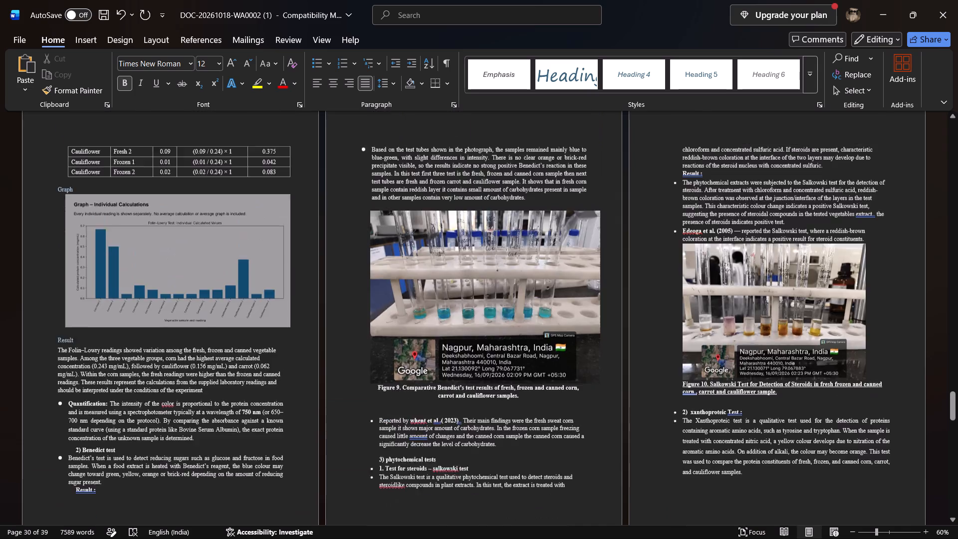
scroll(291, 268, up, 3)
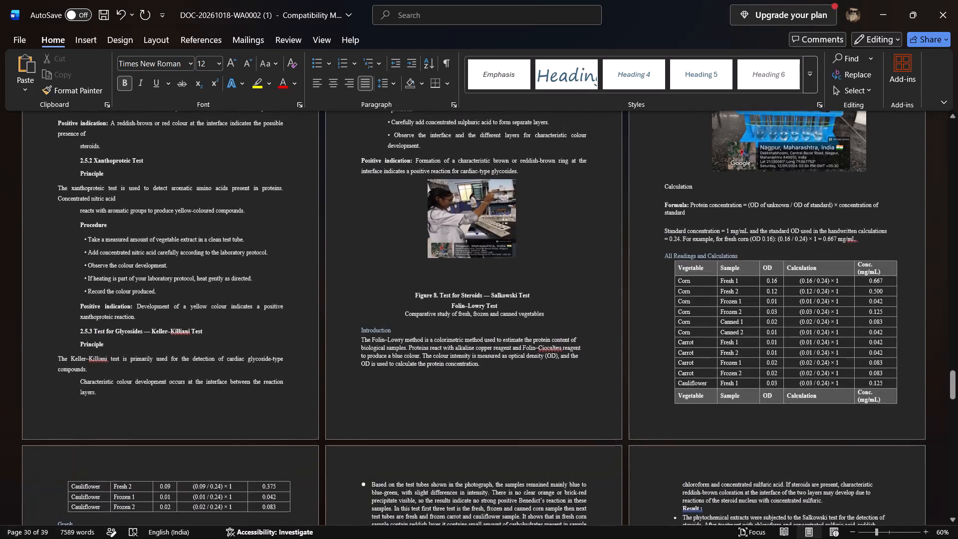
scroll(291, 268, up, 3)
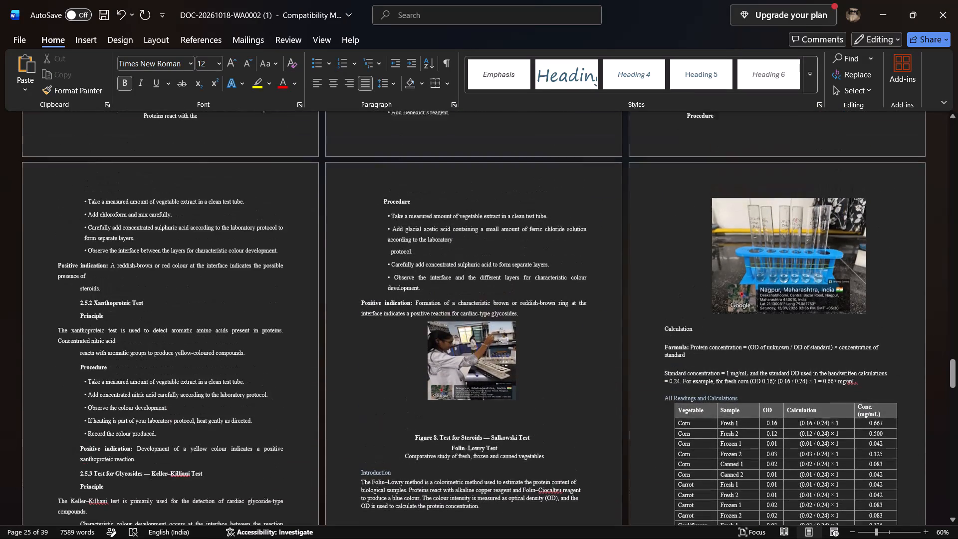
scroll(291, 268, up, 3)
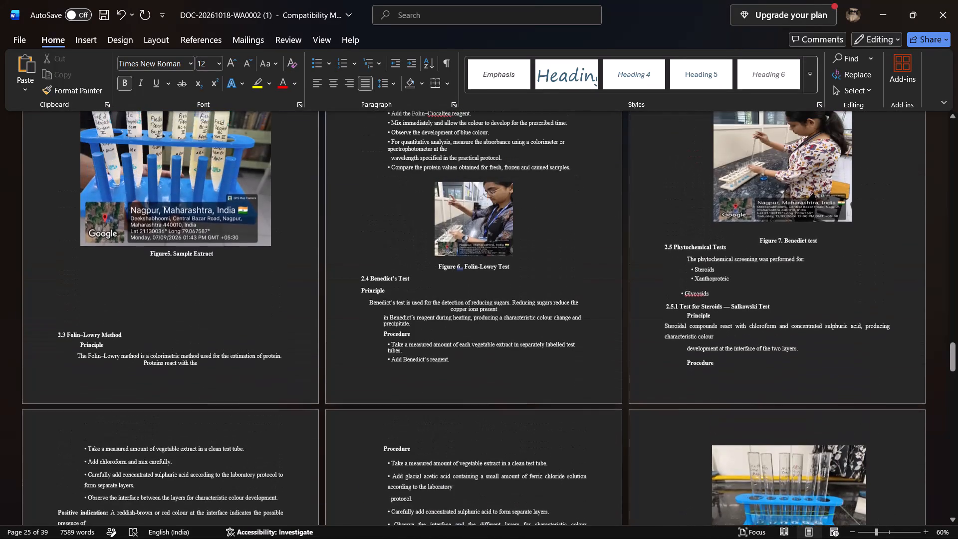
scroll(291, 268, up, 9)
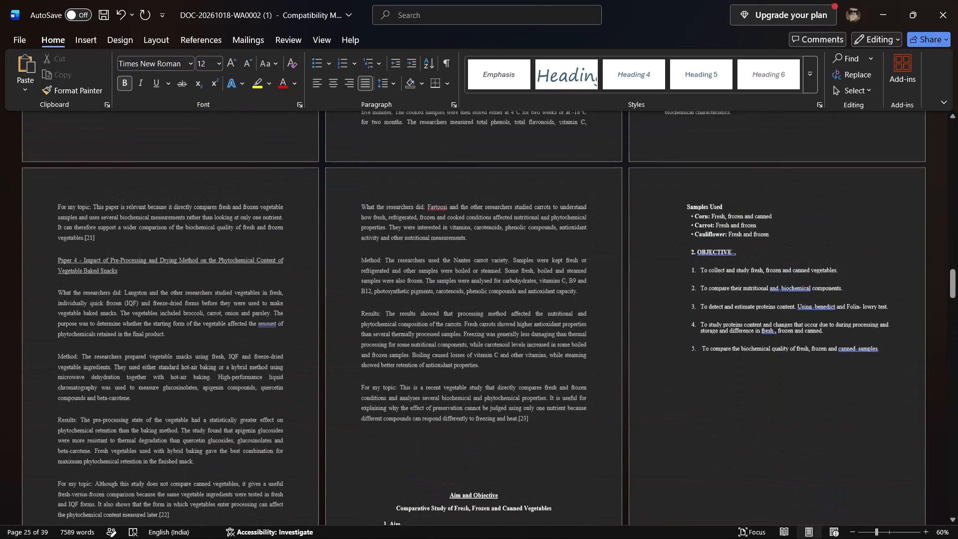
scroll(291, 268, up, 13)
scroll(291, 268, up, 11)
scroll(291, 268, up, 12)
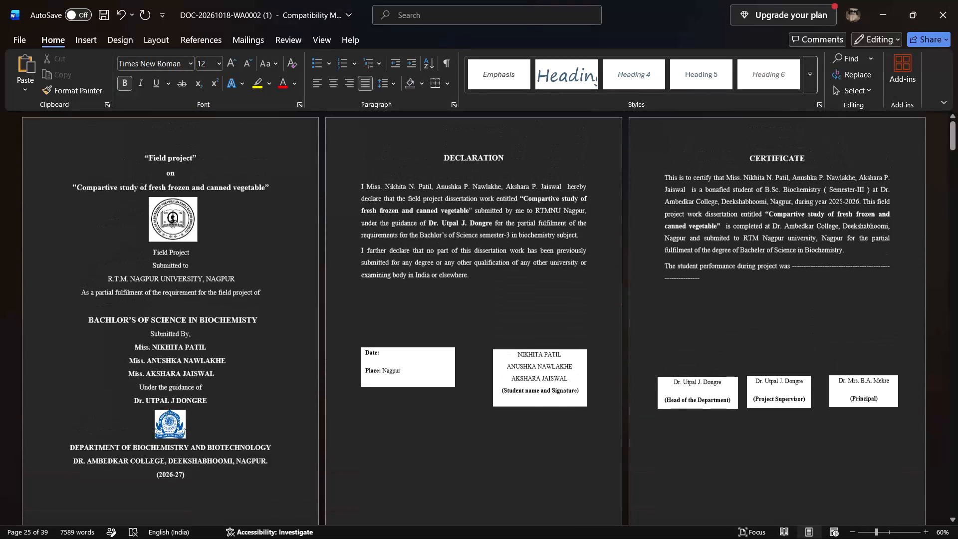
scroll(291, 268, down, 6)
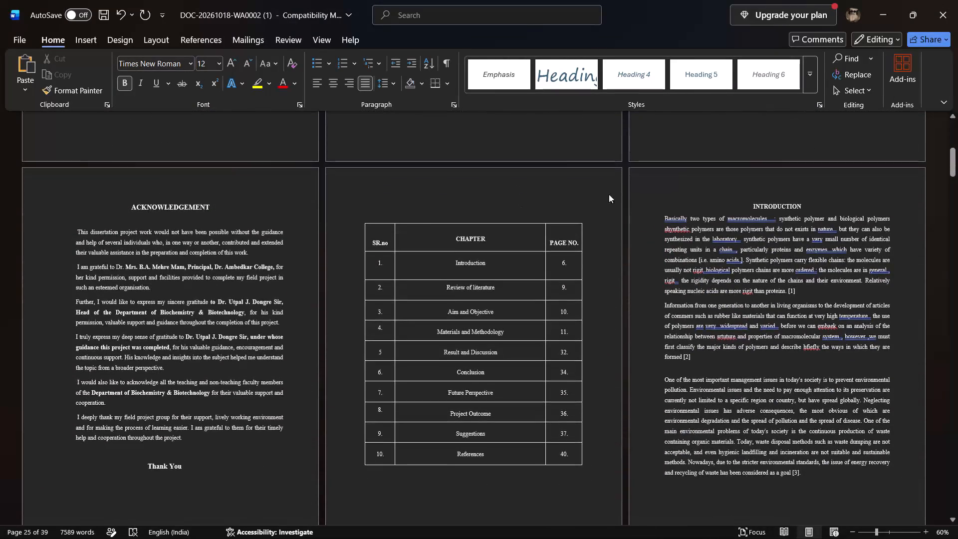
Set the font size of the INTRODUCTION heading to 14.
drag(750, 203, 809, 202)
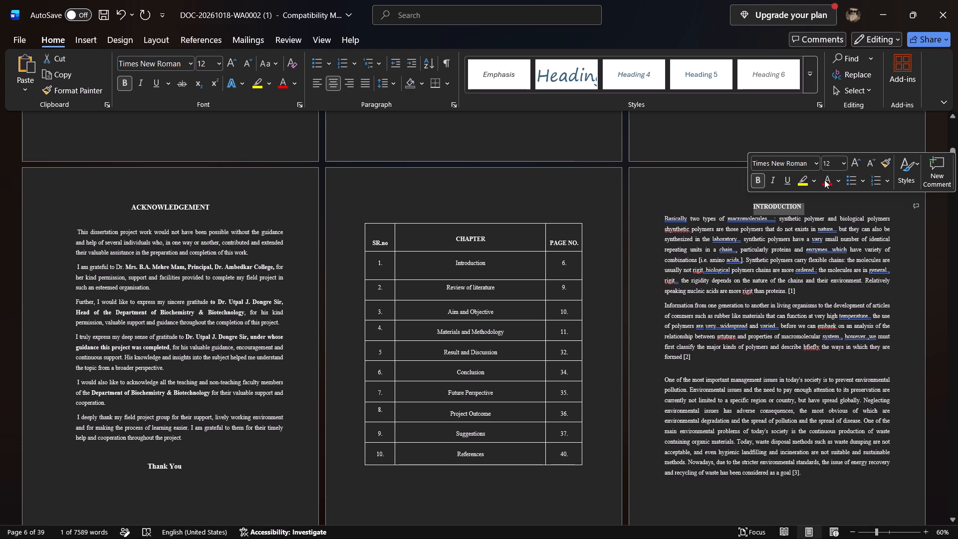
click(830, 159)
text(14)
key(Return)
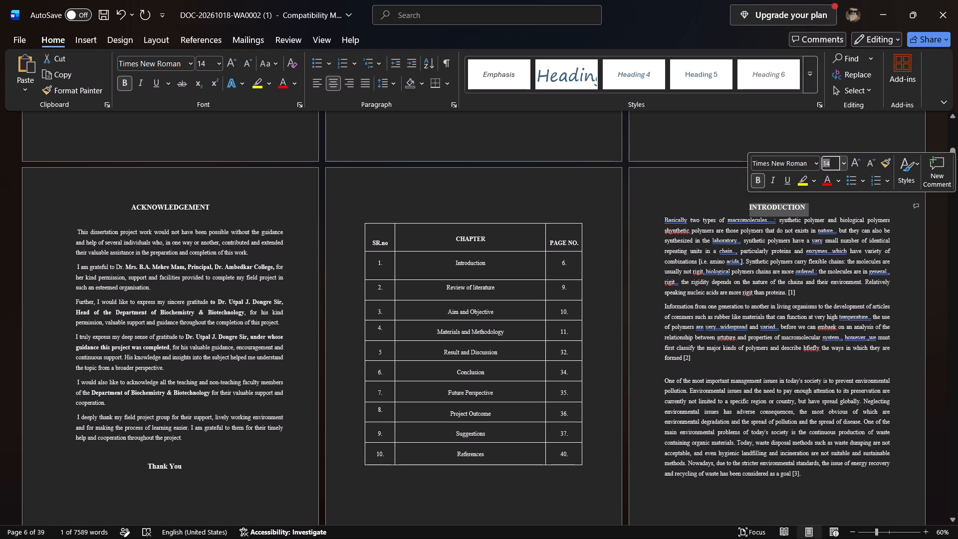
click(831, 210)
Look through the introduction pages up to the Review of literature to check figures, captions and spacing.
scroll(831, 210, down, 1)
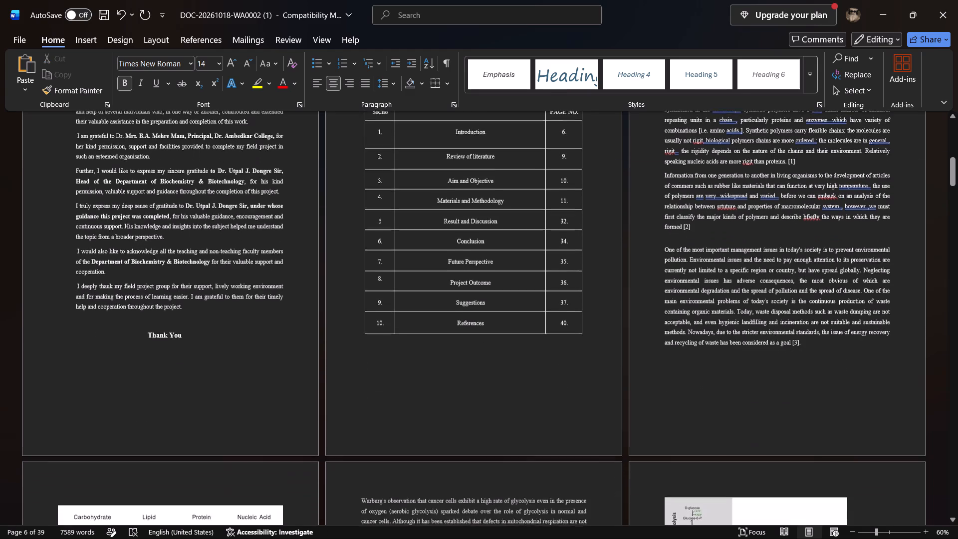
scroll(831, 210, down, 4)
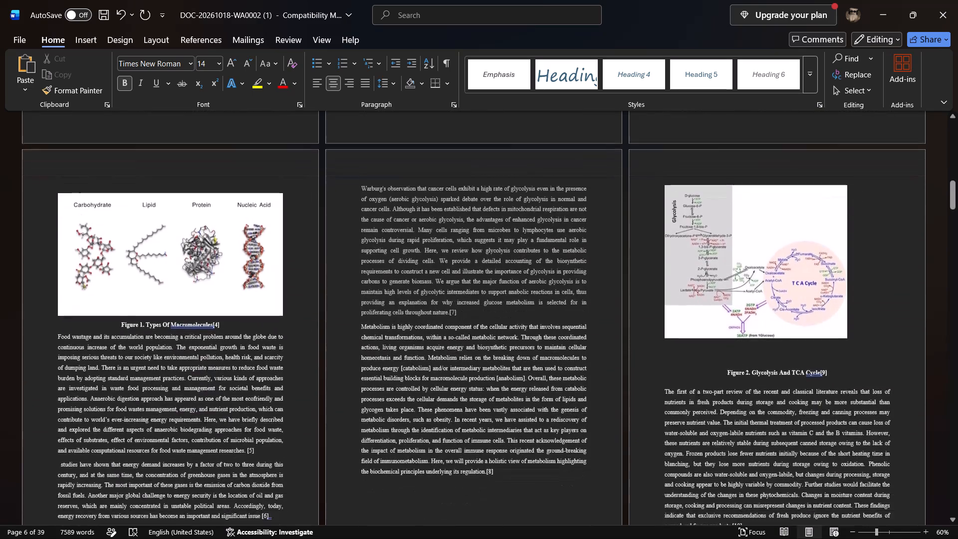
scroll(831, 210, down, 3)
scroll(831, 210, up, 1)
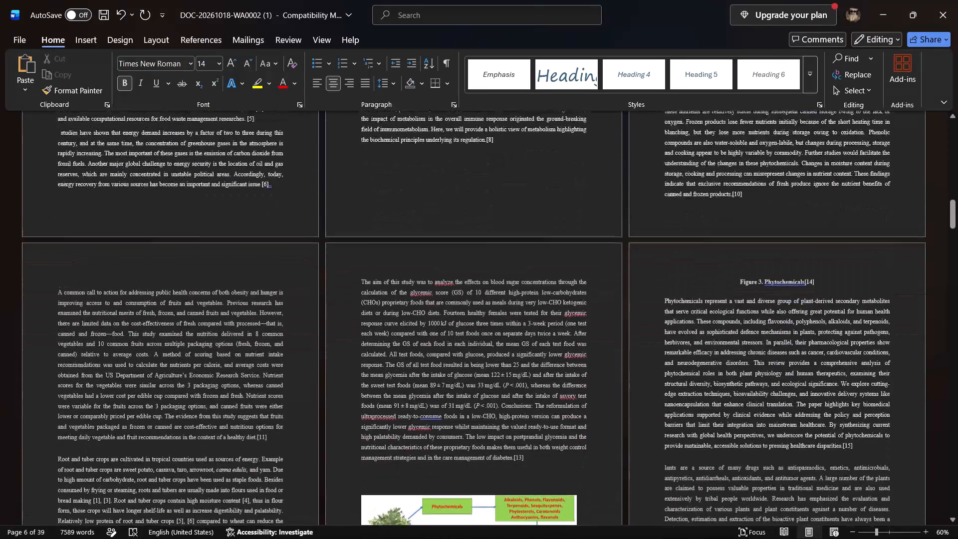
scroll(831, 210, up, 3)
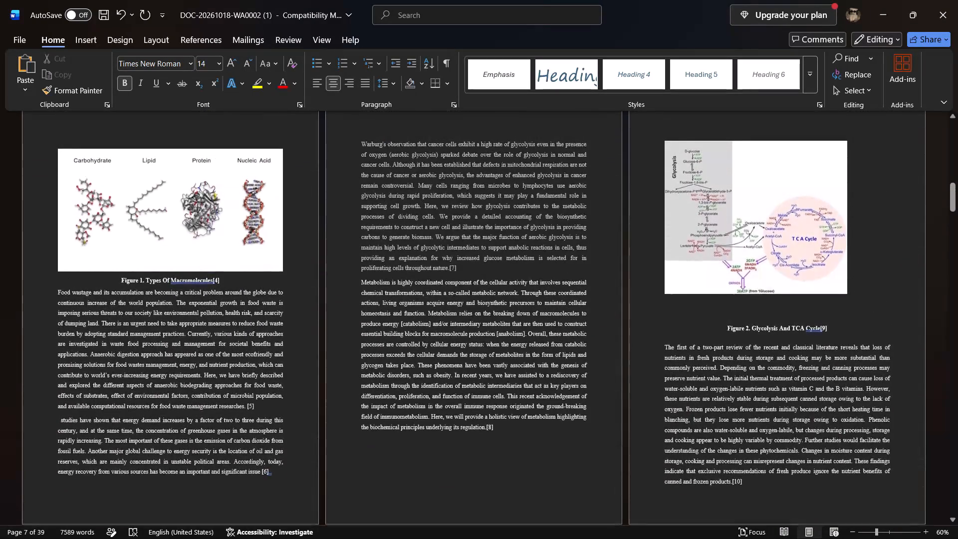
scroll(831, 210, down, 5)
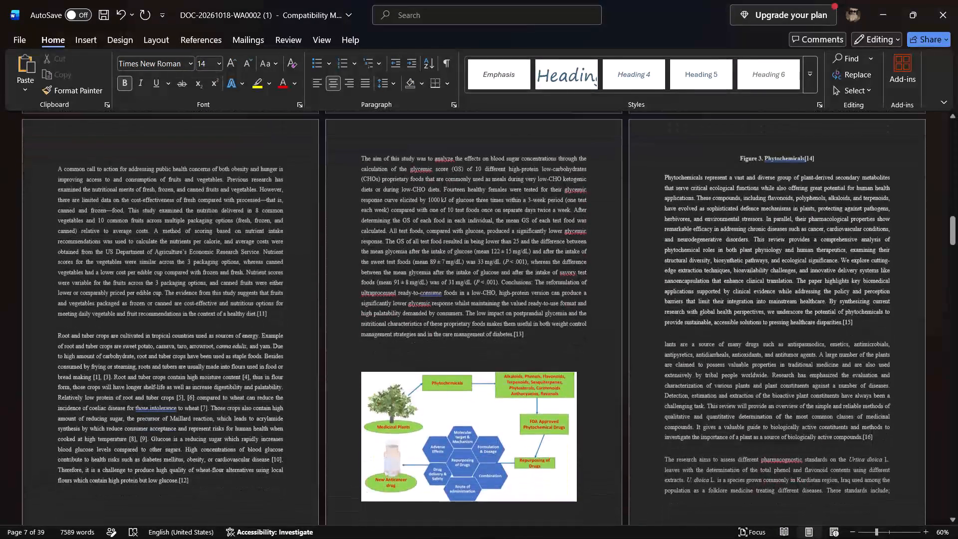
scroll(831, 210, down, 3)
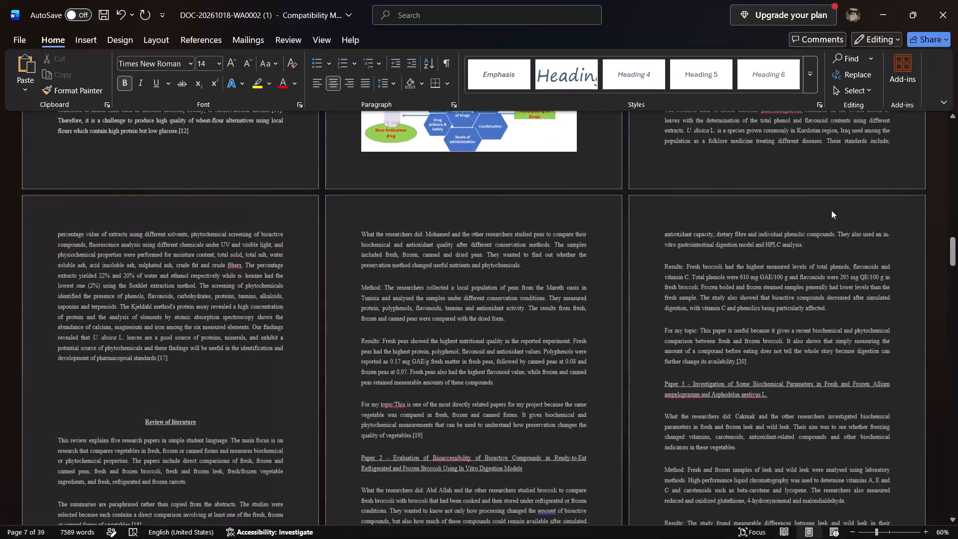
scroll(831, 210, down, 1)
scroll(831, 210, up, 3)
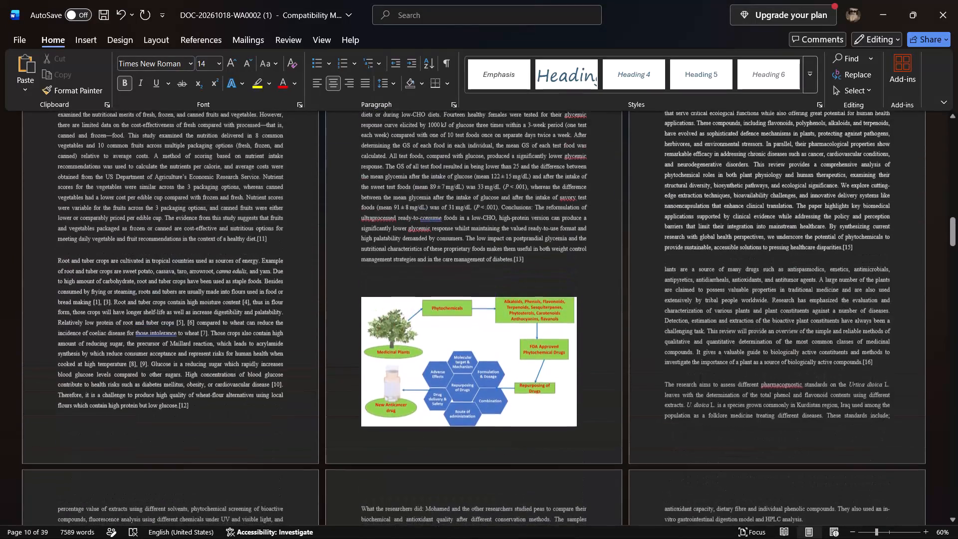
scroll(831, 210, up, 1)
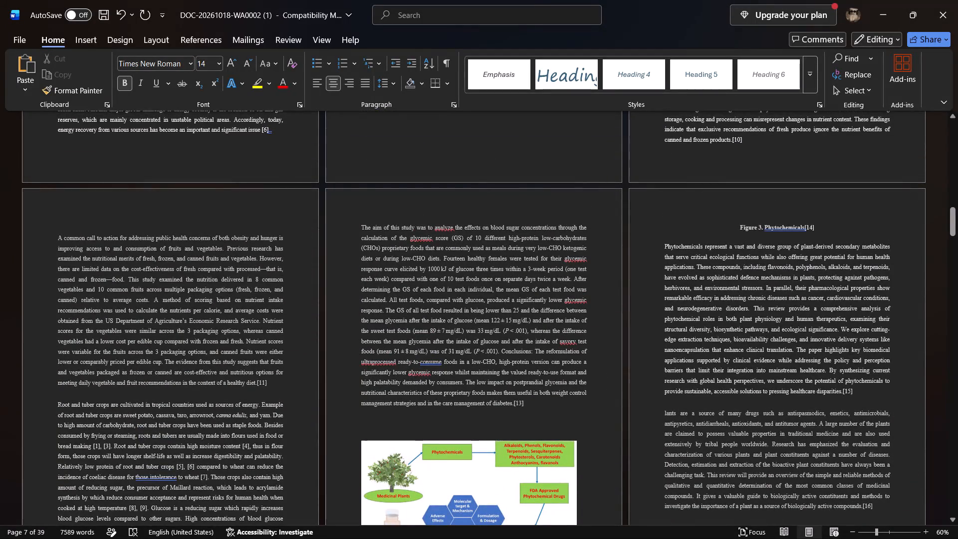
Remove the extra blank line between the paragraph ending in reference [13] and the phytochemicals figure.
scroll(736, 226, down, 2)
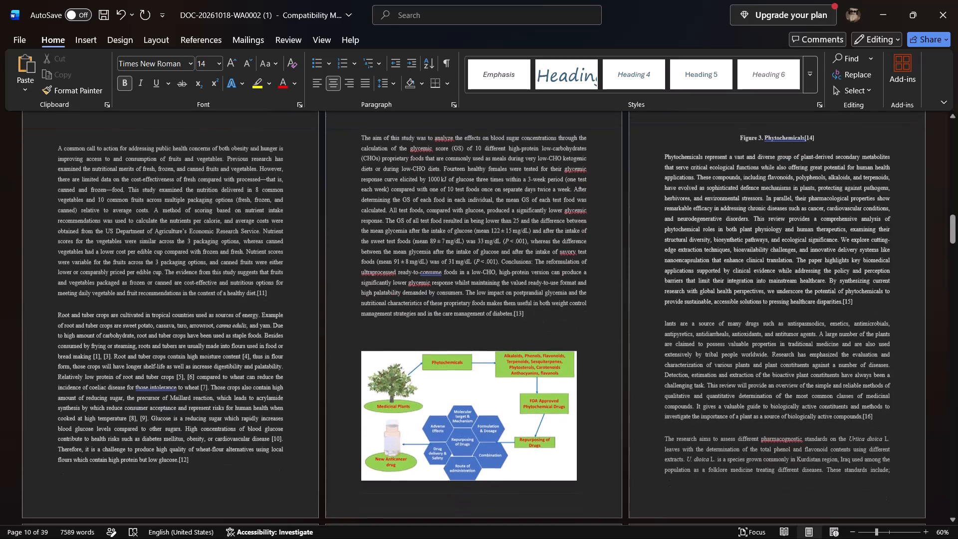
click(395, 317)
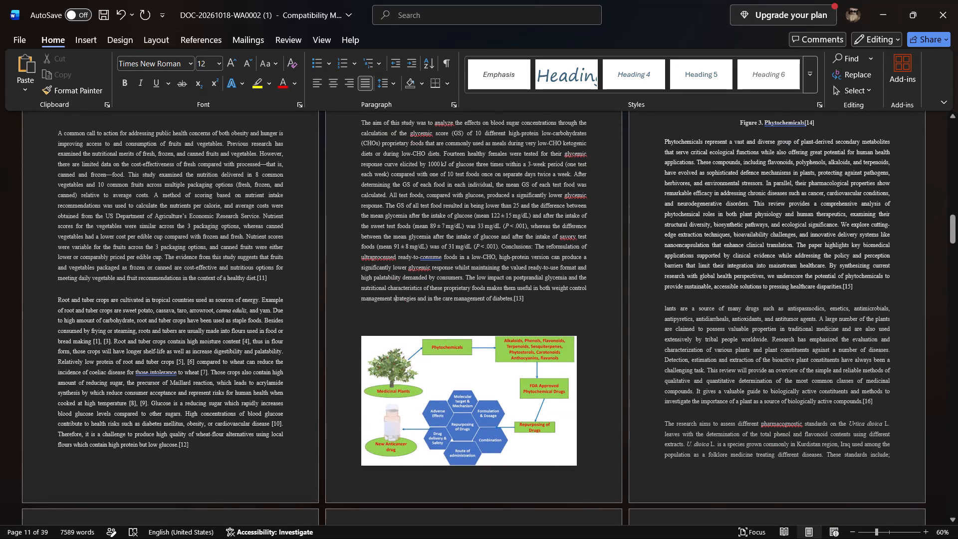
click(369, 321)
key(BackSpace)
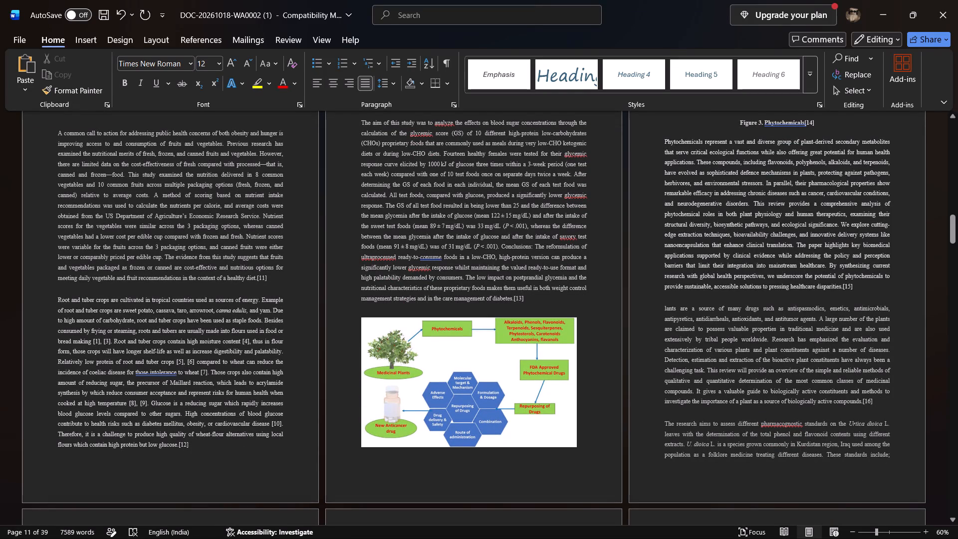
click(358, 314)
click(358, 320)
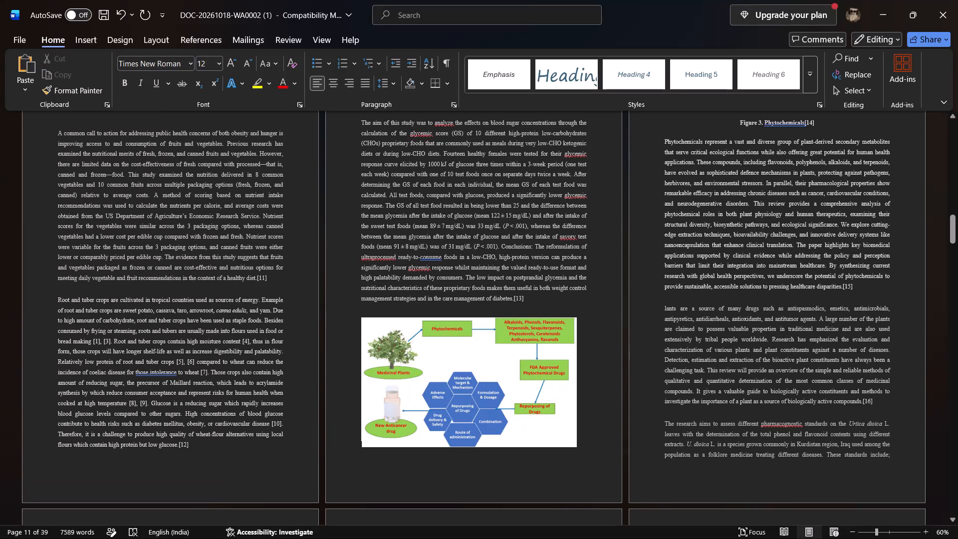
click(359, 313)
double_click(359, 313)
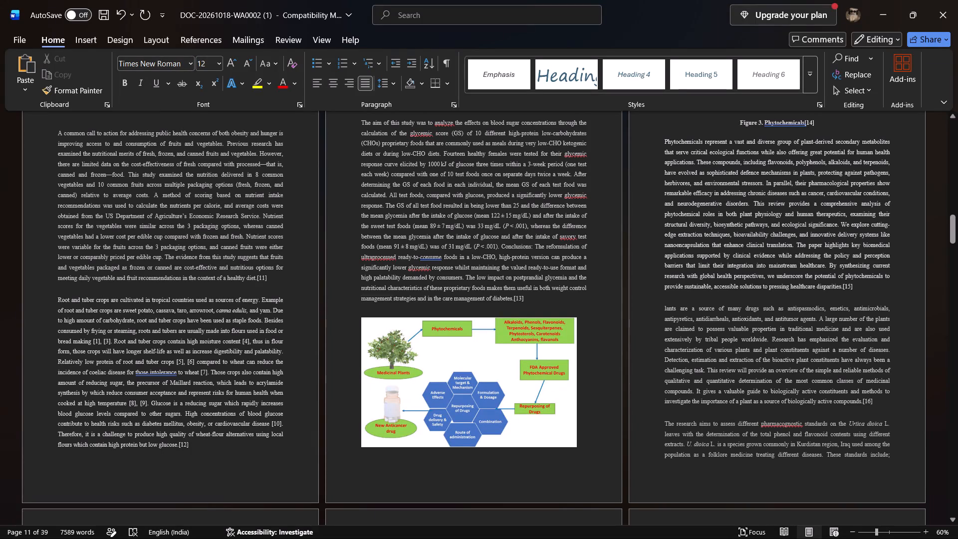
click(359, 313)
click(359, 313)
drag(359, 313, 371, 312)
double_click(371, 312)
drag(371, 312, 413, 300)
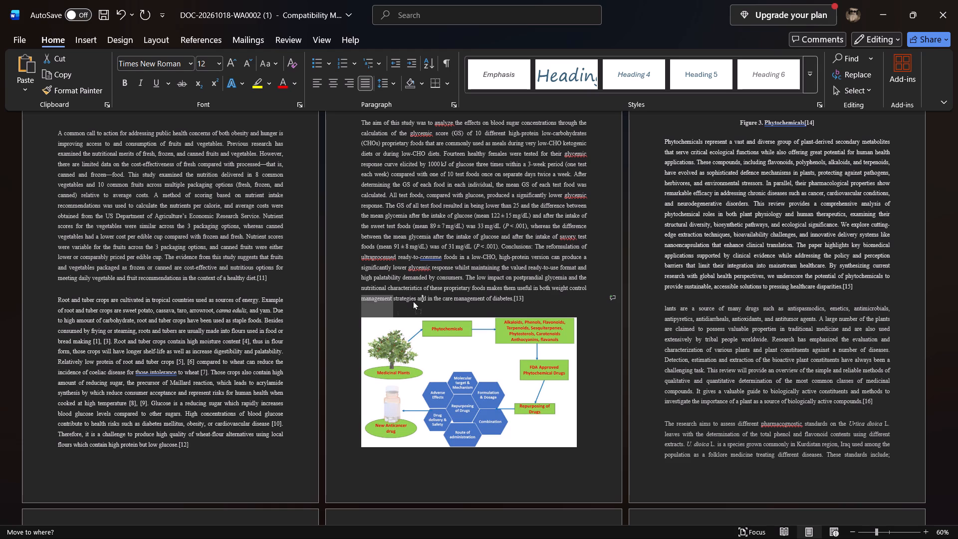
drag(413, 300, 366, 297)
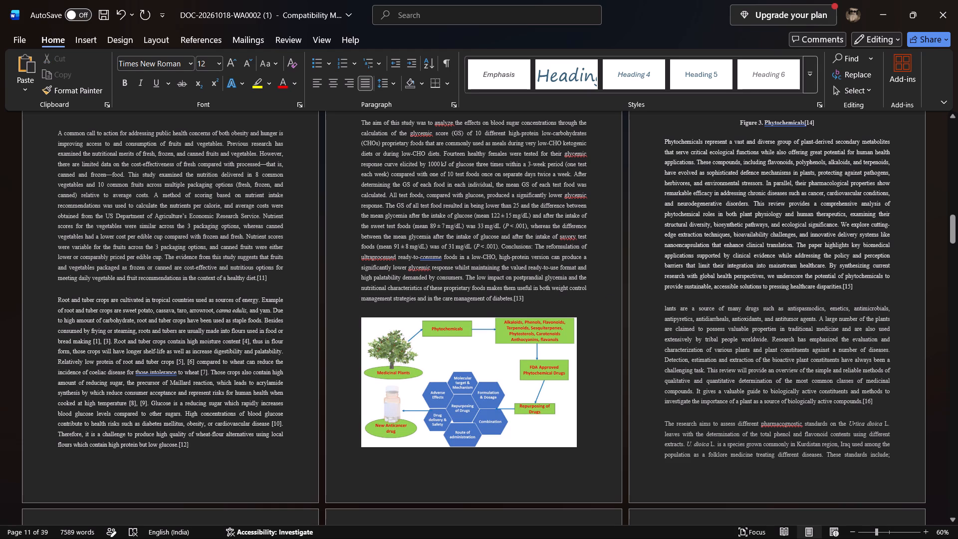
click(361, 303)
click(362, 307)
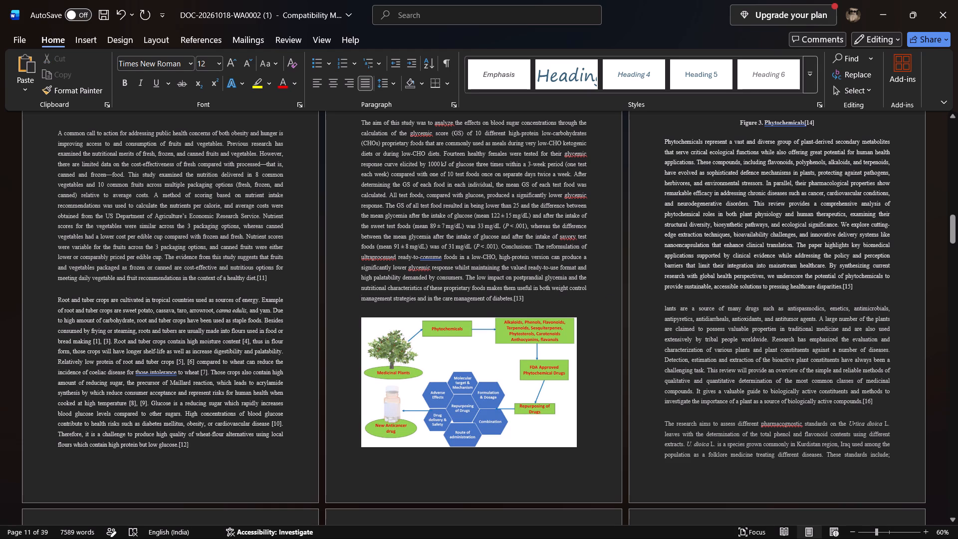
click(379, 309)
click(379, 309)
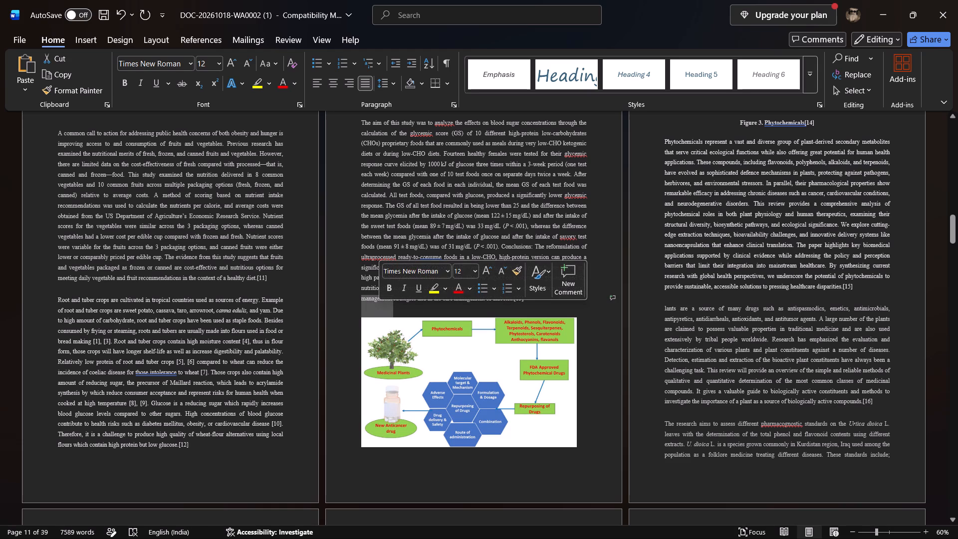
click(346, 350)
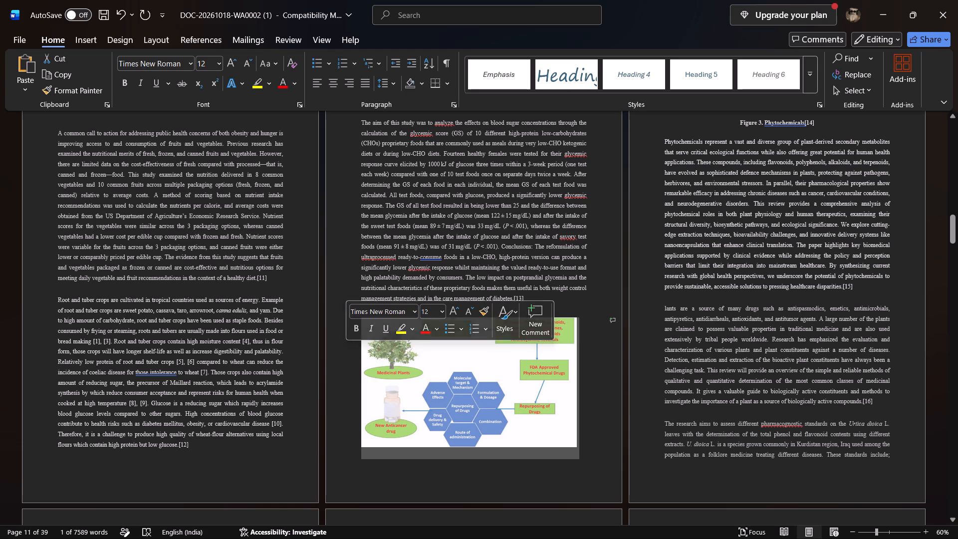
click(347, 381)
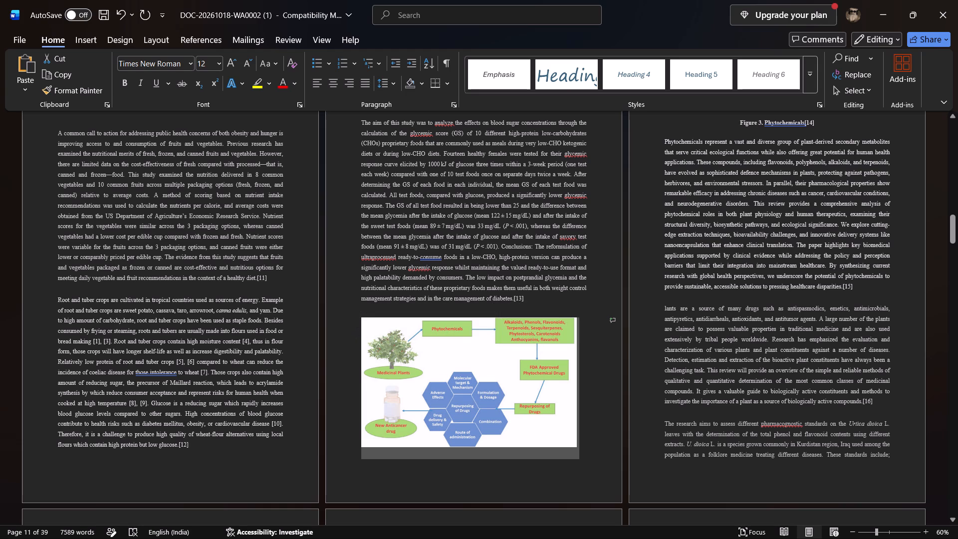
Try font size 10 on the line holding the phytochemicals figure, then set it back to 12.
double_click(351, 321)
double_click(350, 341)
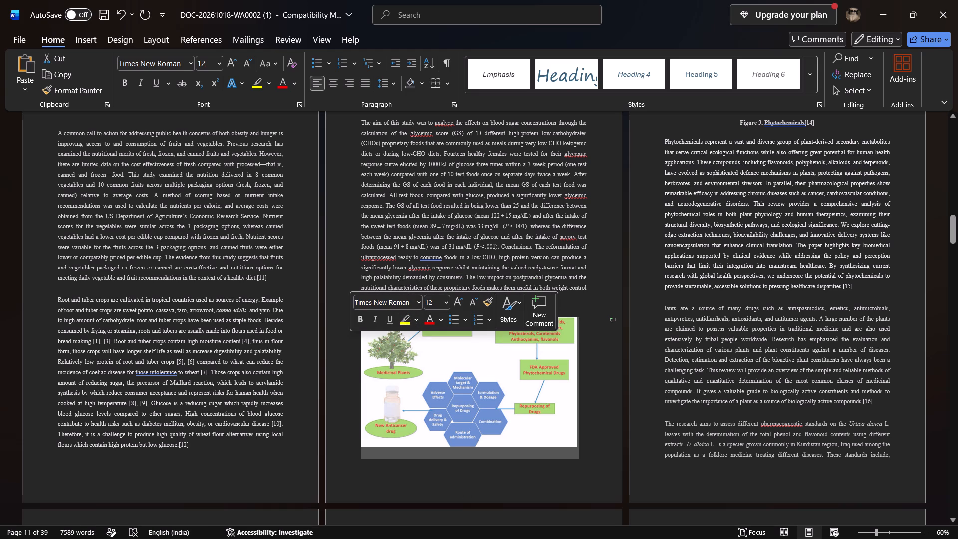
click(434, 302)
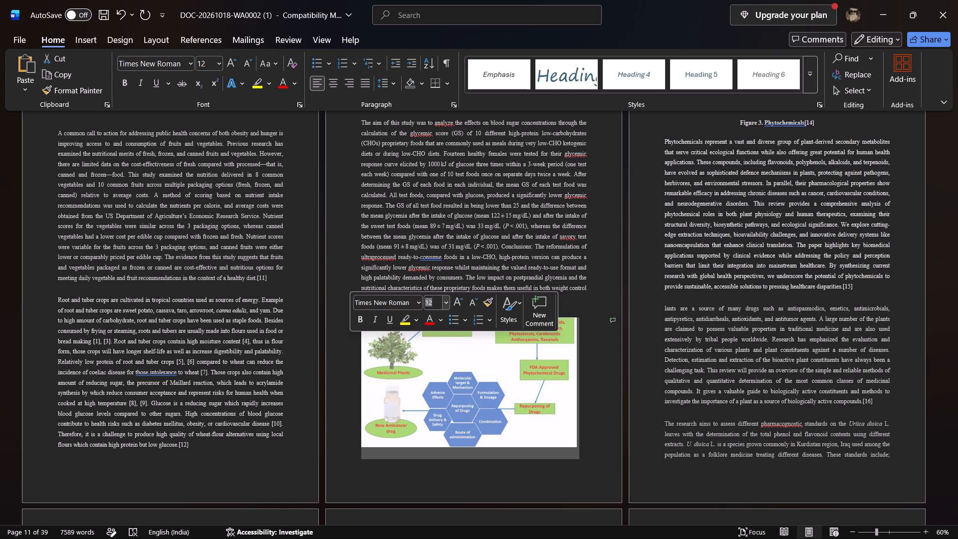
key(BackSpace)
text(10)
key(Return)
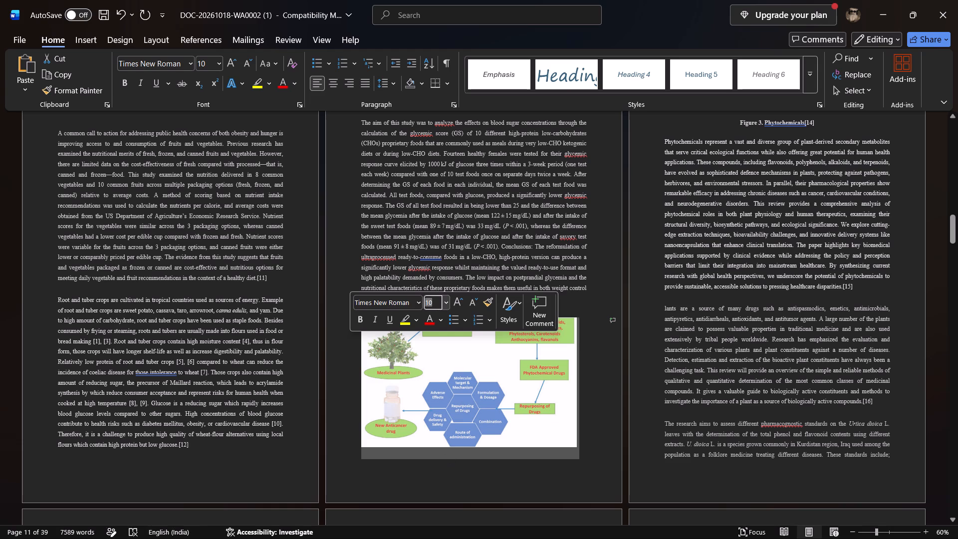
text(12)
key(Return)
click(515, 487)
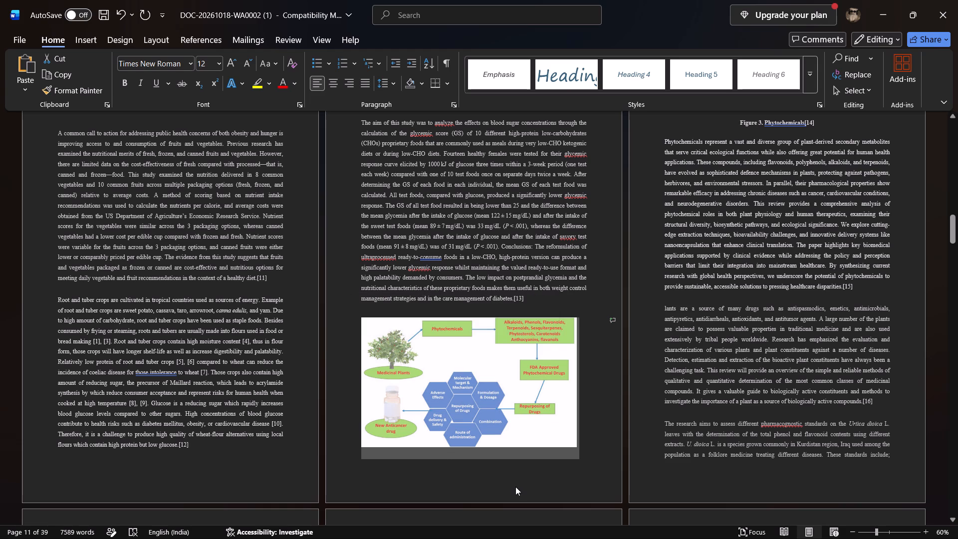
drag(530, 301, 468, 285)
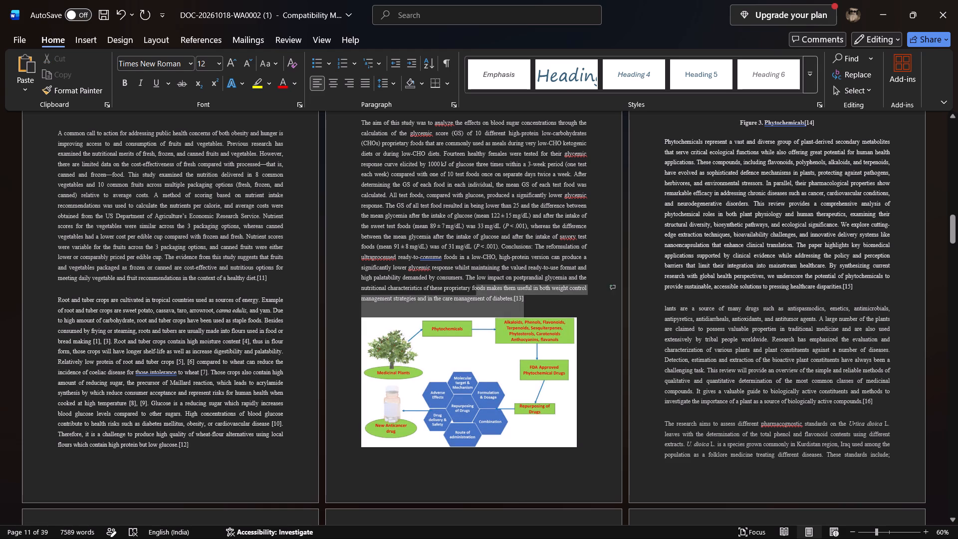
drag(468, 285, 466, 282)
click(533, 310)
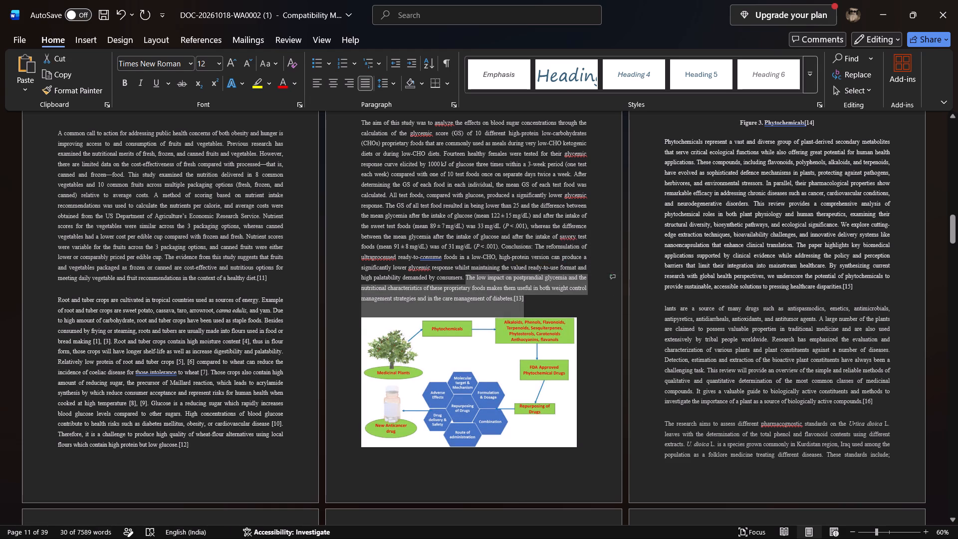
Insert blank lines before the Review of literature heading so that the section starts on a new page.
scroll(533, 310, up, 1)
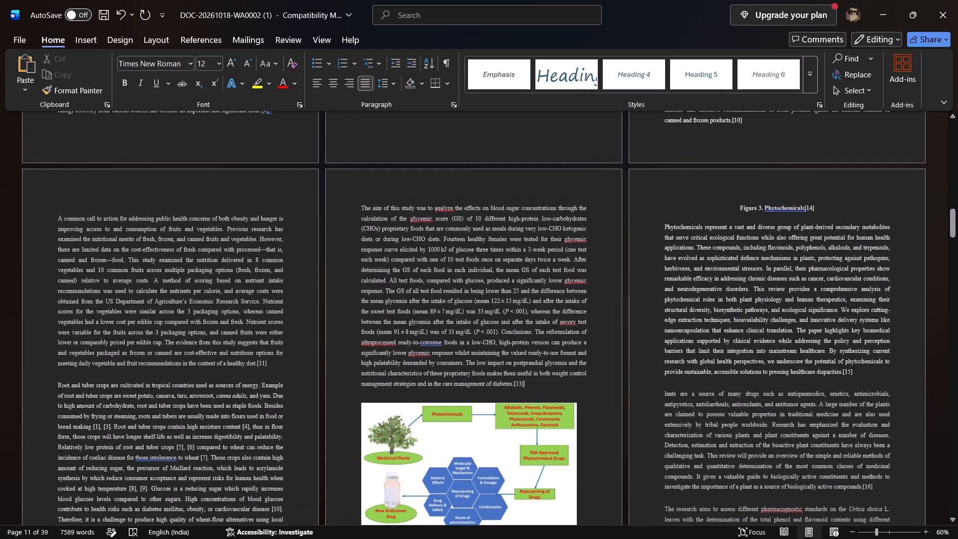
scroll(533, 310, right, 1)
scroll(533, 310, down, 1)
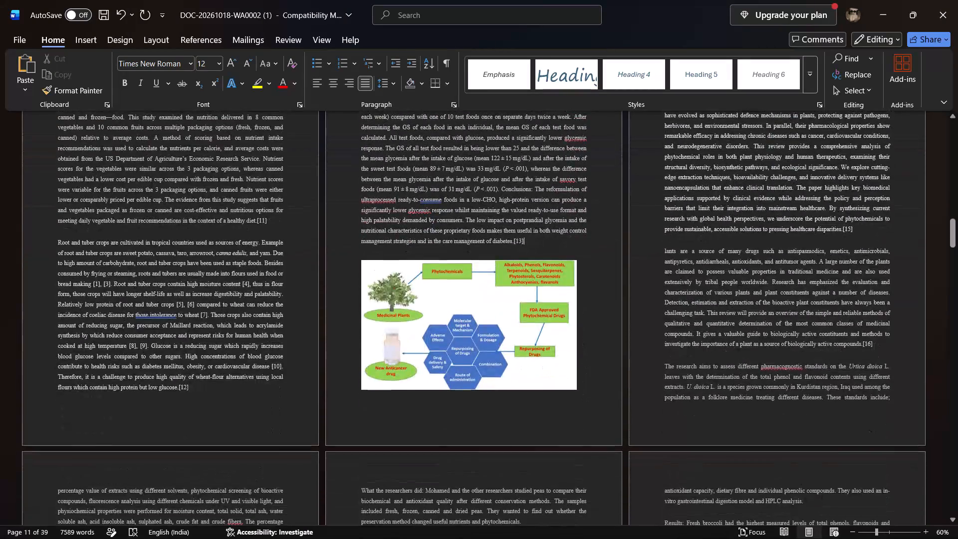
scroll(533, 310, down, 3)
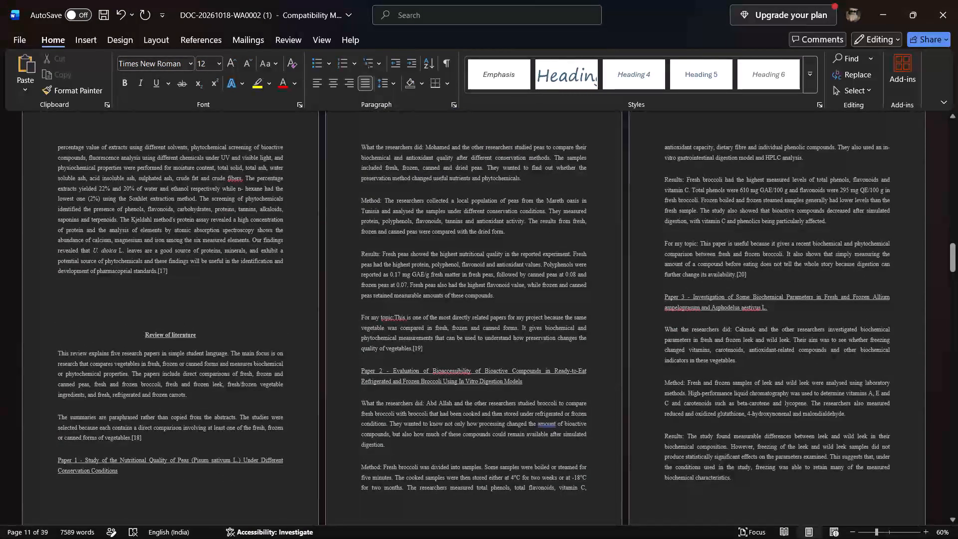
click(144, 326)
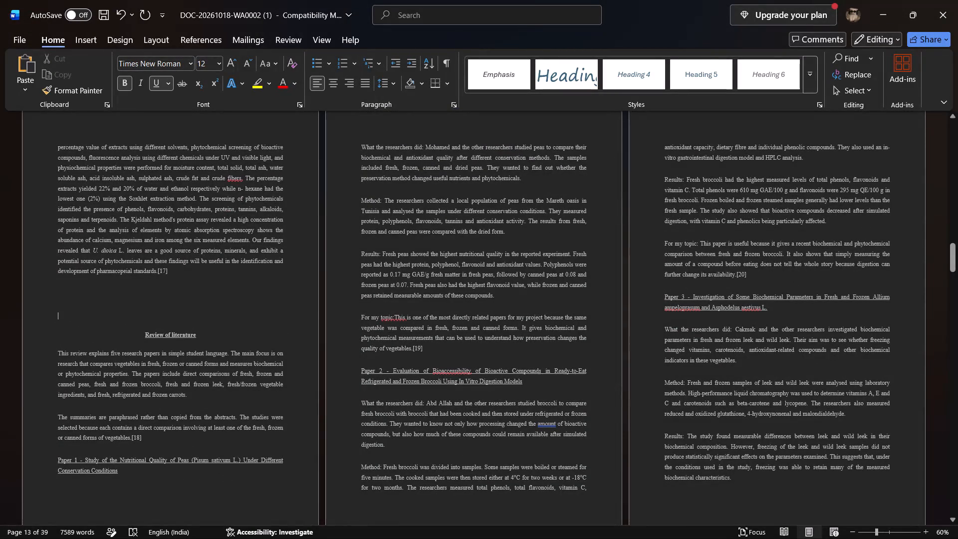
click(143, 331)
key(Return)
key(Return)
key(Return)
key(Return)
key(Return)
key(Return)
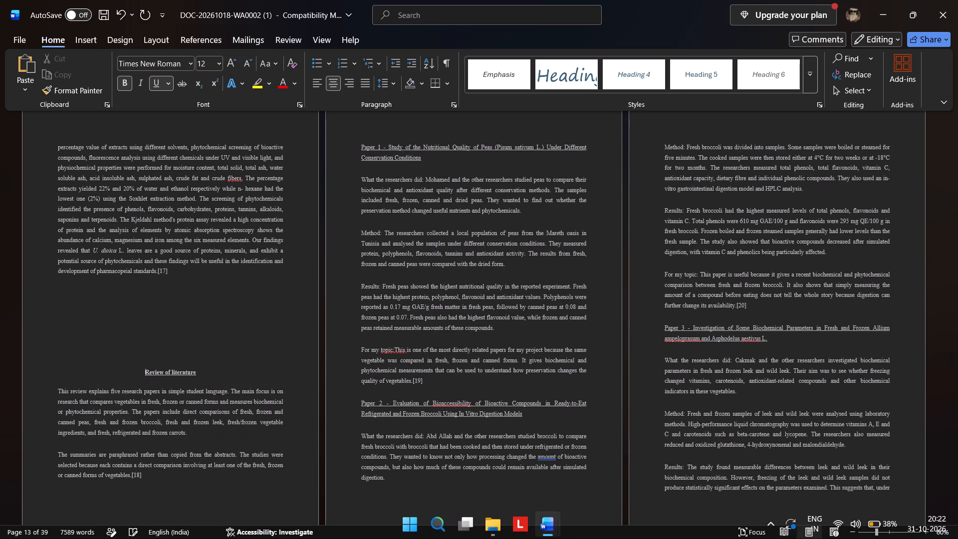
key(Return)
key(Return)
key(Return)
key(Return)
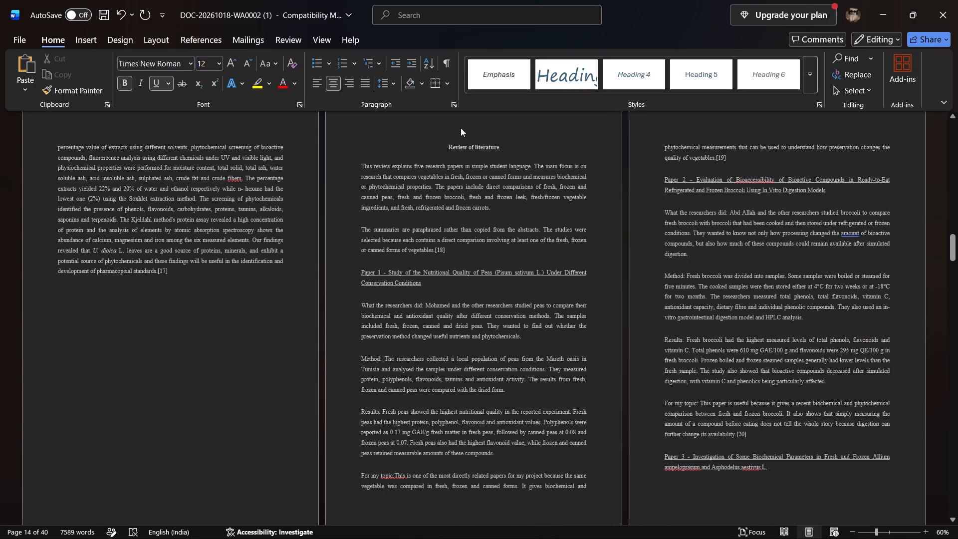
Set the font size of the Review of literature heading to 14.
drag(445, 143, 516, 140)
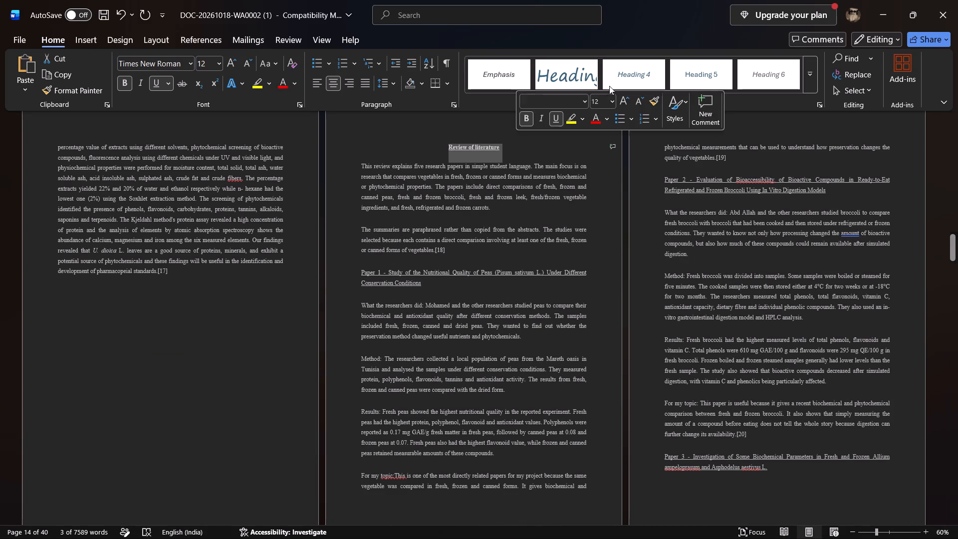
click(495, 145)
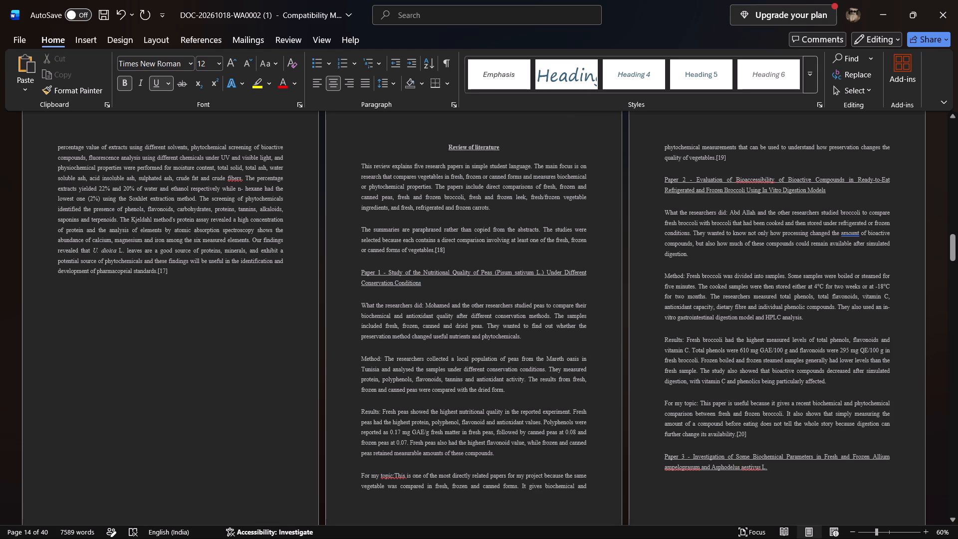
drag(502, 145, 451, 143)
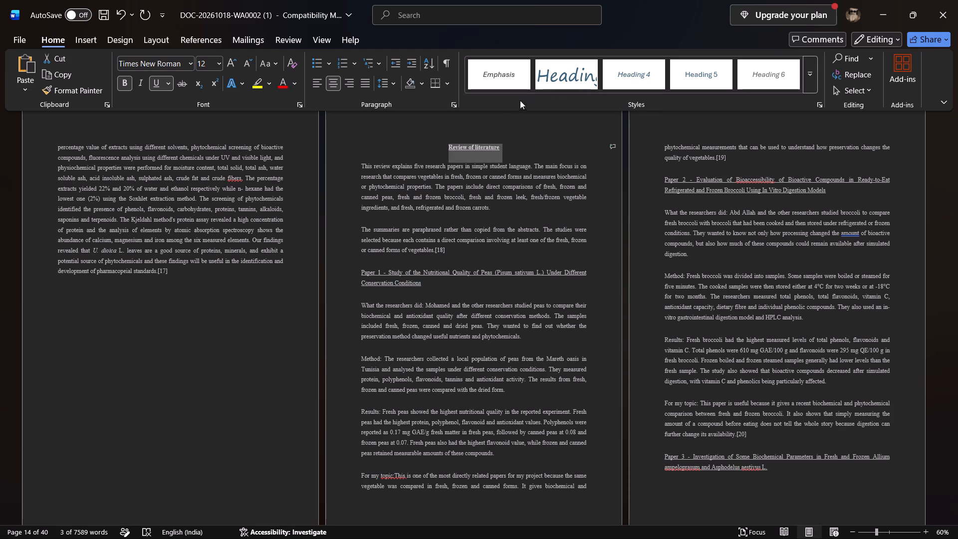
click(510, 146)
drag(510, 146, 457, 139)
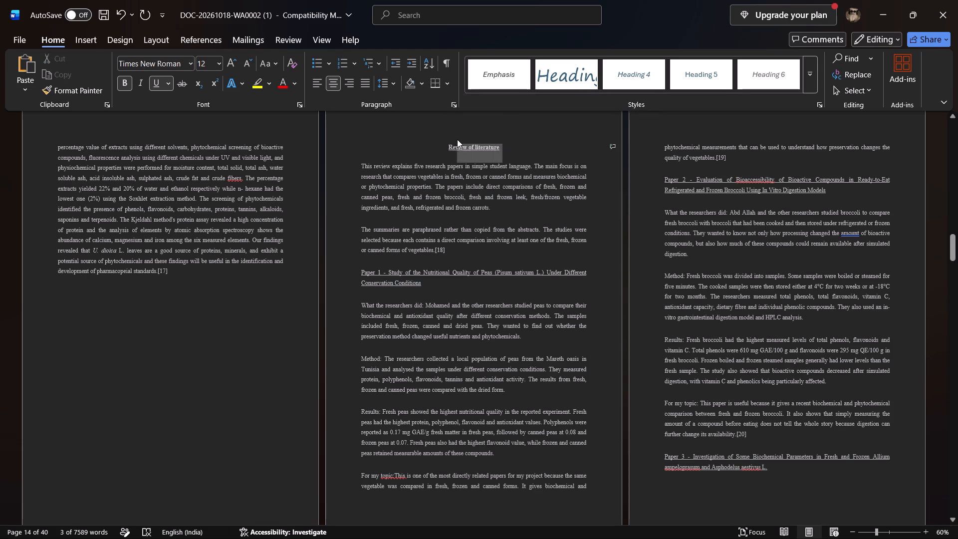
drag(457, 139, 451, 140)
click(533, 98)
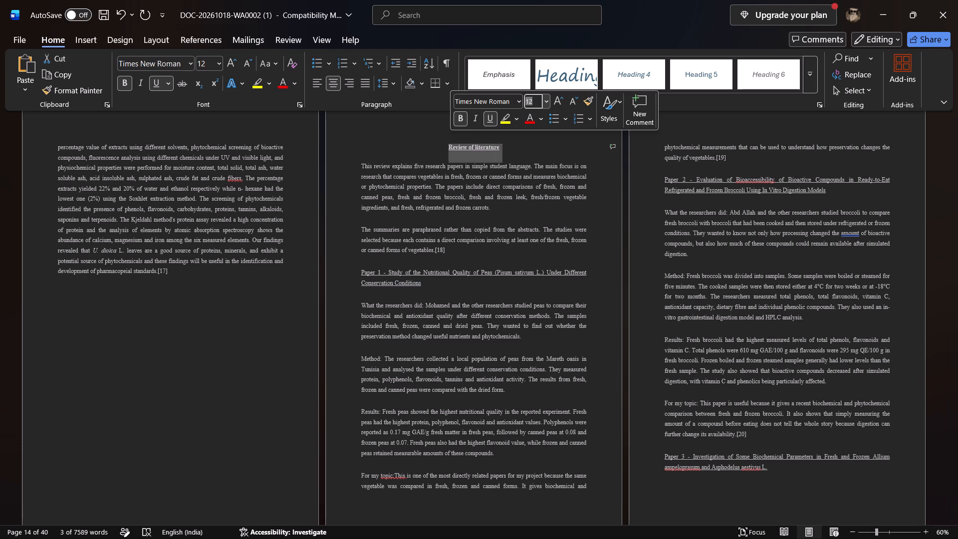
text(14)
key(Return)
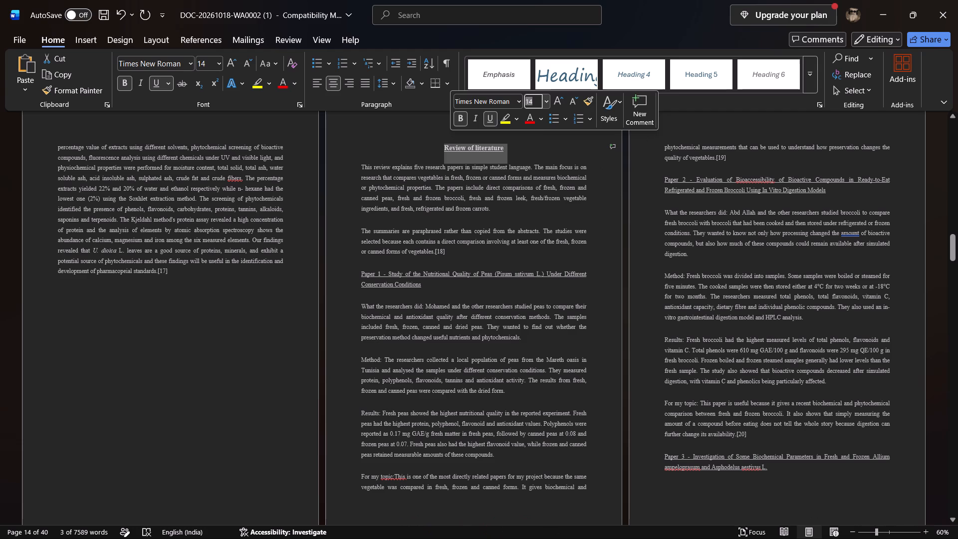
click(554, 144)
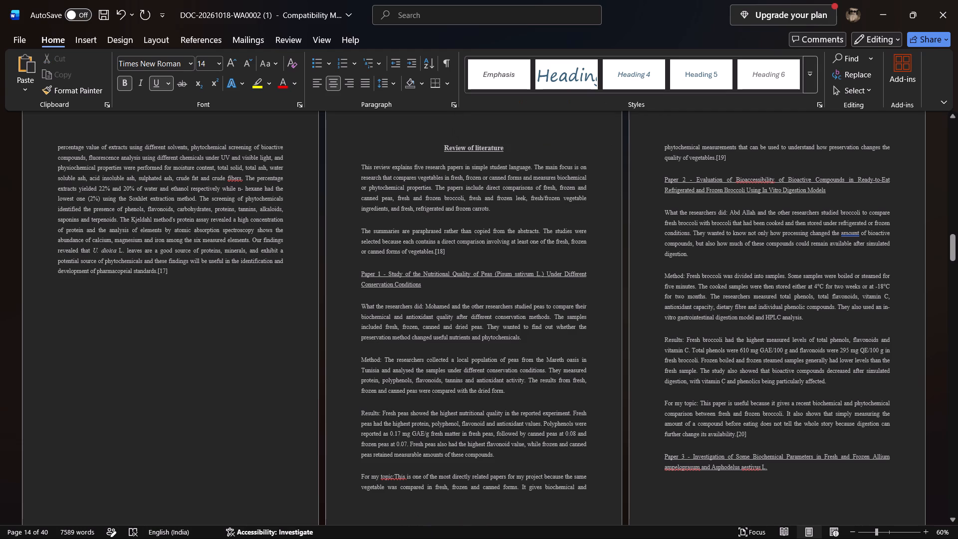
Check the font sizes of the Review of literature heading, its opening paragraph and the Figure 3 Phytochemicals caption.
drag(504, 151, 438, 137)
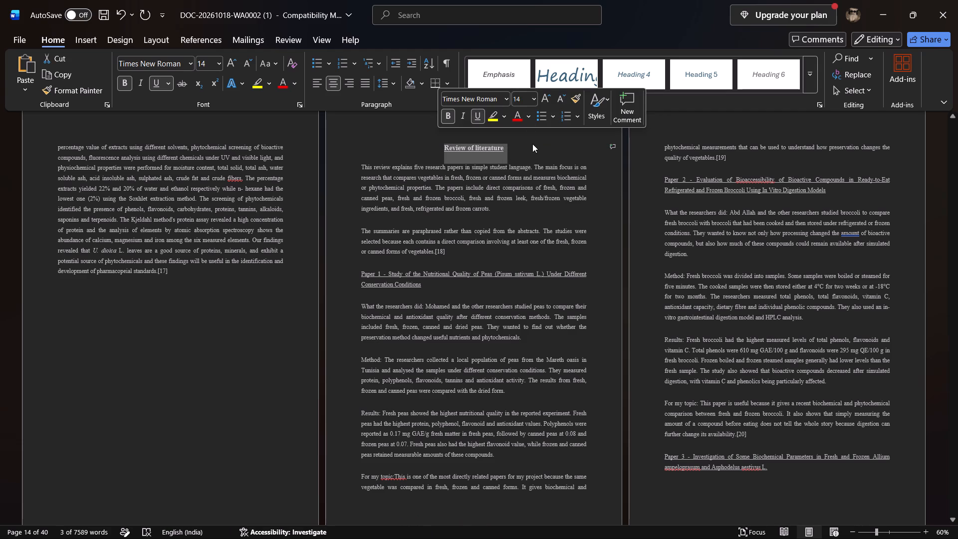
click(530, 155)
drag(360, 173, 432, 211)
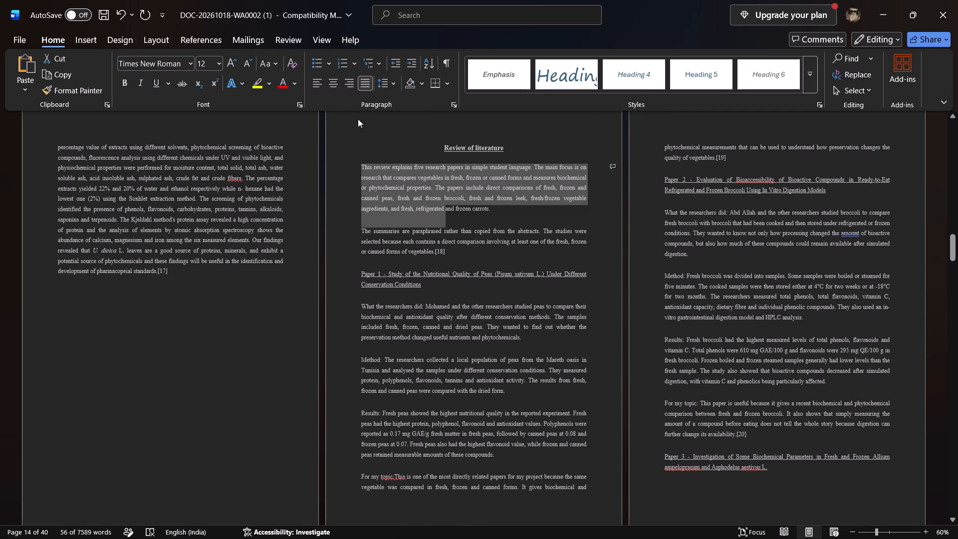
click(379, 137)
ctrl+scroll(474, 288, up, 3)
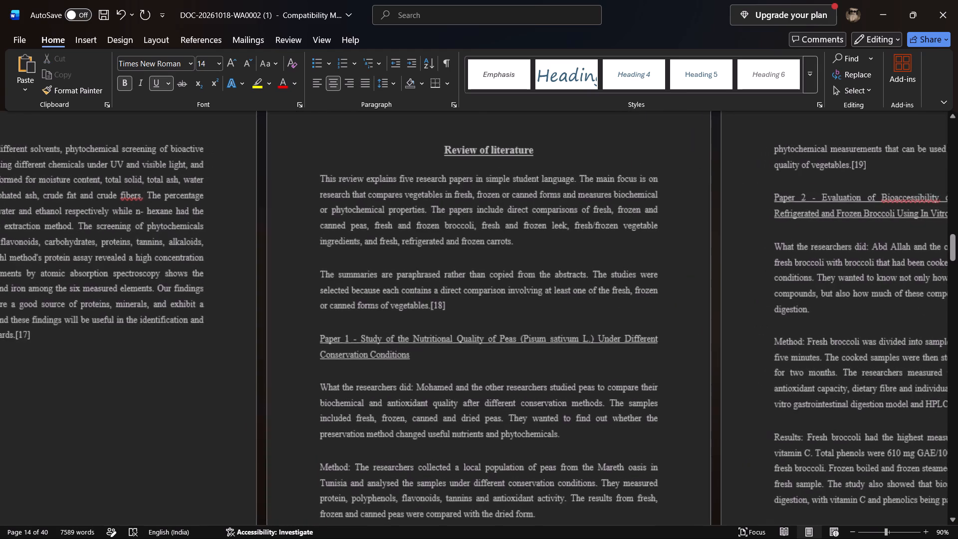
scroll(474, 288, up, 3)
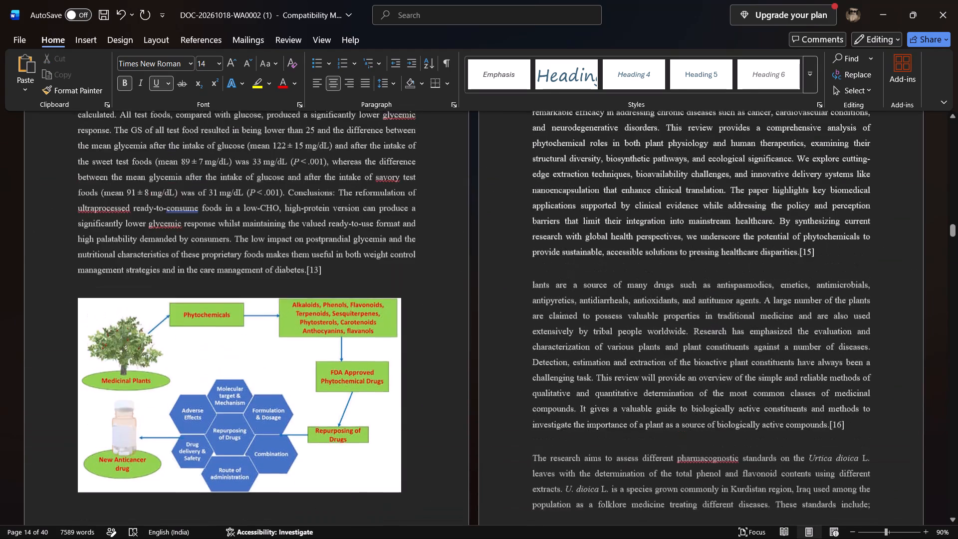
scroll(474, 288, up, 2)
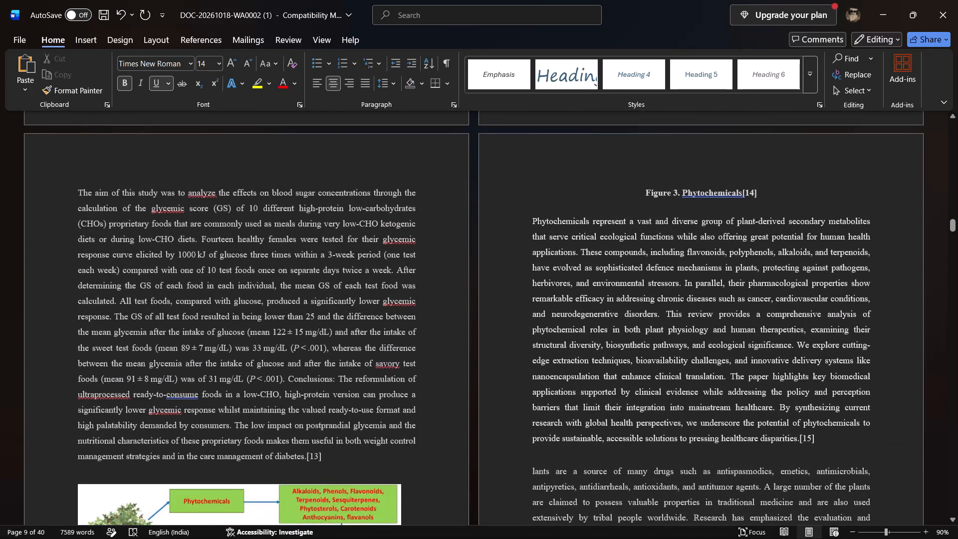
drag(636, 191, 746, 207)
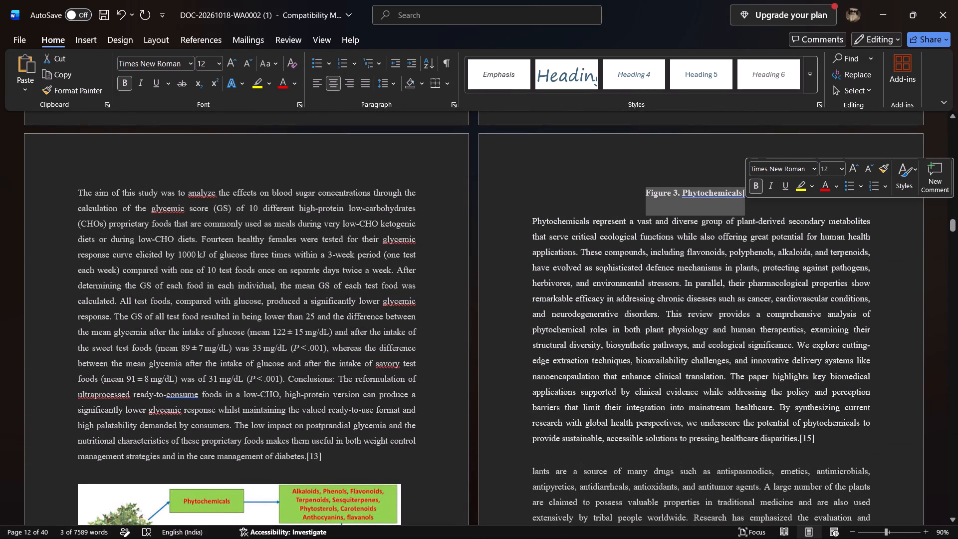
click(764, 195)
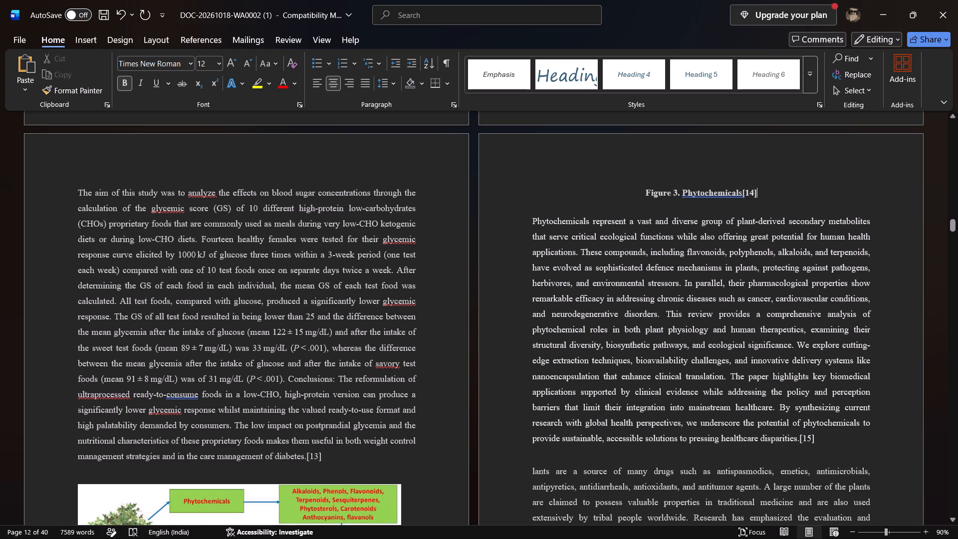
scroll(764, 195, down, 4)
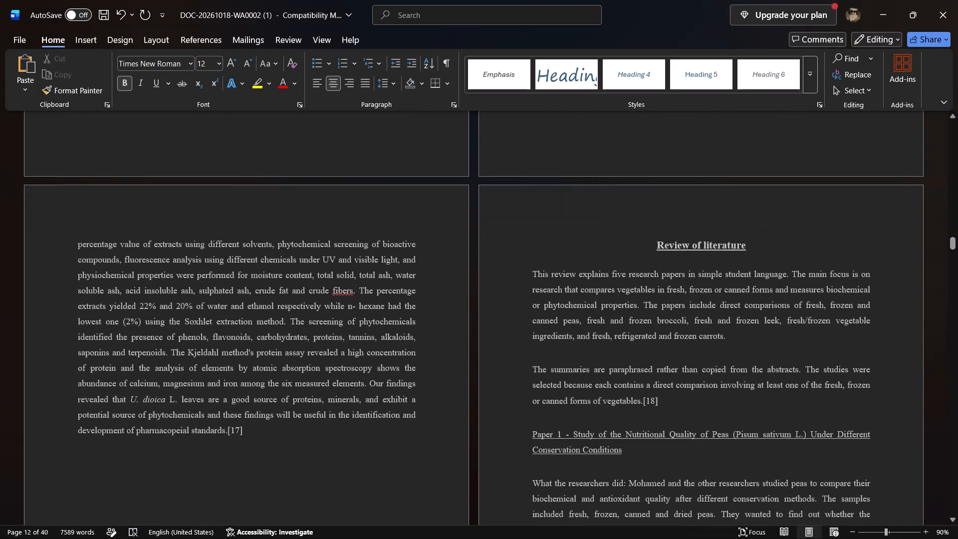
drag(750, 244, 644, 232)
click(597, 261)
Set the font size of the Aim and Objective heading to 14.
scroll(597, 261, down, 4)
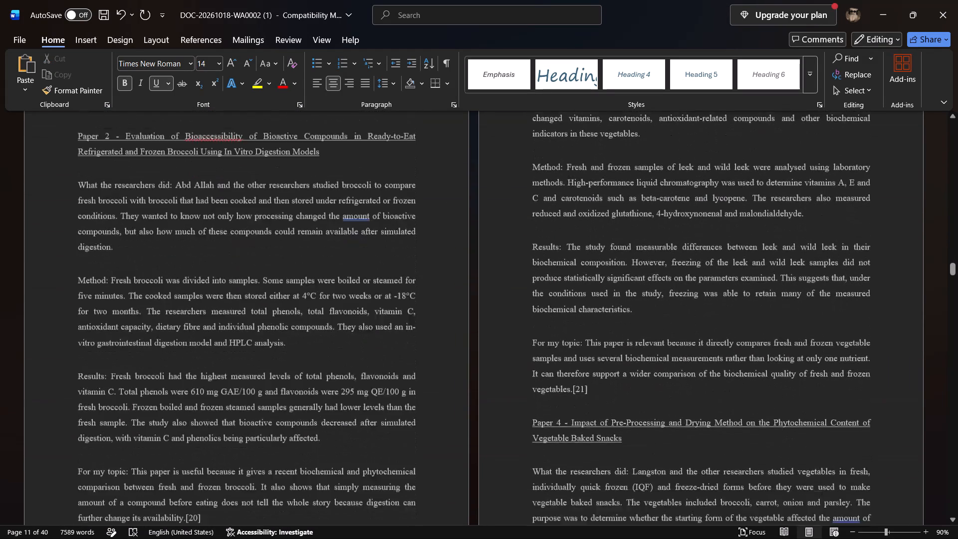
scroll(597, 261, down, 4)
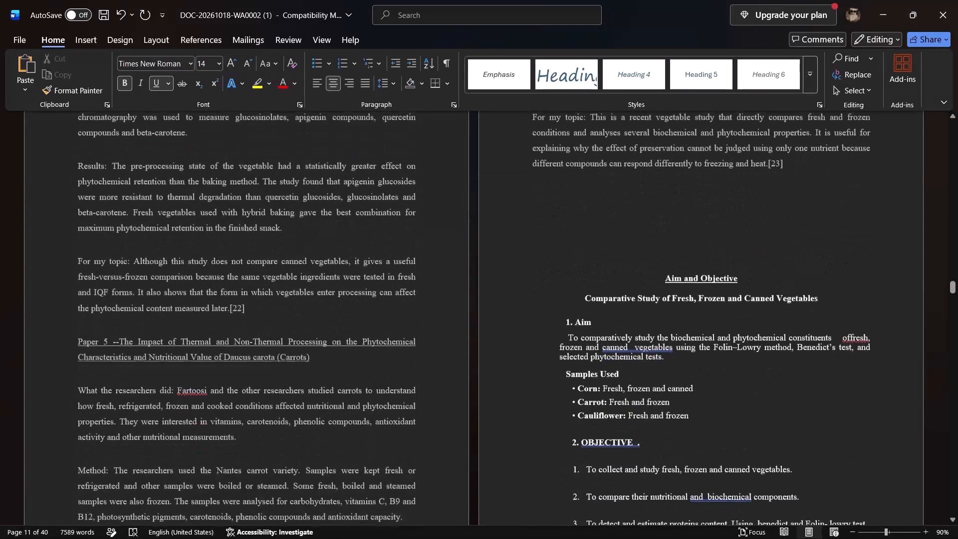
click(660, 266)
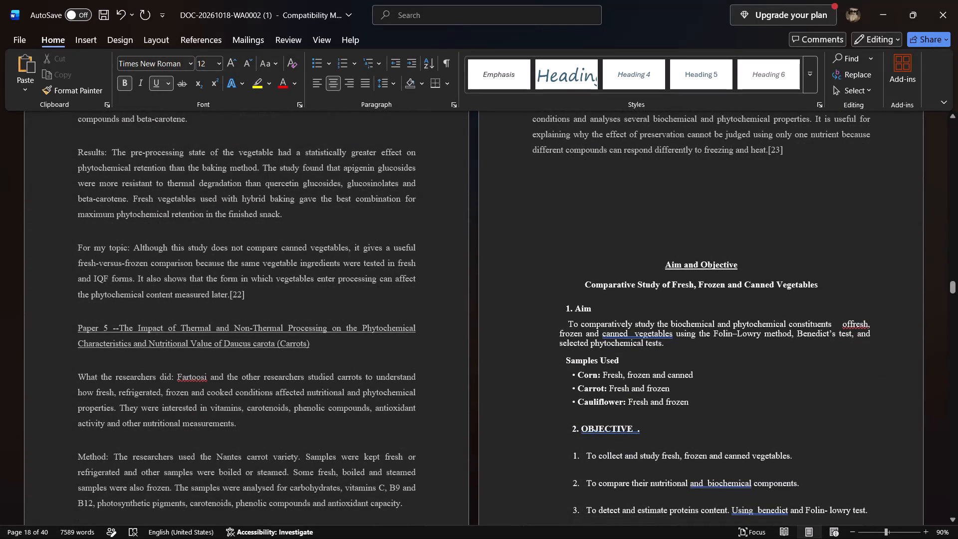
drag(664, 266, 788, 275)
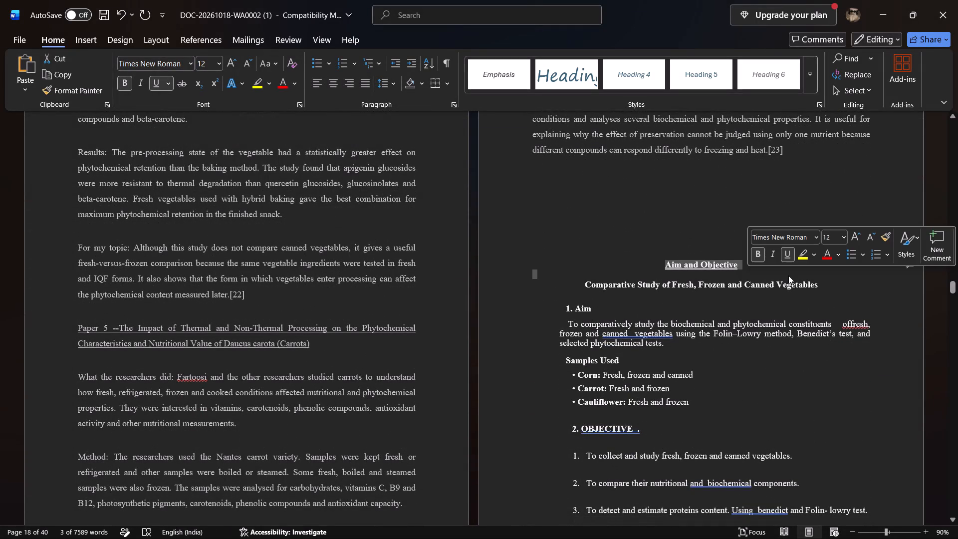
click(831, 240)
text(14)
key(Return)
Insert blank lines after the paragraph ending in reference [23] to push the Aim and Objective heading onto a new page.
click(698, 223)
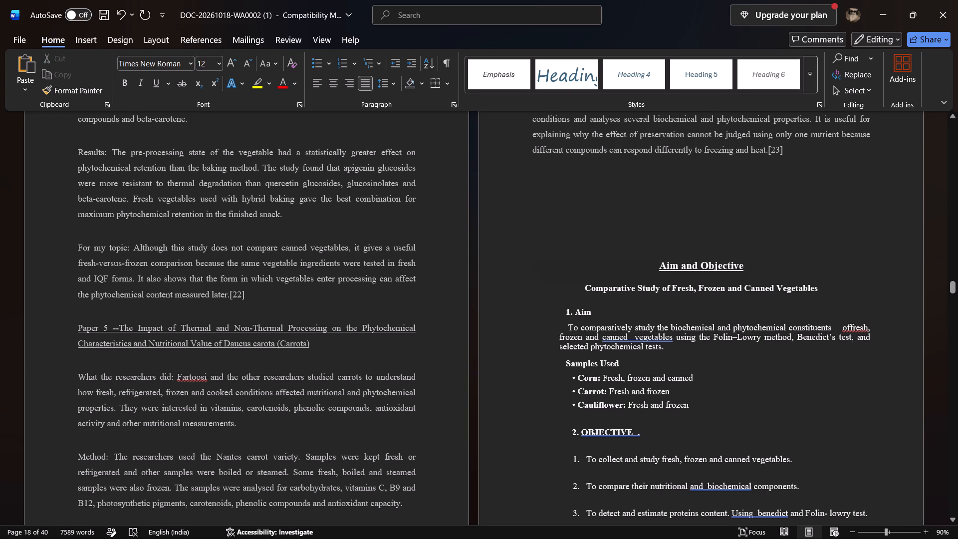
key(Return)
key(Return)
key(Return)
key(Return)
key(Return)
key(Return)
key(Return)
key(Return)
key(Return)
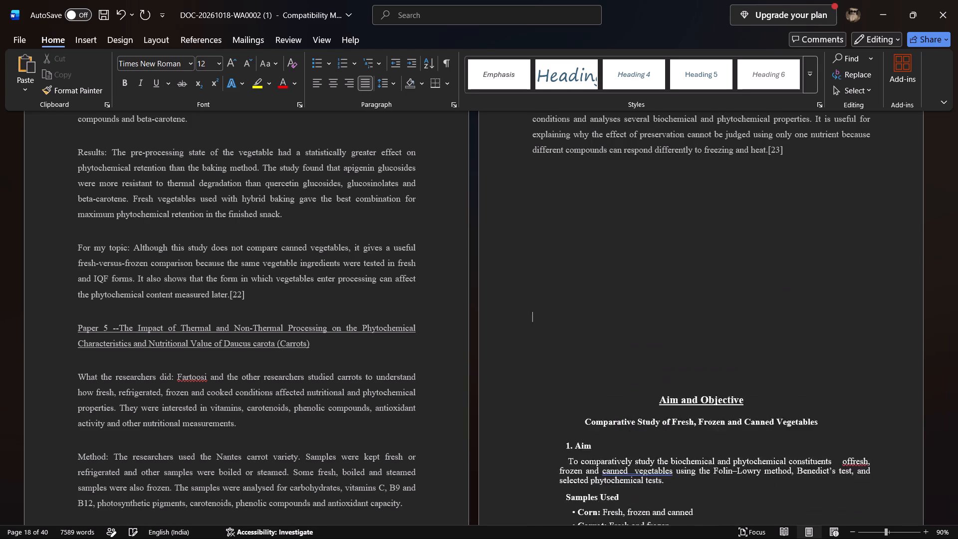
scroll(655, 258, down, 1)
key(Return)
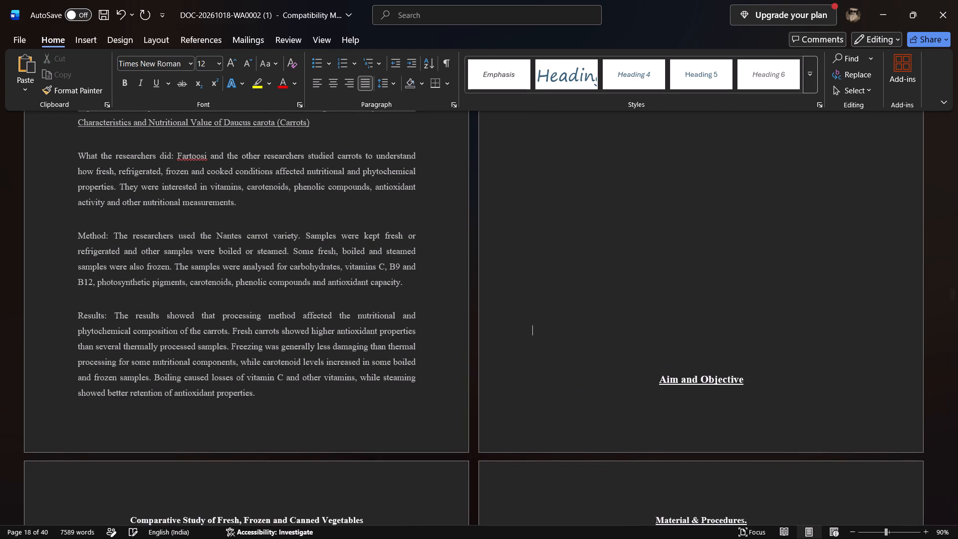
key(Return)
scroll(655, 258, down, 2)
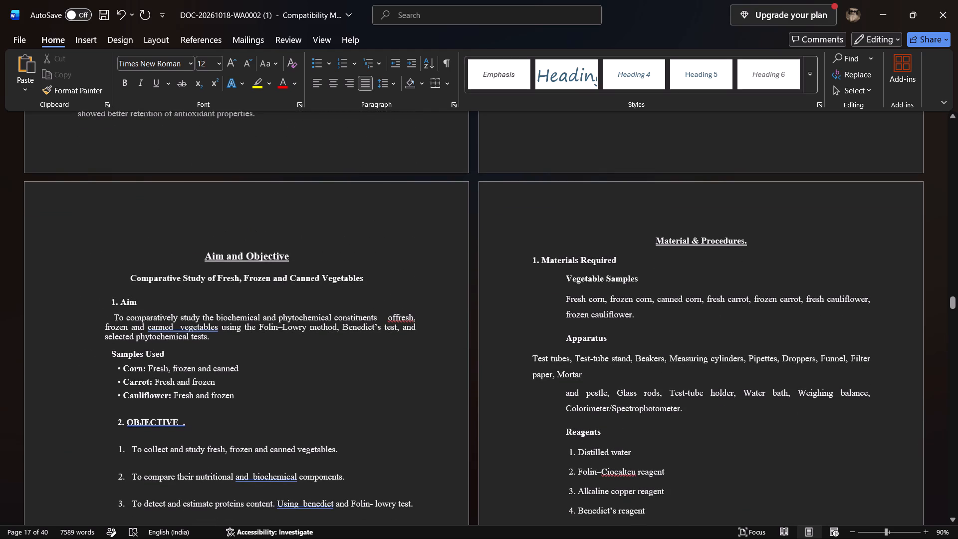
Remove the leftover blank space above the Aim and Objective heading so it sits at the top of its page.
click(205, 247)
key(BackSpace)
key(BackSpace)
key(BackSpace)
key(BackSpace)
key(BackSpace)
key(BackSpace)
key(Return)
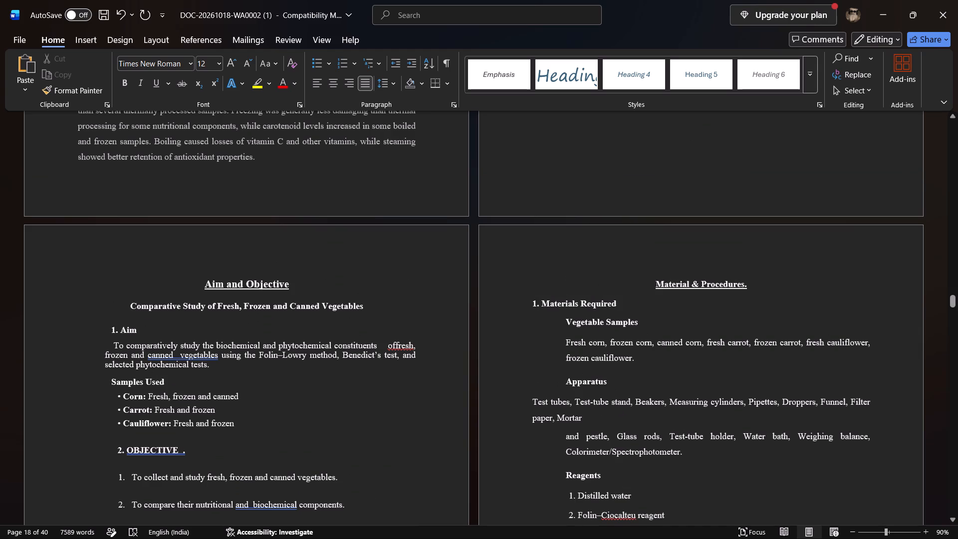
Set the font size of the Material & Procedures heading to 14.
drag(647, 284, 765, 288)
click(837, 247)
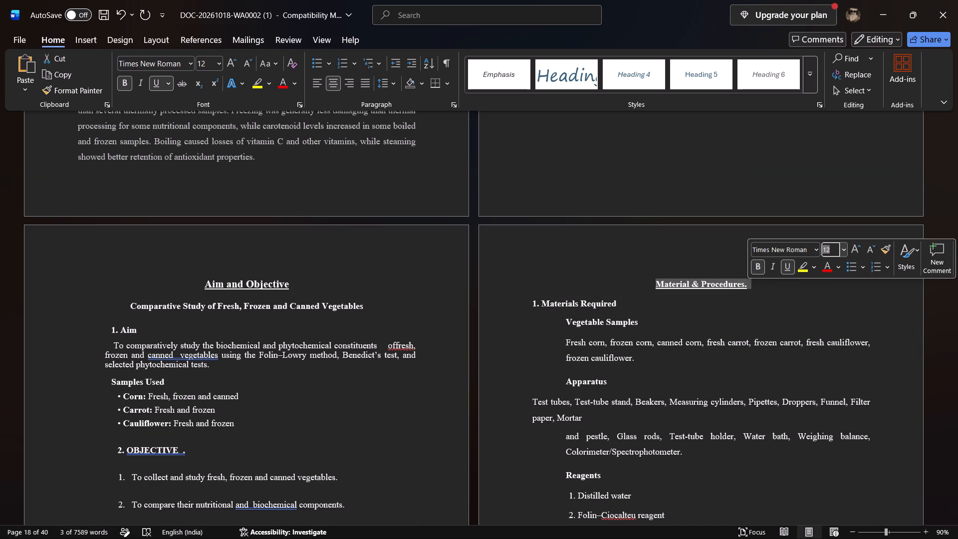
text(14)
key(Return)
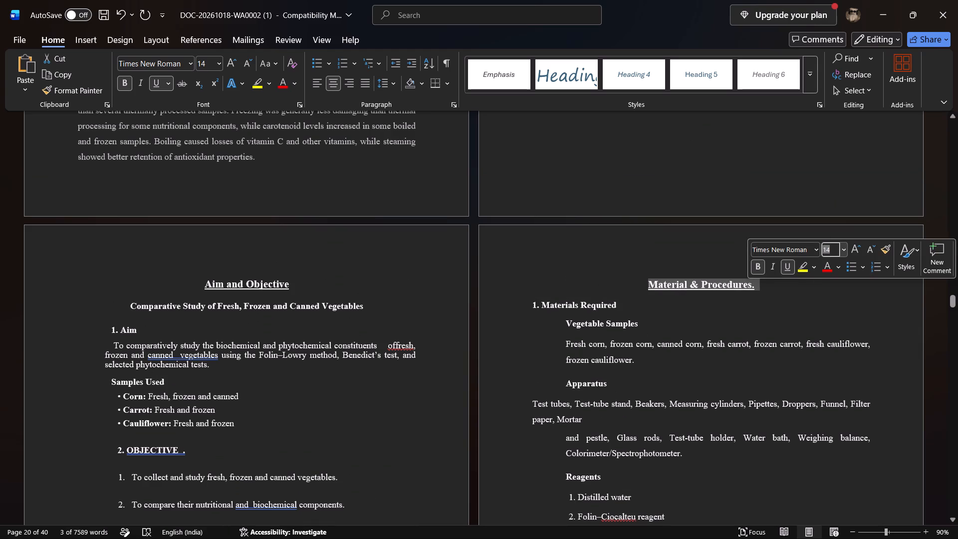
Insert blank lines before the 2. Methodology heading to push it and its 2.1 subheading onto the next page.
scroll(825, 318, down, 1)
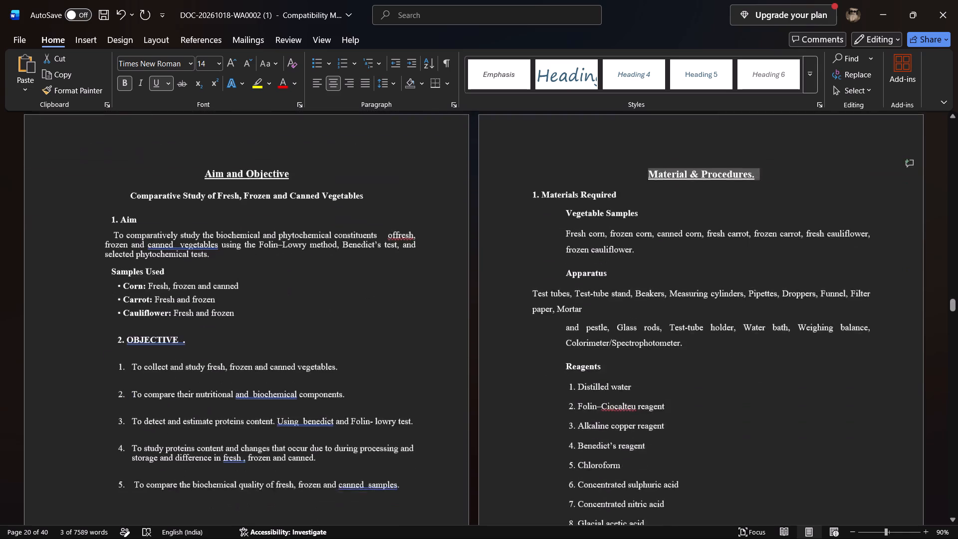
scroll(825, 318, down, 5)
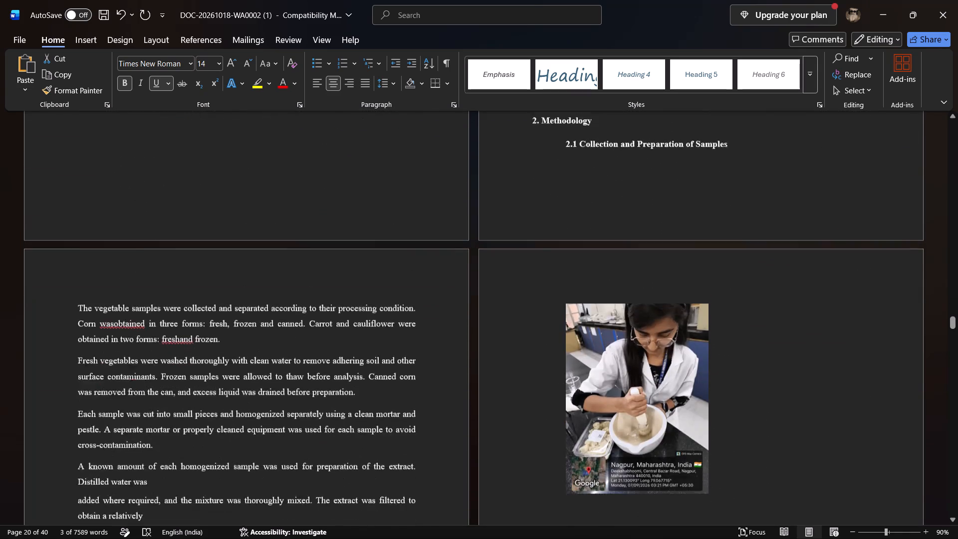
scroll(825, 318, down, 1)
scroll(825, 318, up, 1)
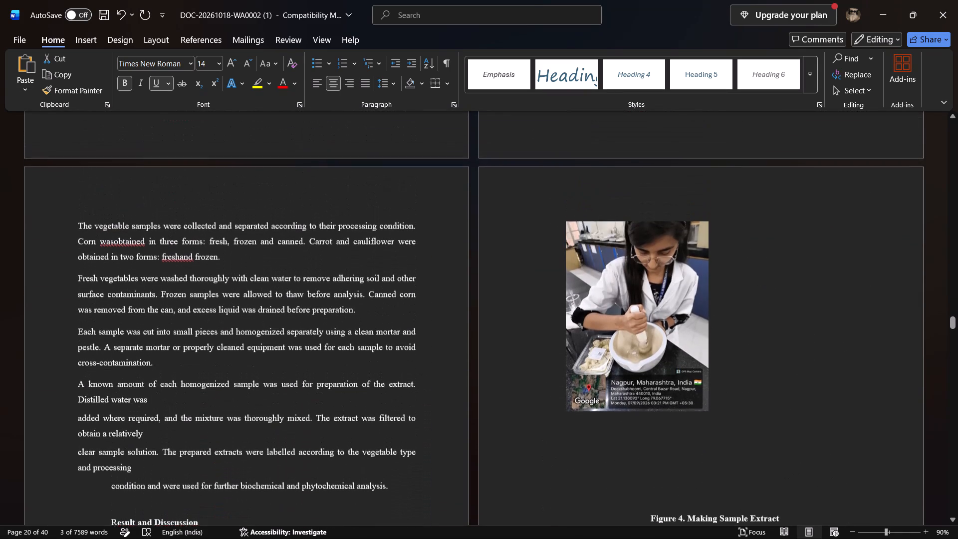
scroll(825, 318, up, 3)
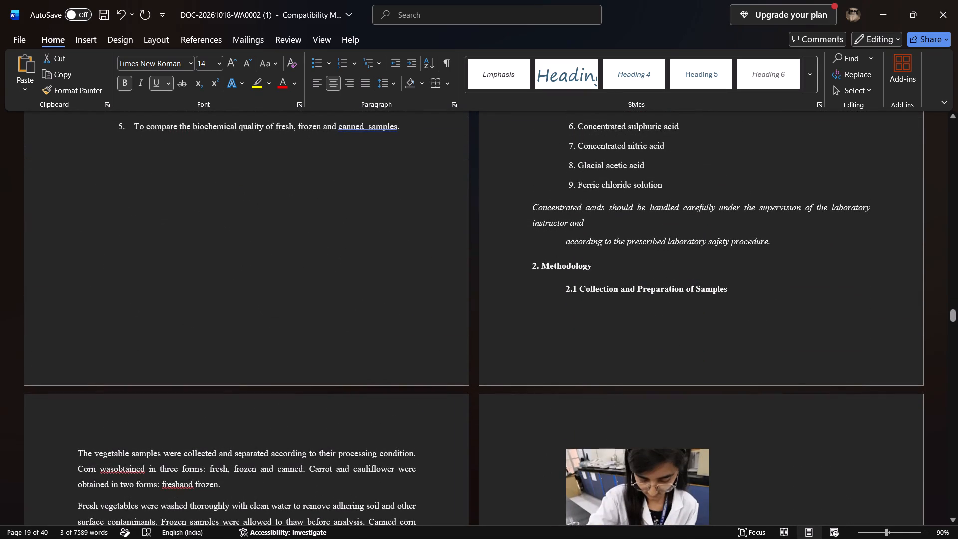
click(526, 259)
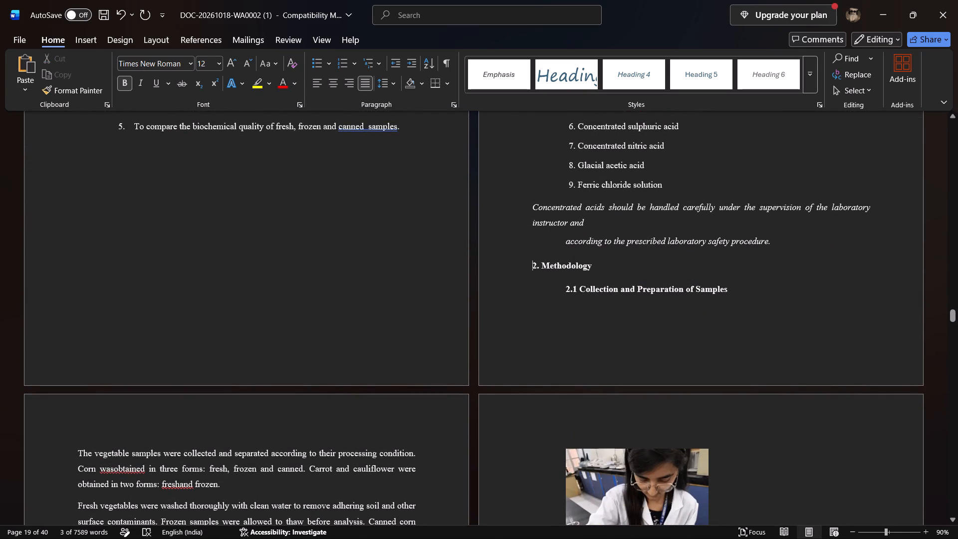
key(Return)
key(Return)
key(Return)
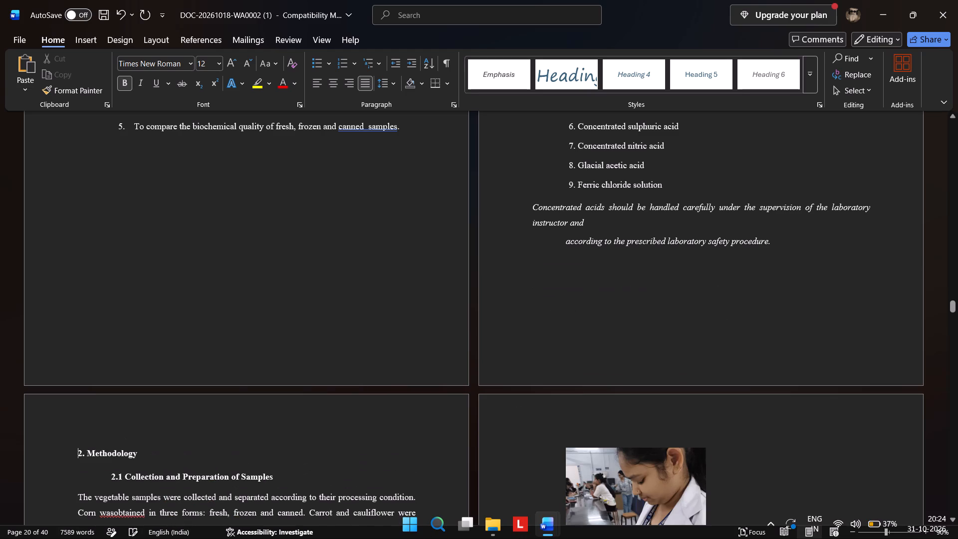
Reduce the height of the photo below the Result and Disscussion heading and move it to the middle of the page.
scroll(519, 538, down, 2)
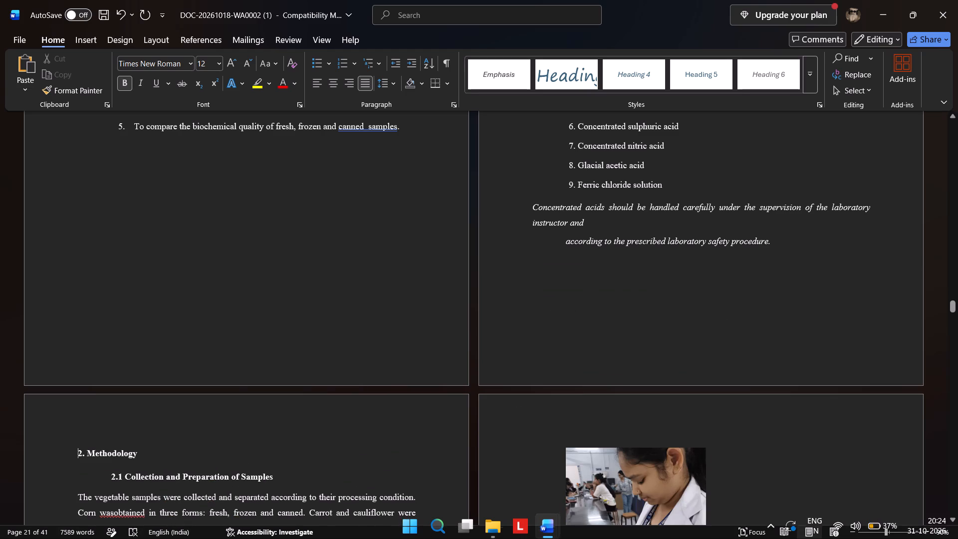
scroll(701, 425, down, 3)
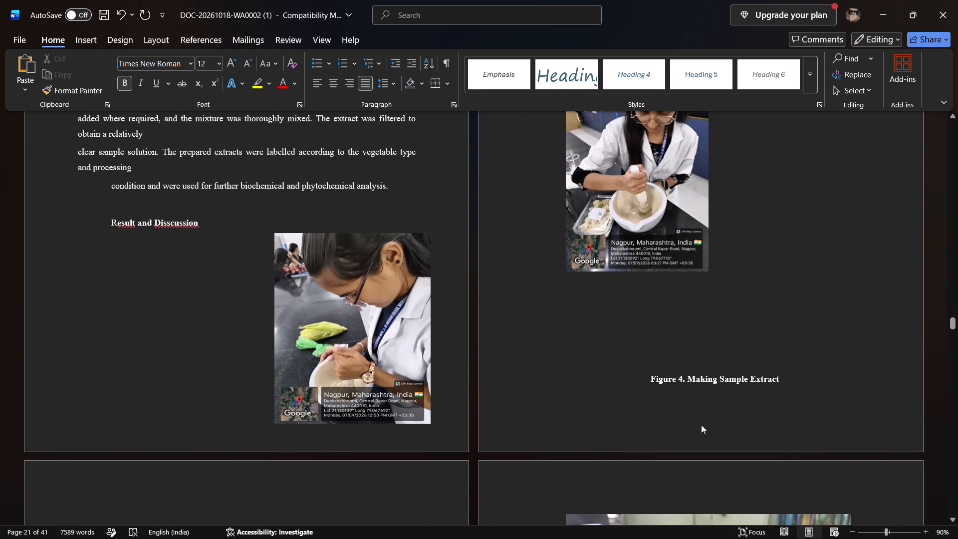
scroll(701, 425, down, 1)
click(641, 370)
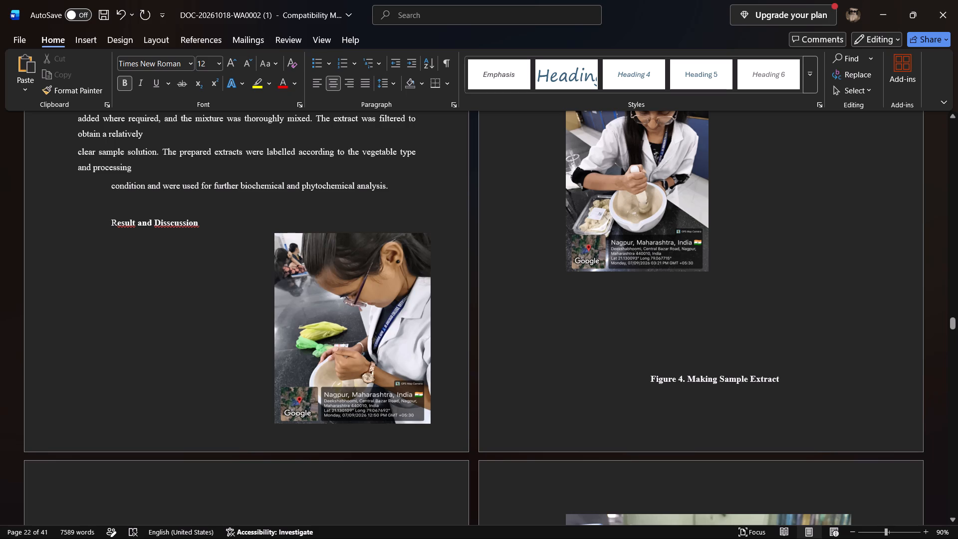
click(306, 322)
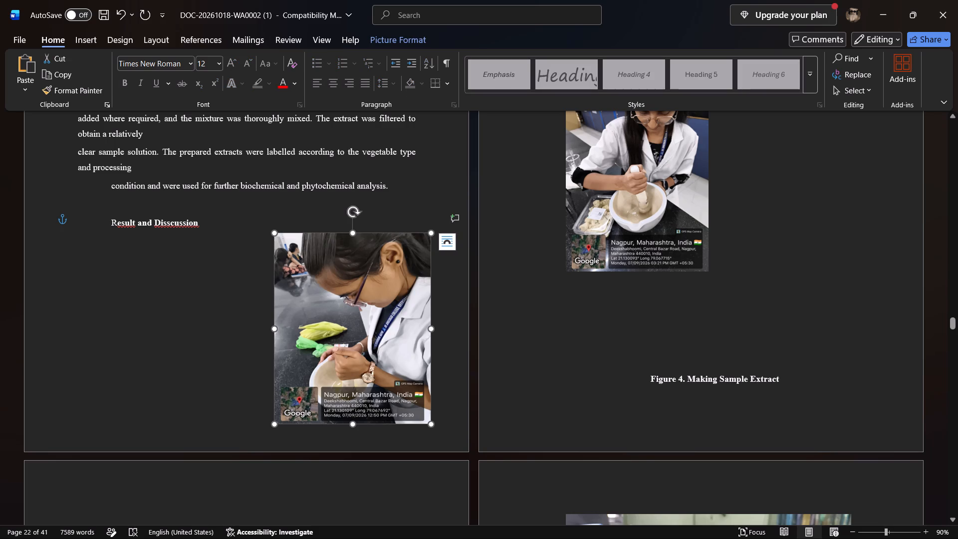
drag(353, 423, 357, 391)
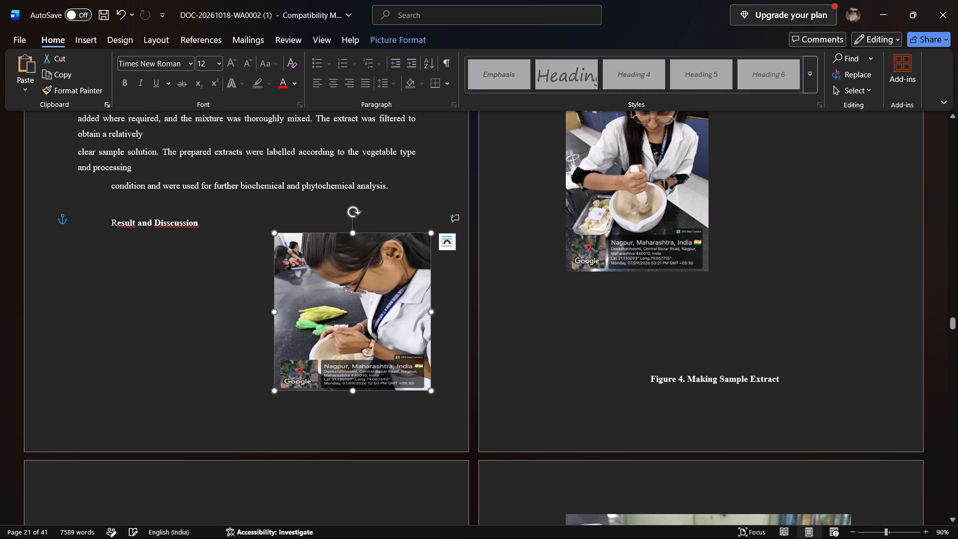
drag(361, 326, 257, 339)
click(356, 306)
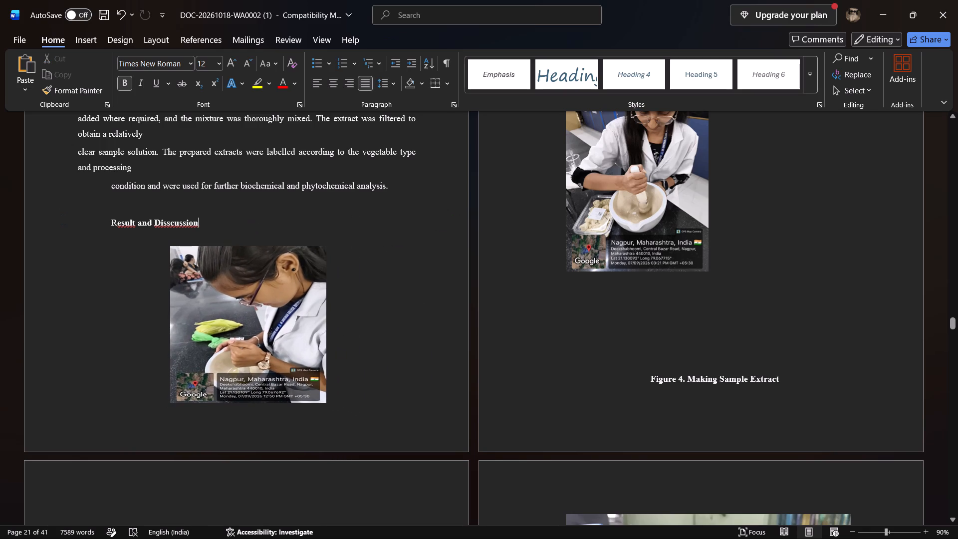
click(288, 314)
click(349, 259)
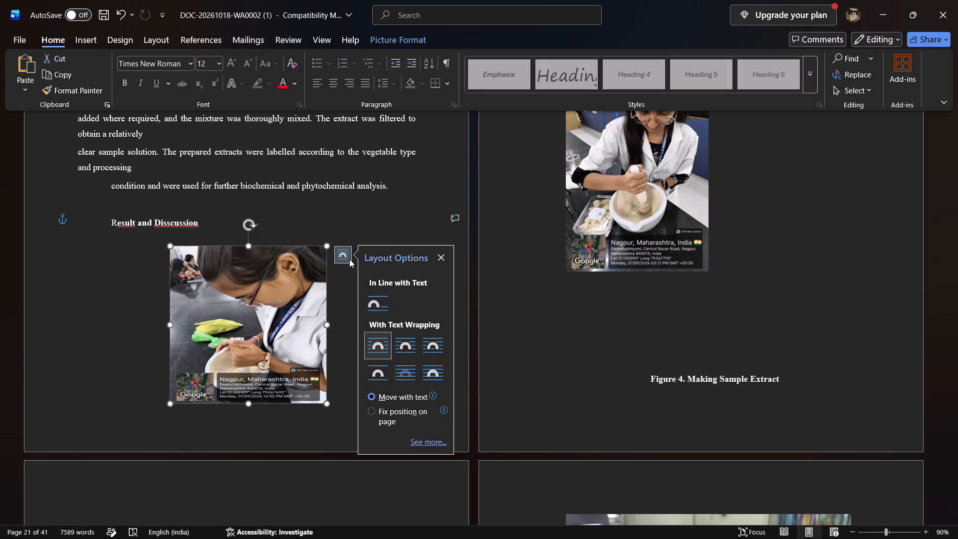
click(352, 325)
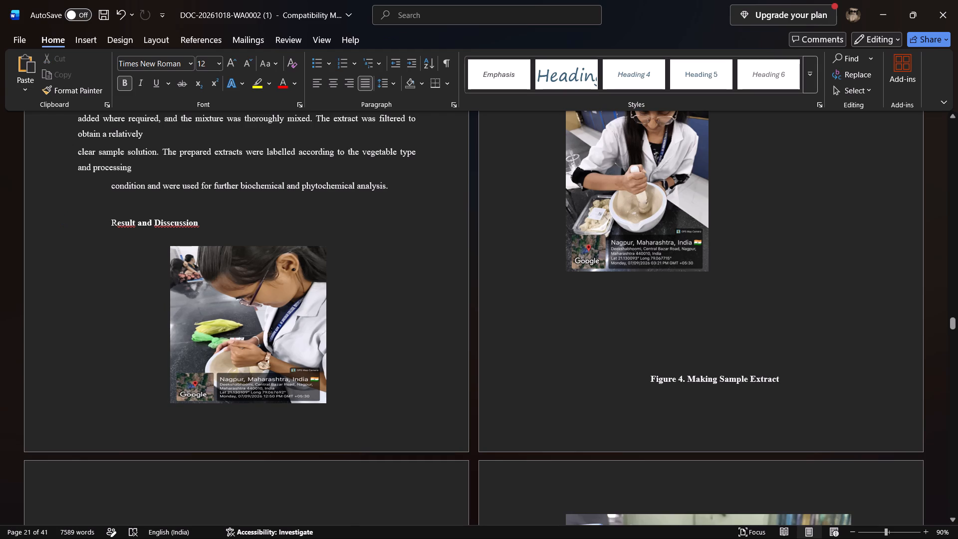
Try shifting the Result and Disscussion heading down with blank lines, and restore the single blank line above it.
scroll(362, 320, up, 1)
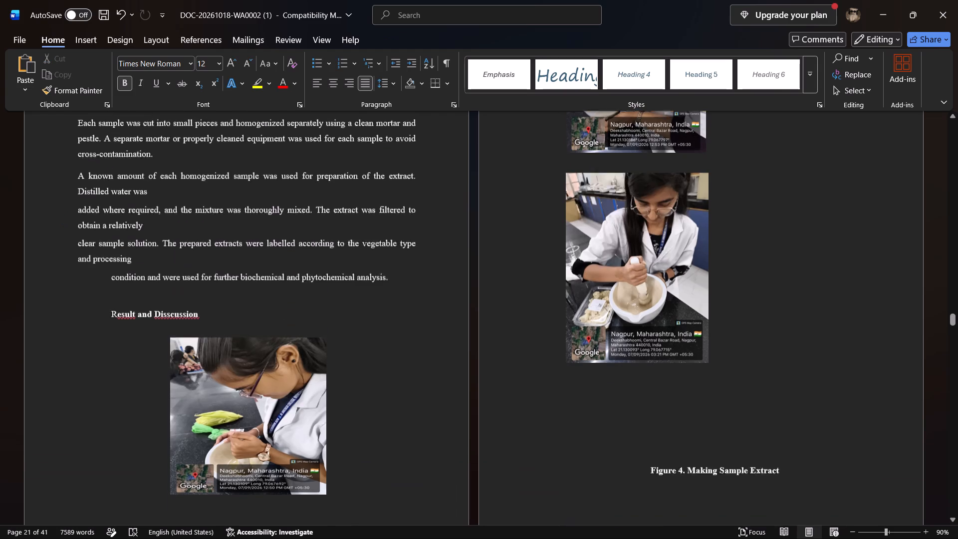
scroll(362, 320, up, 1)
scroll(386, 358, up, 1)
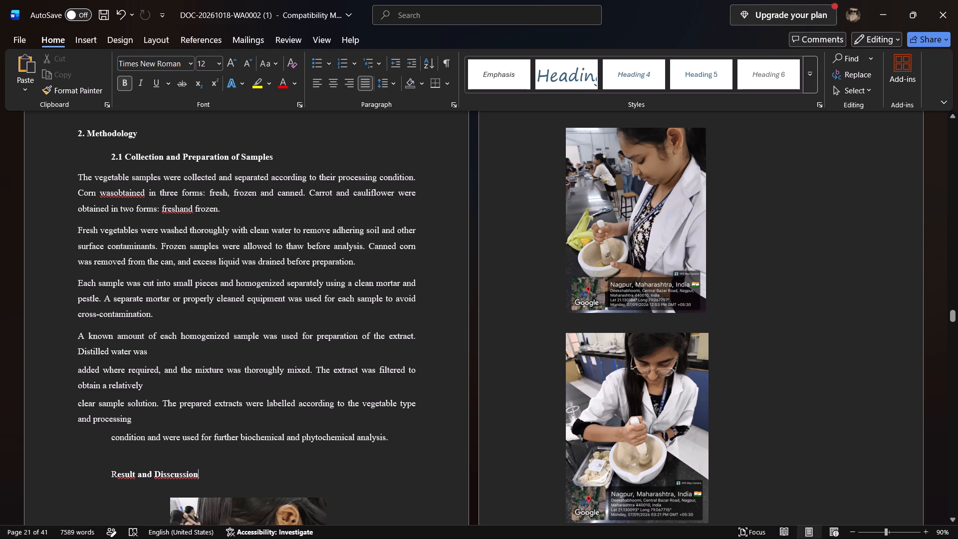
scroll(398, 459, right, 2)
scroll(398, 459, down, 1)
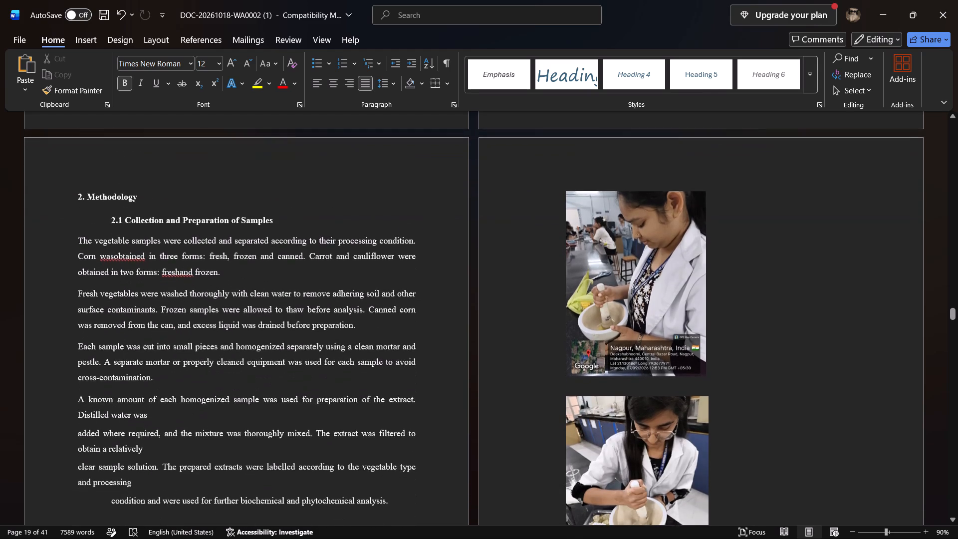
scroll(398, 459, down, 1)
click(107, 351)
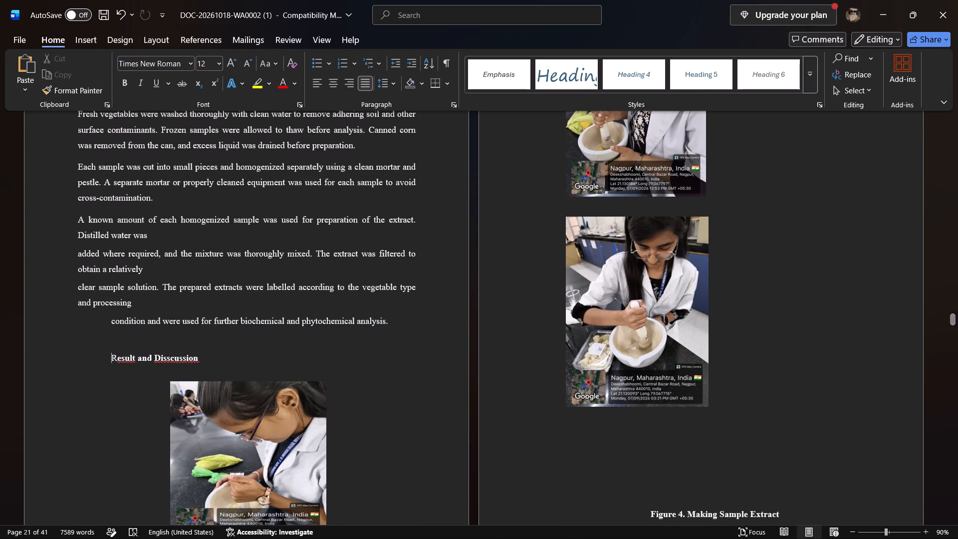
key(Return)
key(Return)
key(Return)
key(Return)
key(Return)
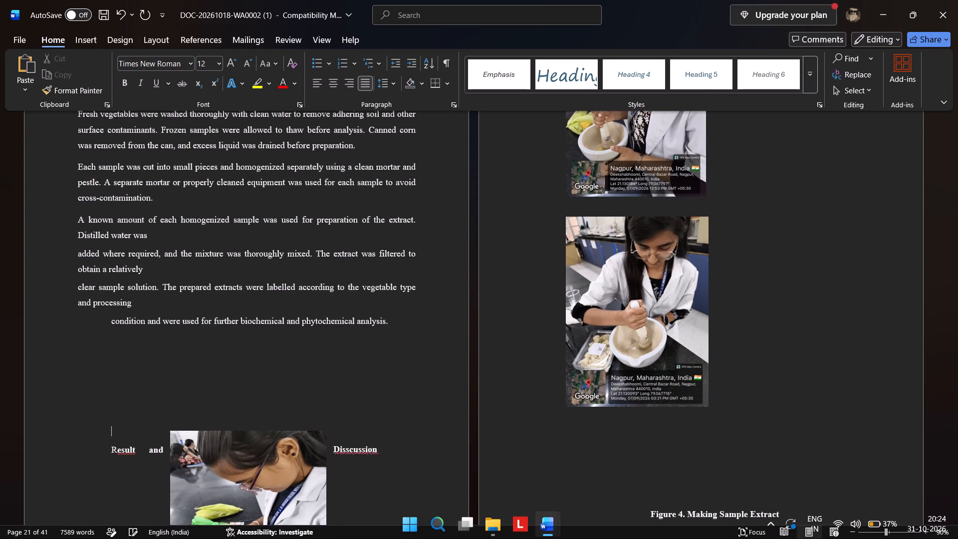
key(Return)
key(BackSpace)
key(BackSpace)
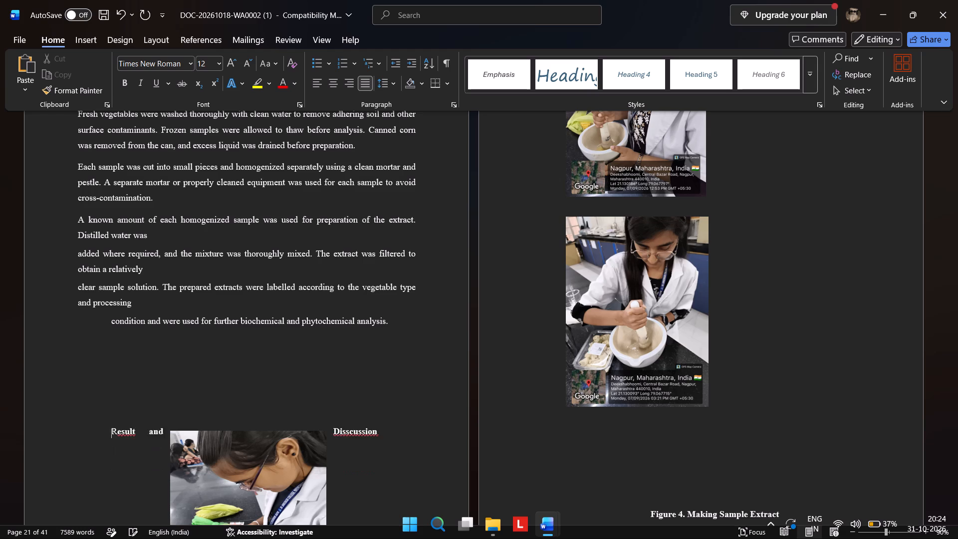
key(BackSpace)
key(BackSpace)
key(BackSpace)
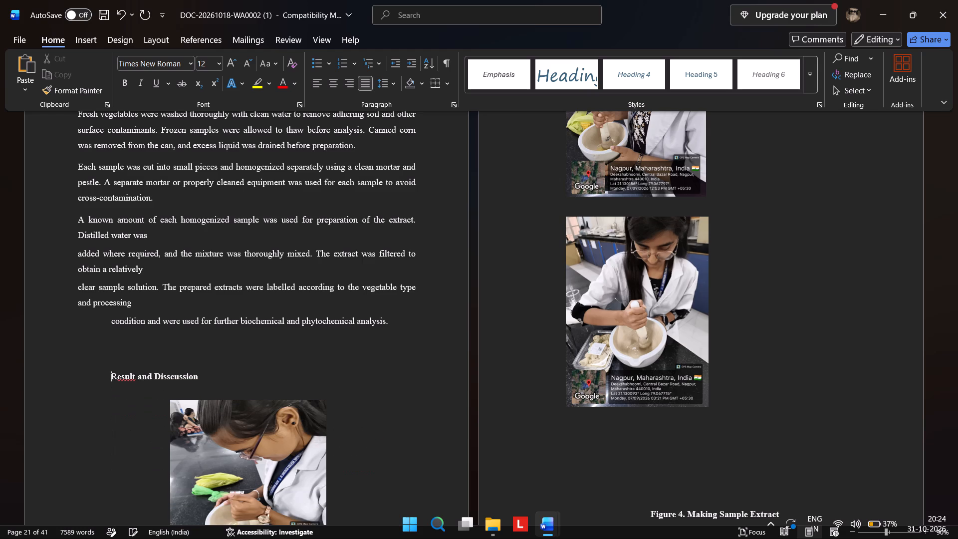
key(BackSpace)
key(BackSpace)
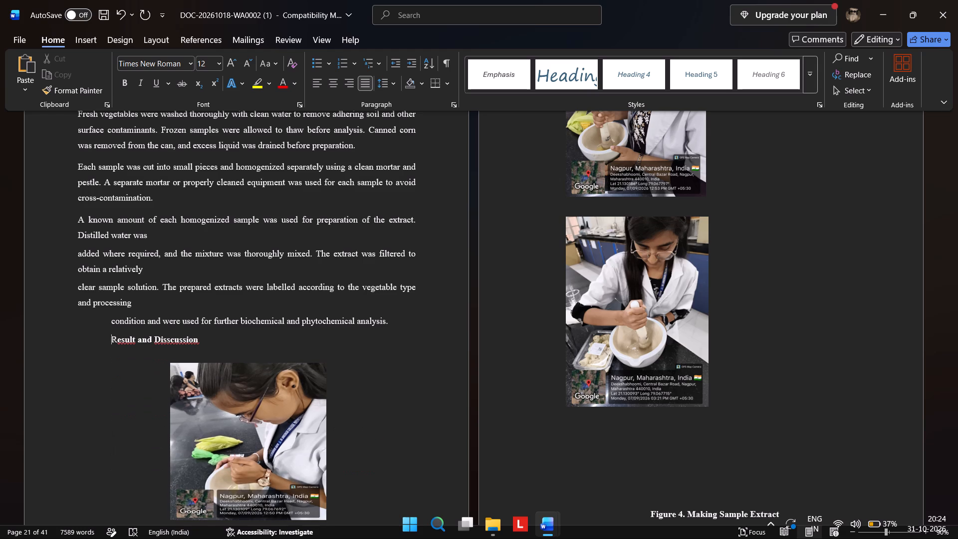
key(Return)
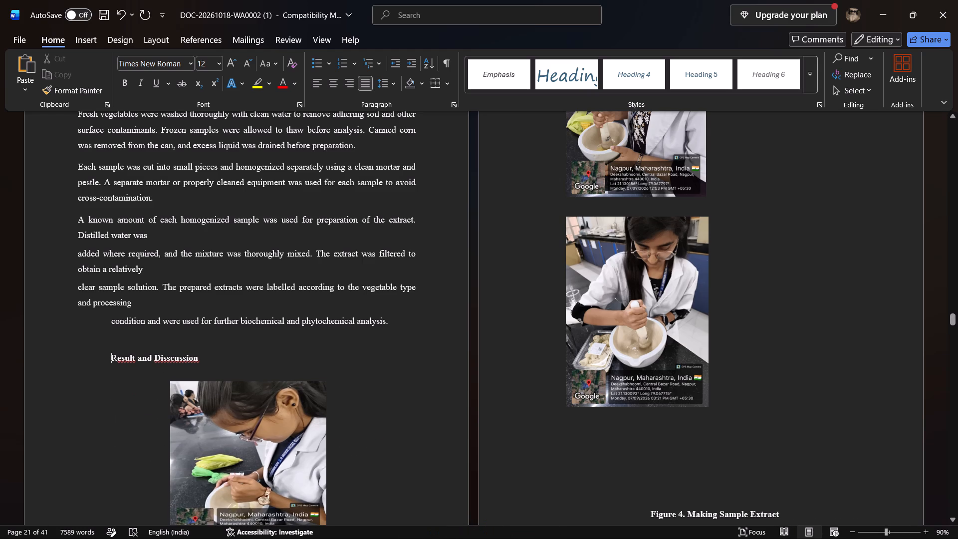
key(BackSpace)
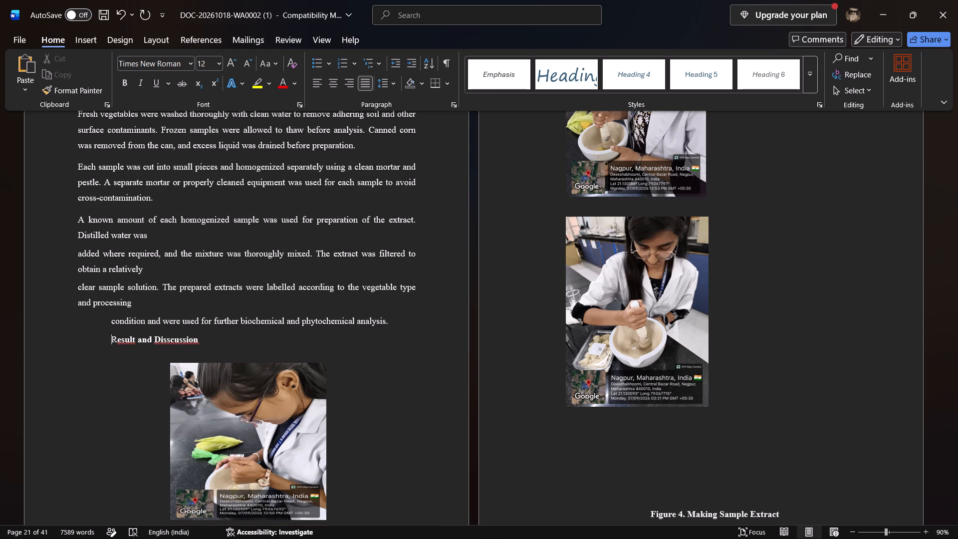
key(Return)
Move the lower mortar photo above the Figure 4 caption to the right side of its page and reduce its height.
ctrl+scroll(139, 369, down, 3)
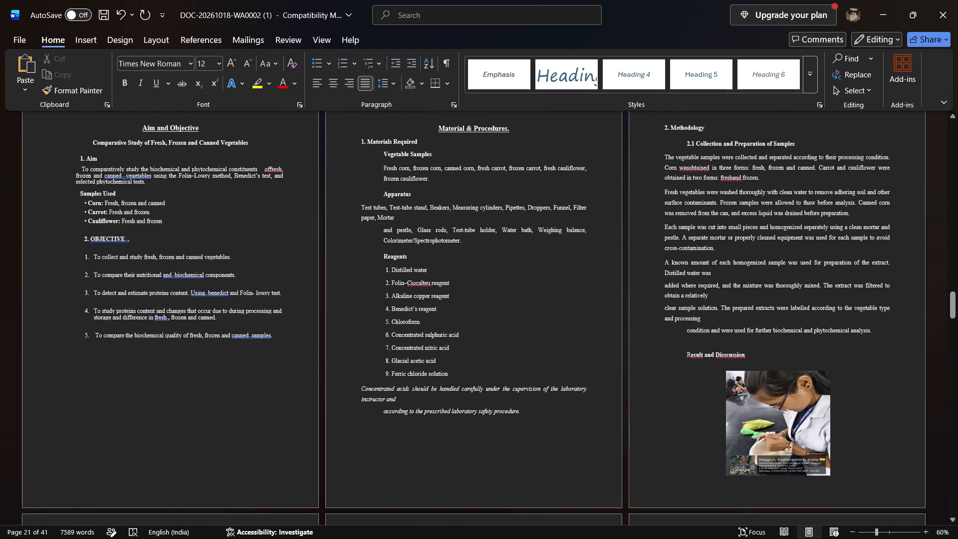
scroll(735, 399, down, 1)
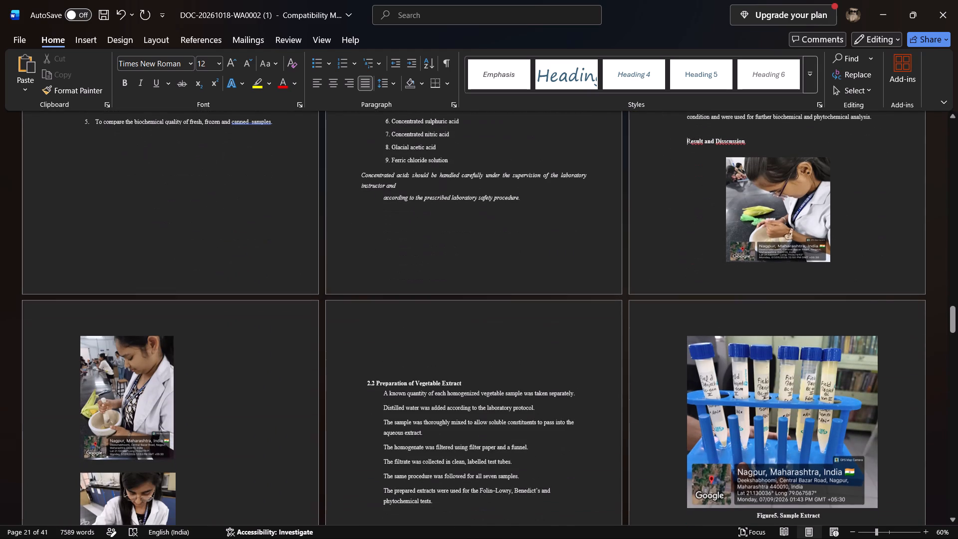
scroll(735, 399, down, 1)
scroll(629, 419, down, 1)
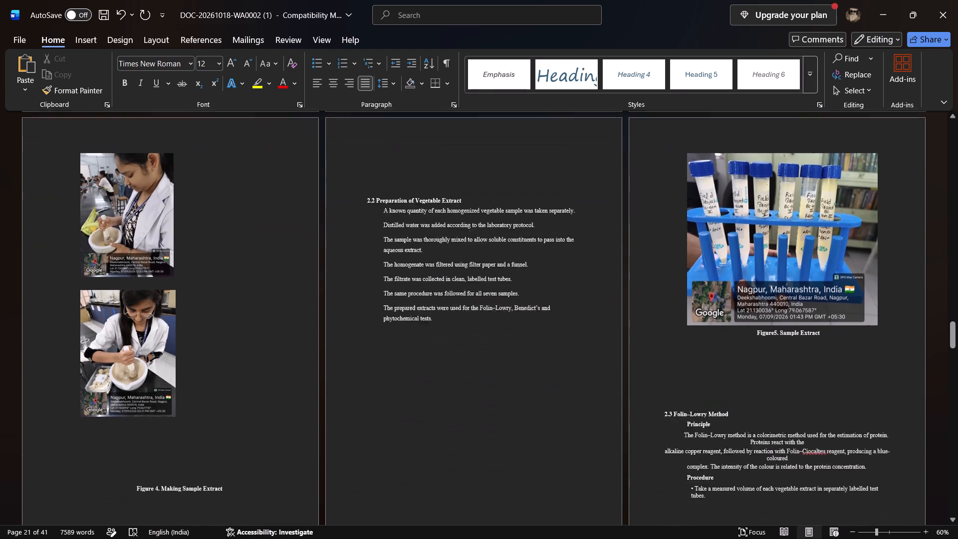
scroll(629, 419, down, 1)
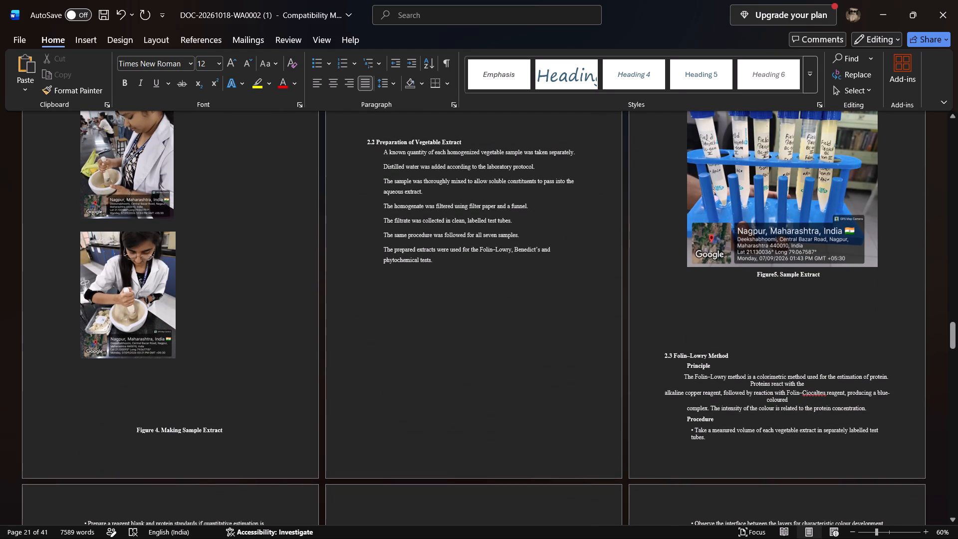
drag(122, 322, 240, 324)
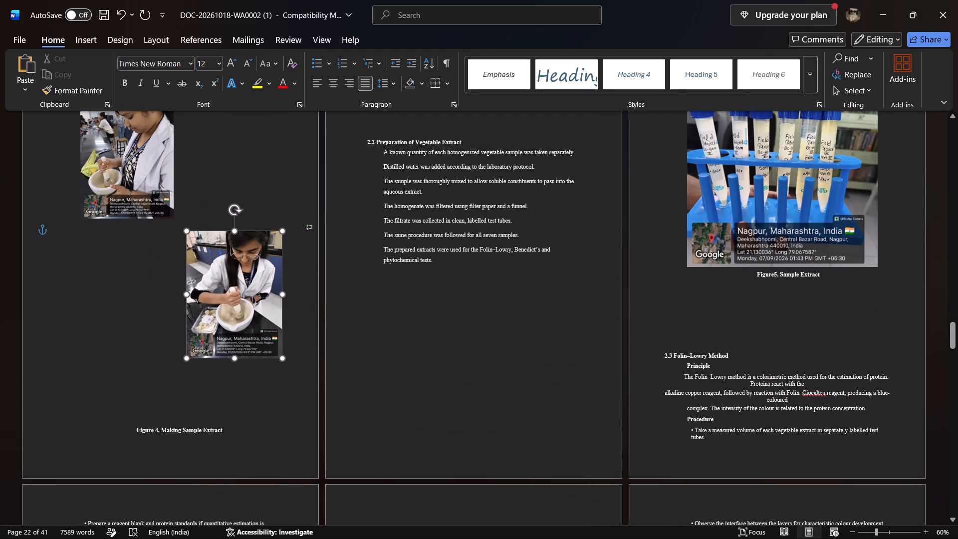
drag(240, 324, 257, 342)
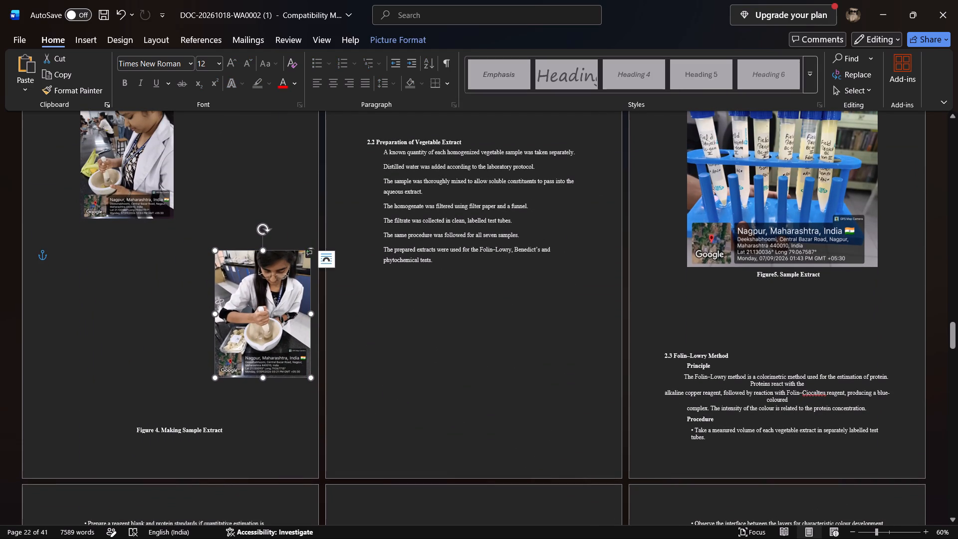
drag(261, 375, 264, 360)
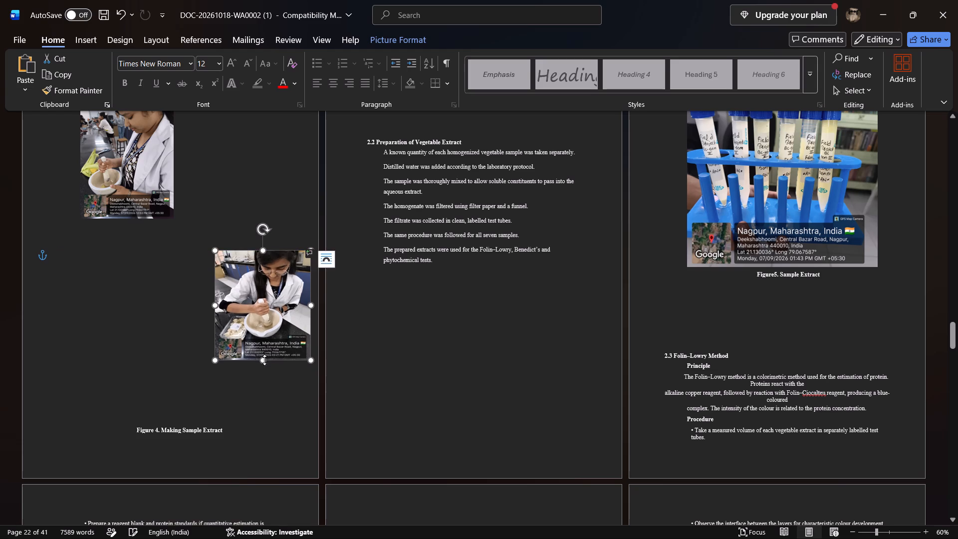
Reduce the height of the upper mortar photo on the Figure 4 page.
scroll(112, 227, up, 1)
click(130, 224)
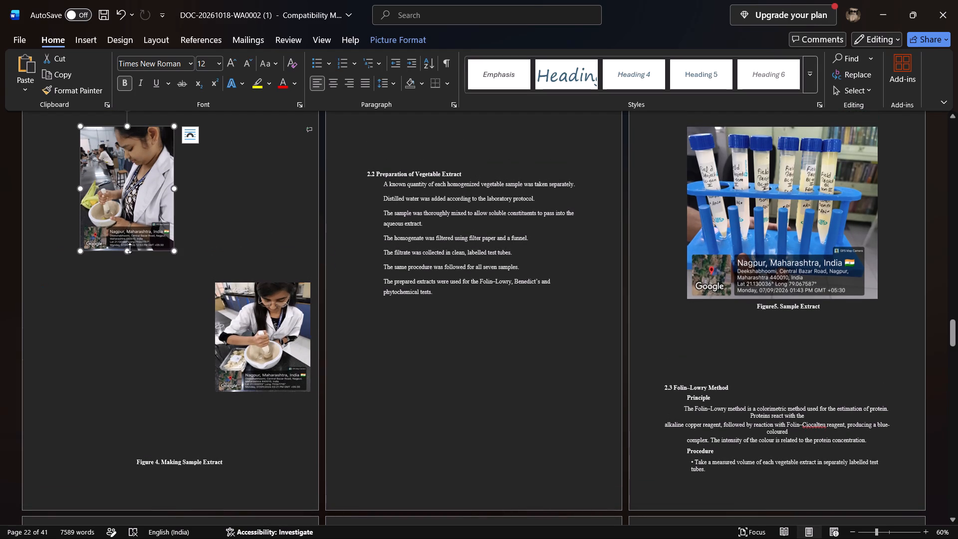
drag(126, 251, 129, 233)
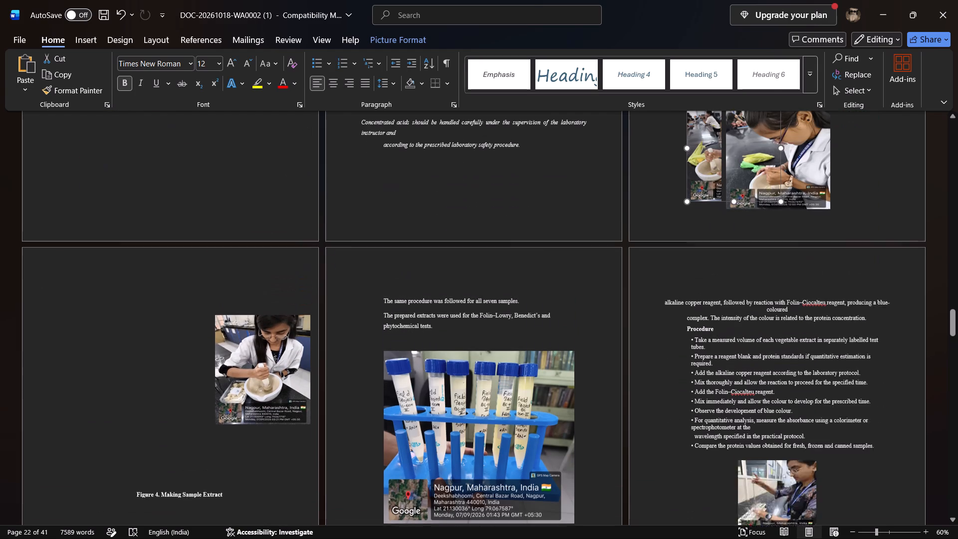
Move the resized upper mortar photo onto the Figure 4 page and place the two mortar photos side by side at its top.
drag(763, 186, 168, 382)
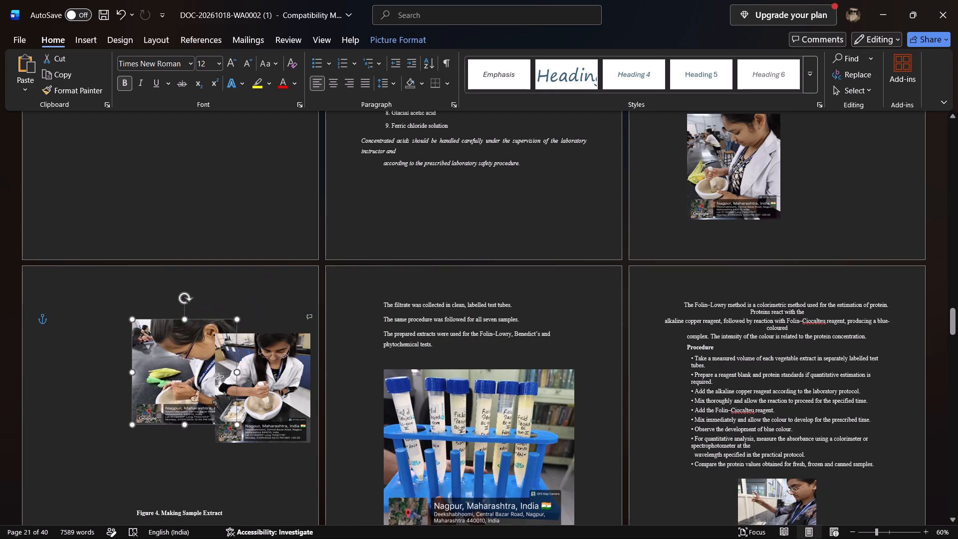
drag(168, 382, 100, 381)
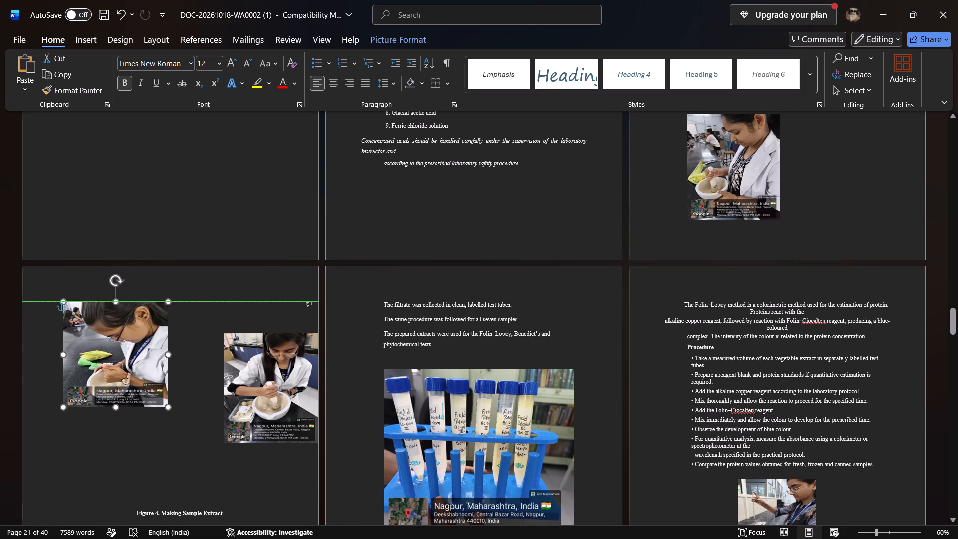
drag(100, 381, 85, 392)
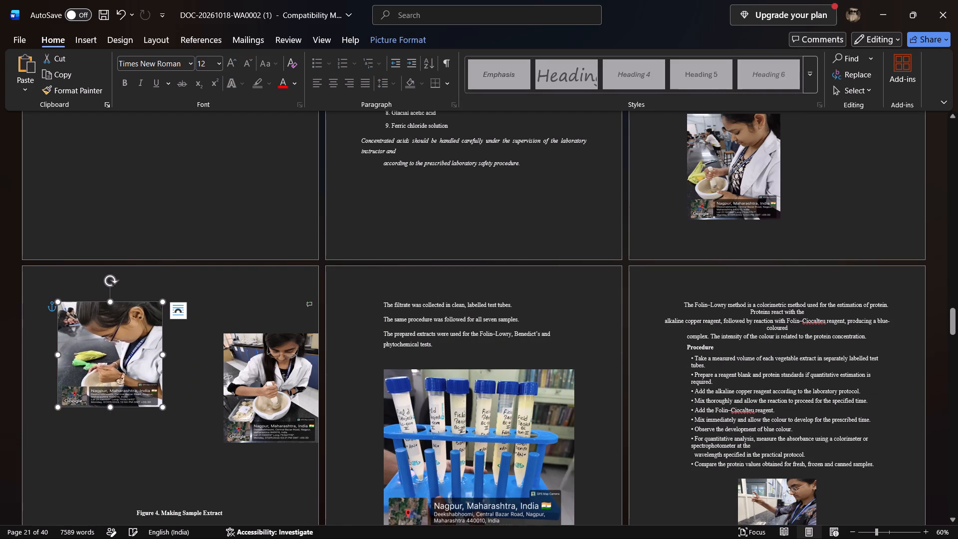
drag(282, 387, 229, 357)
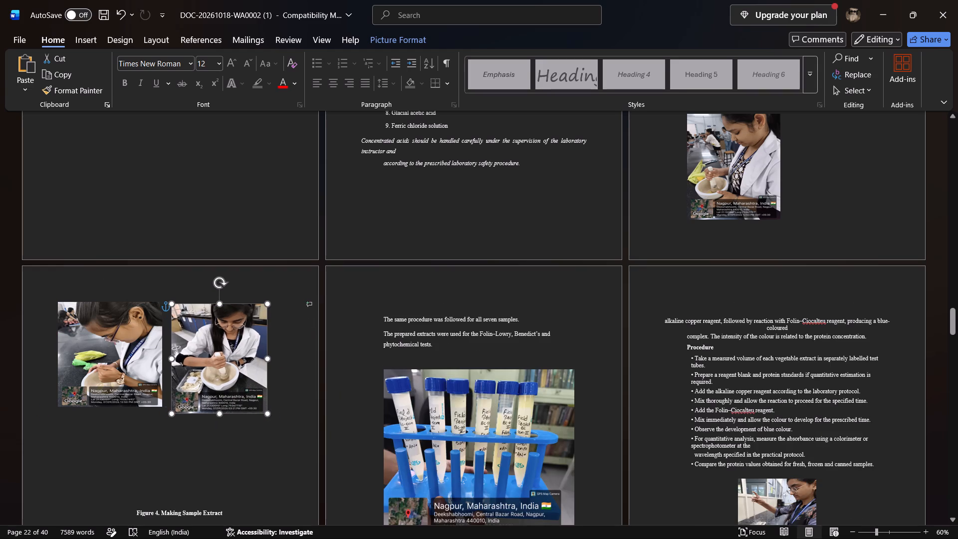
drag(229, 357, 262, 354)
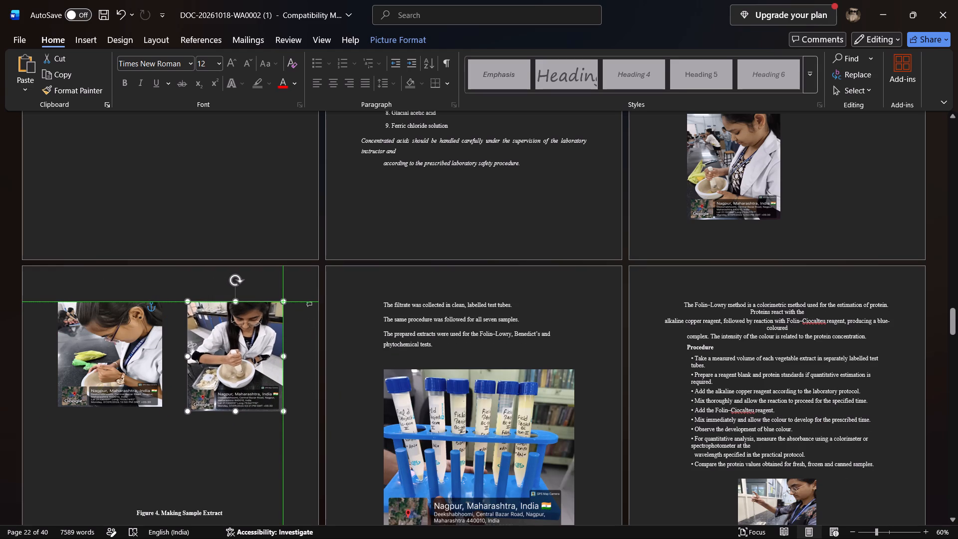
drag(262, 354, 267, 354)
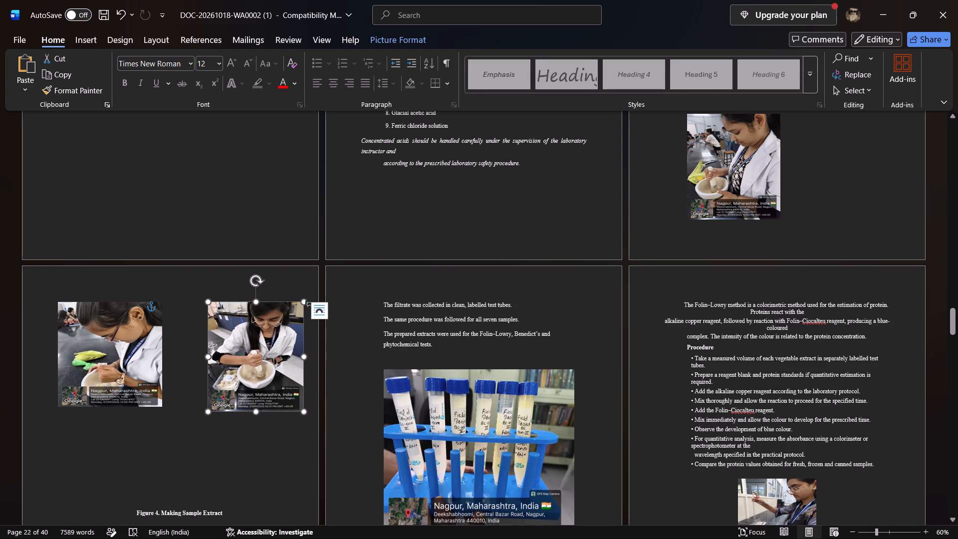
drag(243, 388, 206, 385)
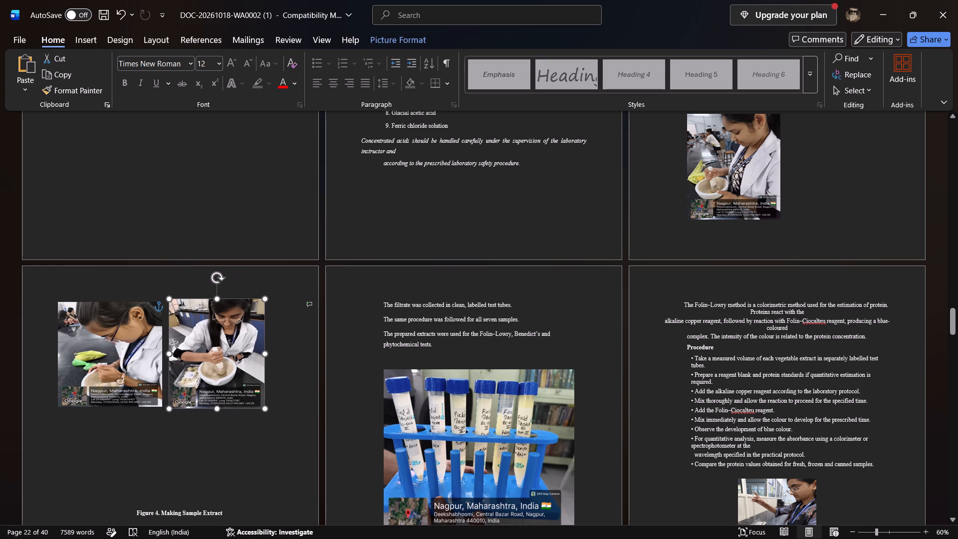
drag(206, 385, 205, 386)
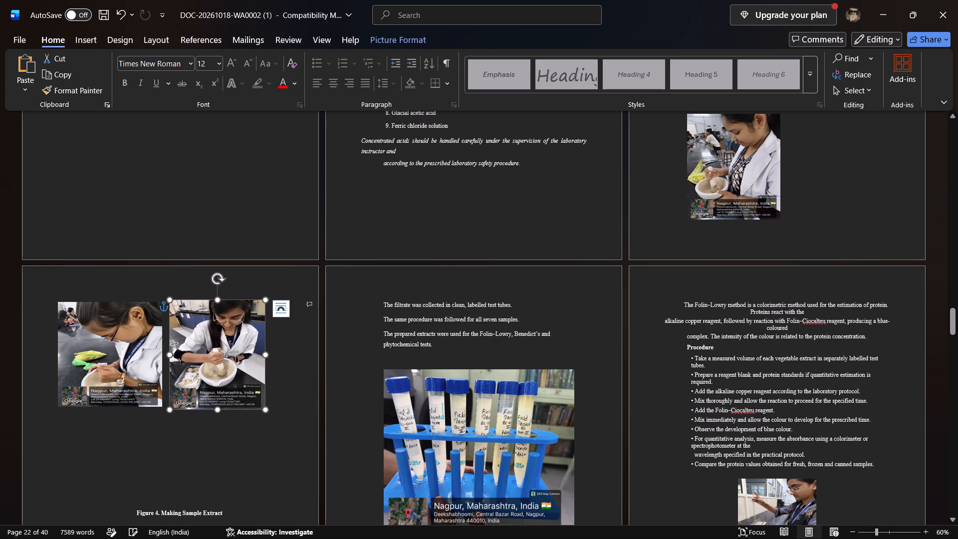
click(259, 470)
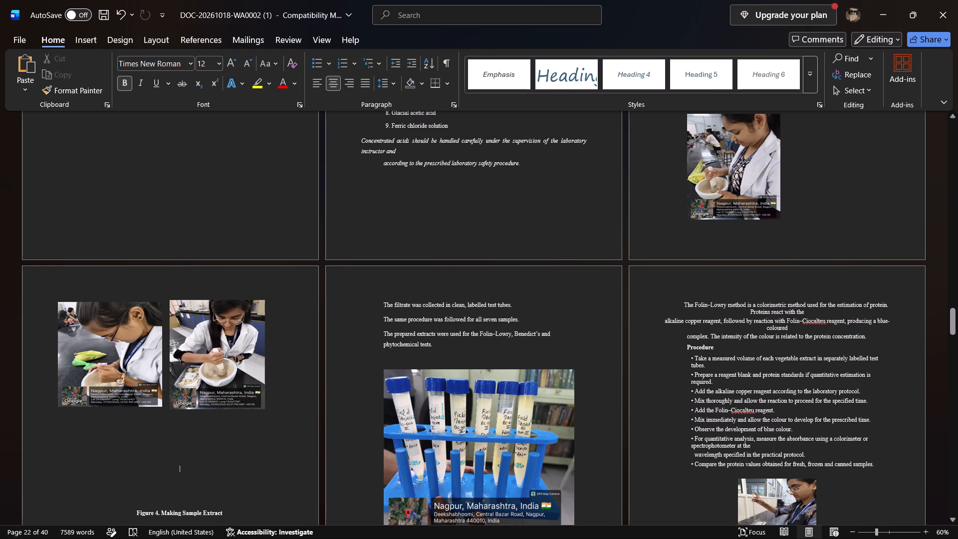
Set the inline mortar photo below the Result and Disscussion heading to square text wrapping.
drag(743, 191, 707, 178)
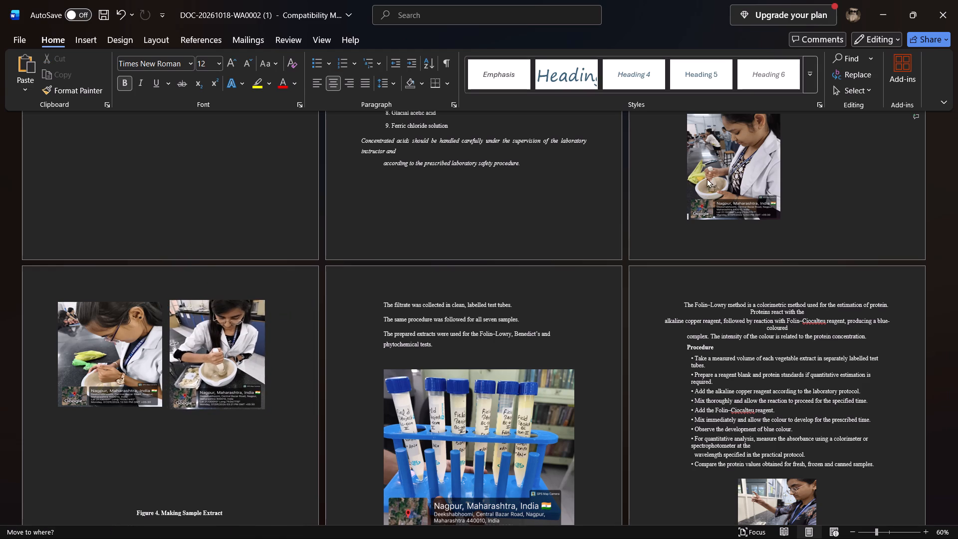
drag(707, 178, 710, 177)
double_click(710, 177)
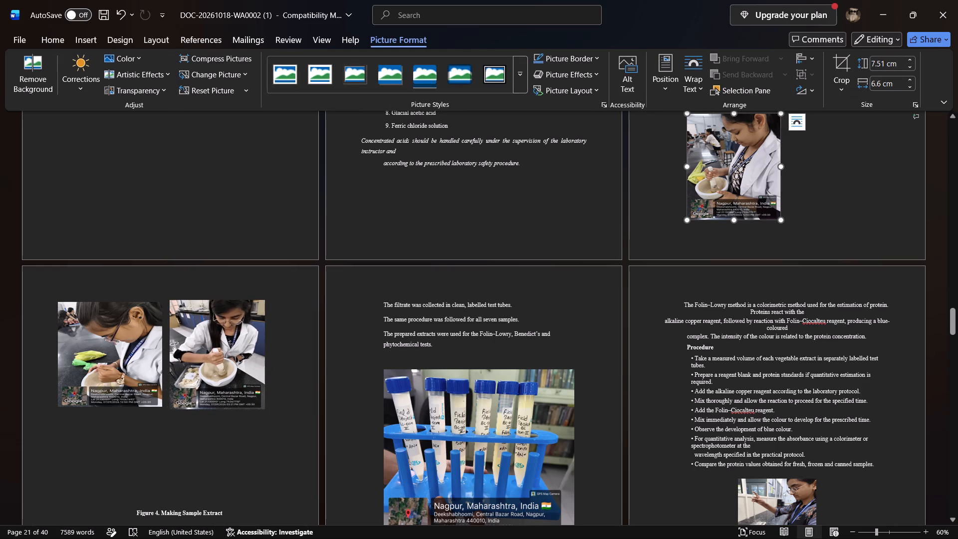
drag(723, 173, 731, 164)
click(731, 164)
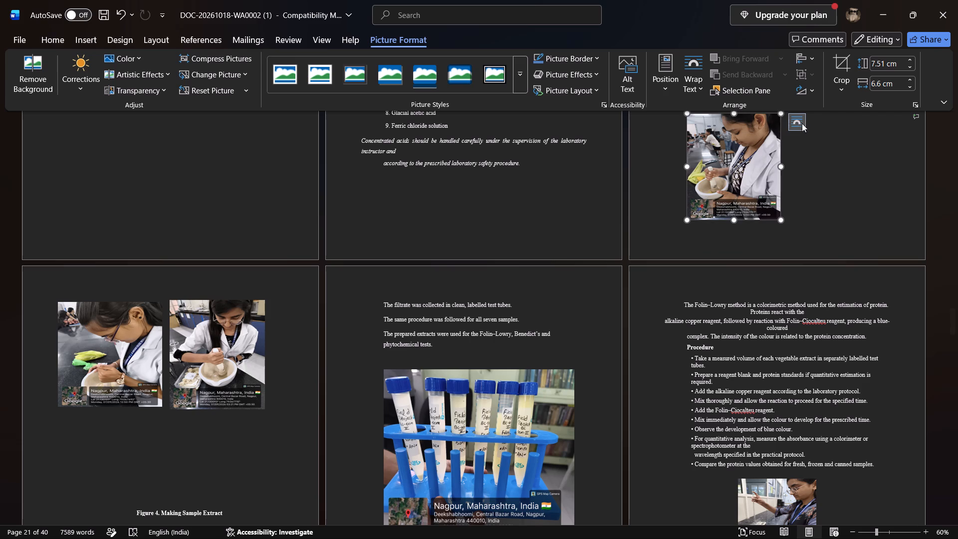
click(801, 124)
click(838, 207)
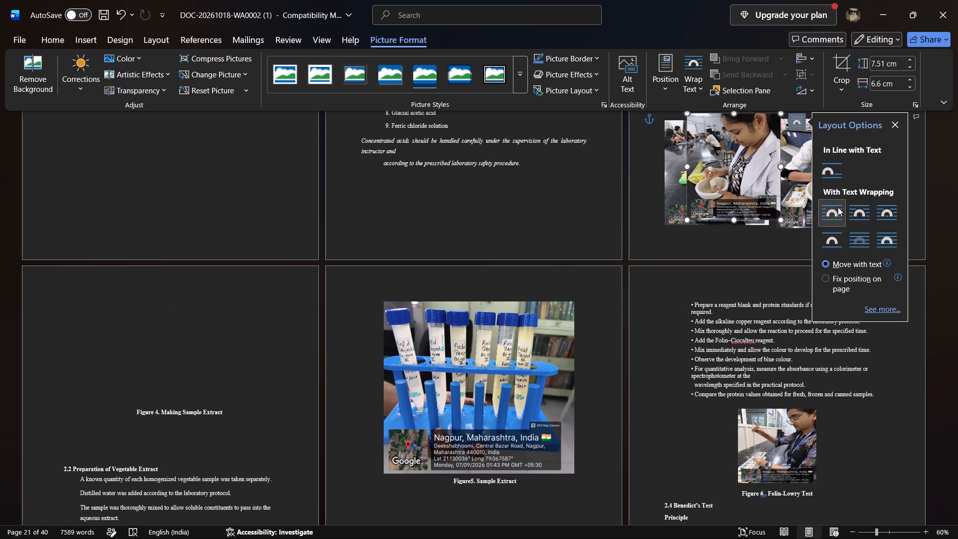
Move the newly wrapped mortar photo to the following page, above the Figure 4. Making Sample Extract caption.
drag(746, 191, 580, 280)
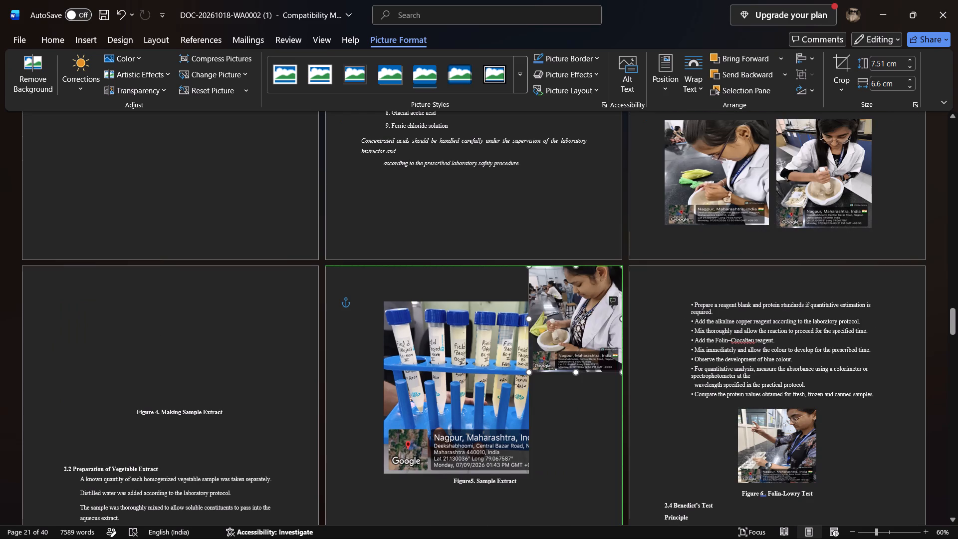
drag(580, 280, 131, 357)
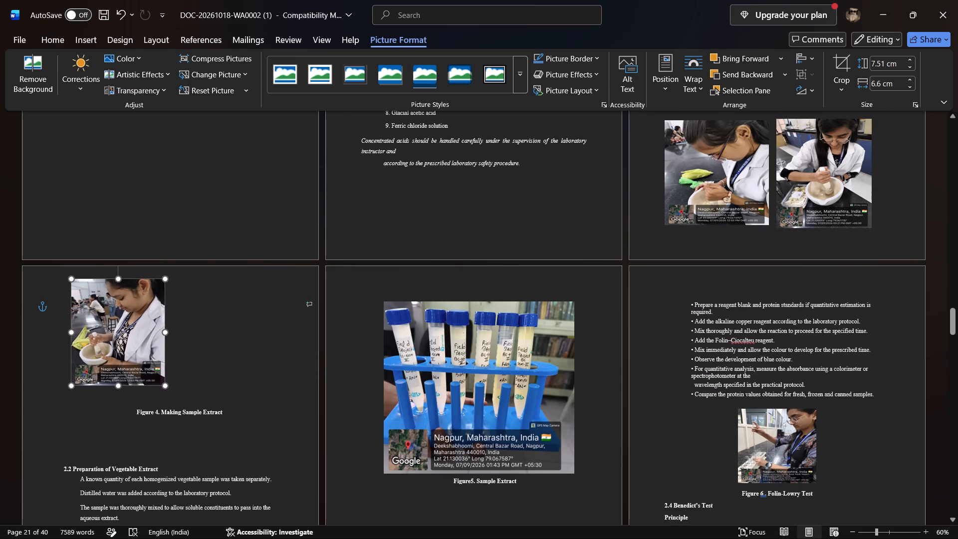
drag(131, 357, 76, 354)
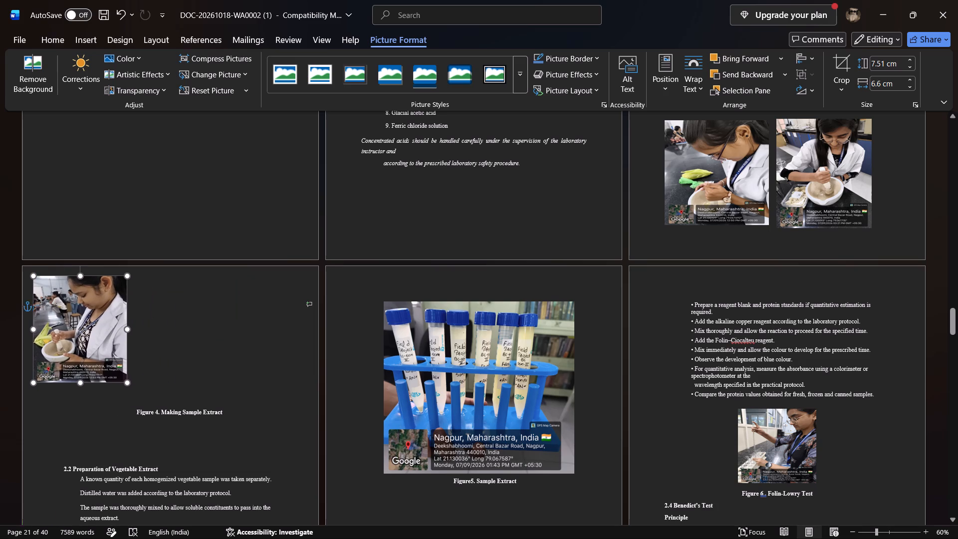
drag(76, 354, 71, 354)
scroll(448, 367, up, 1)
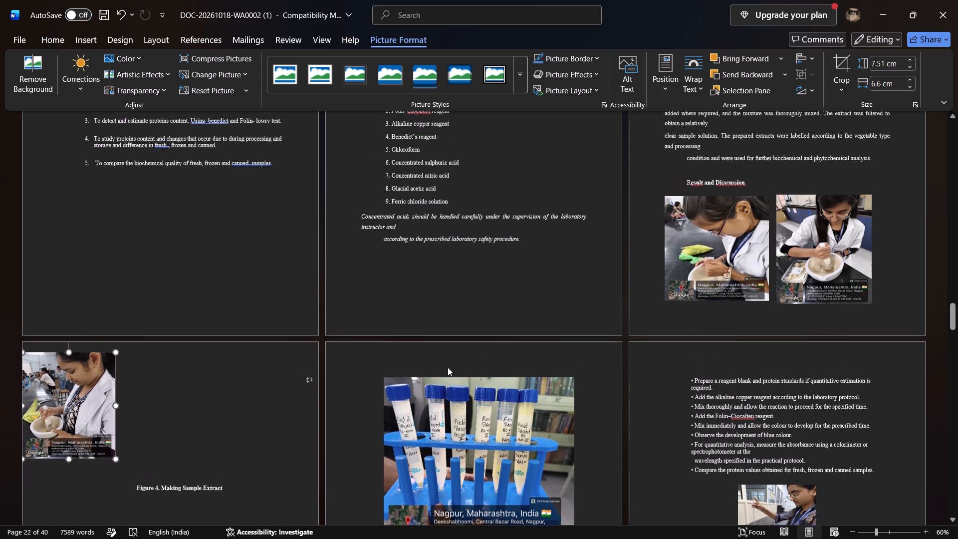
scroll(448, 367, up, 1)
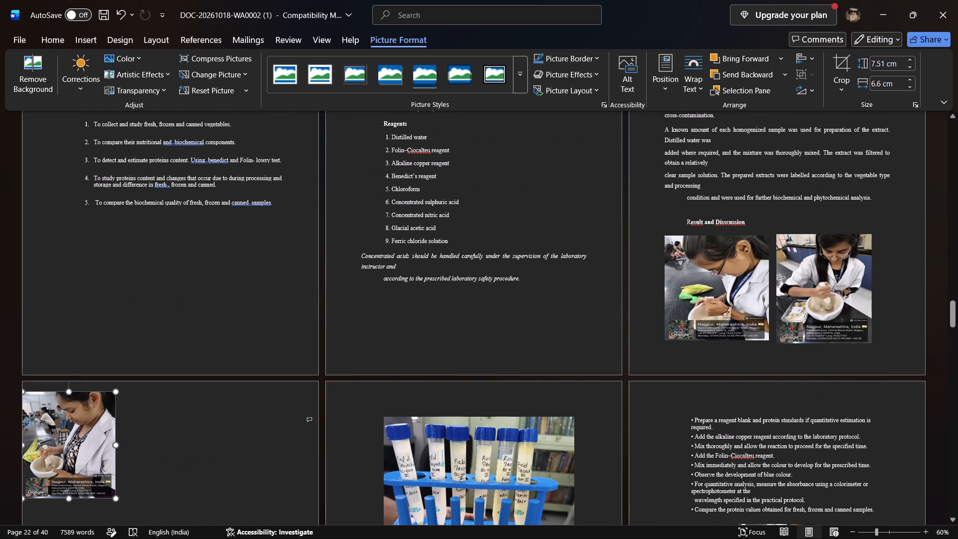
drag(90, 446, 120, 446)
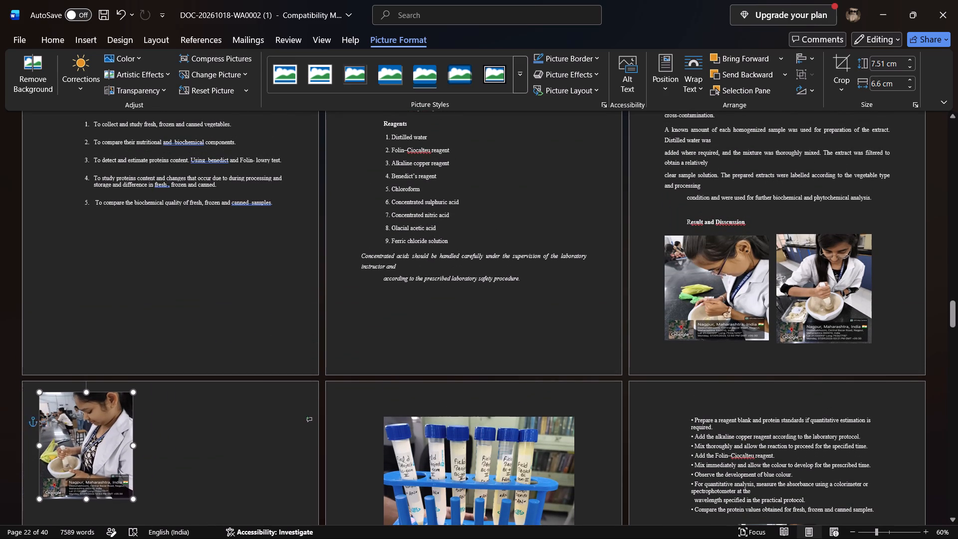
drag(120, 446, 172, 446)
scroll(271, 463, down, 2)
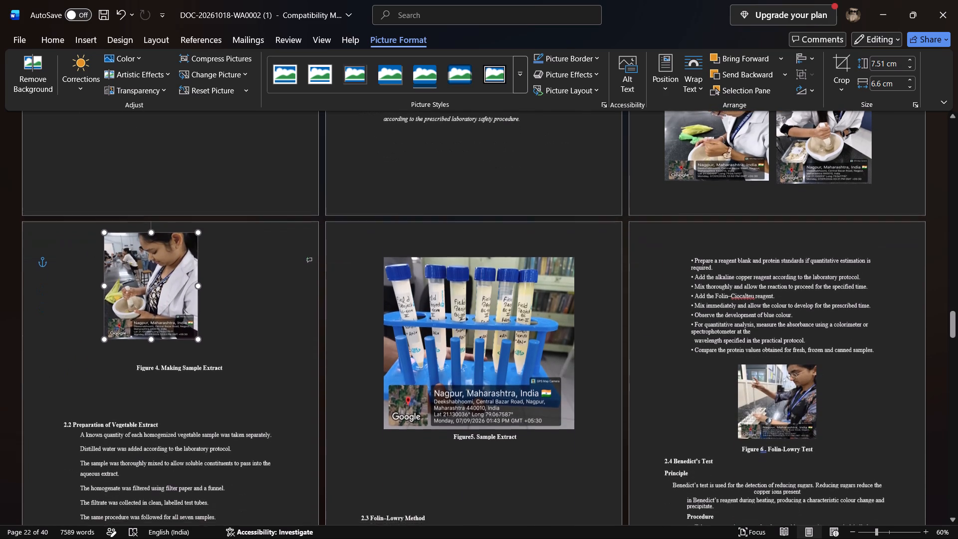
Delete the extra blank lines between the Figure 4 caption and the 2.2 Preparation of Vegetable Extract heading.
click(64, 406)
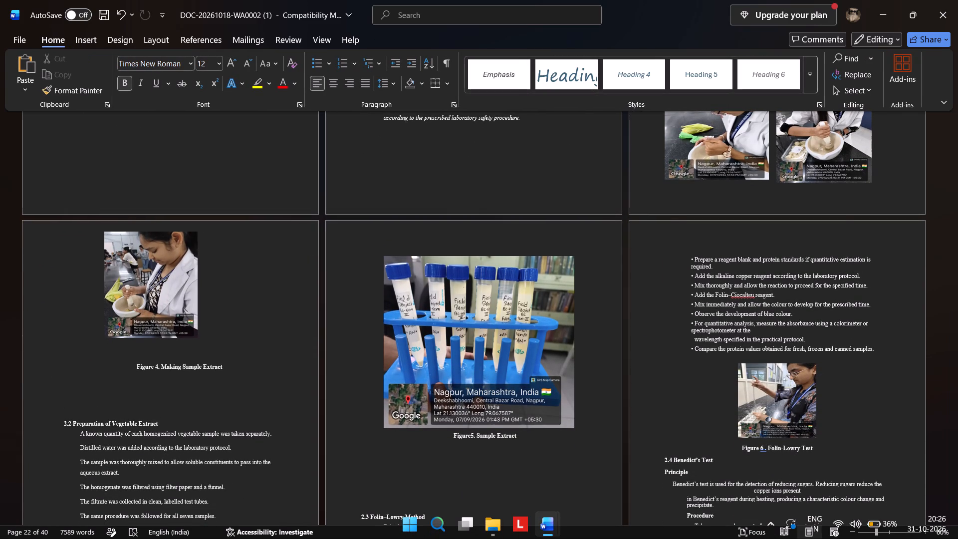
scroll(334, 422, up, 1)
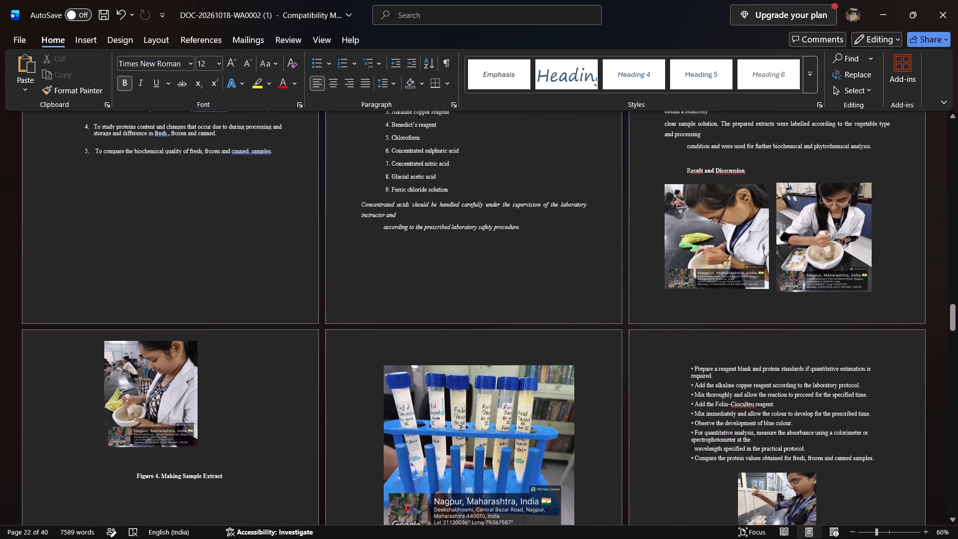
scroll(334, 422, up, 3)
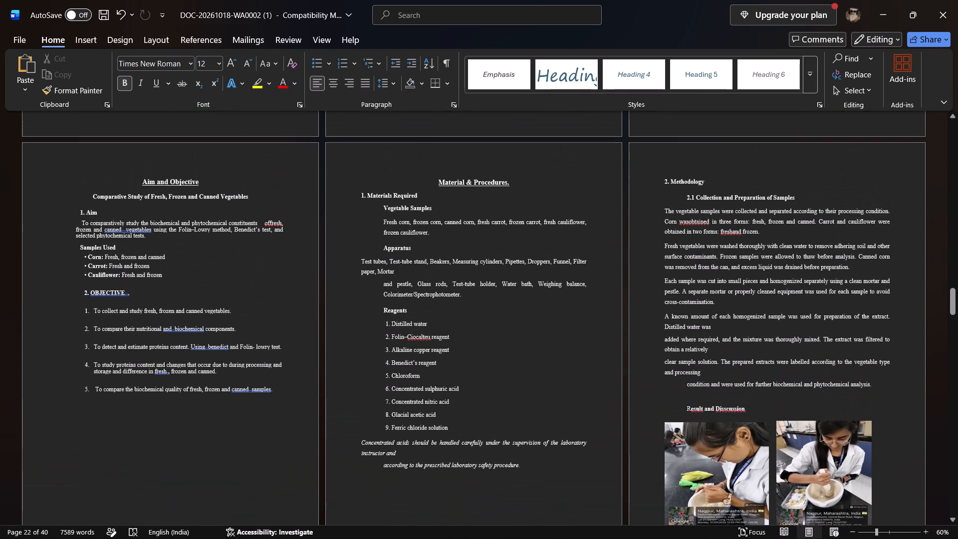
scroll(334, 422, down, 4)
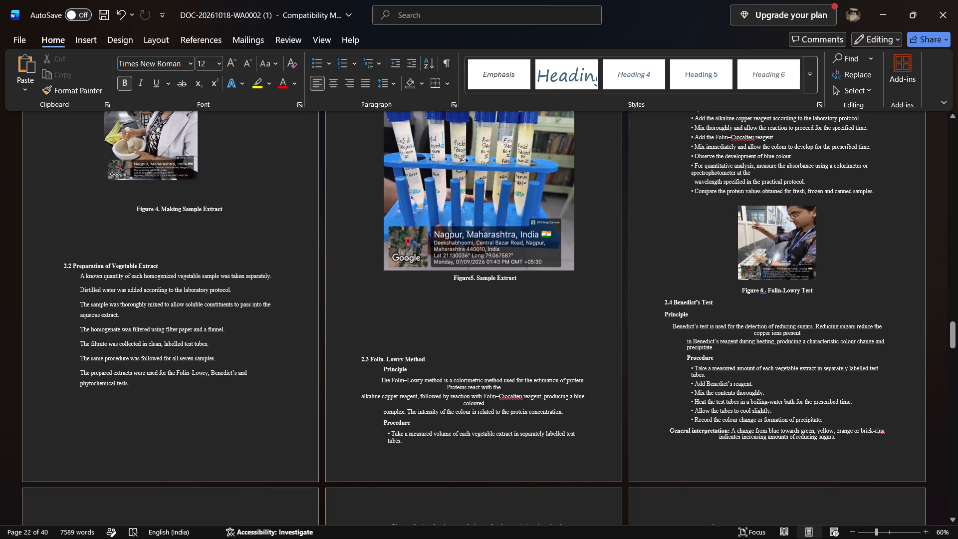
key(BackSpace)
key(BackSpace)
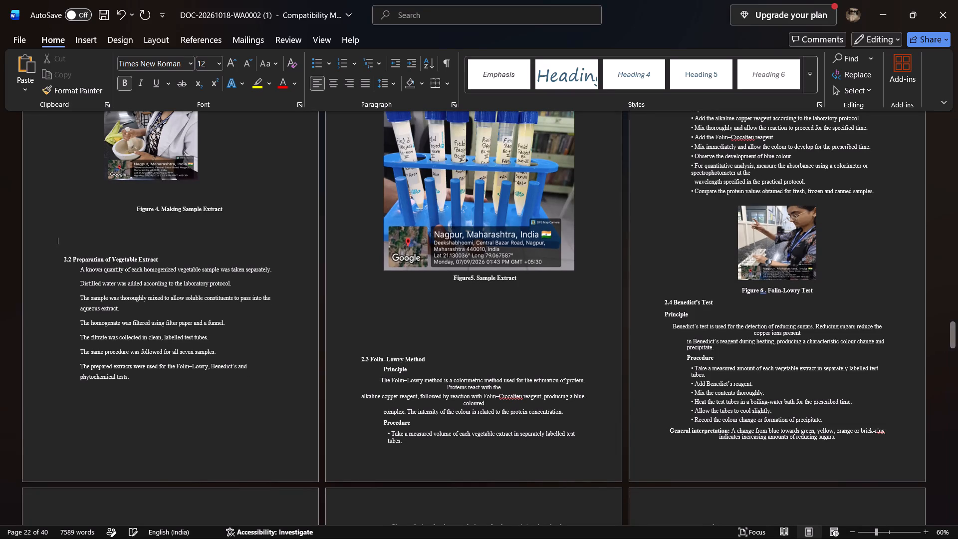
key(BackSpace)
key(BackSpace)
key(BackSpace)
key(BackSpace)
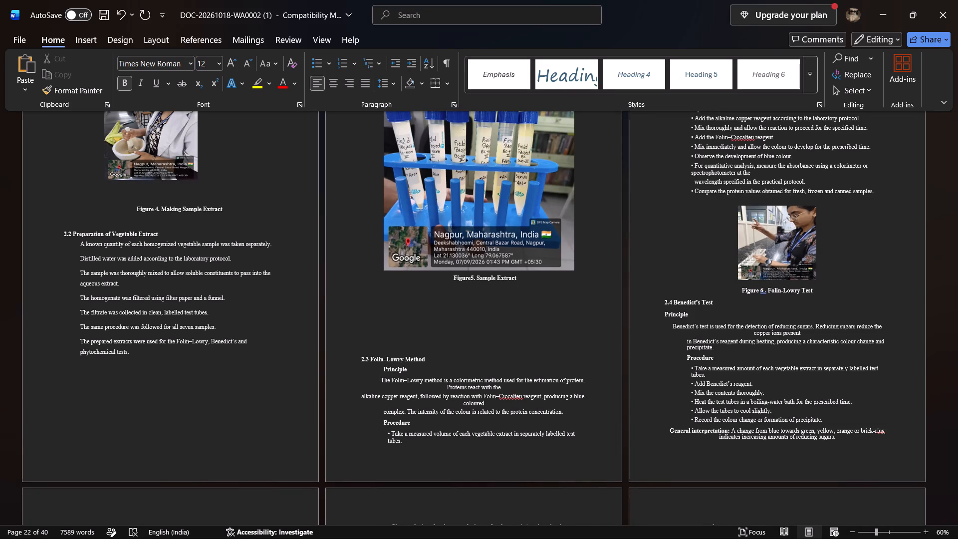
Widen the mortar photo above the Figure 4 caption slightly and centre it horizontally on the page.
scroll(404, 319, up, 2)
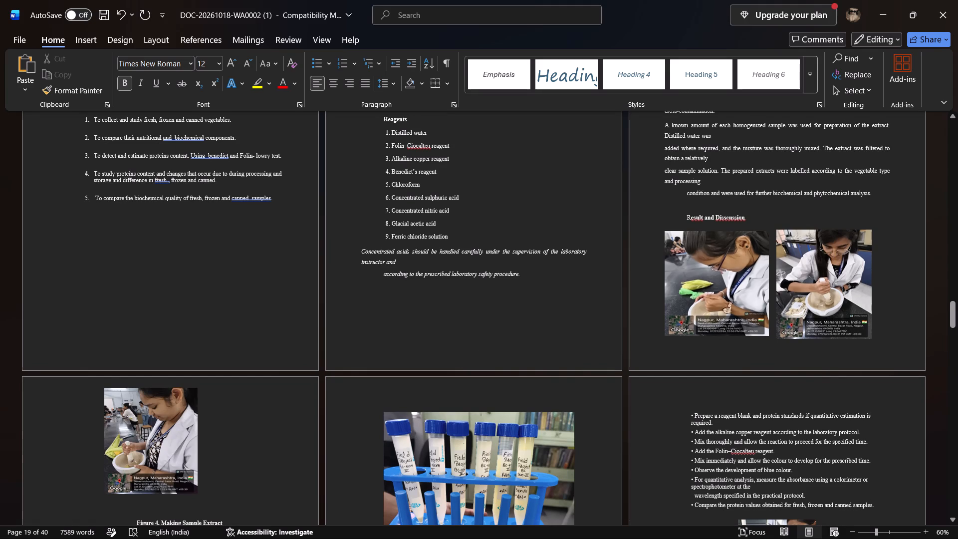
scroll(196, 414, down, 1)
click(164, 349)
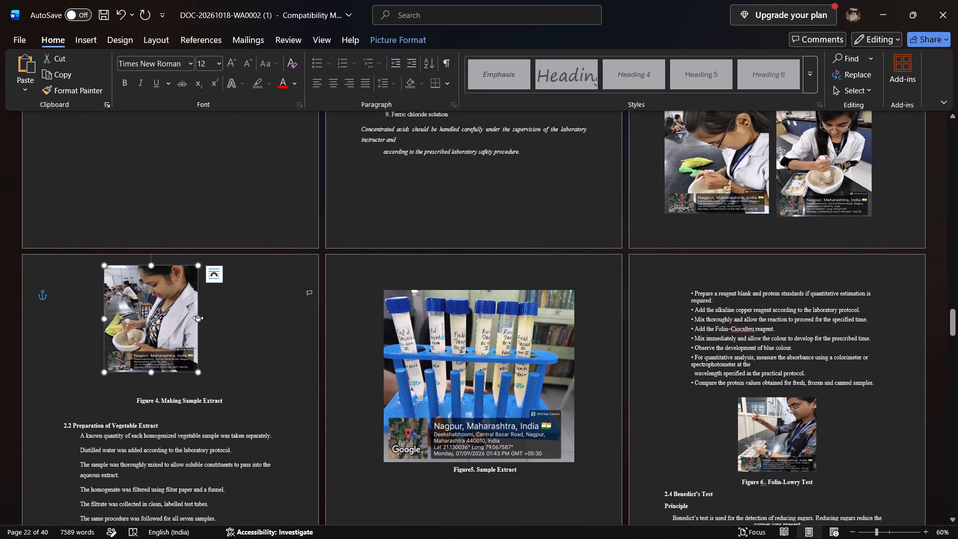
drag(198, 318, 209, 319)
drag(167, 328, 187, 336)
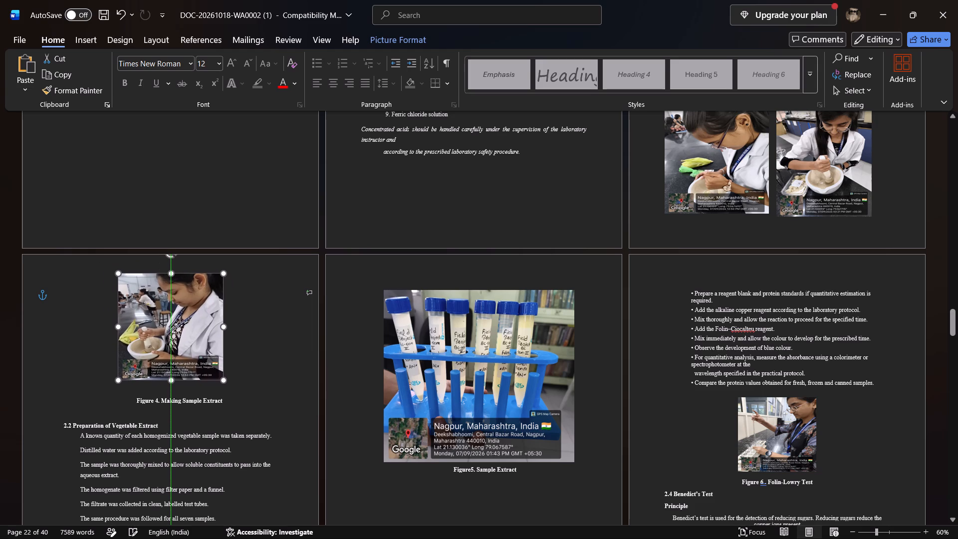
click(273, 374)
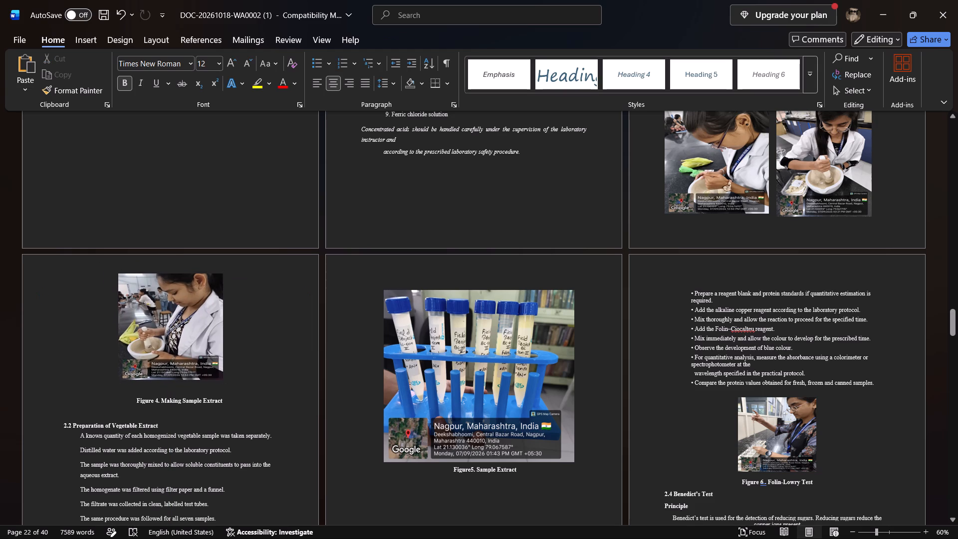
Insert four blank lines above the Figure 4 caption and move its photo down to the page's top margin.
scroll(273, 374, down, 3)
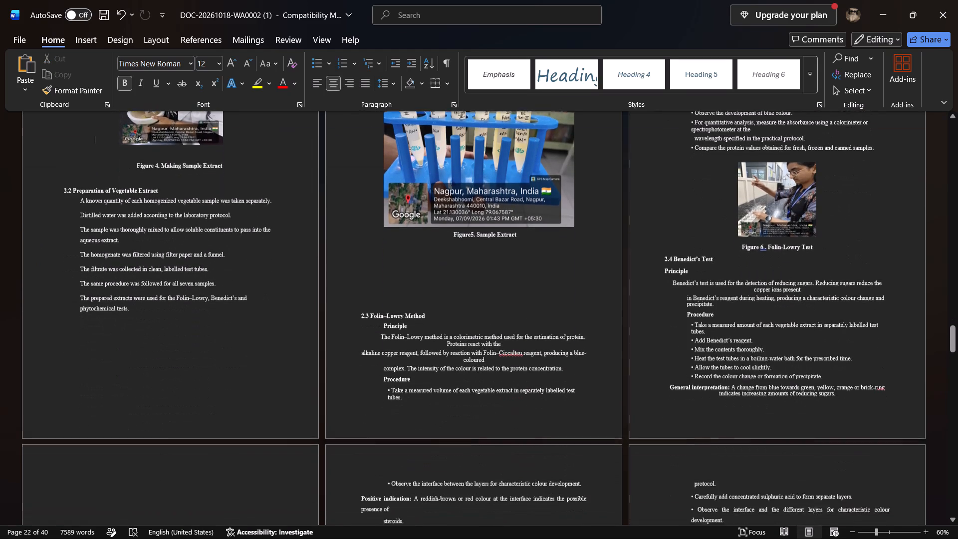
click(132, 148)
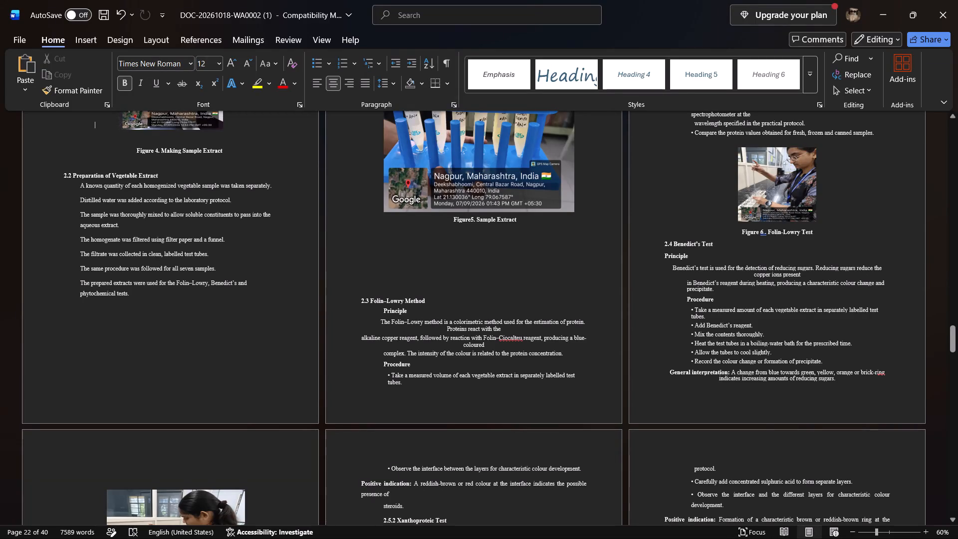
key(Return)
key(Return)
key(Return)
key(Return)
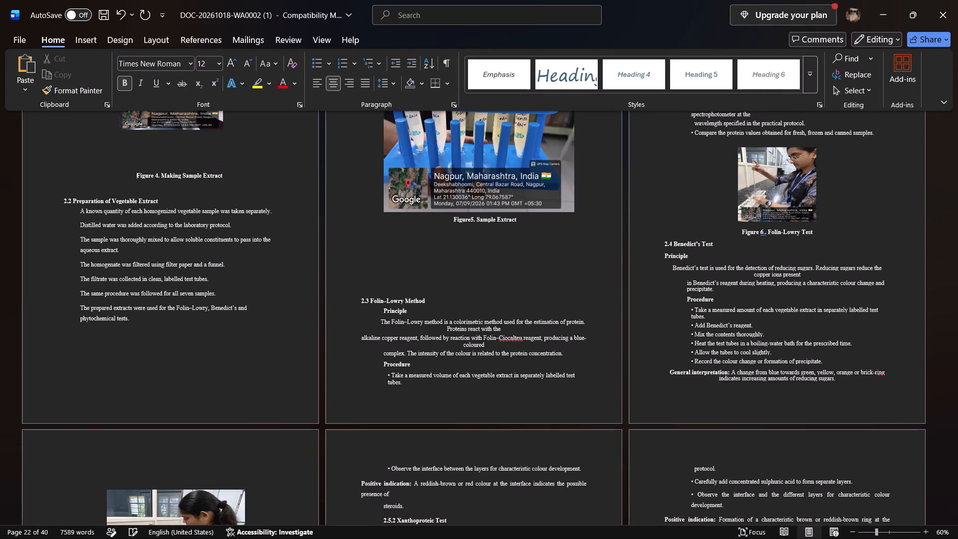
scroll(132, 148, up, 1)
drag(175, 219, 183, 277)
click(266, 317)
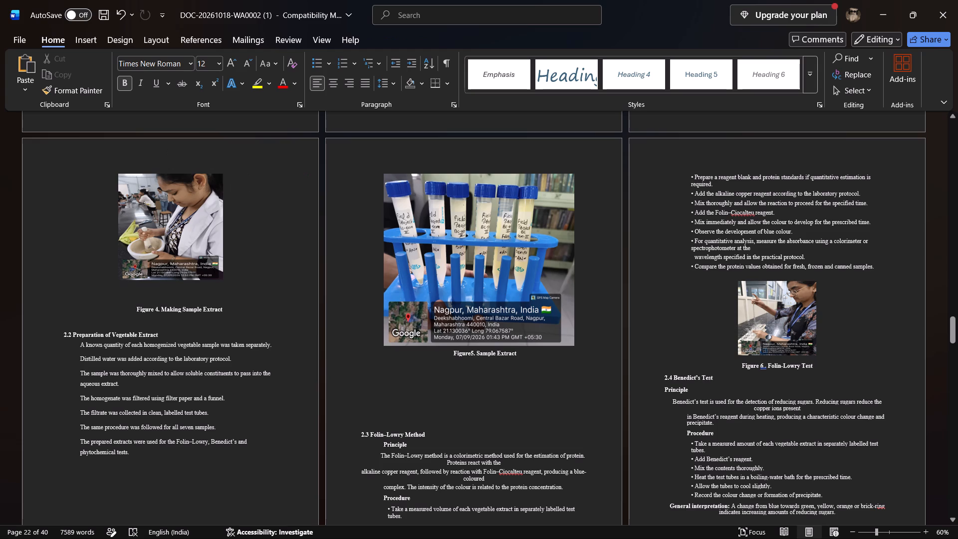
Delete the extra blank lines between the Figure 5 caption and the 2.3 Folin–Lowry Method heading.
click(360, 417)
key(BackSpace)
key(BackSpace)
key(BackSpace)
key(BackSpace)
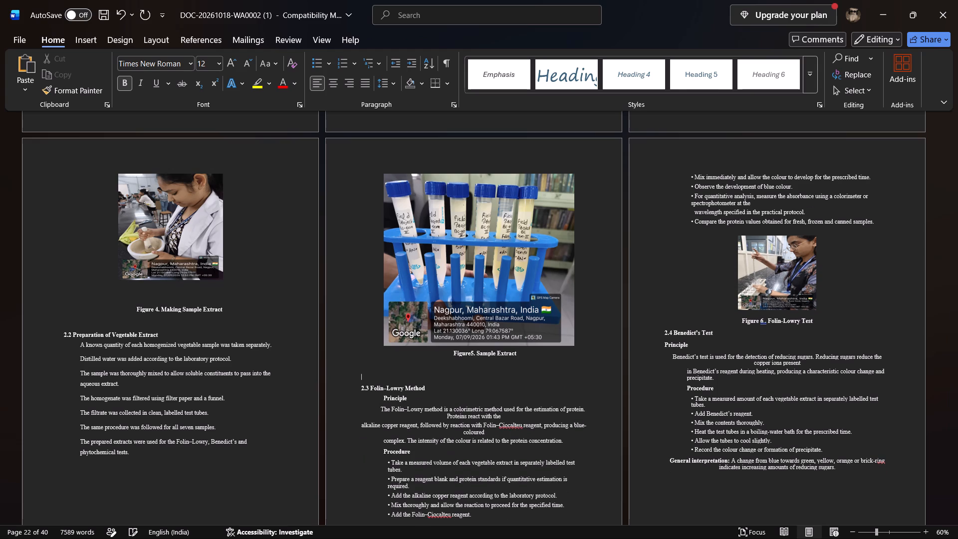
key(BackSpace)
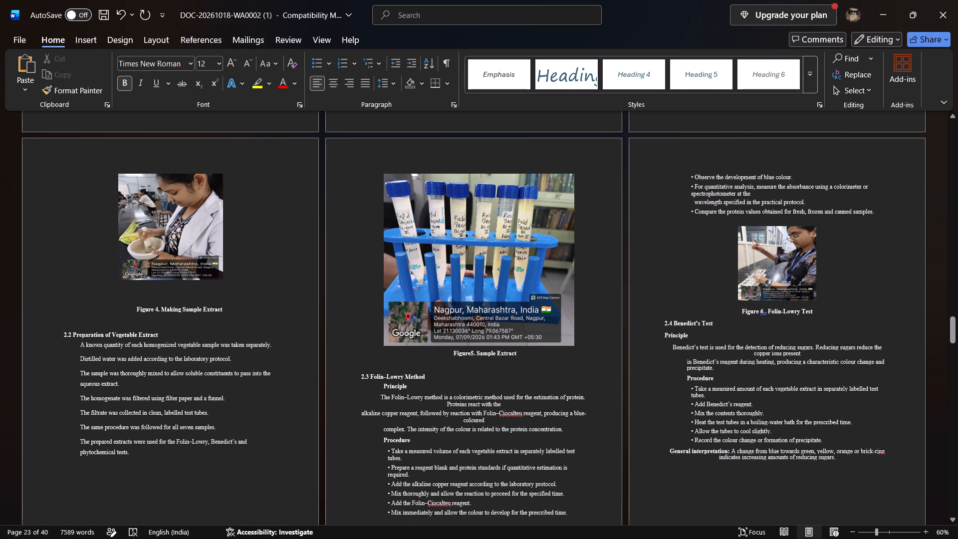
Insert a blank line between the Figure 8 caption and the Folin–Lowry Test title.
scroll(764, 302, down, 2)
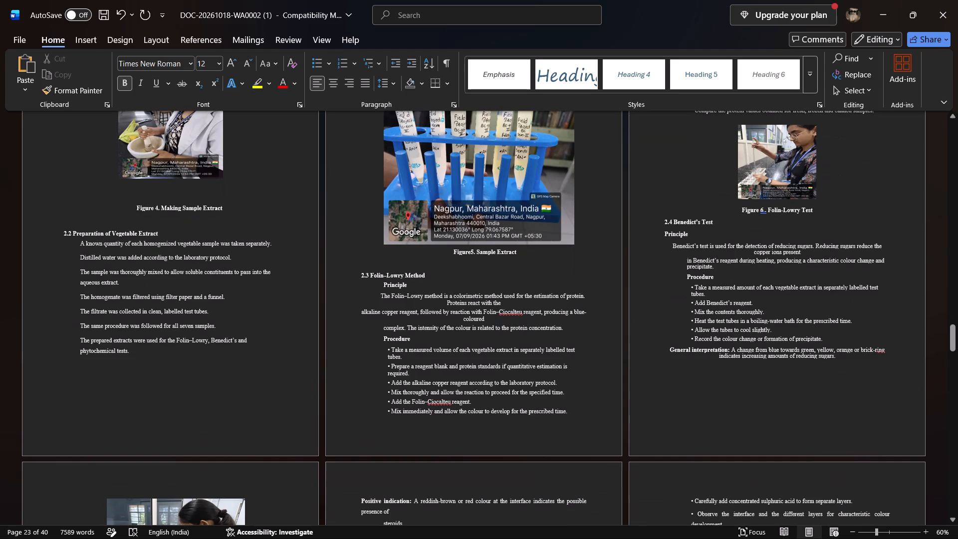
scroll(764, 302, down, 2)
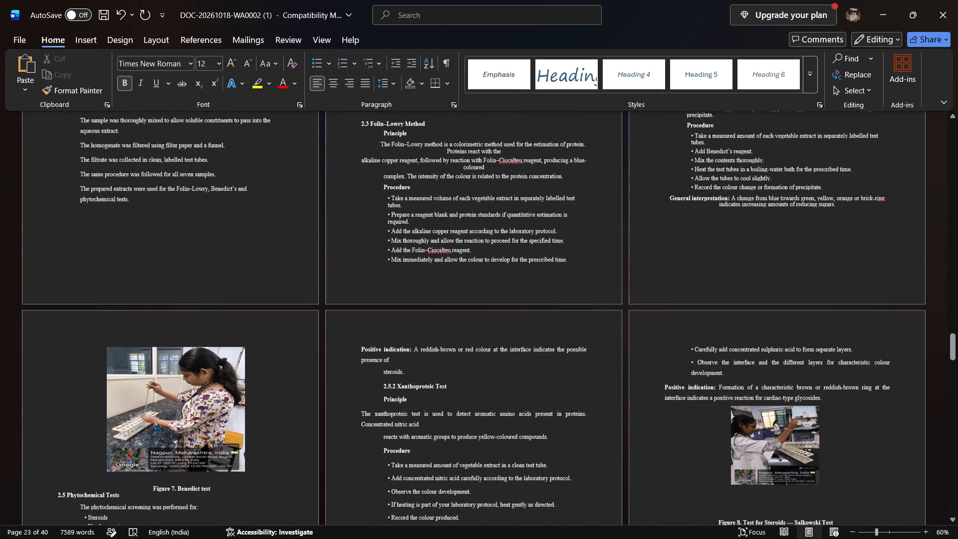
scroll(764, 302, down, 4)
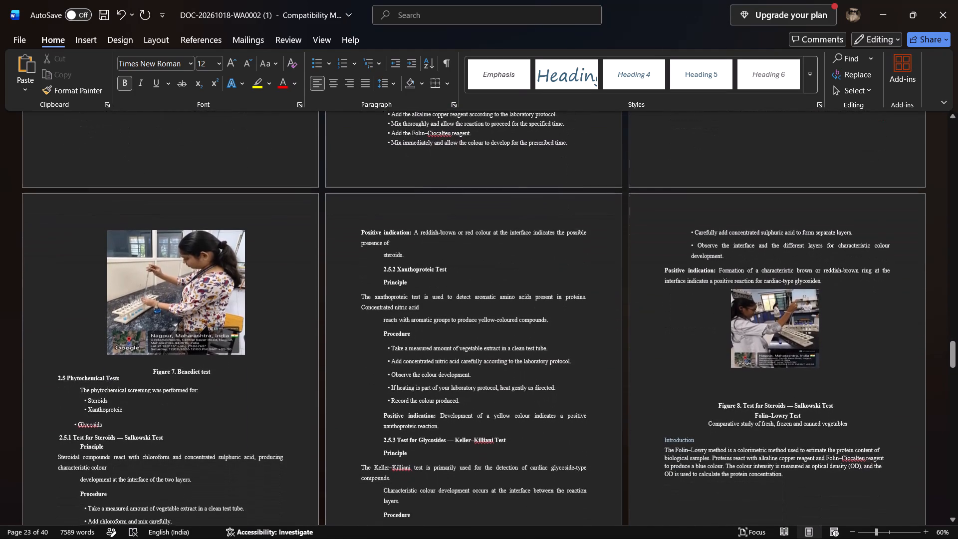
scroll(764, 302, down, 2)
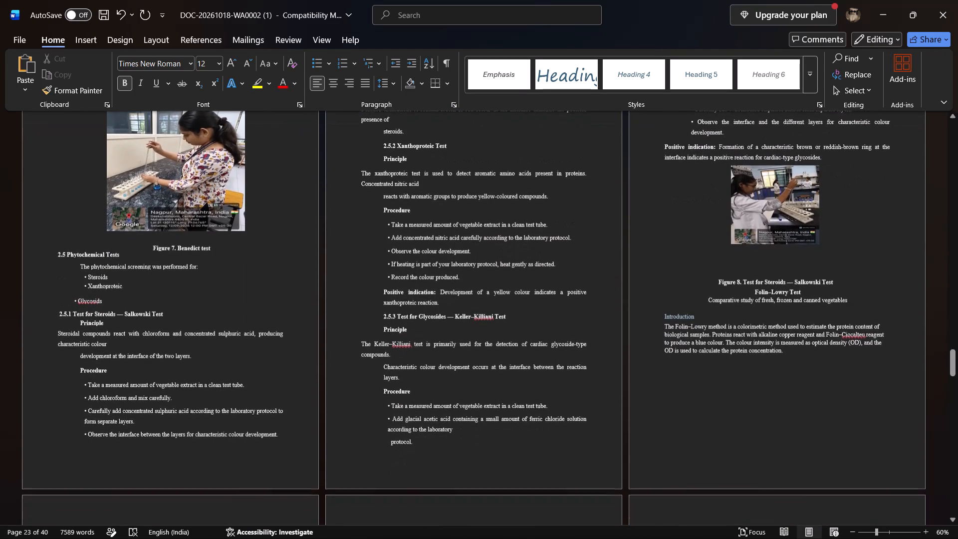
scroll(764, 302, down, 3)
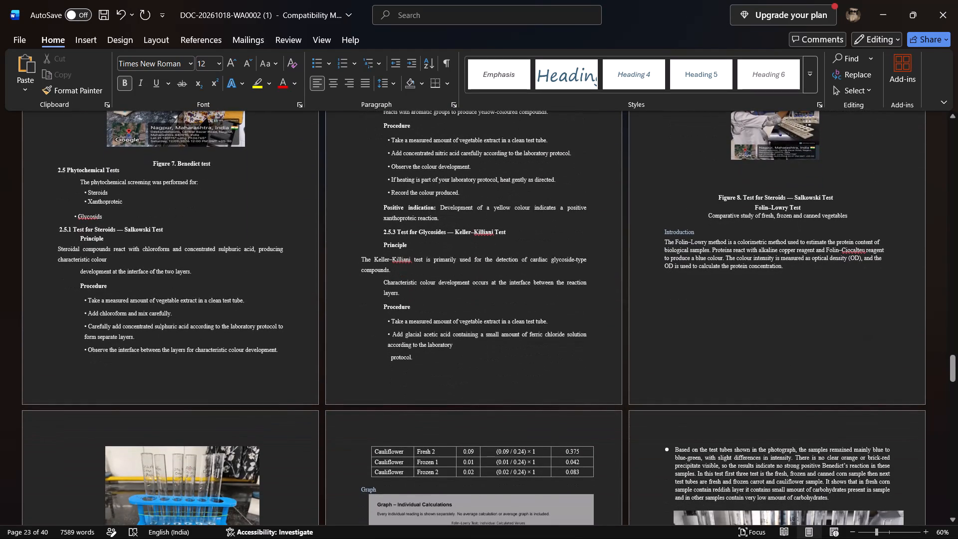
scroll(764, 302, down, 1)
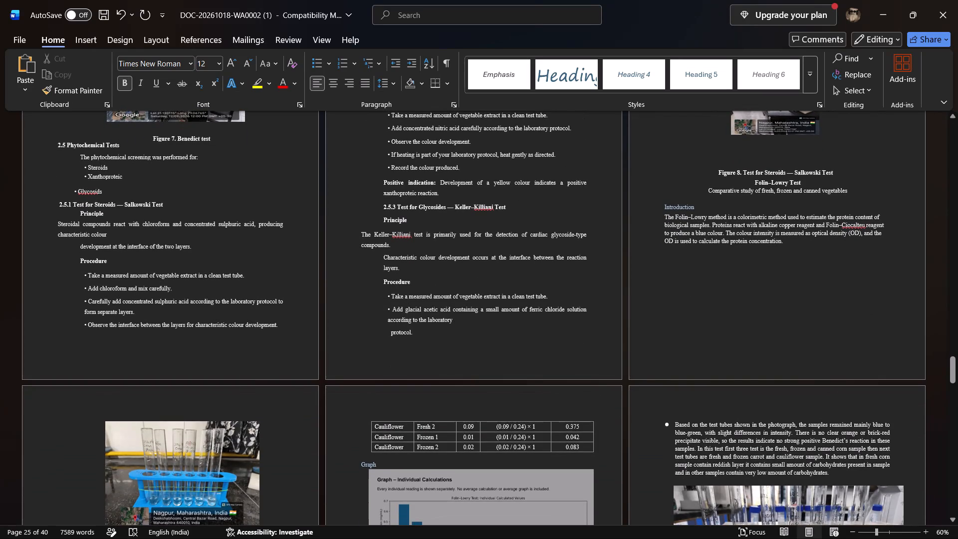
click(749, 184)
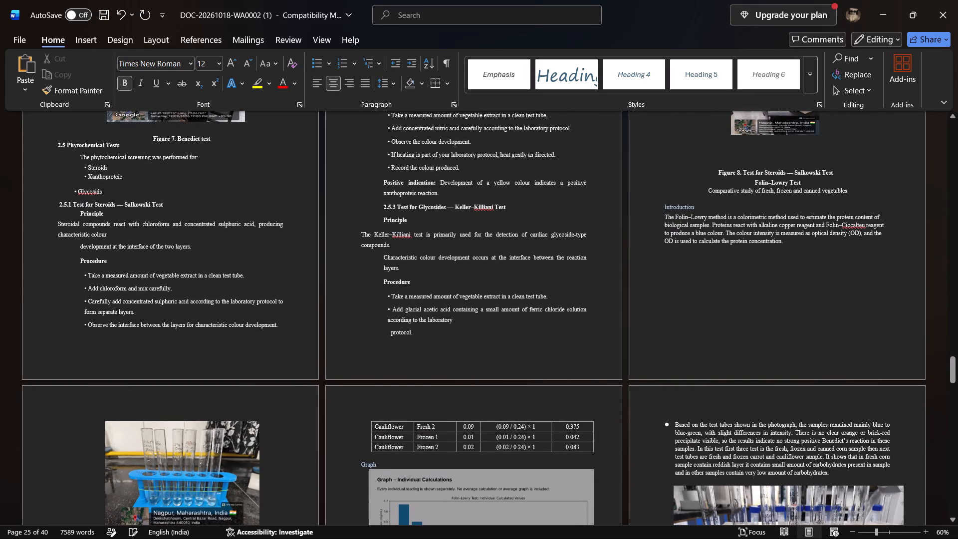
key(Return)
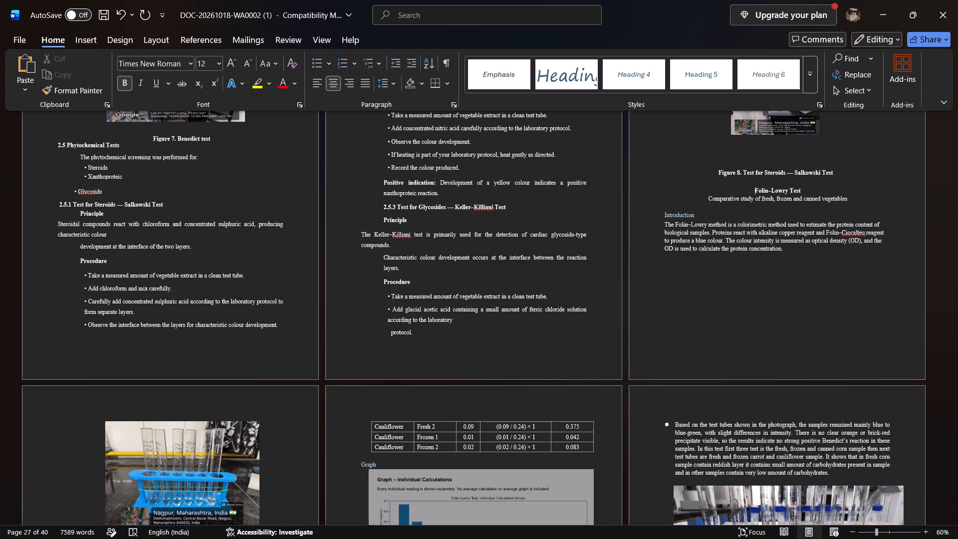
Review the layout of the pages around the Folin–Lowry Test title, including the calculation table, graph and Benedict's results.
scroll(749, 184, down, 2)
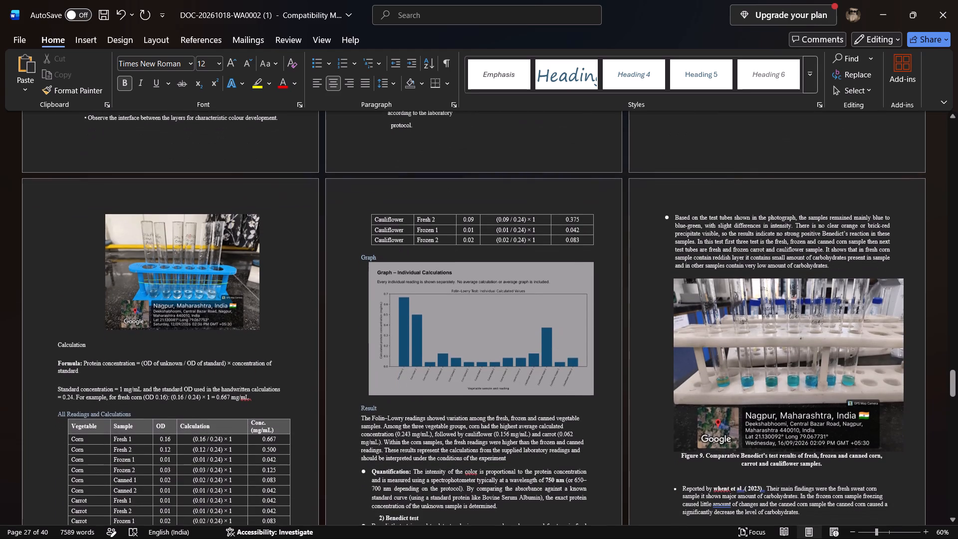
scroll(749, 184, up, 1)
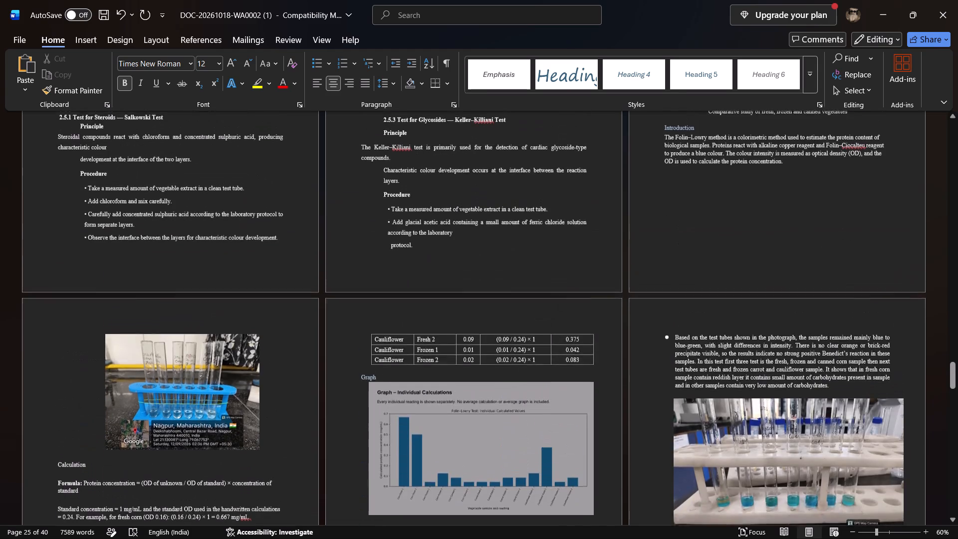
scroll(749, 184, up, 1)
scroll(749, 184, down, 4)
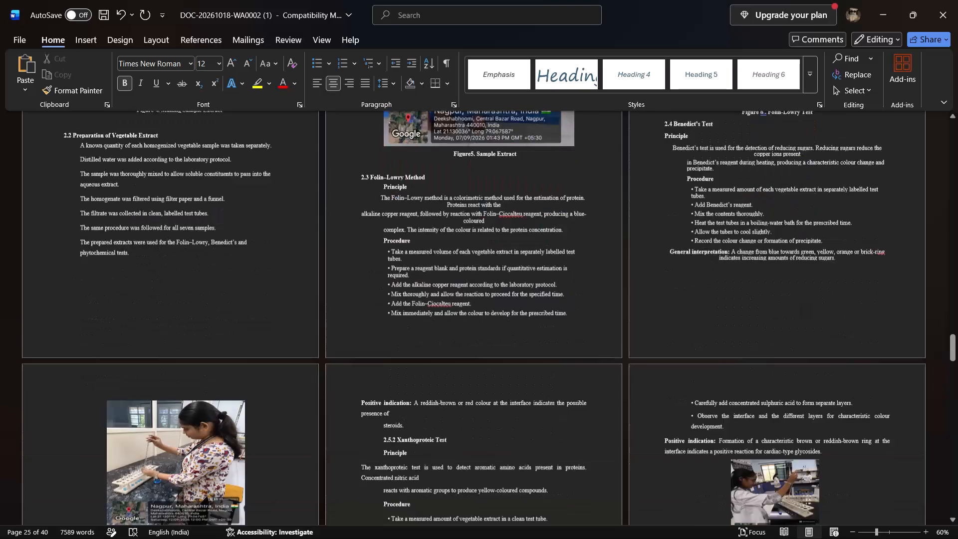
scroll(749, 184, down, 7)
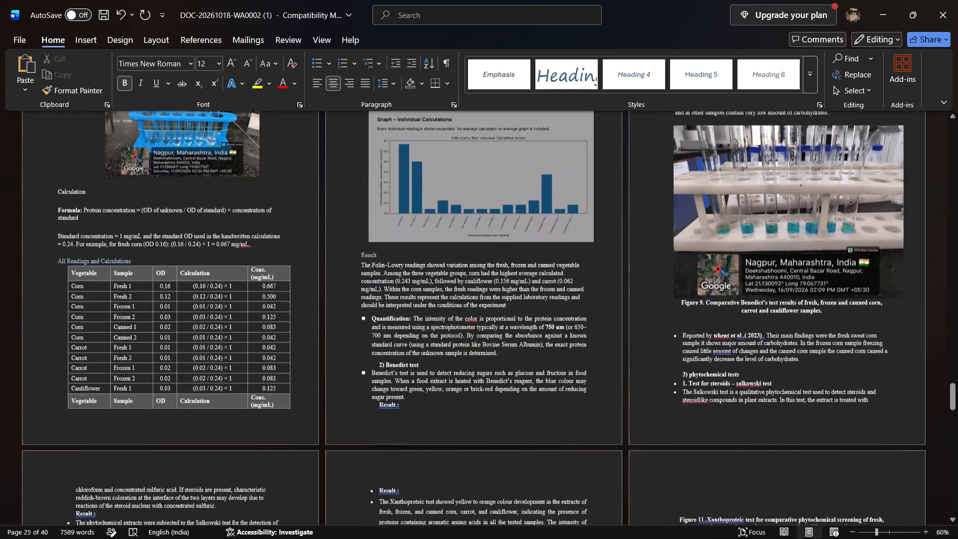
scroll(749, 184, up, 2)
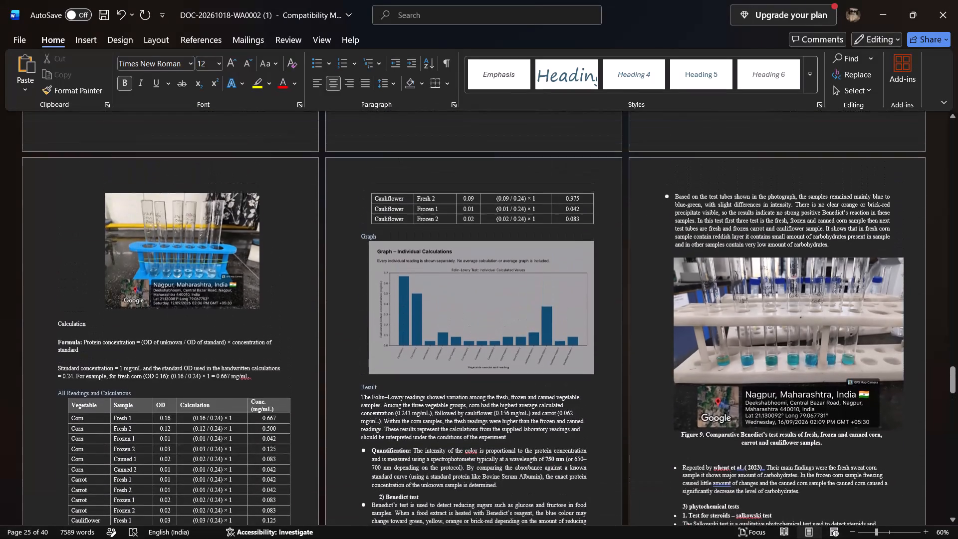
scroll(749, 184, up, 3)
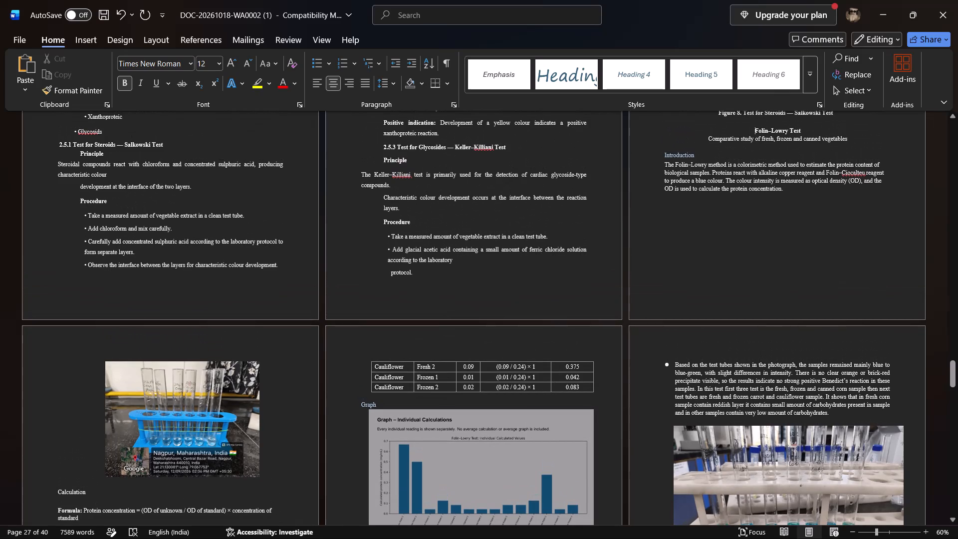
Push the Folin–Lowry Test title and the content below it to the top of the following page with blank lines.
key(Return)
key(Return)
key(Return)
key(Return)
key(Return)
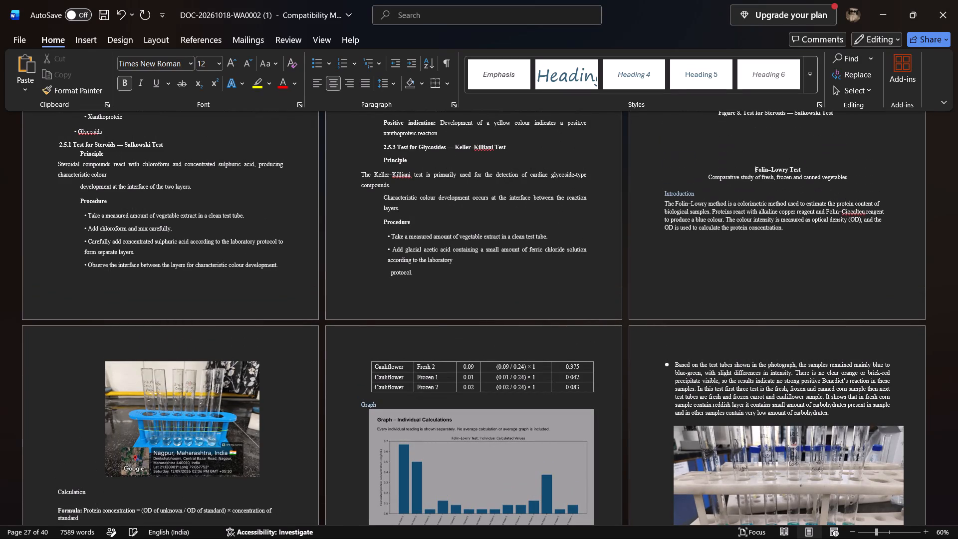
key(Return)
key(Return)
key(Return)
key(Return)
key(Return)
key(Return)
key(Return)
key(Return)
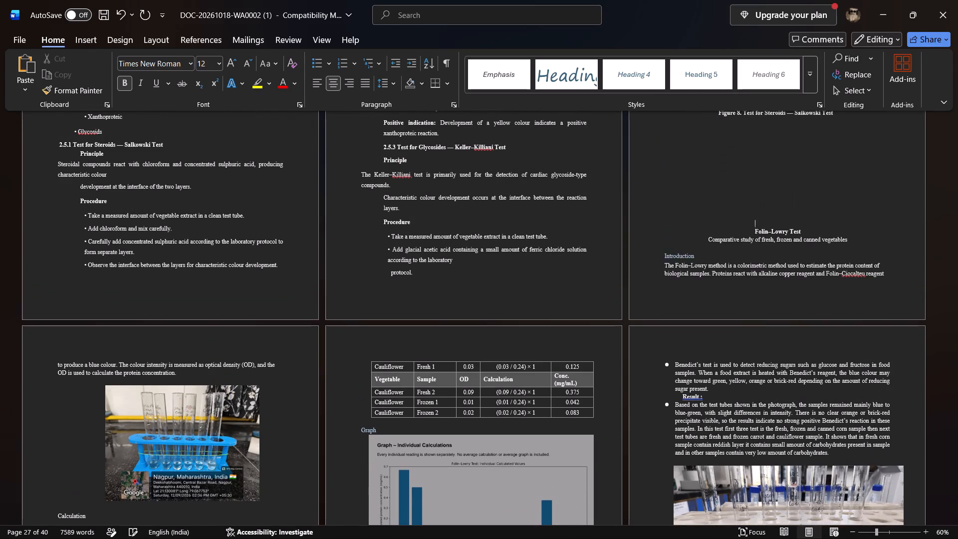
key(Return)
key(Return)
key(Return)
key(Return)
key(Return)
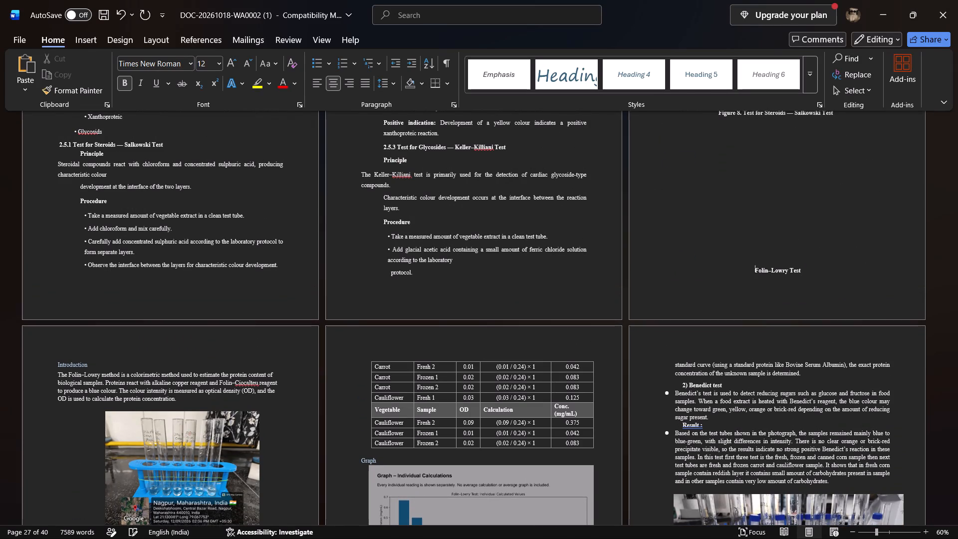
key(Return)
key(Return)
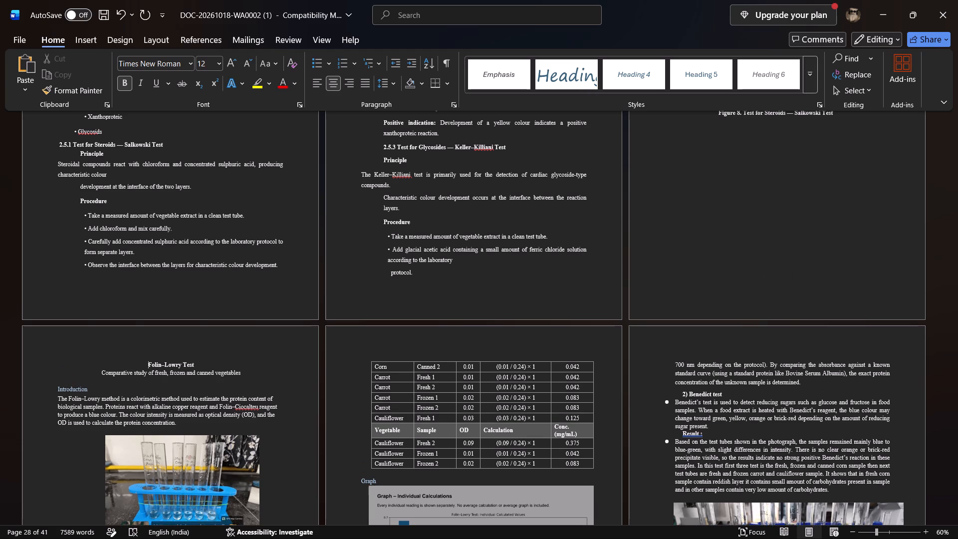
key(Return)
key(BackSpace)
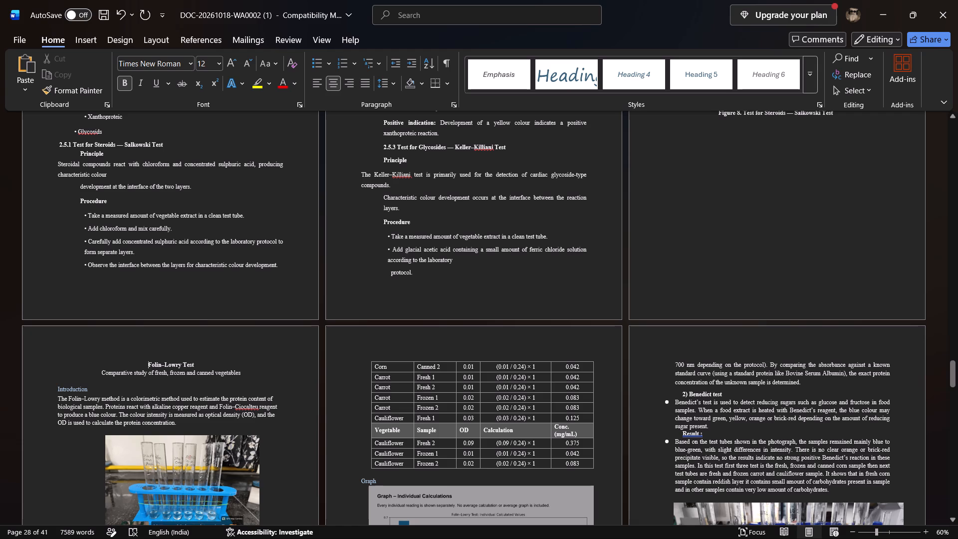
Add the heading "Result and Discussion" on a new line directly above the Folin–Lowry Test title.
key(Return)
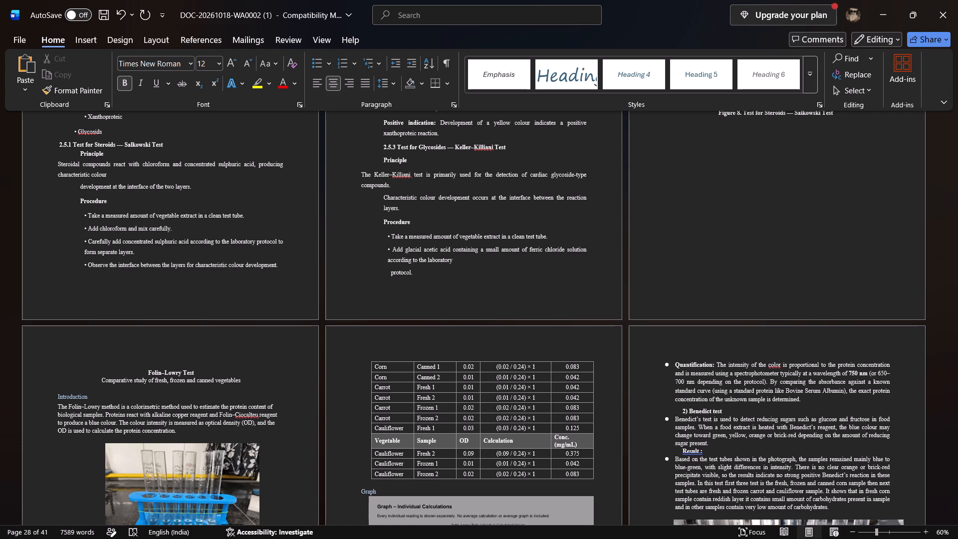
key(Up)
text(Result)
key(space)
text(and)
key(space)
text(Discussion)
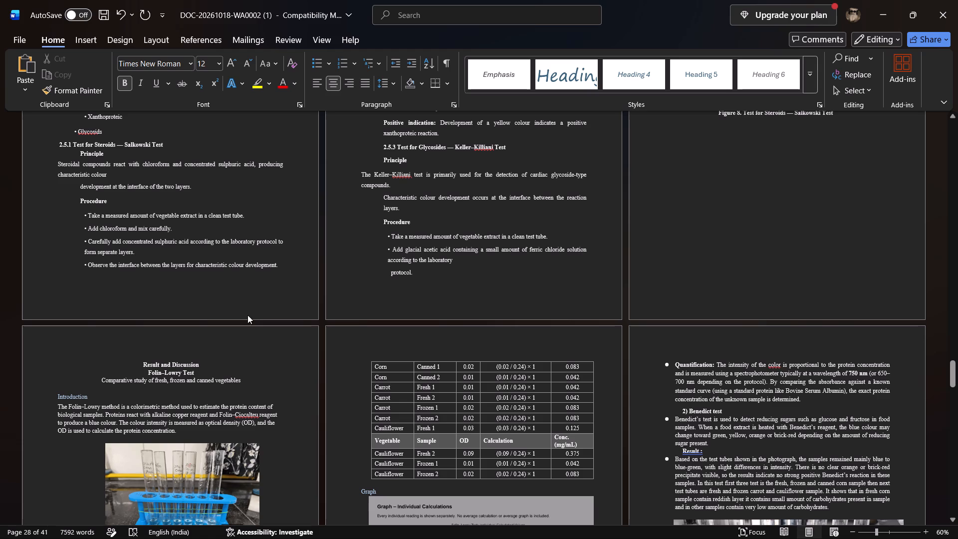
Set the Result and Discussion heading's font size to 14.
drag(140, 364, 192, 362)
click(274, 324)
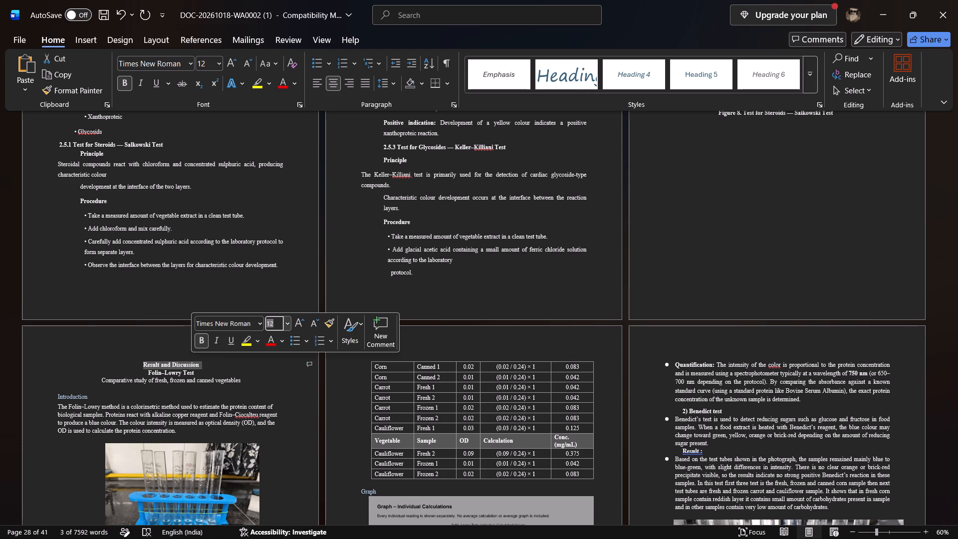
key(BackSpace)
text(14)
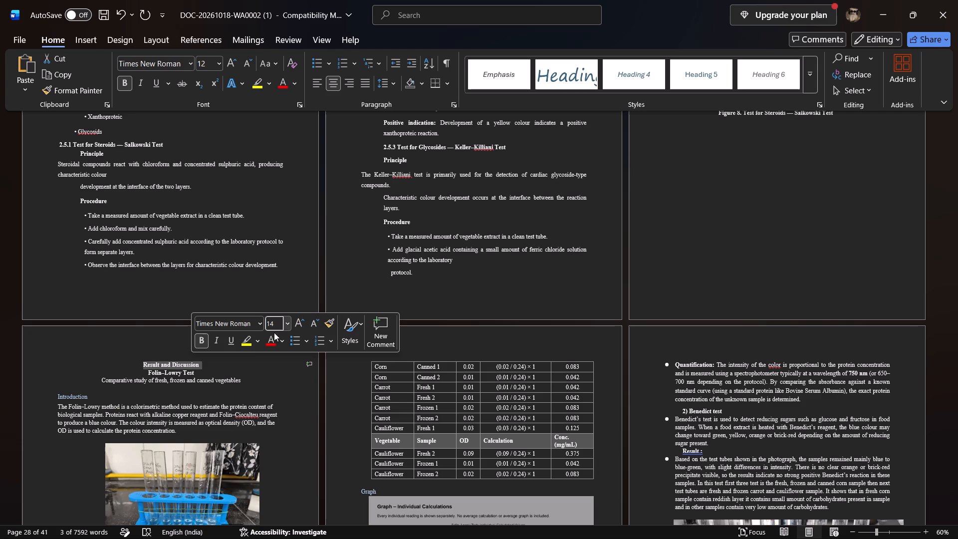
click(253, 356)
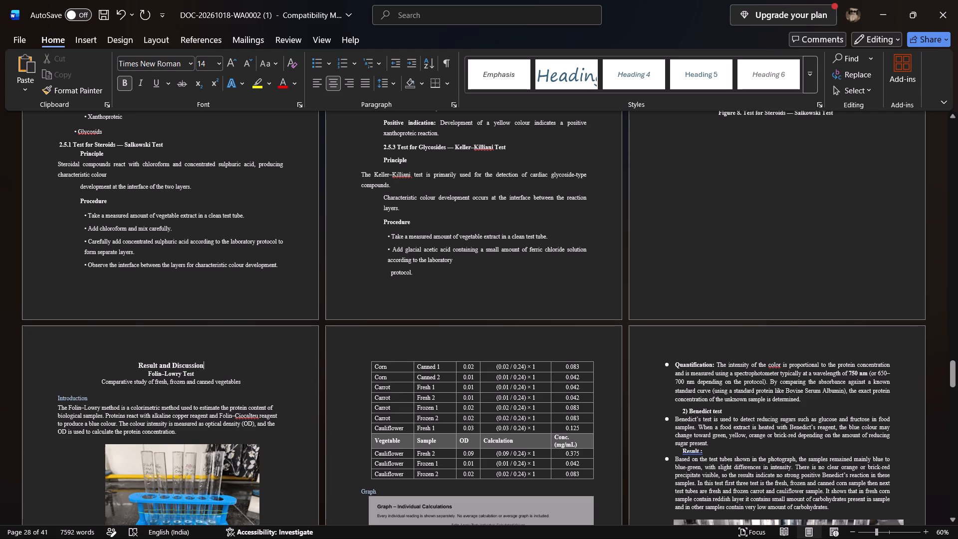
Set the Folin–Lowry Test title's font size to 14.
click(196, 374)
drag(196, 374, 156, 372)
click(236, 336)
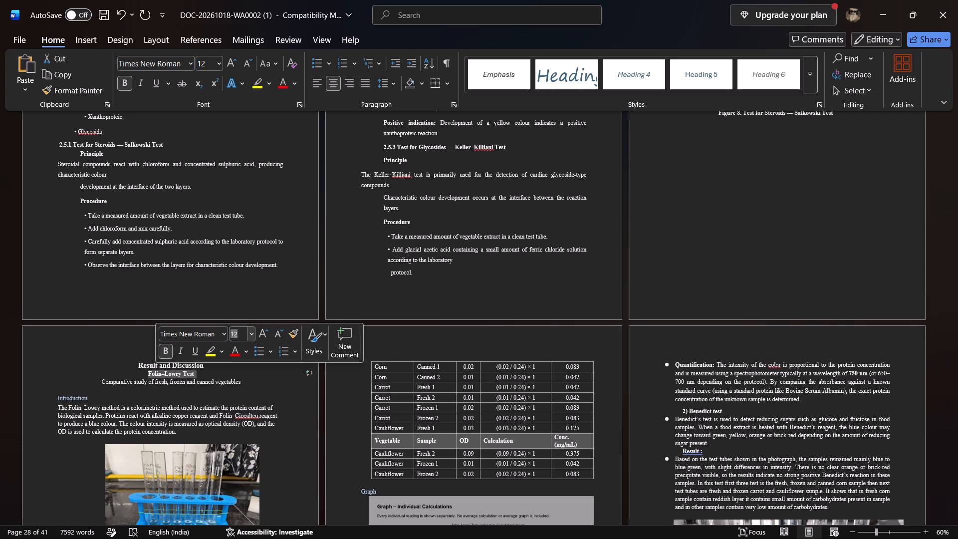
text(14)
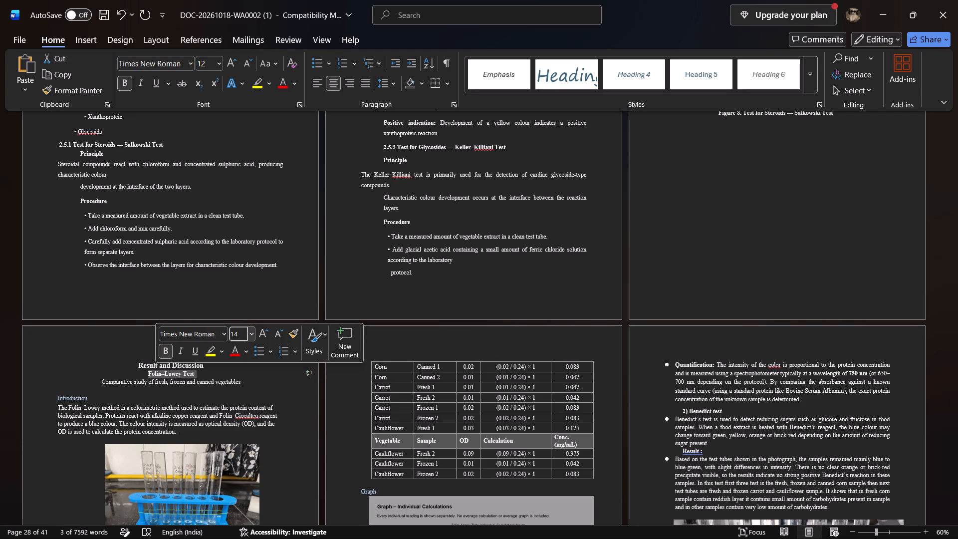
key(Return)
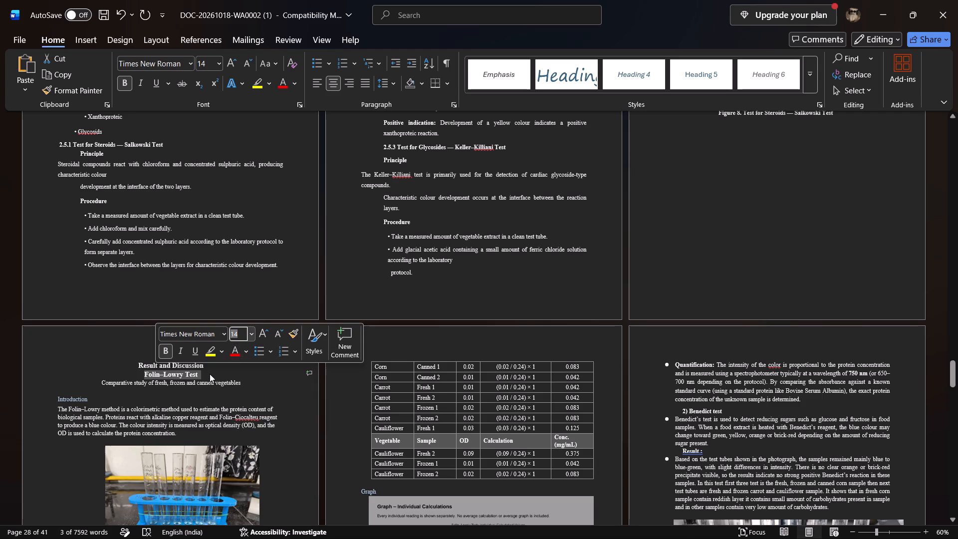
Place the Folin–Lowry Test title on its own line below Result and Discussion, with one blank line between them.
drag(210, 374, 209, 361)
click(209, 361)
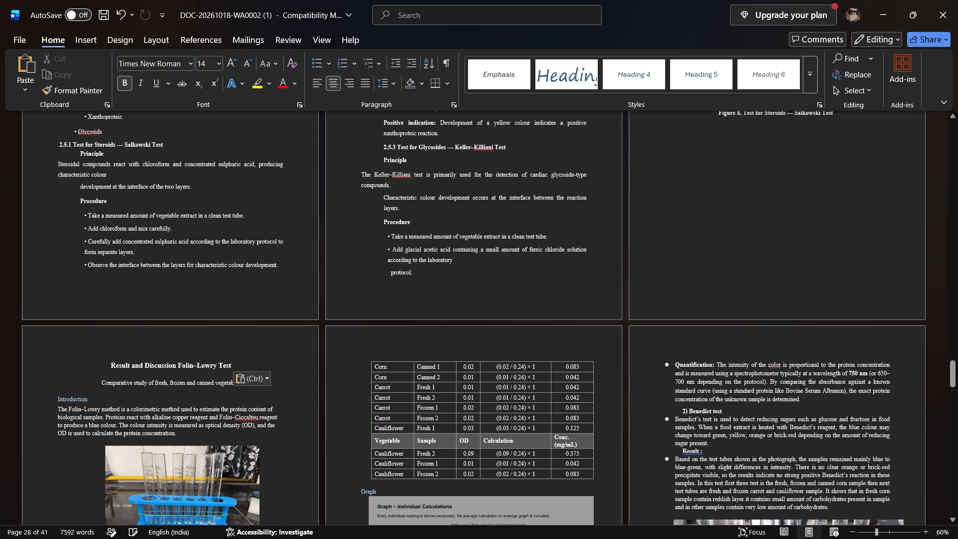
click(178, 364)
key(Return)
key(Return)
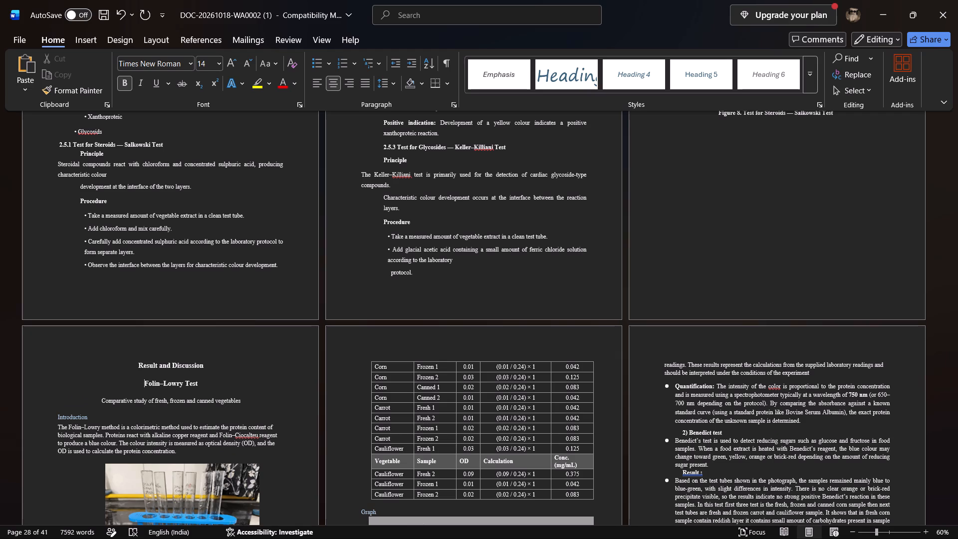
scroll(475, 414, down, 1)
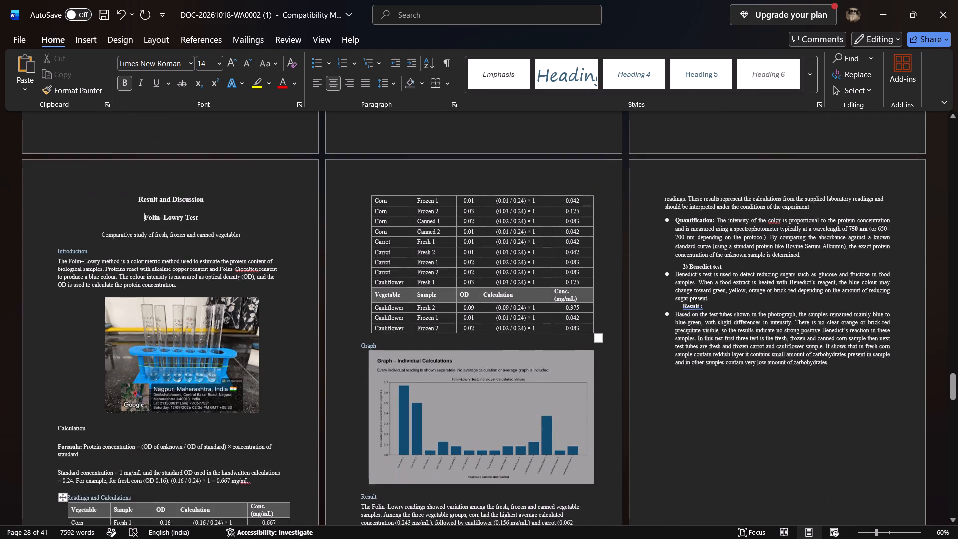
Push the All Readings and Calculations heading and its table onto the next page by adding blank lines before the heading.
scroll(475, 414, down, 2)
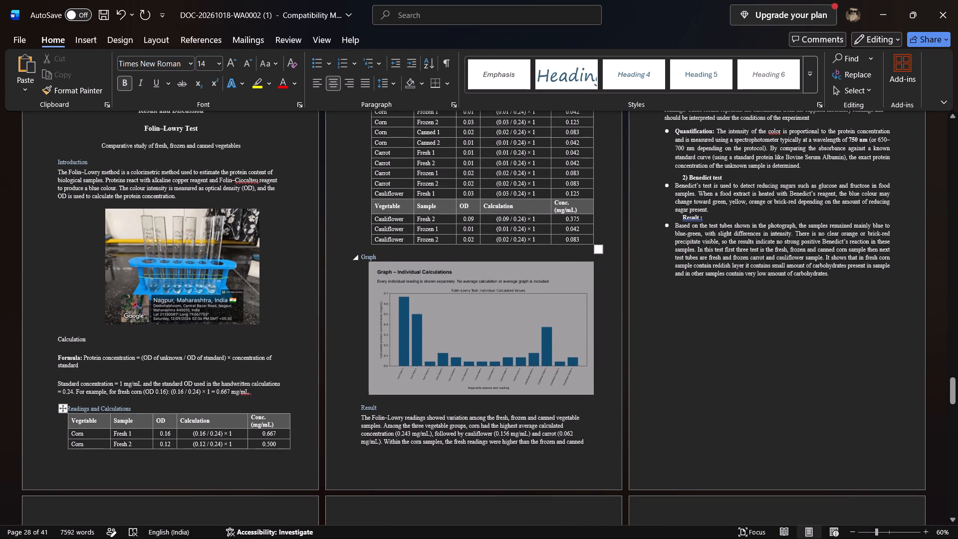
scroll(432, 202, up, 1)
scroll(323, 295, down, 1)
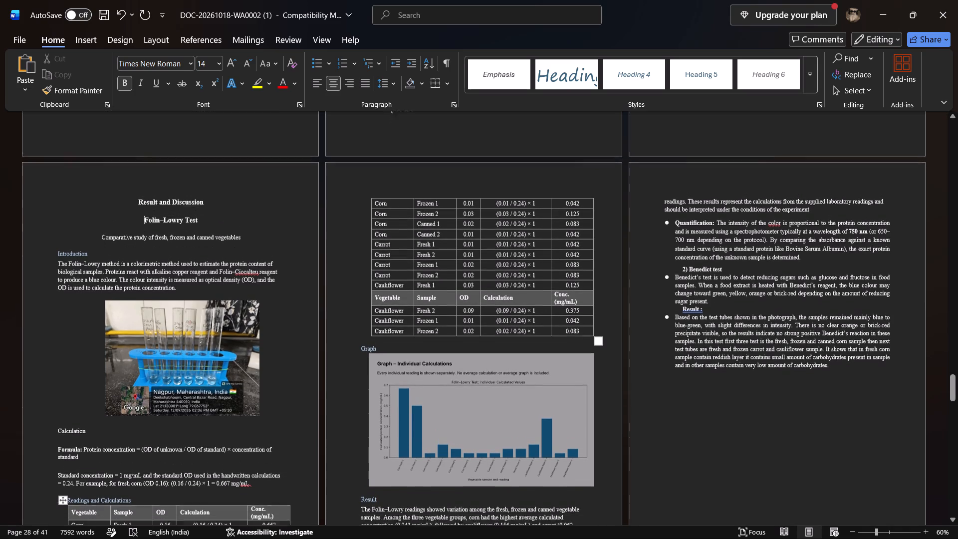
scroll(323, 295, down, 1)
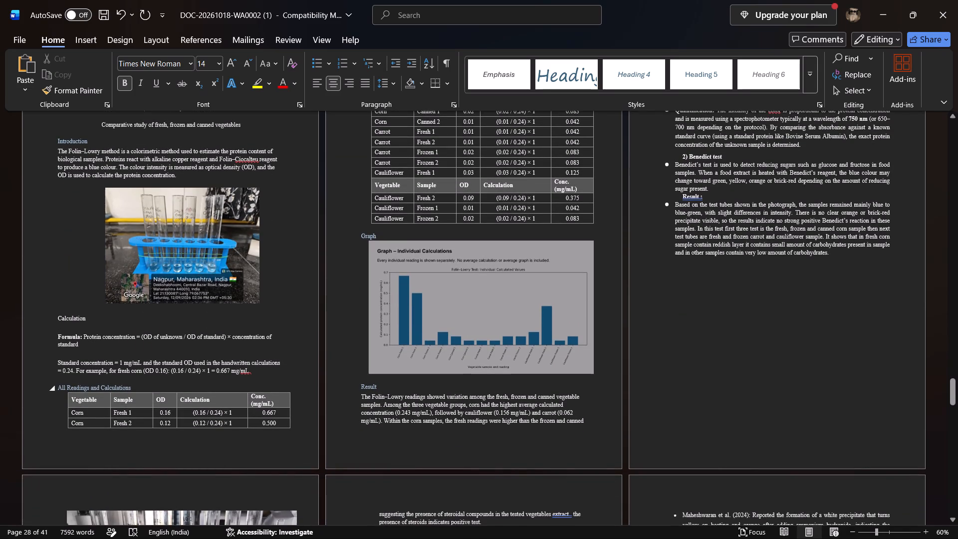
click(59, 379)
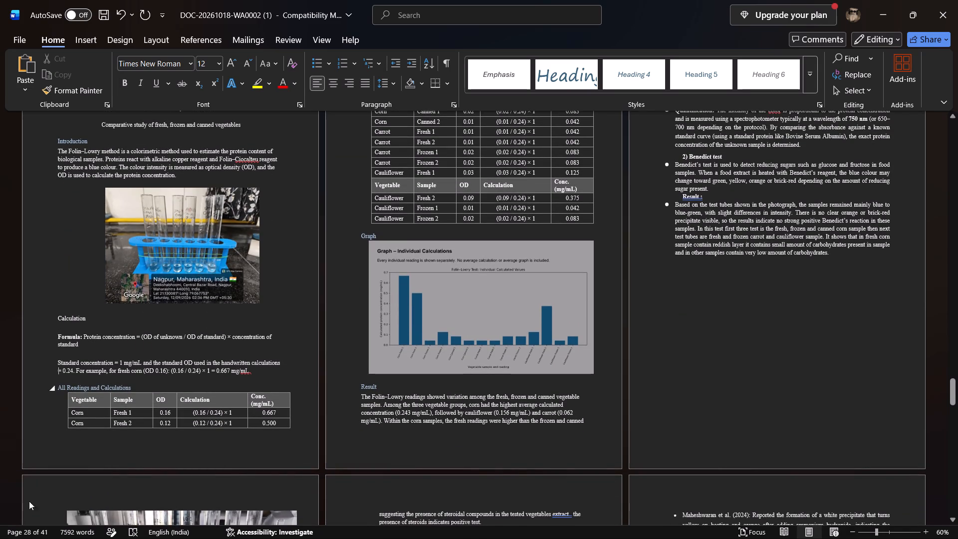
click(56, 382)
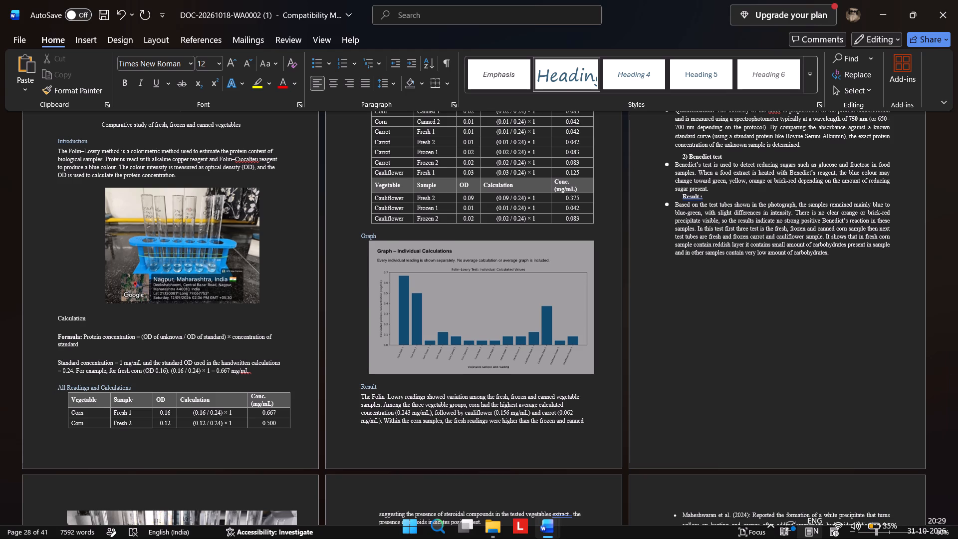
key(Return)
key(Return)
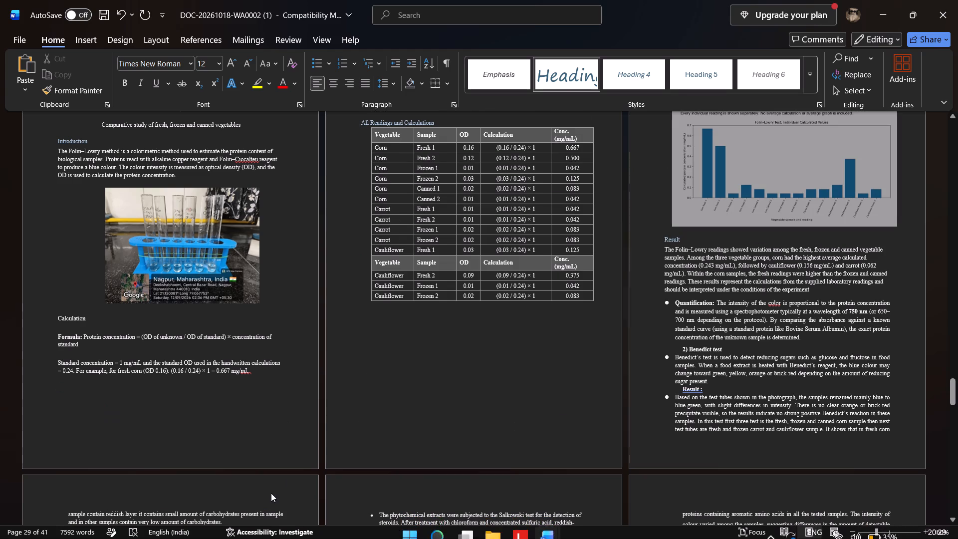
Set the graph picture's text wrapping to Square and move it directly below the Graph heading, under the readings table.
scroll(616, 255, up, 1)
click(791, 230)
drag(791, 230, 780, 239)
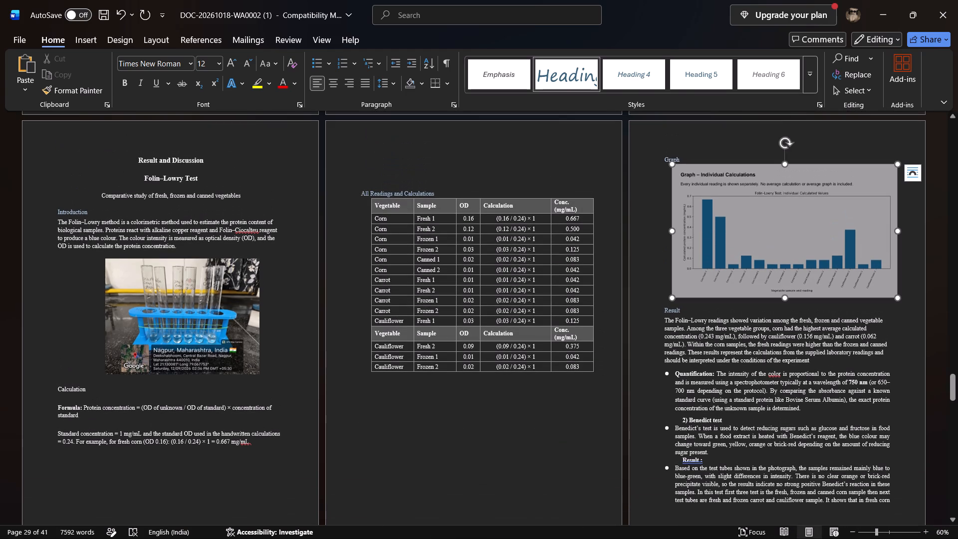
drag(780, 239, 916, 176)
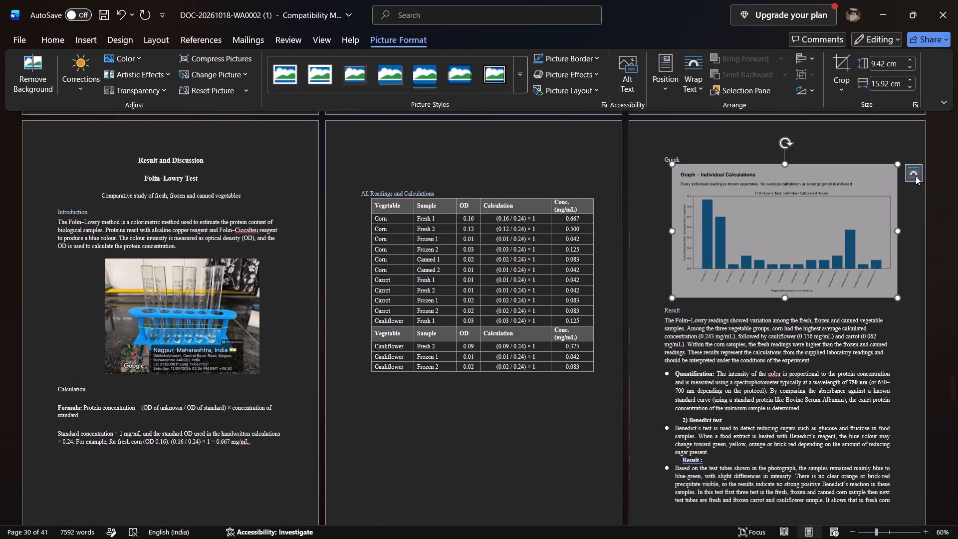
click(916, 176)
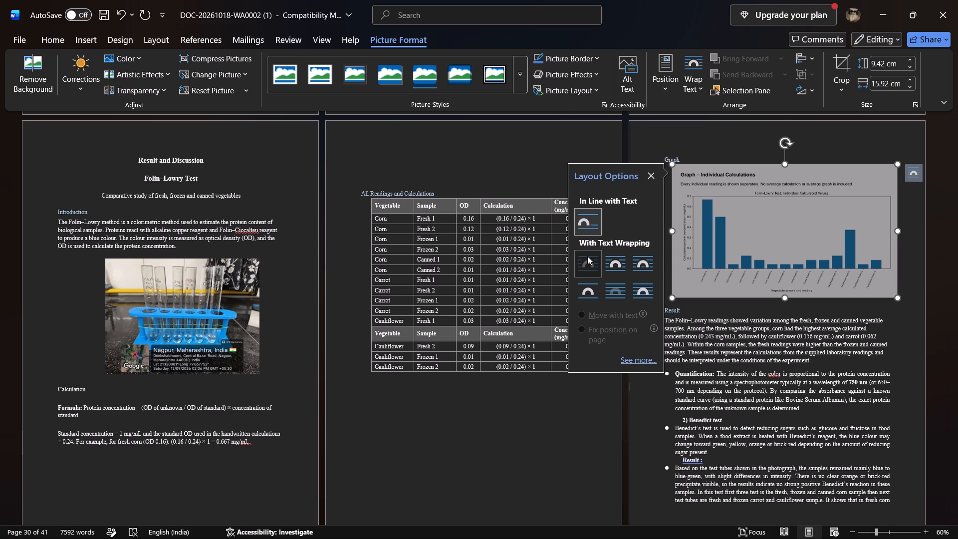
click(587, 256)
drag(773, 231, 694, 309)
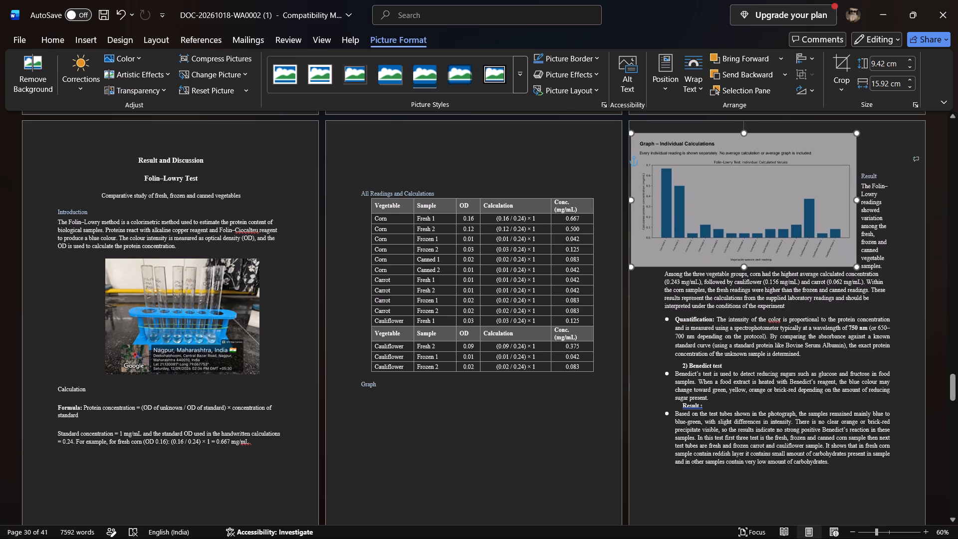
drag(694, 309, 551, 538)
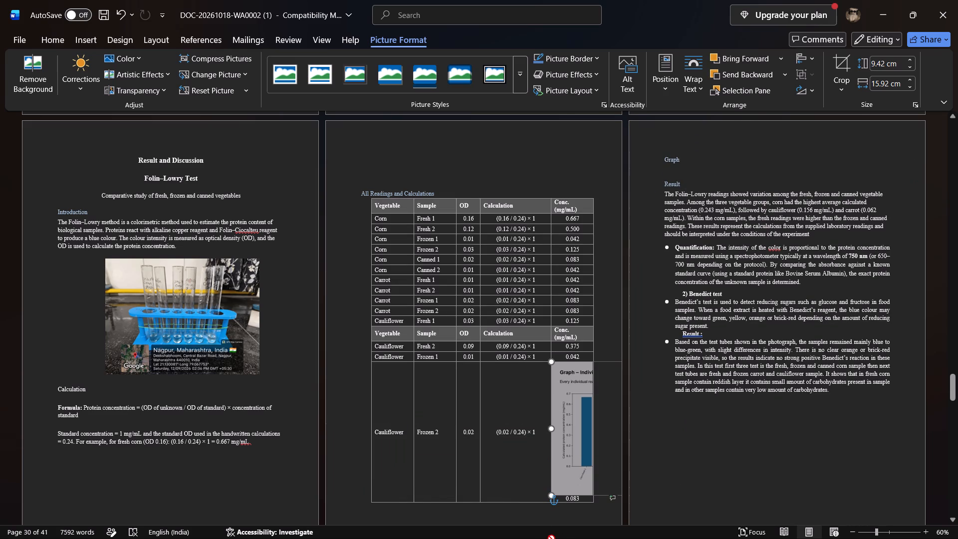
drag(551, 538, 629, 305)
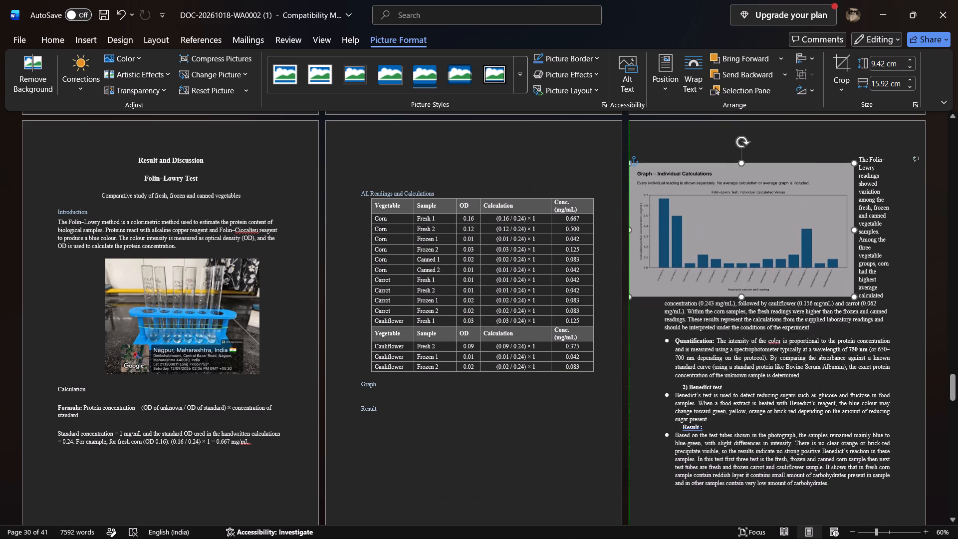
drag(629, 305, 530, 504)
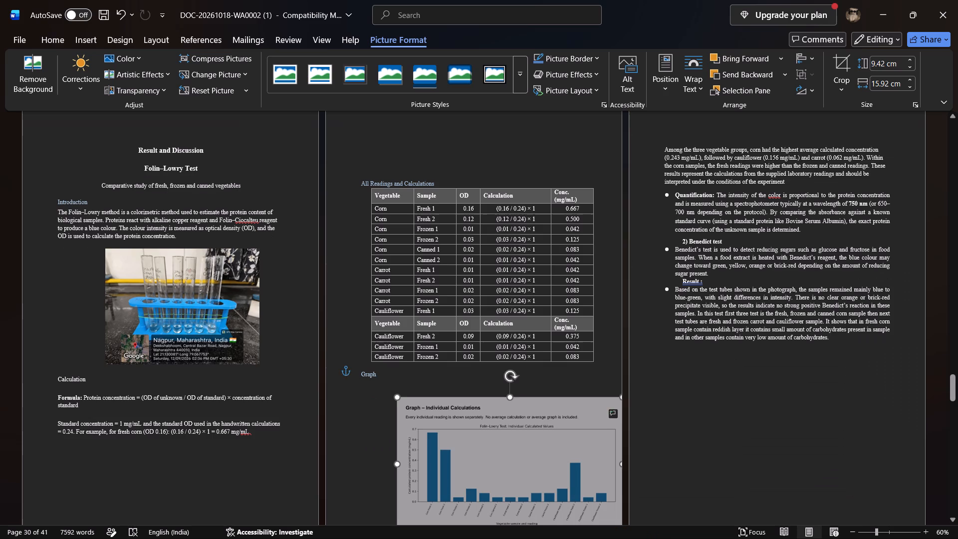
drag(530, 504, 503, 497)
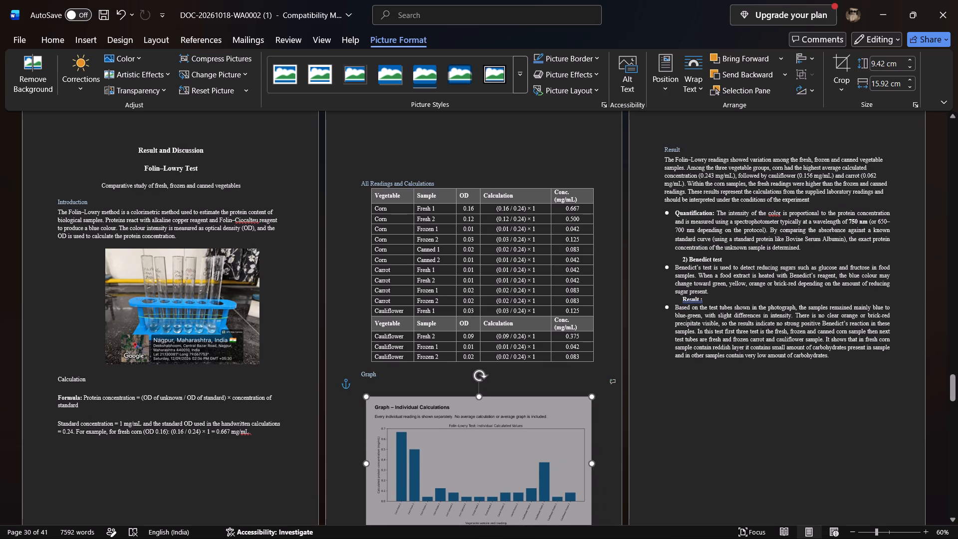
drag(503, 497, 503, 497)
Reduce the graph picture's height to about 8.15 cm, keeping its width, so it fits above the page's bottom edge.
scroll(664, 414, down, 2)
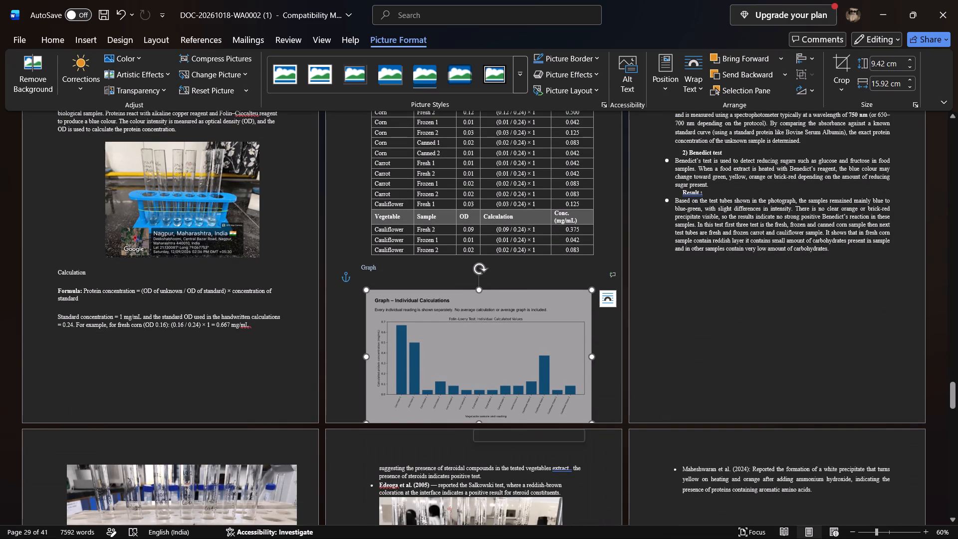
drag(479, 421, 483, 400)
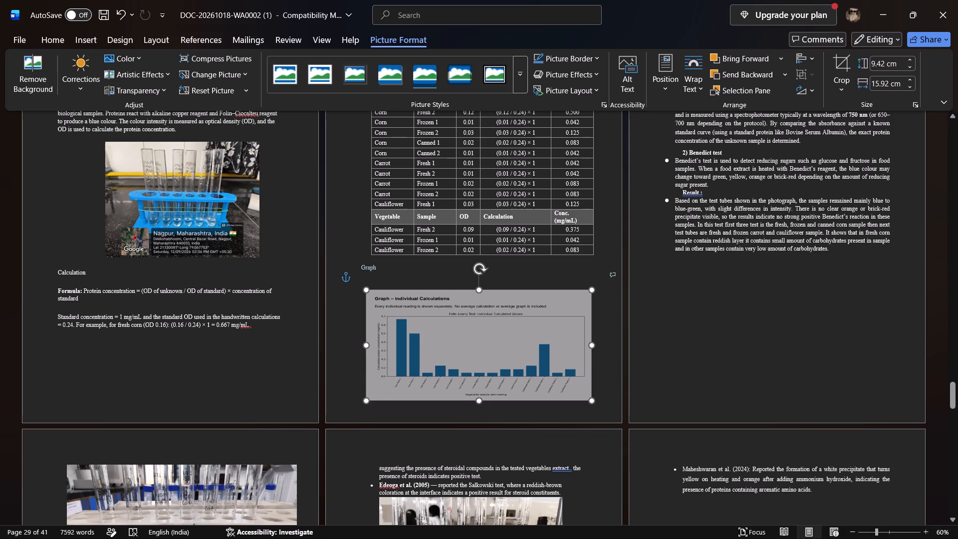
drag(483, 400, 484, 405)
Move the readings table up so that it sits above the All Readings and Calculations heading.
scroll(538, 299, up, 1)
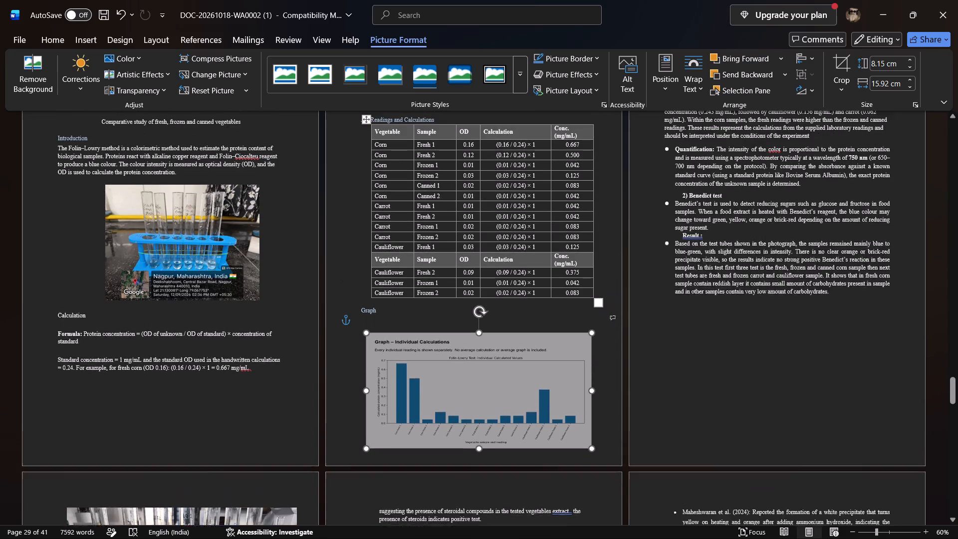
scroll(538, 299, up, 1)
scroll(512, 174, up, 1)
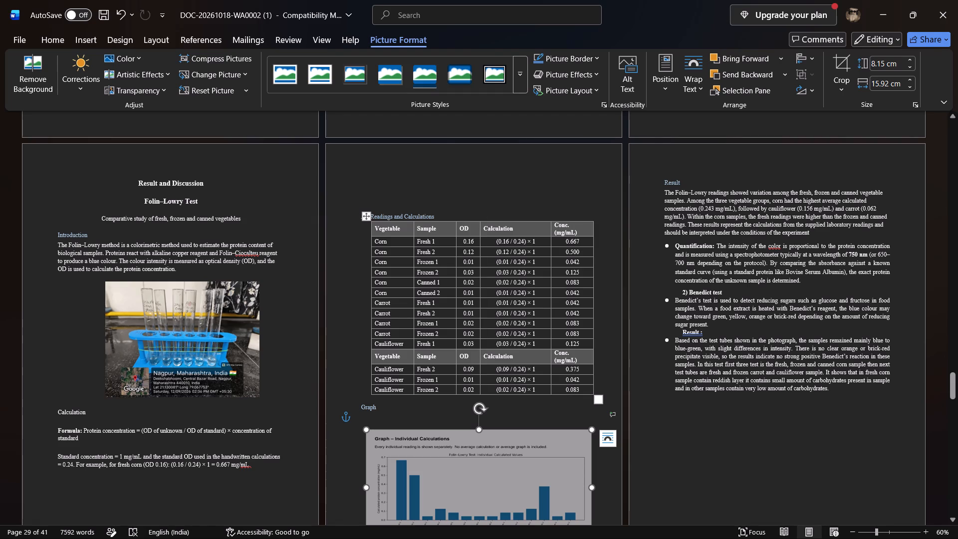
drag(364, 216, 373, 181)
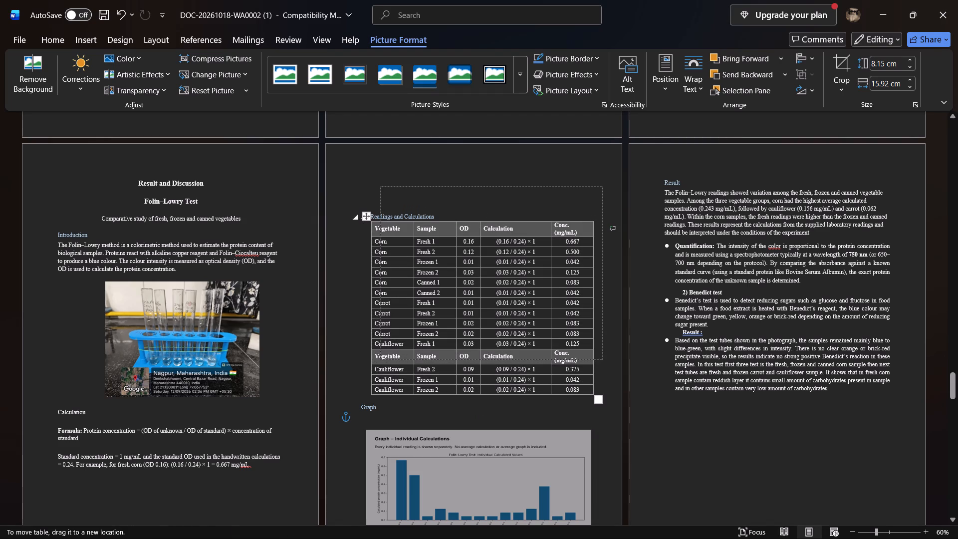
drag(373, 181, 357, 172)
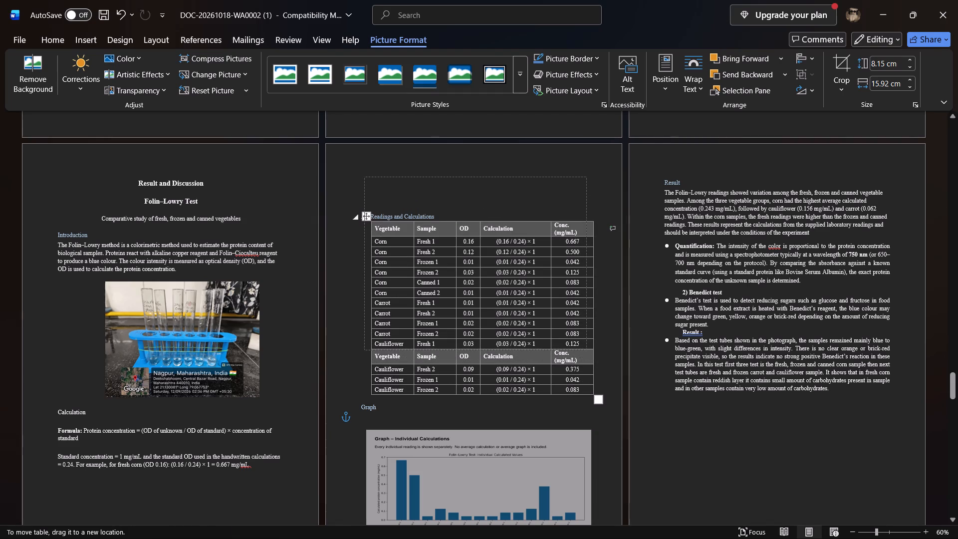
drag(357, 172, 360, 179)
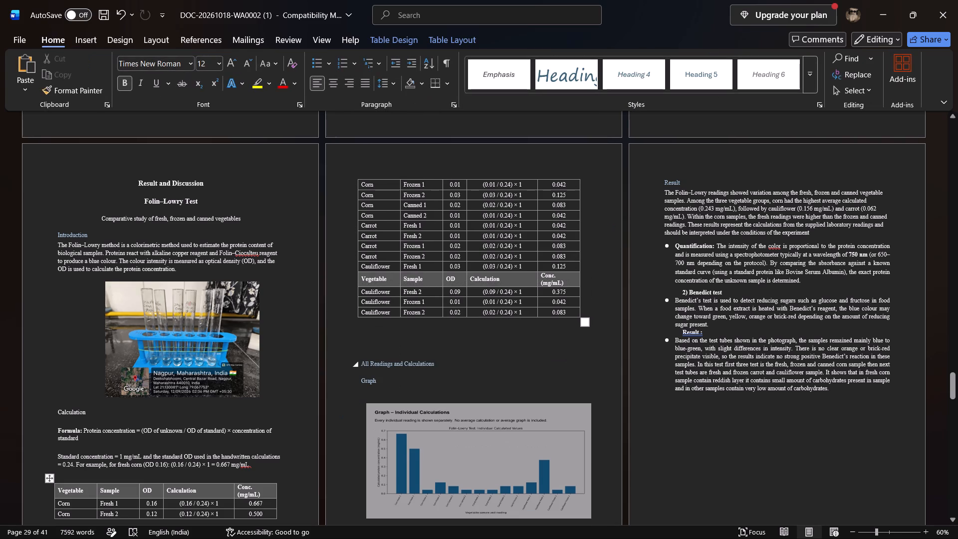
Resize the readings table from its lower corner, making the rows shorter and the table slightly wider.
click(421, 356)
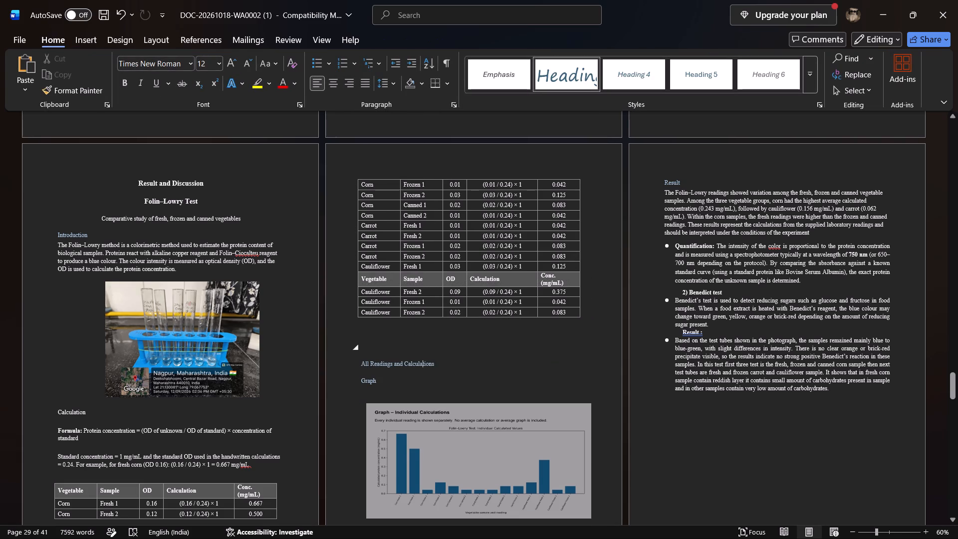
click(576, 344)
drag(581, 319, 590, 333)
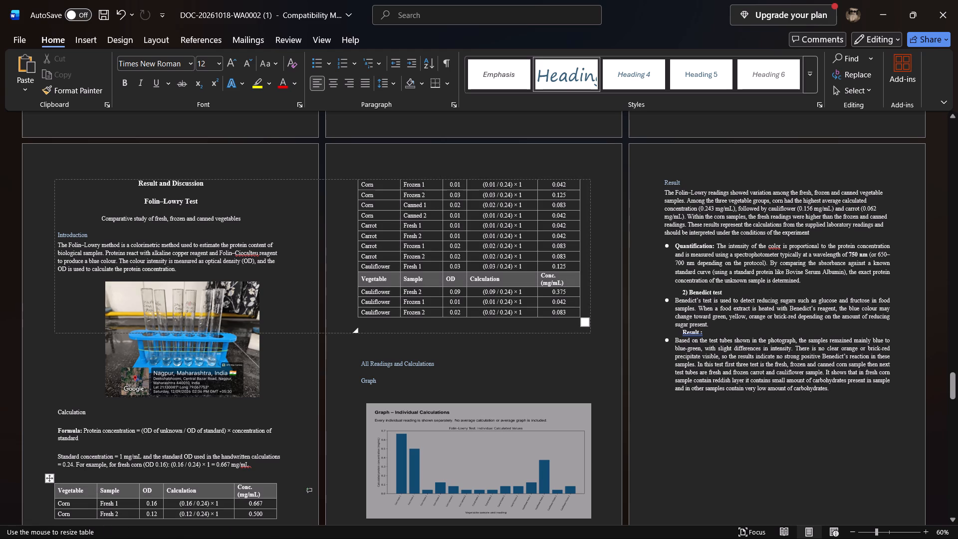
drag(590, 333, 586, 324)
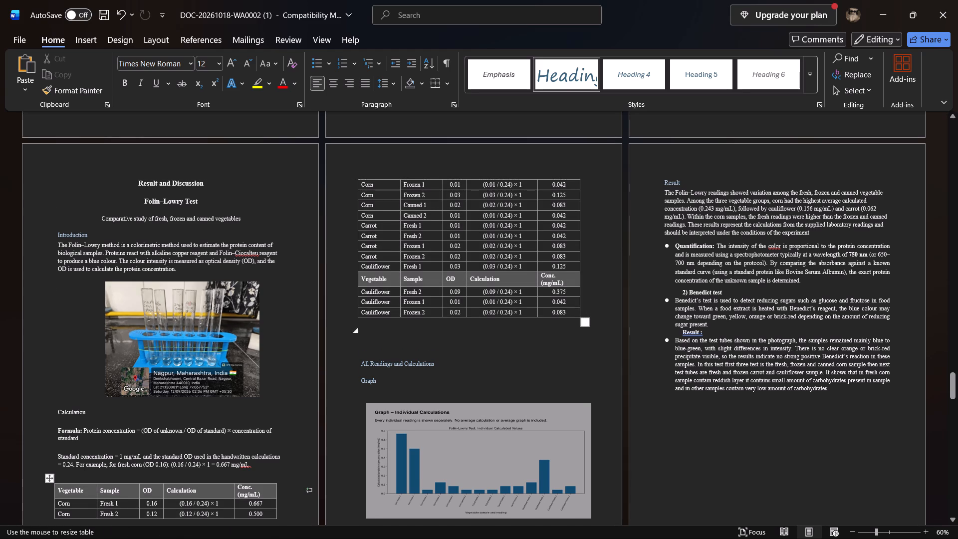
Add three line breaks after the Standard concentration paragraph to push the whole readings table onto the next page.
scroll(528, 335, down, 1)
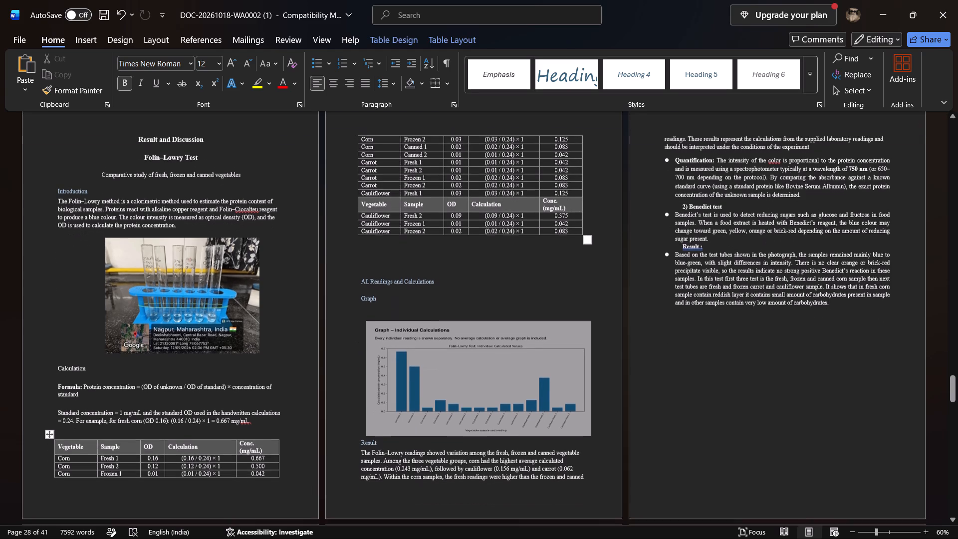
scroll(528, 335, down, 1)
scroll(534, 300, up, 1)
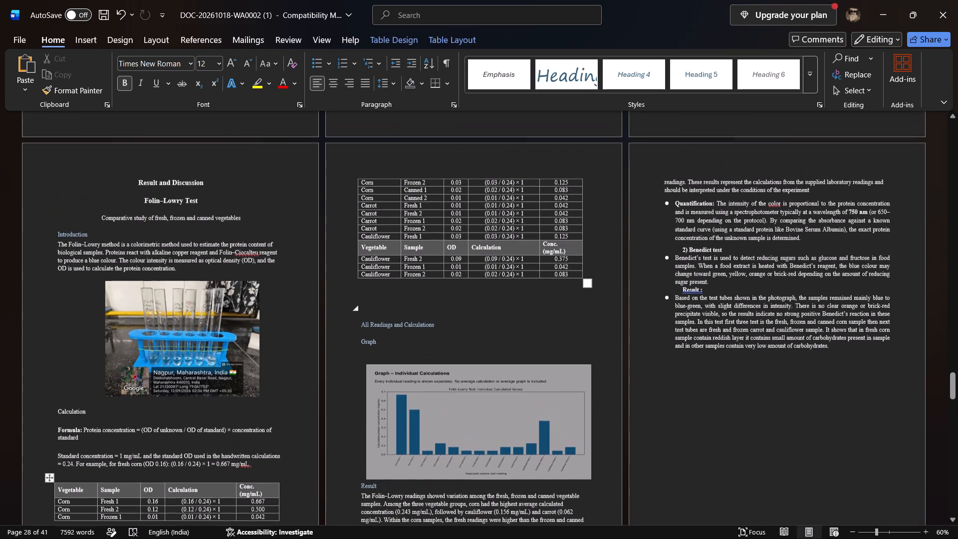
scroll(477, 302, down, 1)
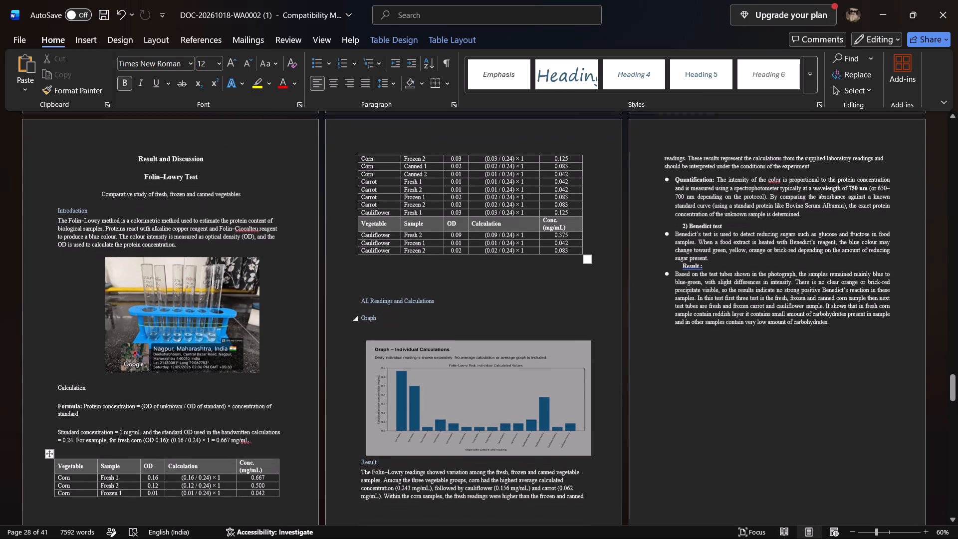
scroll(477, 302, down, 1)
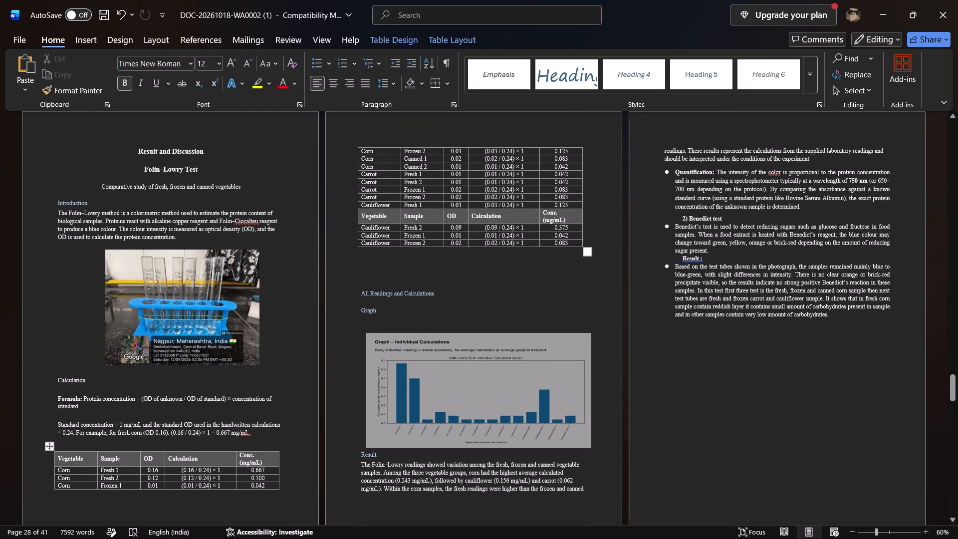
click(71, 441)
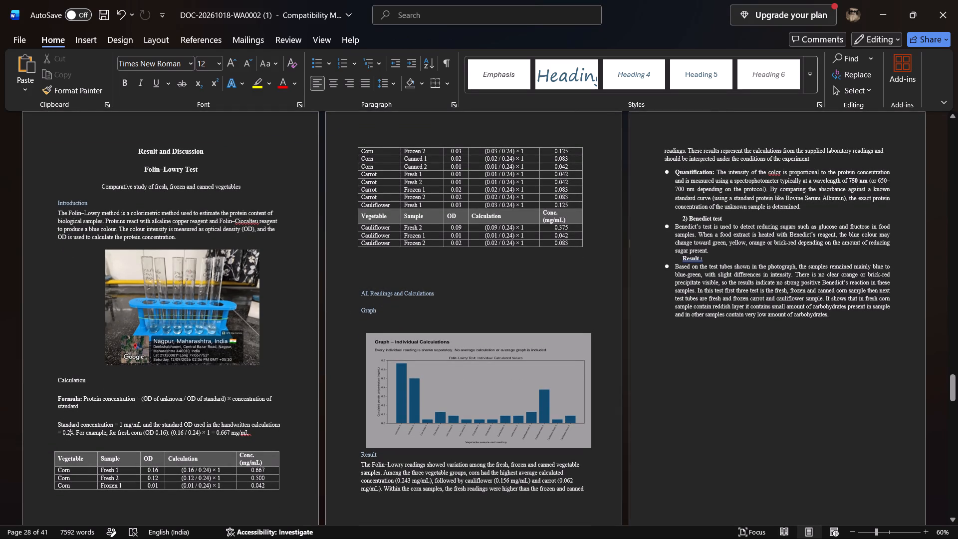
click(52, 447)
click(57, 446)
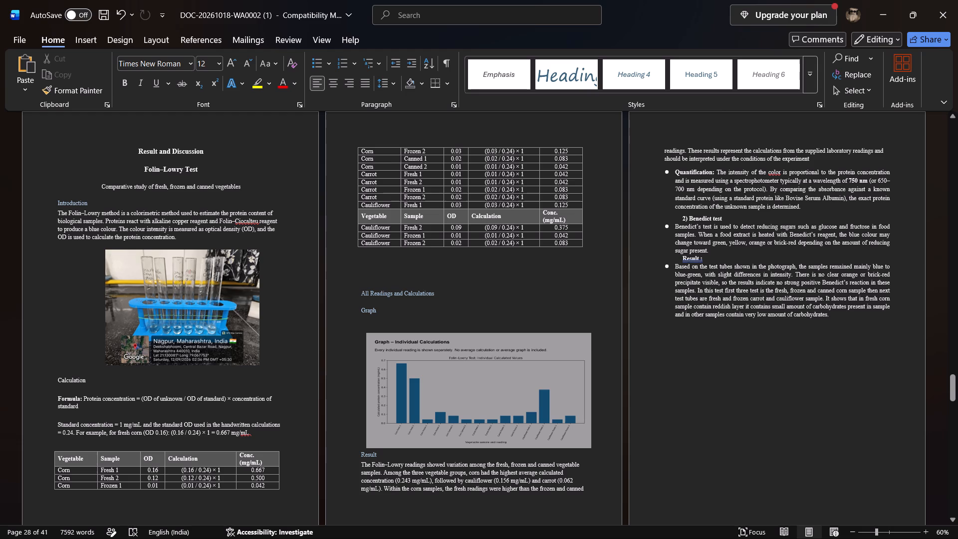
click(253, 436)
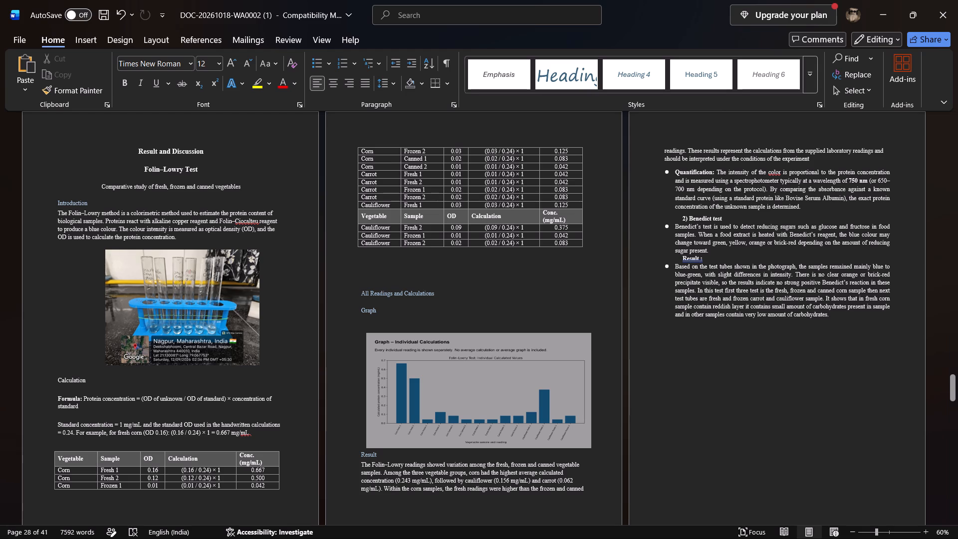
key(Return)
key(Return)
key(Return)
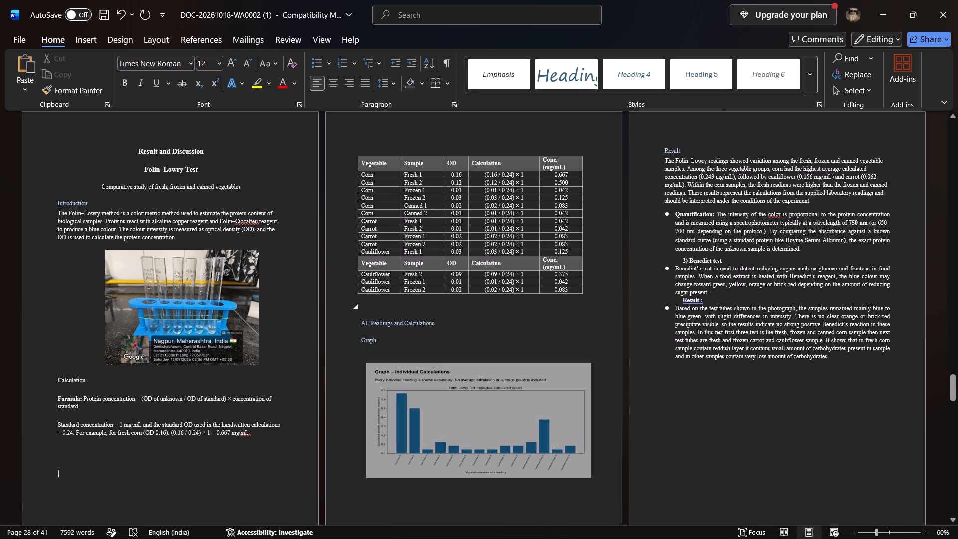
Remove the blank space between the readings table and the All Readings and Calculations heading.
click(359, 319)
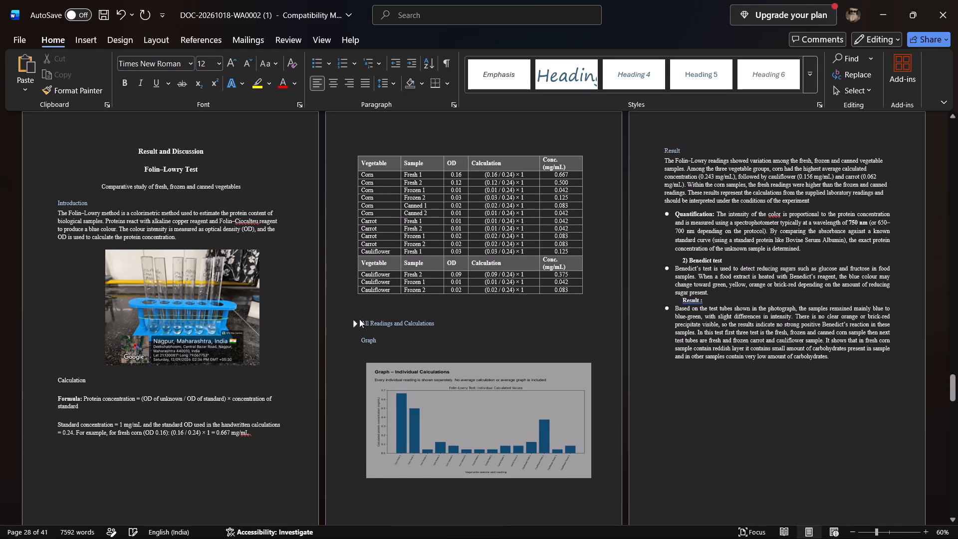
click(359, 313)
key(BackSpace)
key(BackSpace)
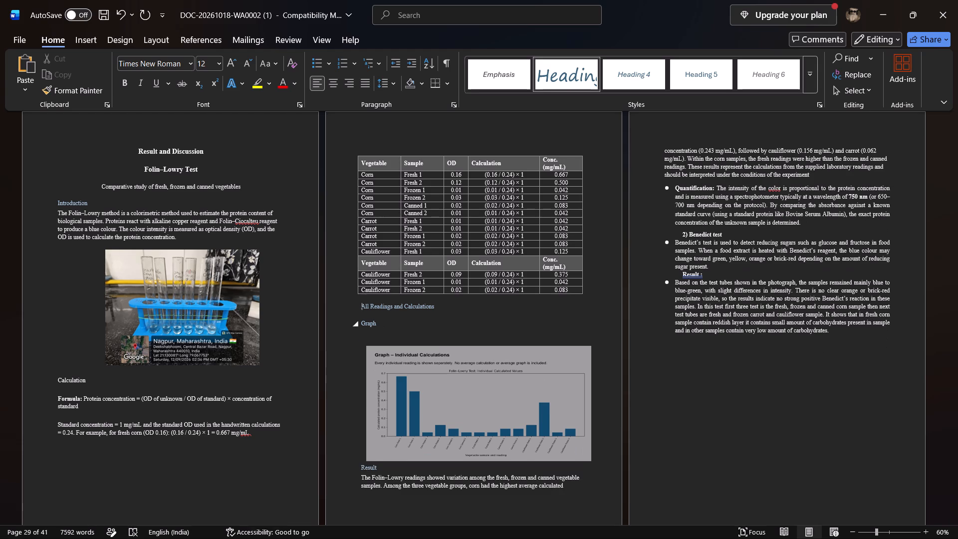
Insert a blank line above the "2) Benedict test" heading to separate it from the Quantification bullet.
scroll(360, 464, down, 1)
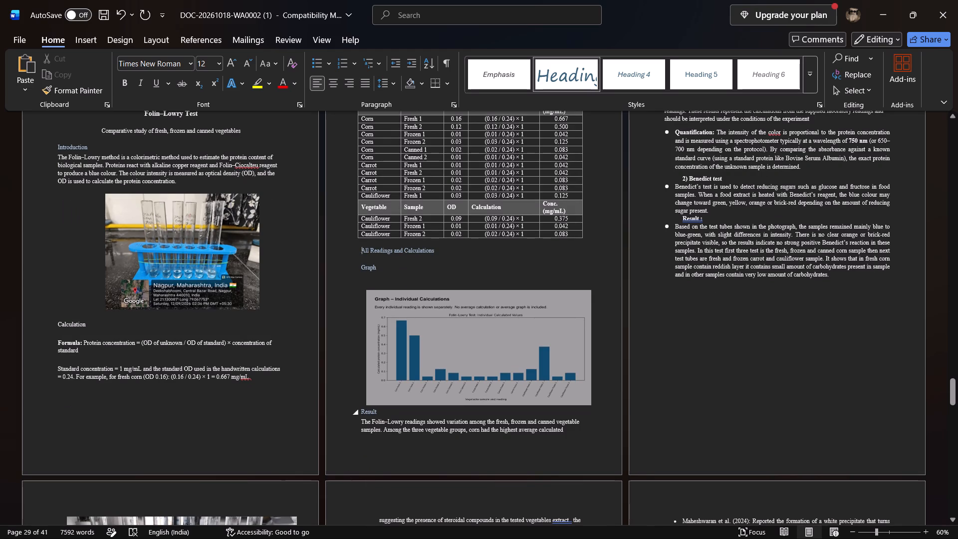
click(682, 179)
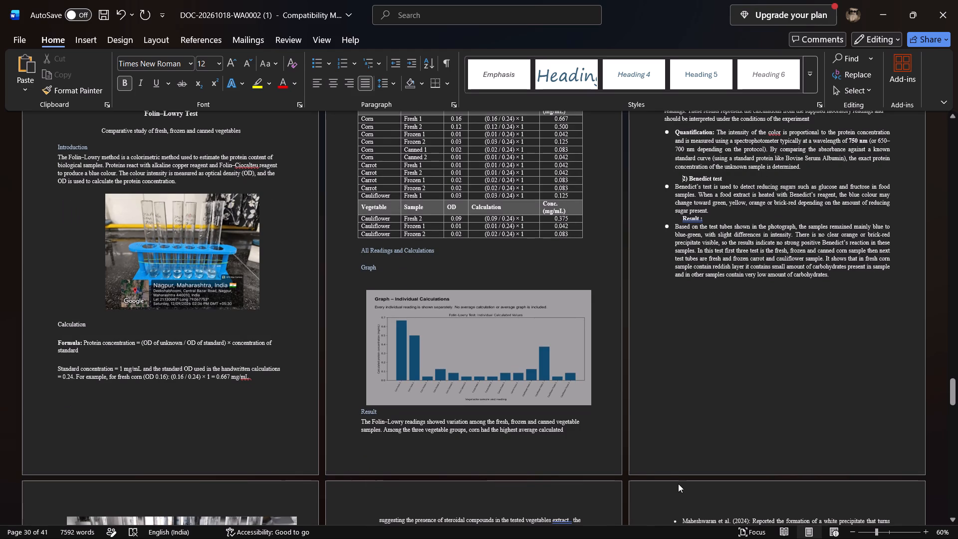
key(Return)
scroll(678, 484, up, 1)
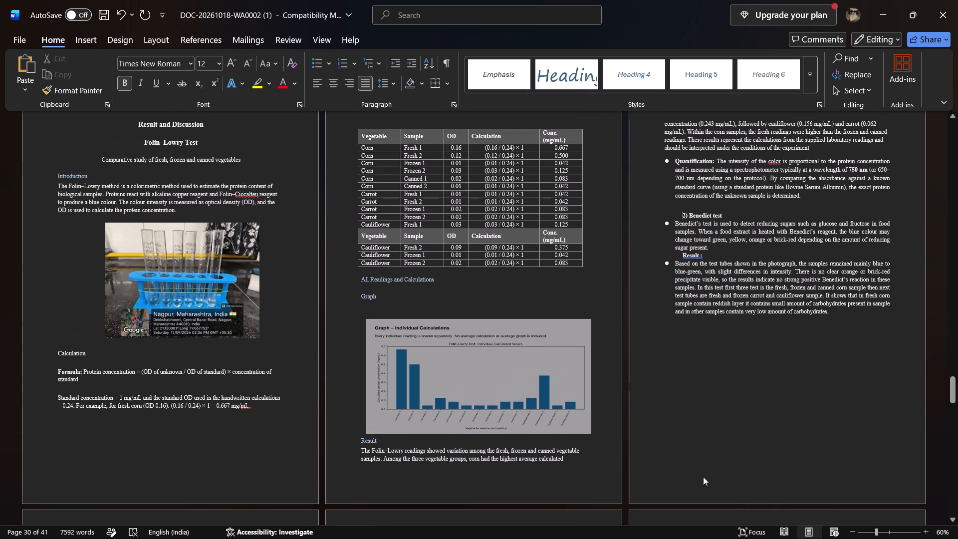
Move the Xanthoproteic test photo up so it sits centred just below the Maheshwaran et al. (2024) bullet.
scroll(720, 504, down, 3)
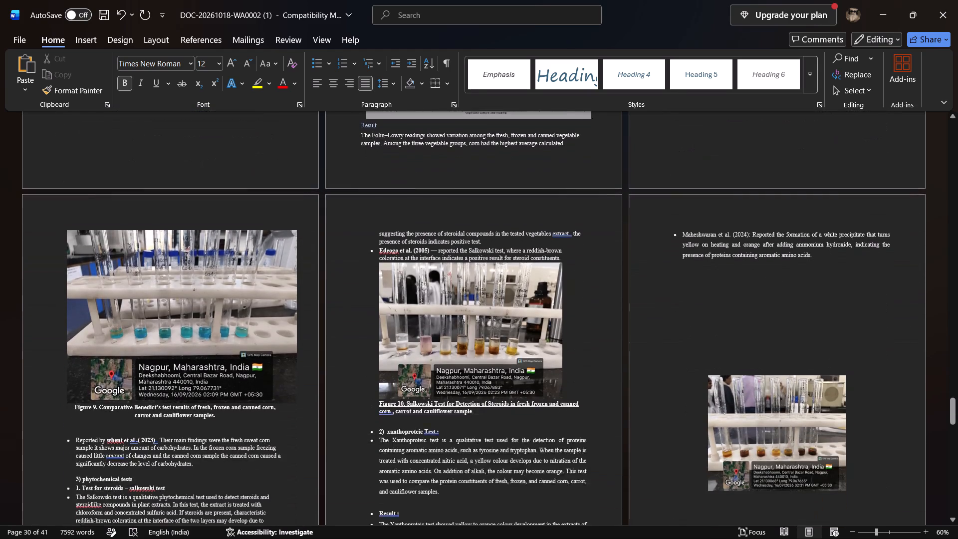
scroll(720, 504, down, 3)
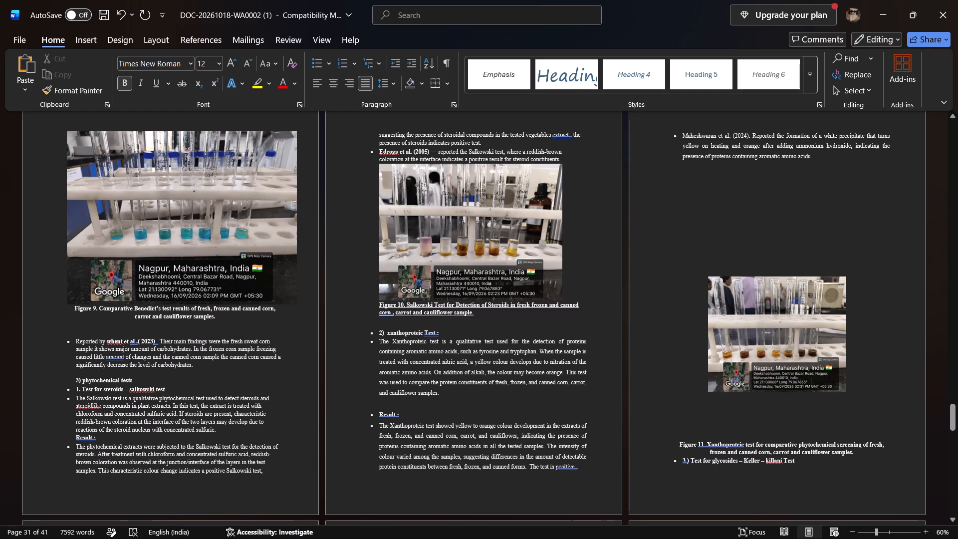
drag(744, 361, 720, 229)
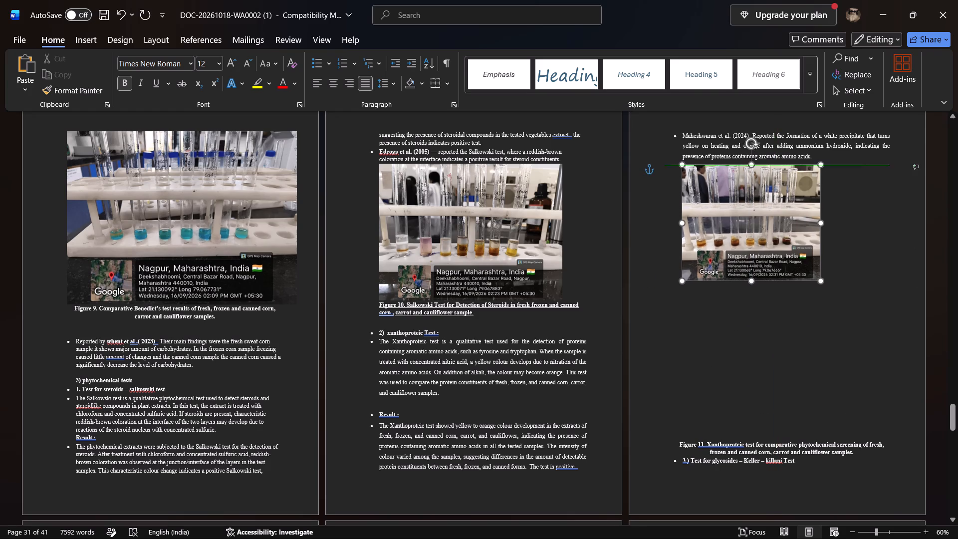
drag(720, 229, 744, 267)
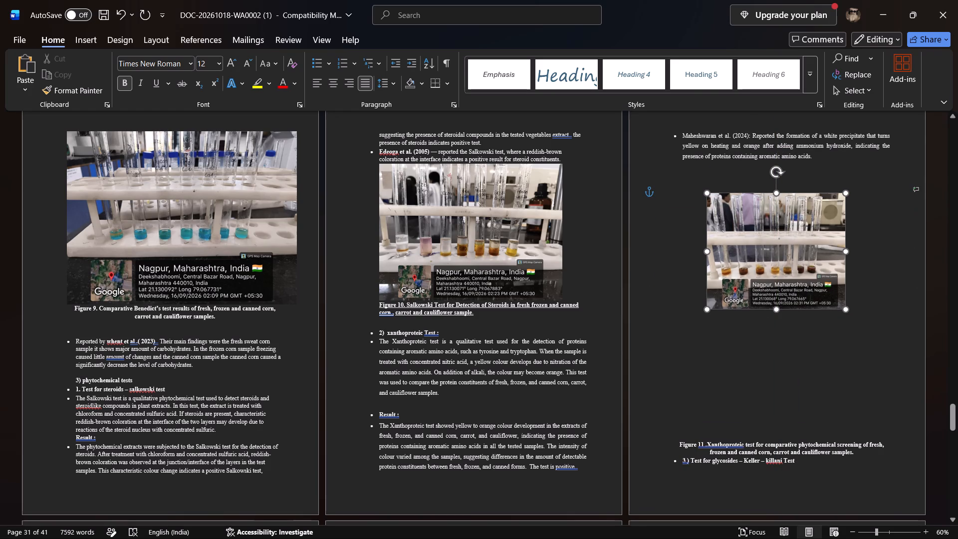
drag(744, 267, 741, 259)
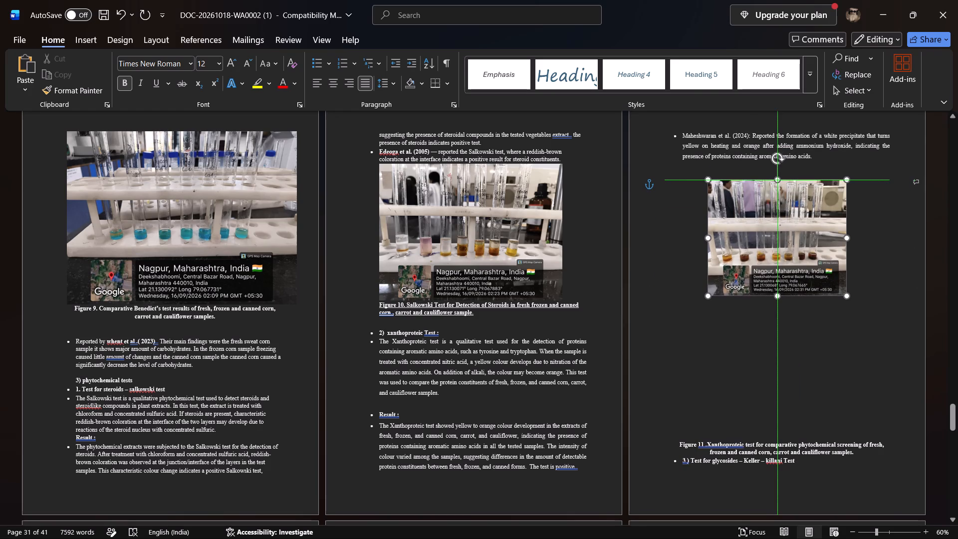
drag(741, 259, 740, 255)
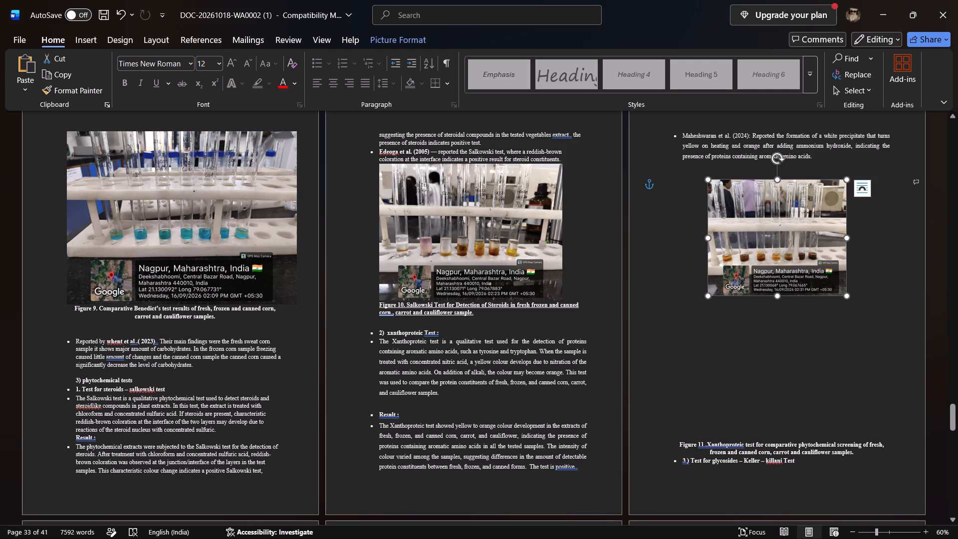
Delete the blank lines above the Figure 11 caption so that it sits directly beneath the Xanthoproteic test photo.
drag(688, 411, 682, 437)
click(682, 437)
key(BackSpace)
key(BackSpace)
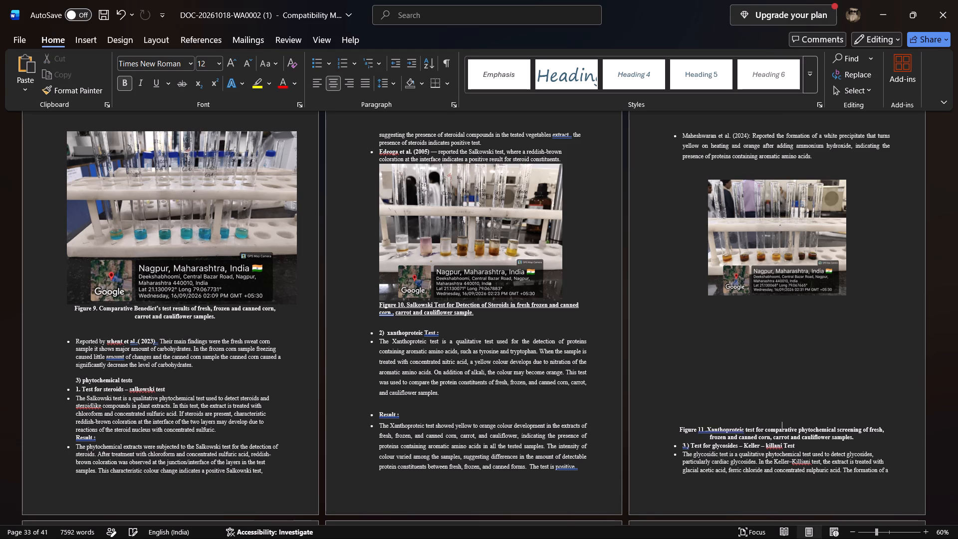
key(BackSpace)
key(BackSpace)
key(BackSpace)
key(BackSpace)
key(BackSpace)
key(BackSpace)
key(BackSpace)
key(BackSpace)
key(BackSpace)
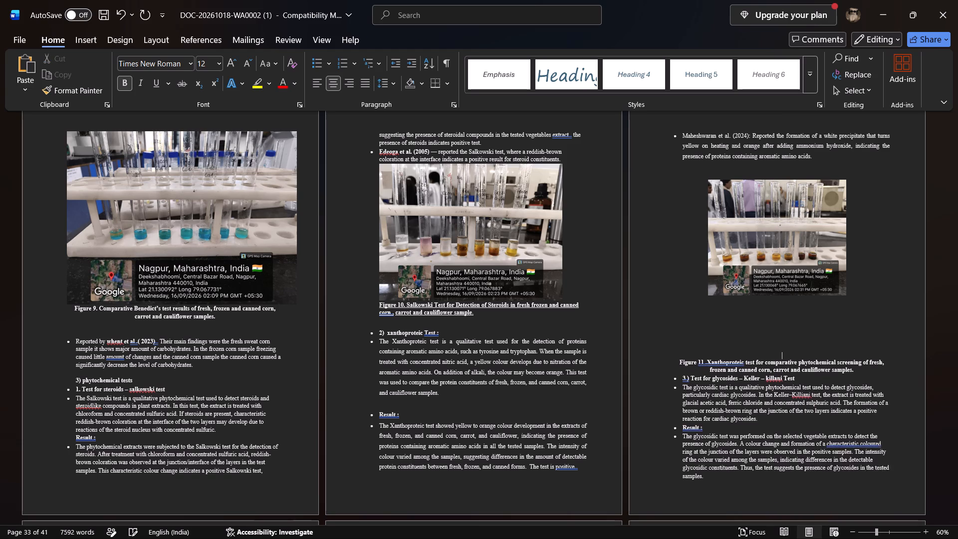
key(BackSpace)
key(BackSpace)
key(BackSpace)
key(BackSpace)
key(BackSpace)
key(BackSpace)
key(BackSpace)
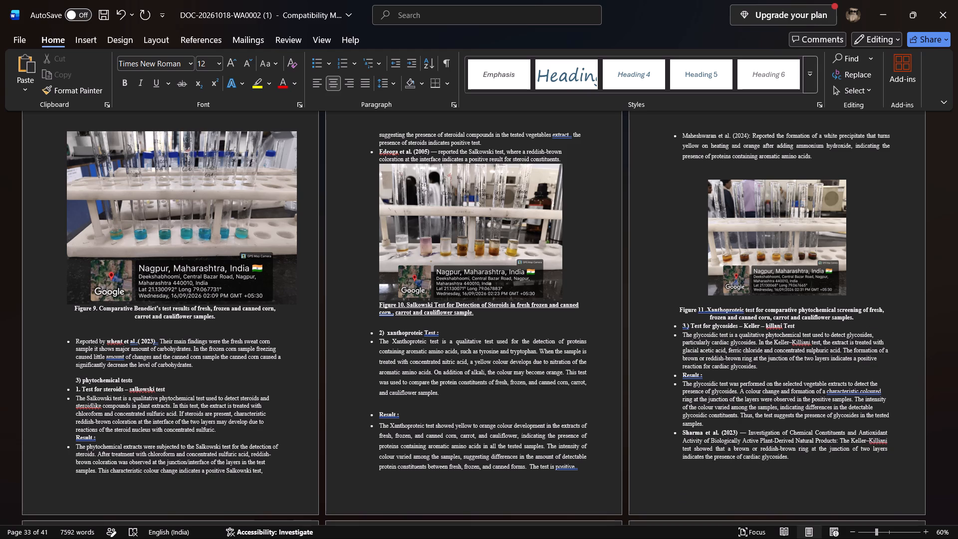
key(Return)
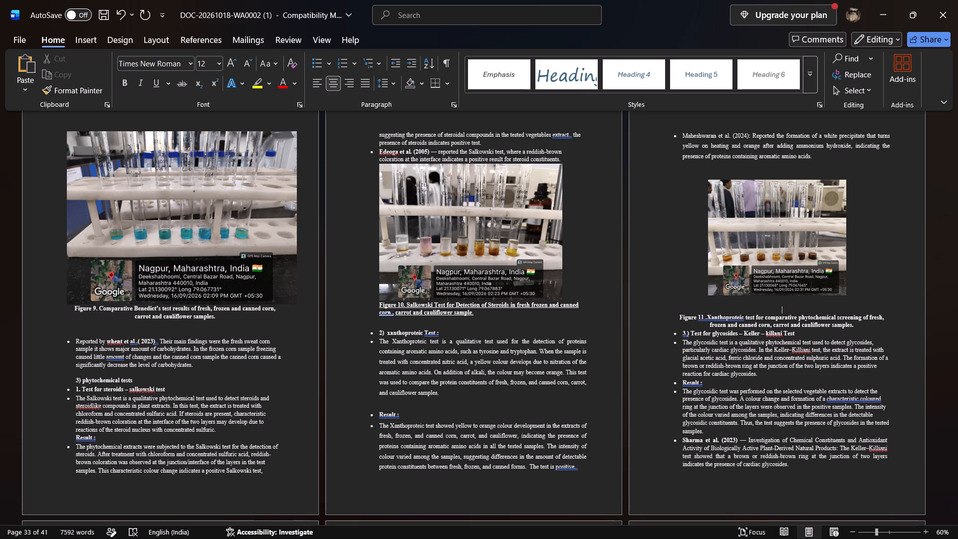
key(BackSpace)
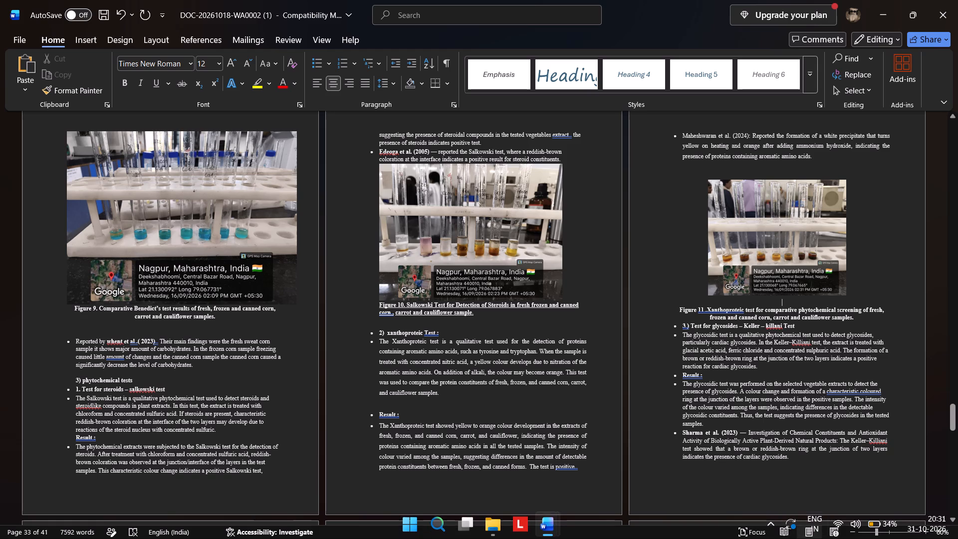
Insert a blank line between the Figure 11 caption and the "3) Test for glycosides" heading.
double_click(852, 316)
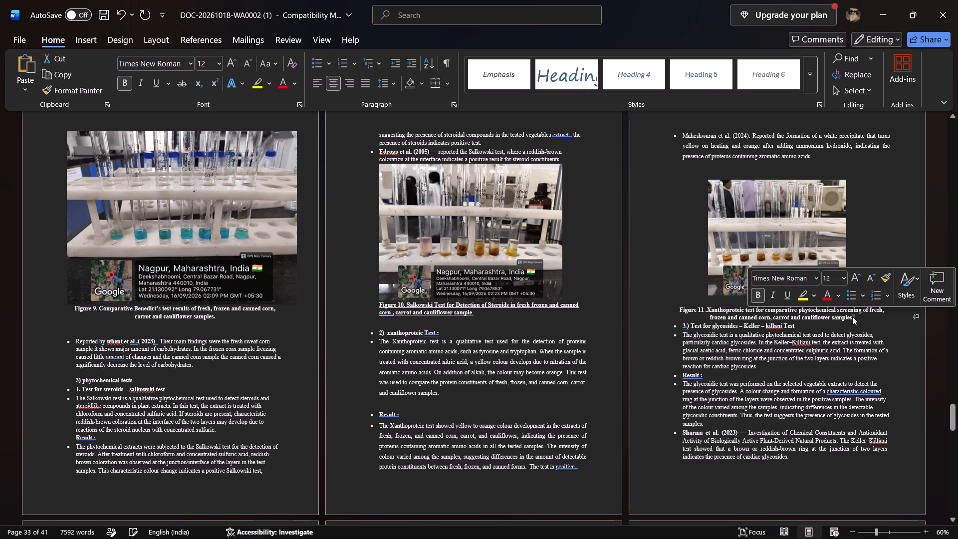
click(856, 320)
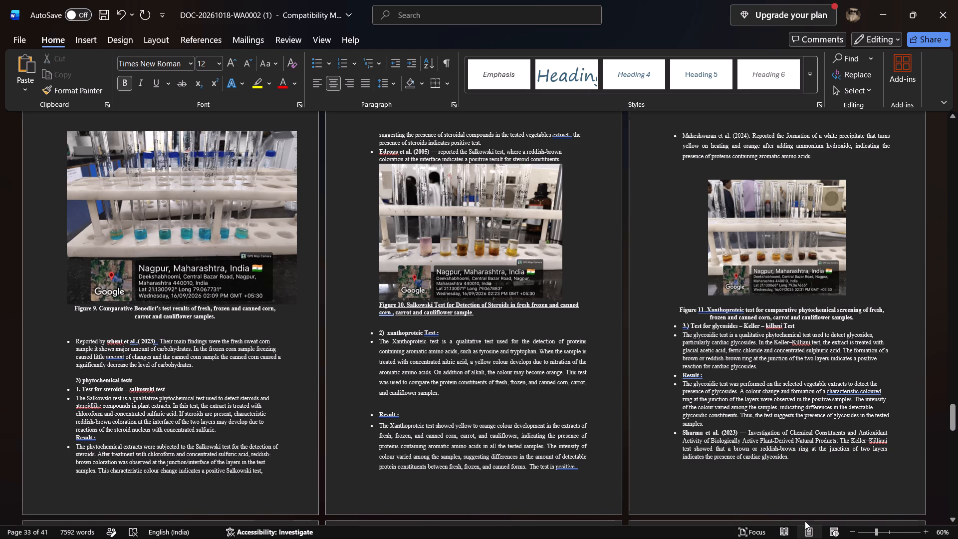
key(Return)
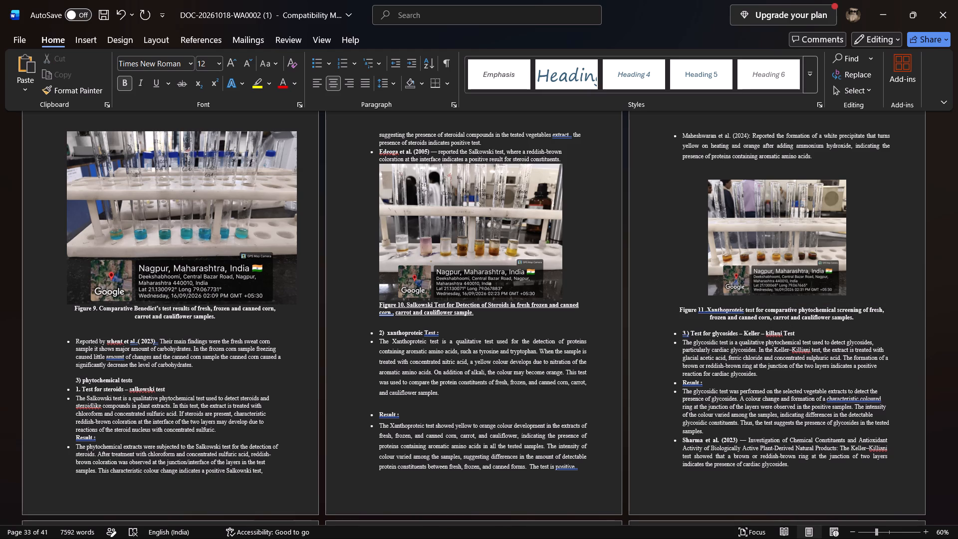
Insert blank lines before the Conclusion heading below the Figure 12 caption until it starts on a new page.
scroll(805, 505, down, 1)
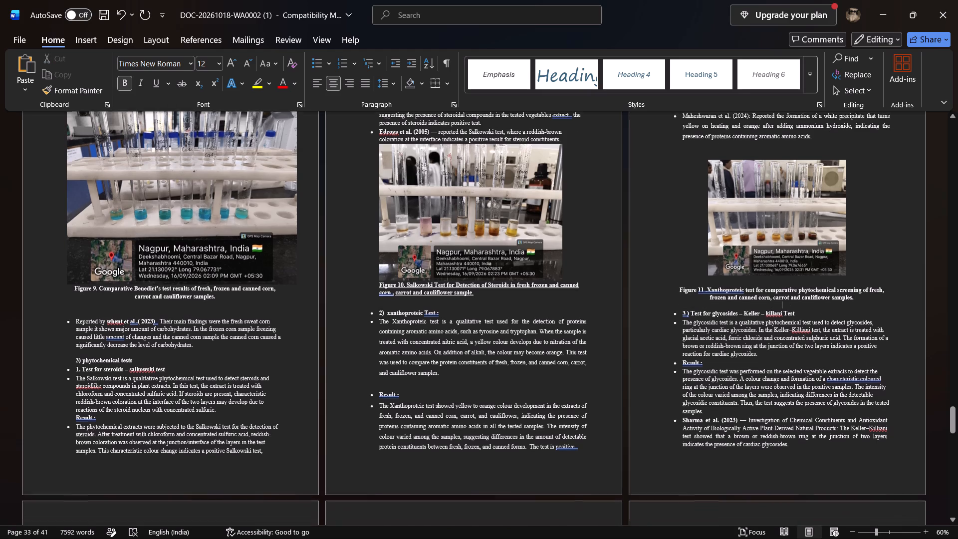
scroll(805, 500, down, 2)
scroll(805, 500, up, 3)
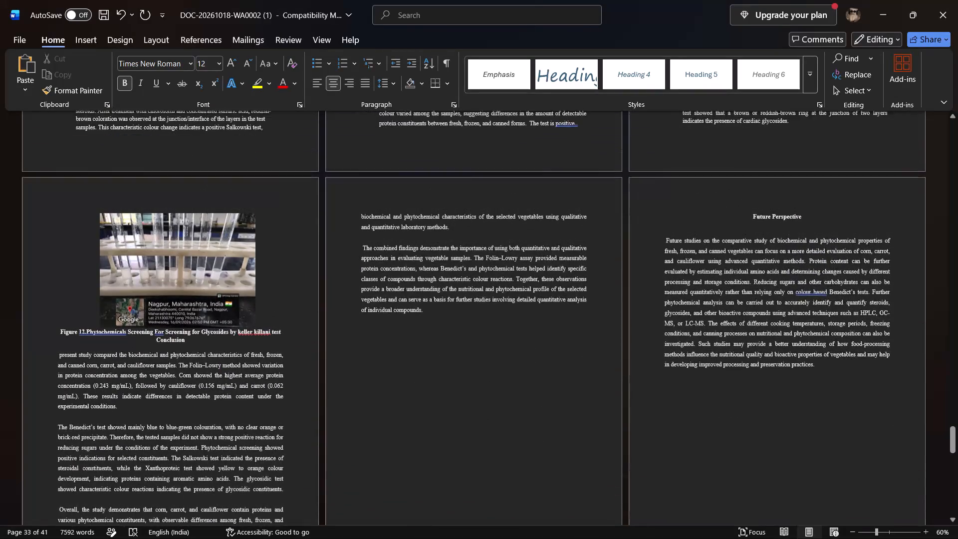
scroll(805, 500, down, 1)
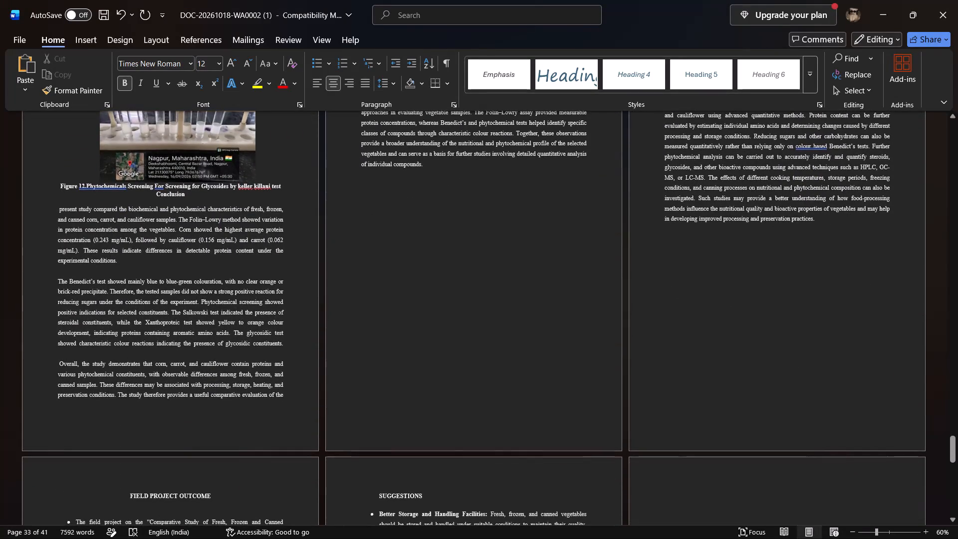
click(153, 194)
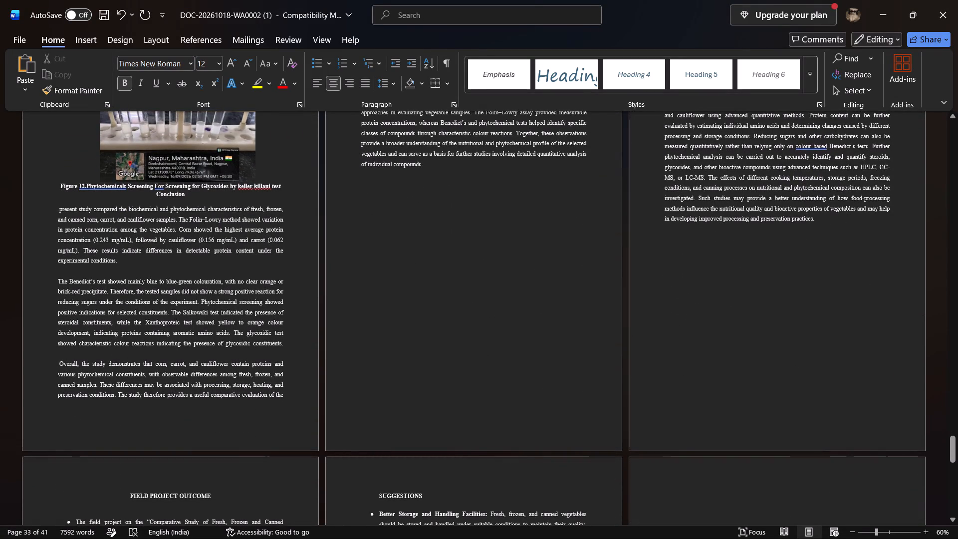
key(Return)
key(Return)
key(Return)
key(Return)
key(Return)
key(Return)
key(Return)
key(Return)
key(Return)
key(Return)
key(Return)
key(Return)
key(Return)
key(Return)
key(Return)
key(Return)
key(Return)
key(Return)
key(Return)
key(Return)
key(Return)
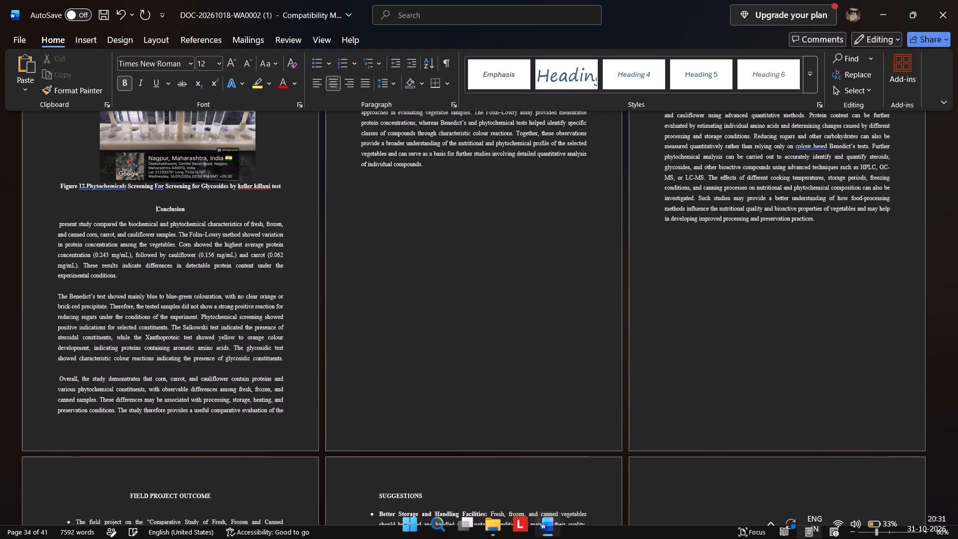
key(Return)
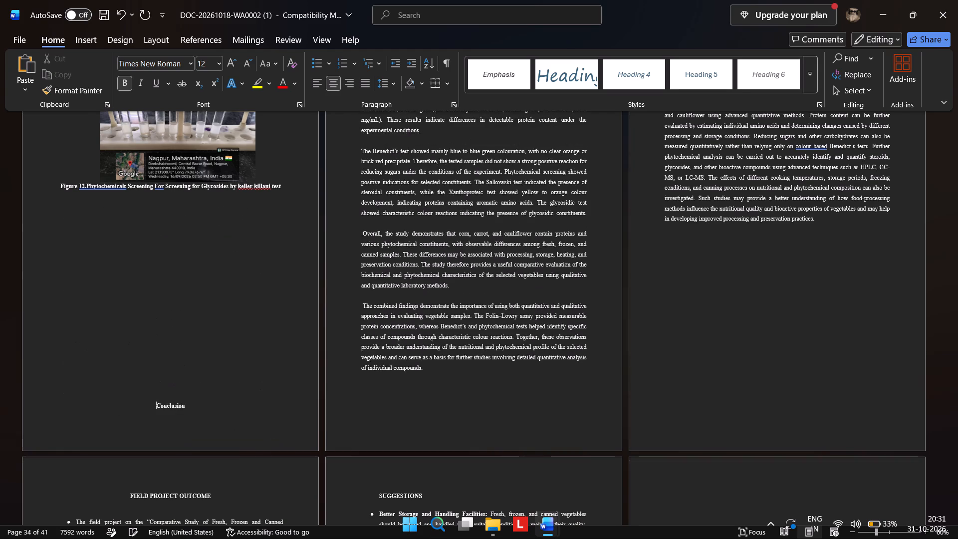
key(Return)
scroll(136, 538, up, 2)
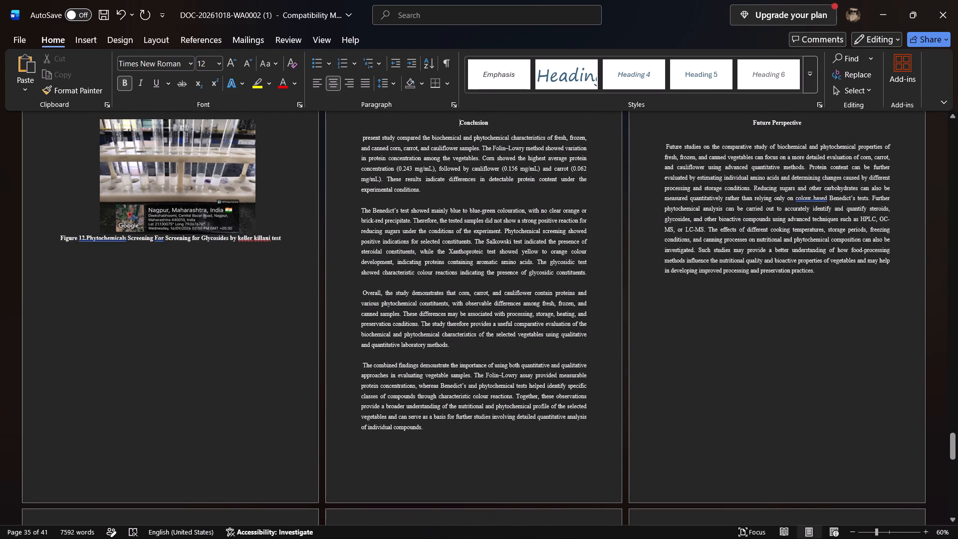
Remove the extra blank lines above the REFERANCE heading, keeping it as the first line of its own page.
scroll(612, 259, right, 1)
scroll(612, 259, down, 2)
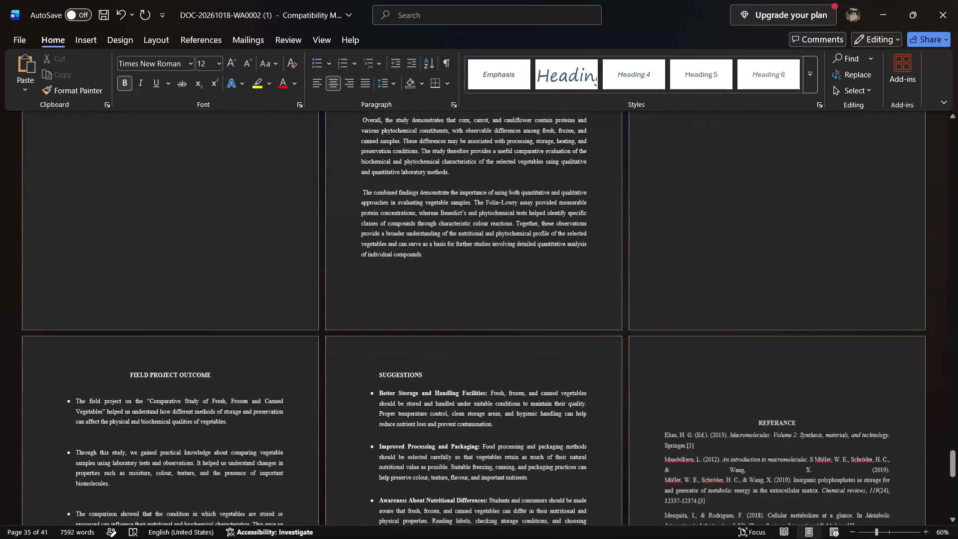
scroll(612, 259, down, 2)
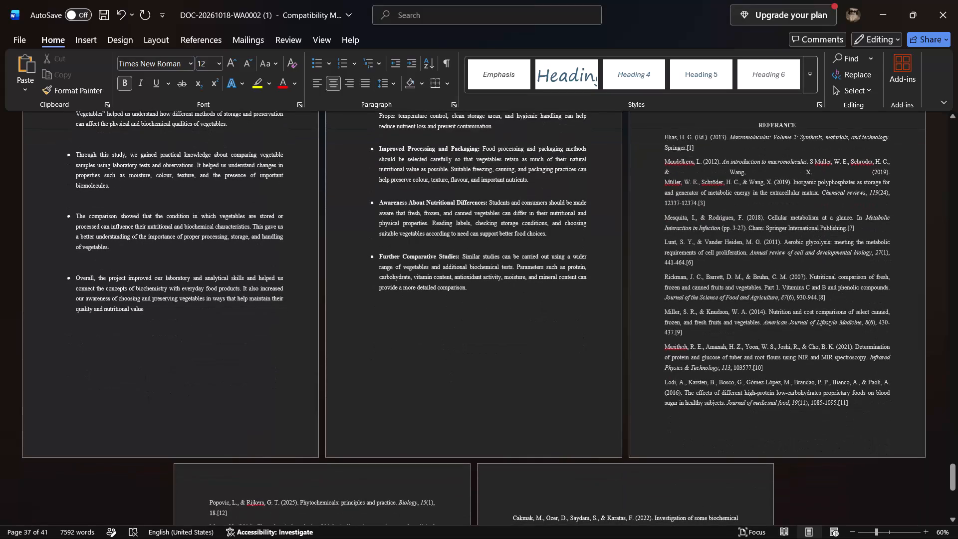
scroll(781, 200, up, 1)
click(757, 184)
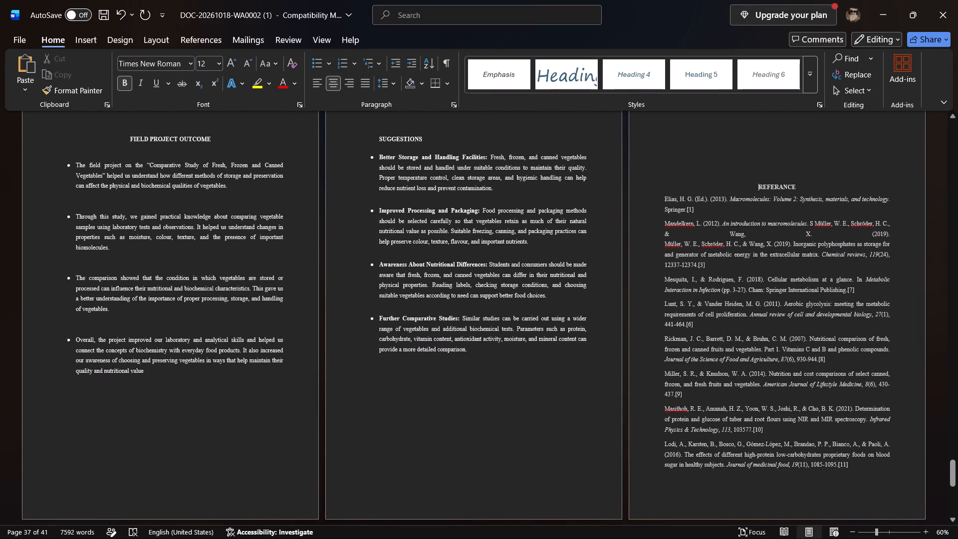
key(BackSpace)
key(BackSpace)
key(BackSpace)
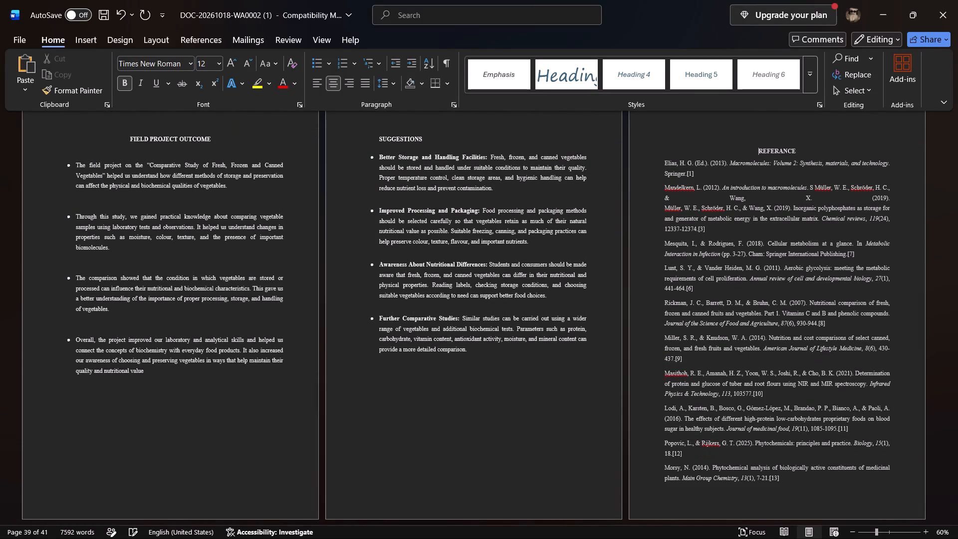
scroll(749, 462, up, 1)
key(BackSpace)
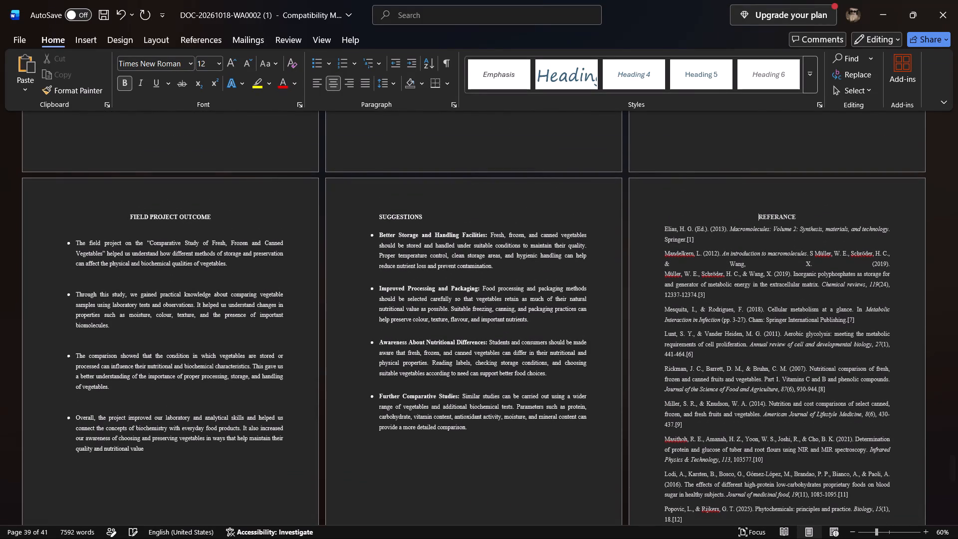
key(BackSpace)
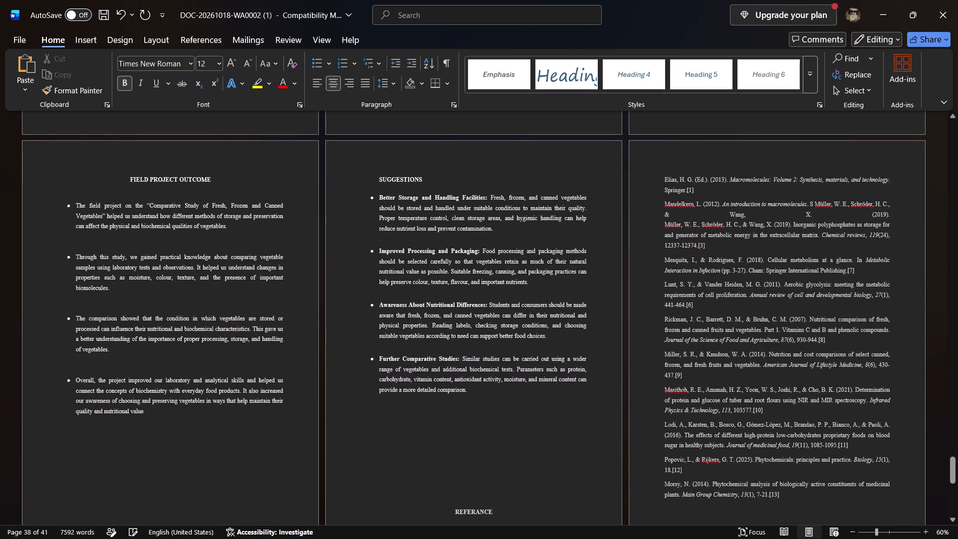
key(Return)
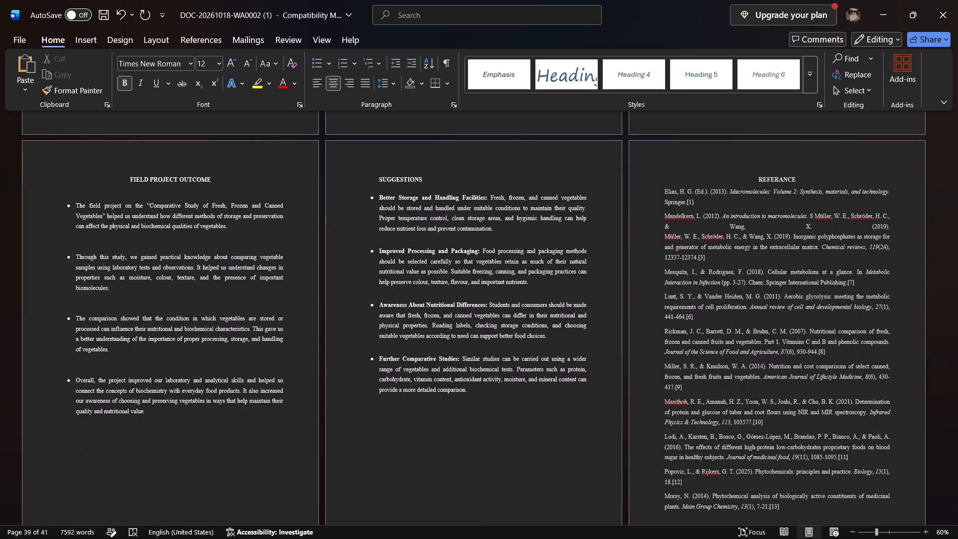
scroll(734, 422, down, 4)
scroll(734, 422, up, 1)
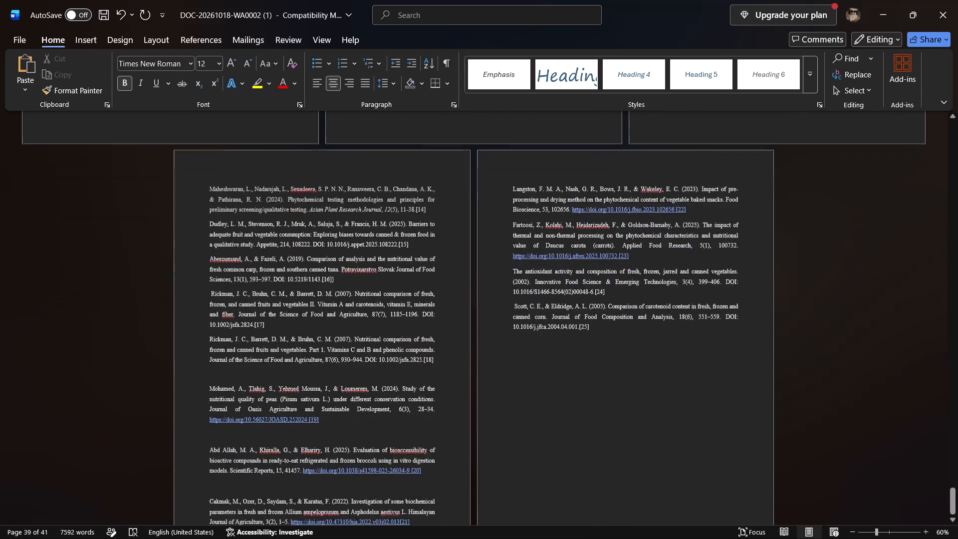
Set the REFERANCE heading above the reference list to font size 14.
scroll(734, 422, up, 4)
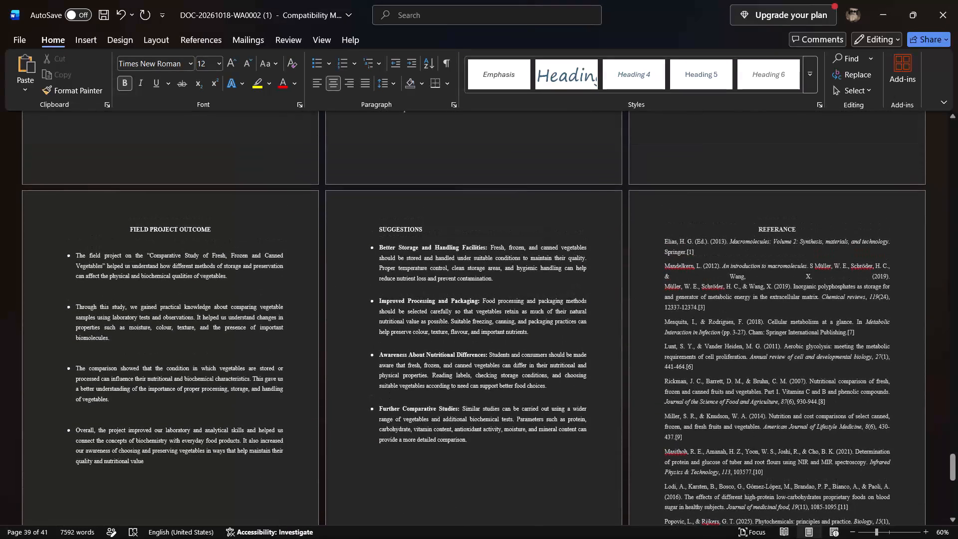
drag(679, 265, 744, 266)
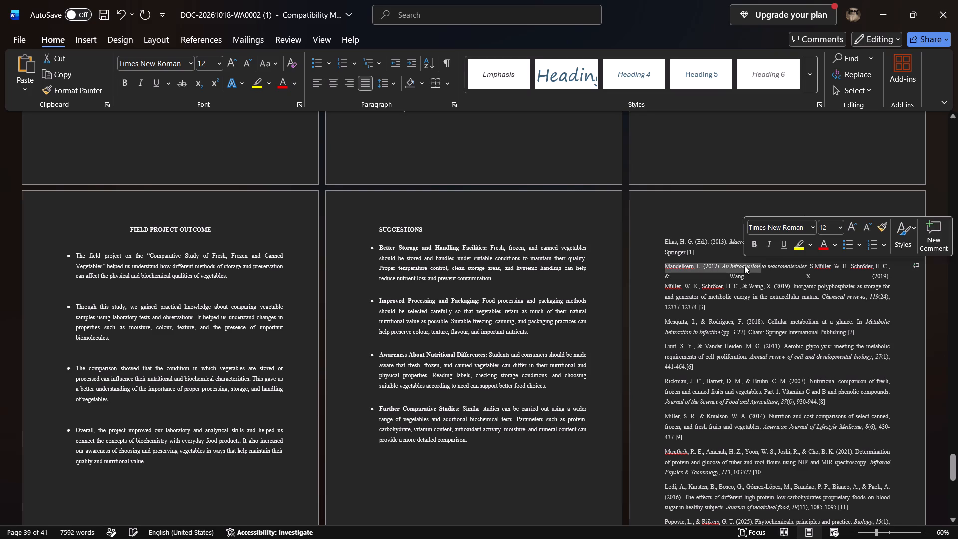
drag(715, 217, 757, 218)
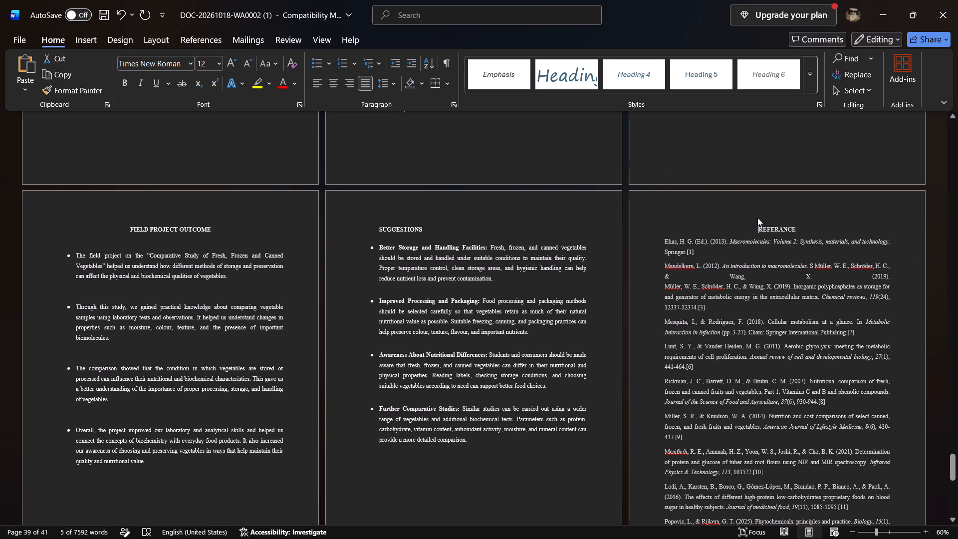
drag(757, 218, 802, 222)
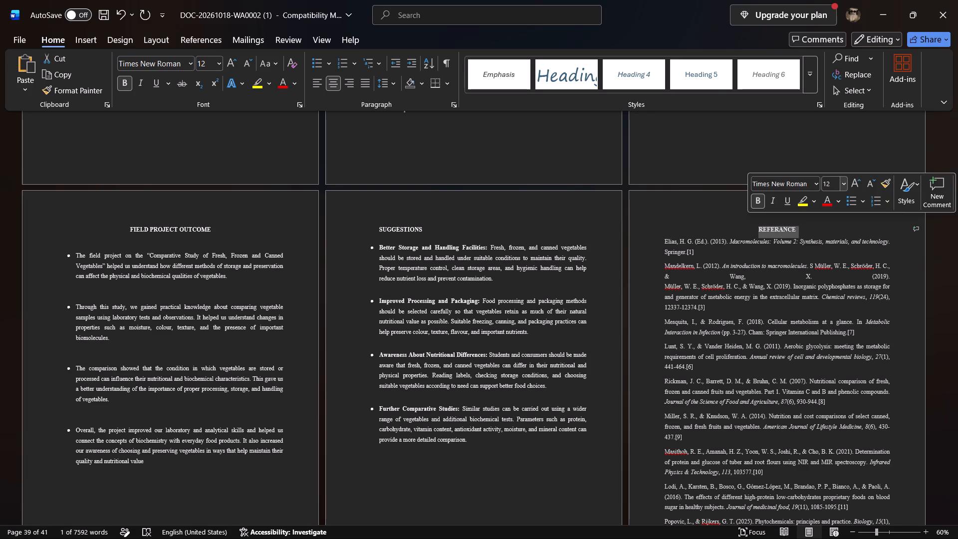
click(834, 184)
text(14)
key(Return)
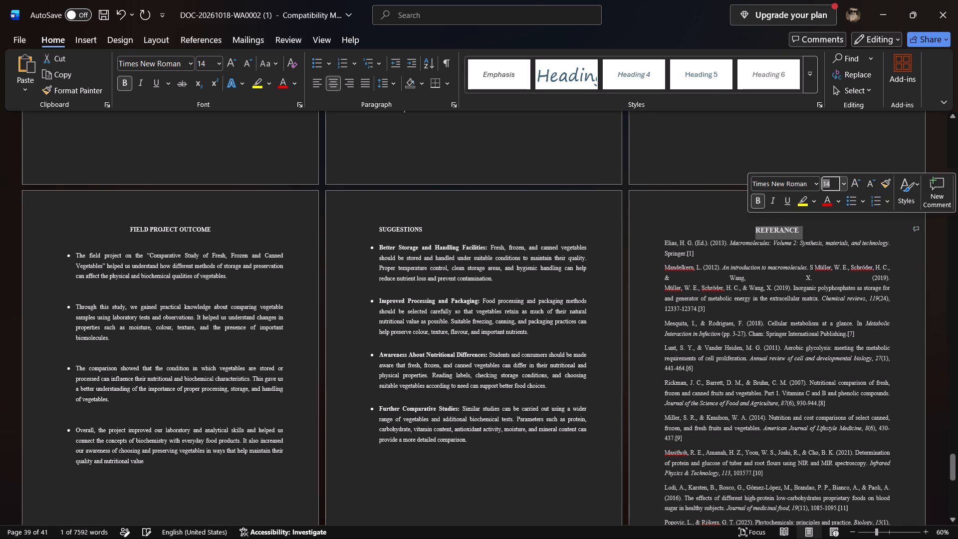
Set the SUGGESTIONS heading to font size 14.
drag(423, 224, 369, 222)
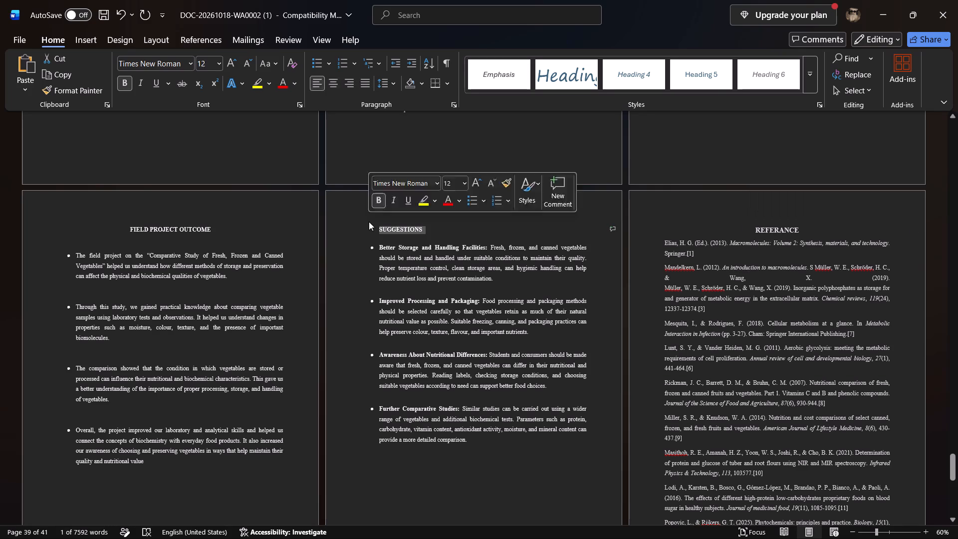
click(447, 180)
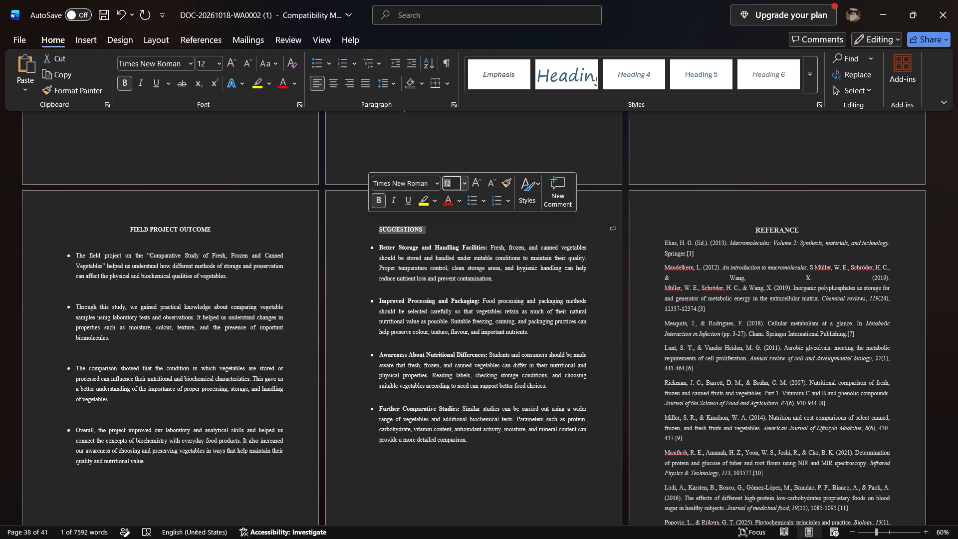
text(14)
key(Return)
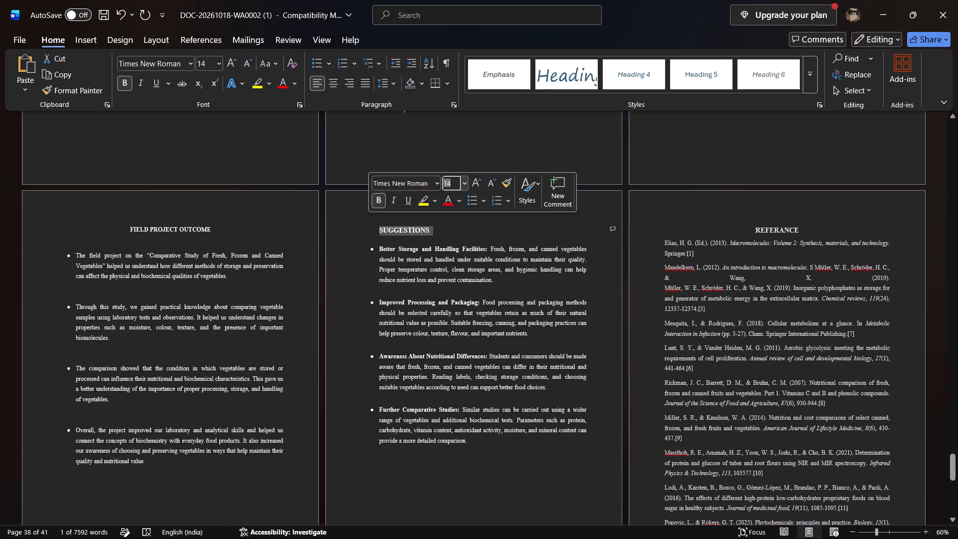
Set the FIELD PROJECT OUTCOME heading to font size 14.
drag(213, 232, 132, 230)
click(216, 189)
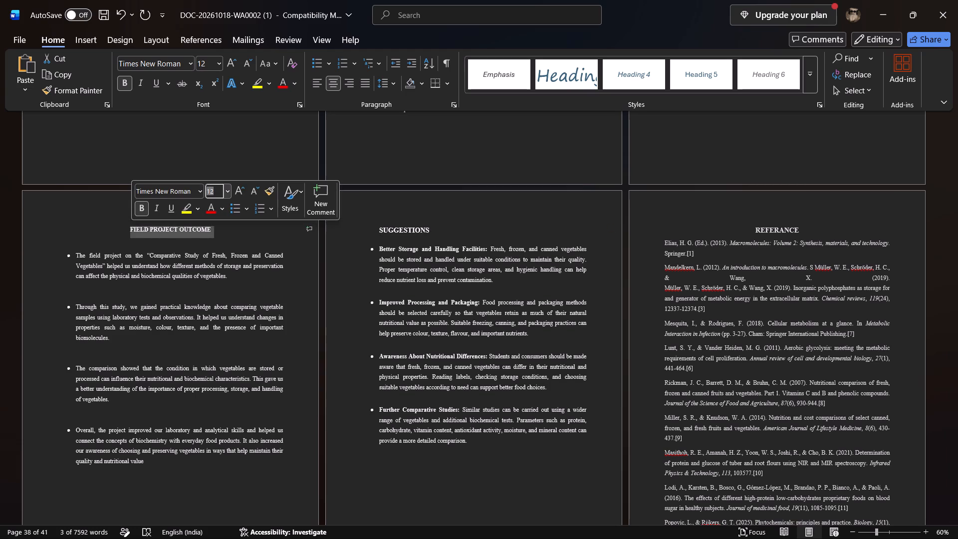
text(14)
key(Return)
Set the Conclusion heading on the page after the Figure 12 photo to font size 14.
scroll(457, 170, up, 1)
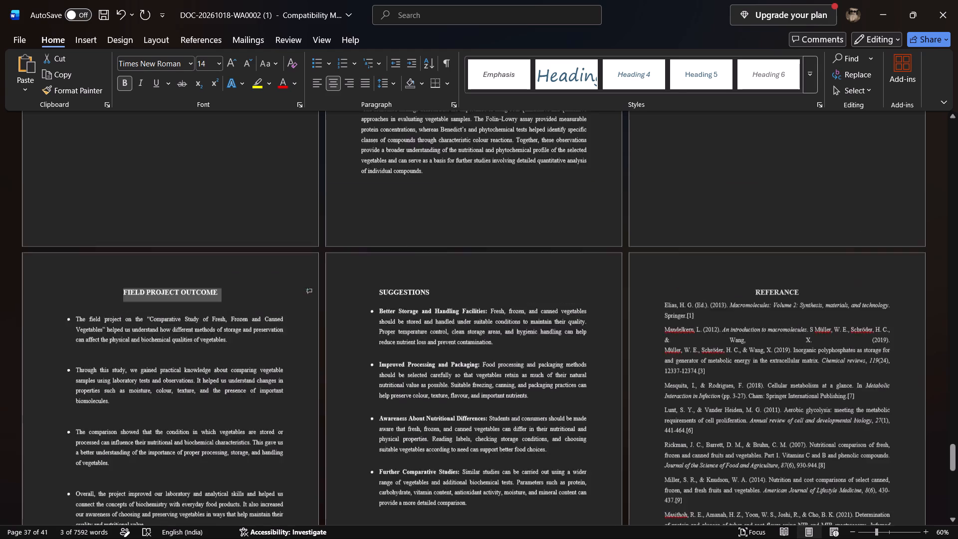
scroll(457, 170, up, 3)
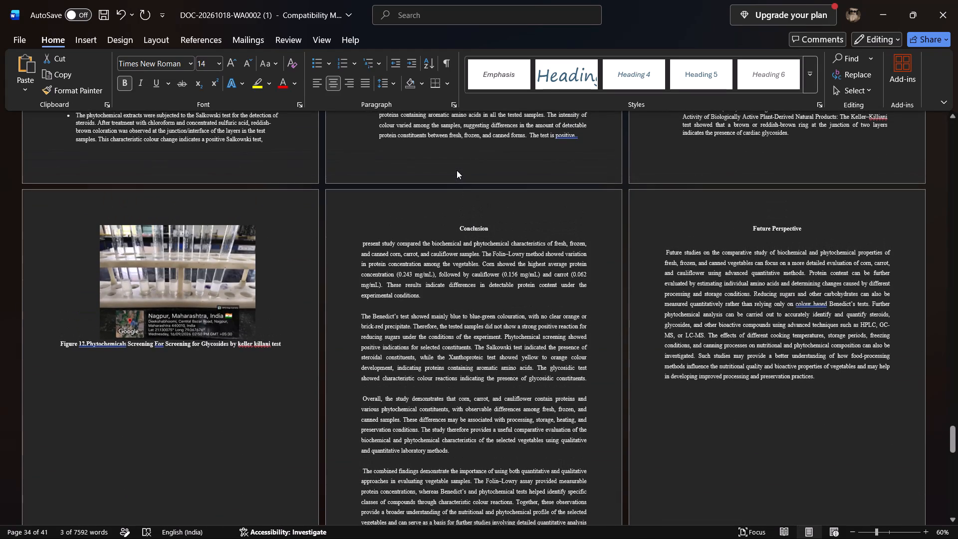
drag(491, 227, 459, 226)
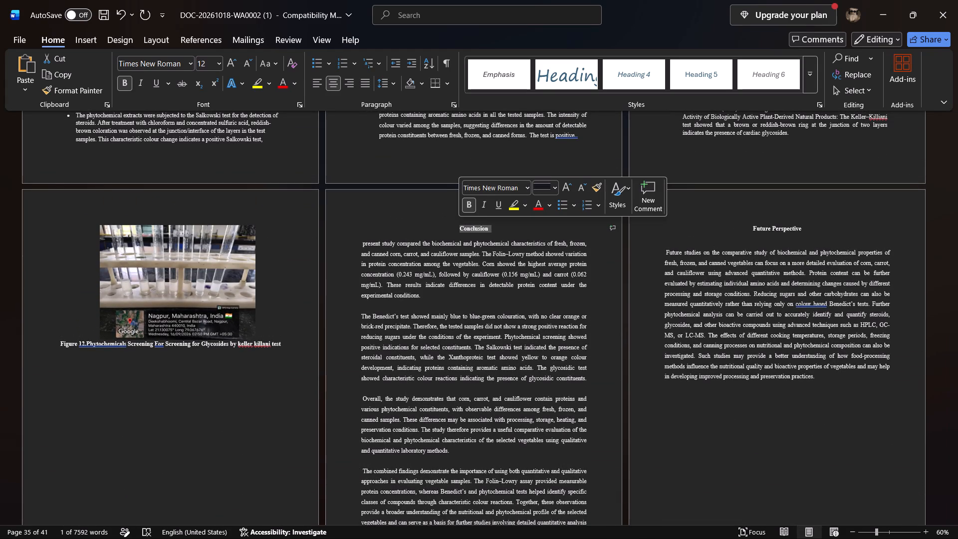
click(548, 183)
text(14)
click(582, 230)
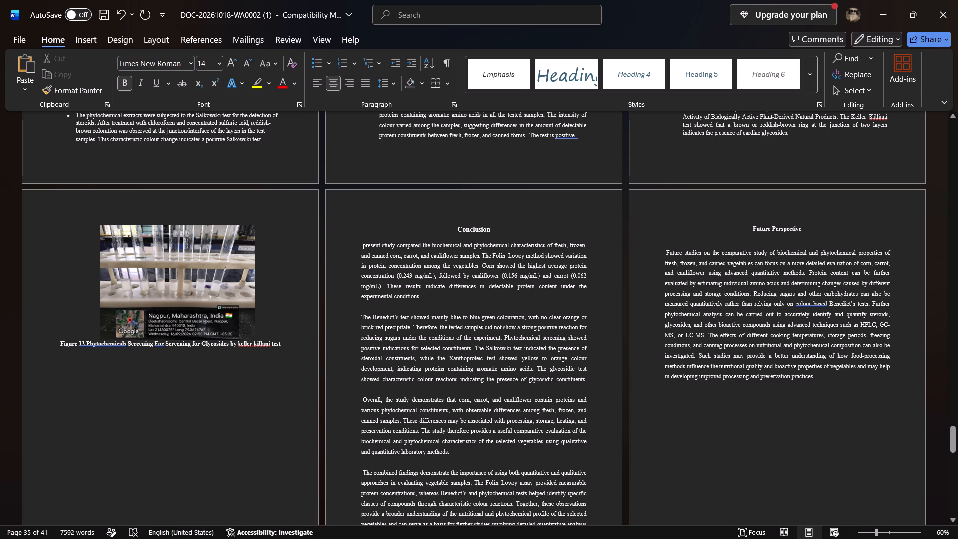
drag(490, 228, 459, 228)
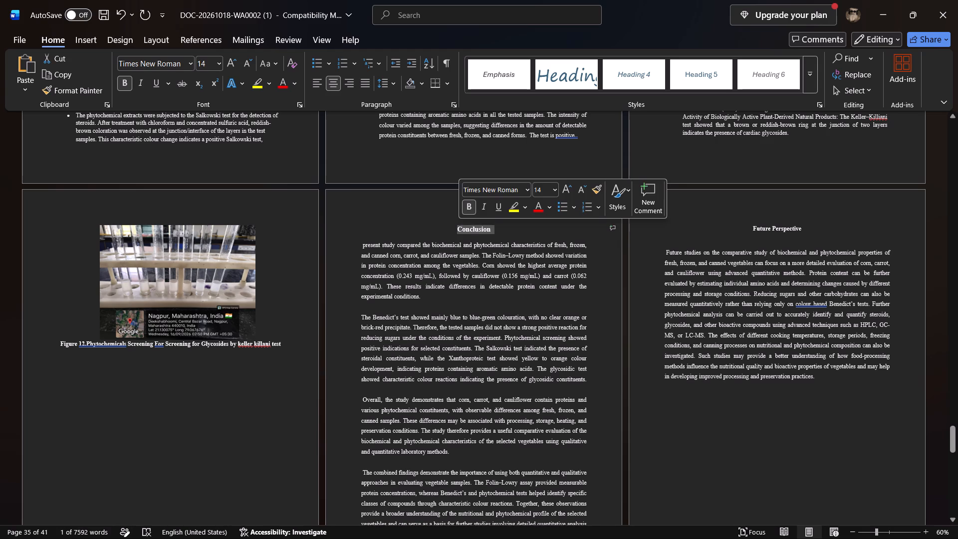
Set the Future Perspective heading on the page after the Conclusion to font size 14.
drag(806, 228, 754, 231)
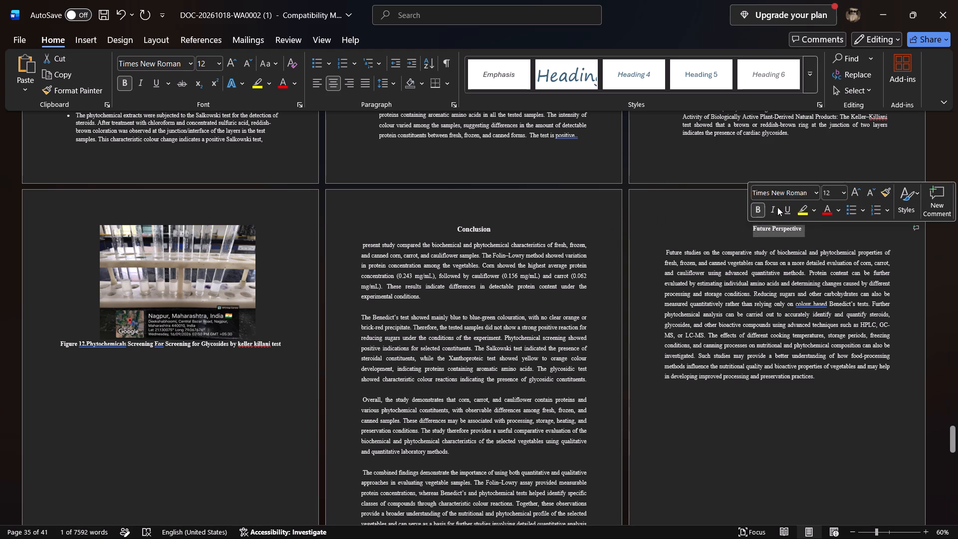
click(830, 194)
text(14)
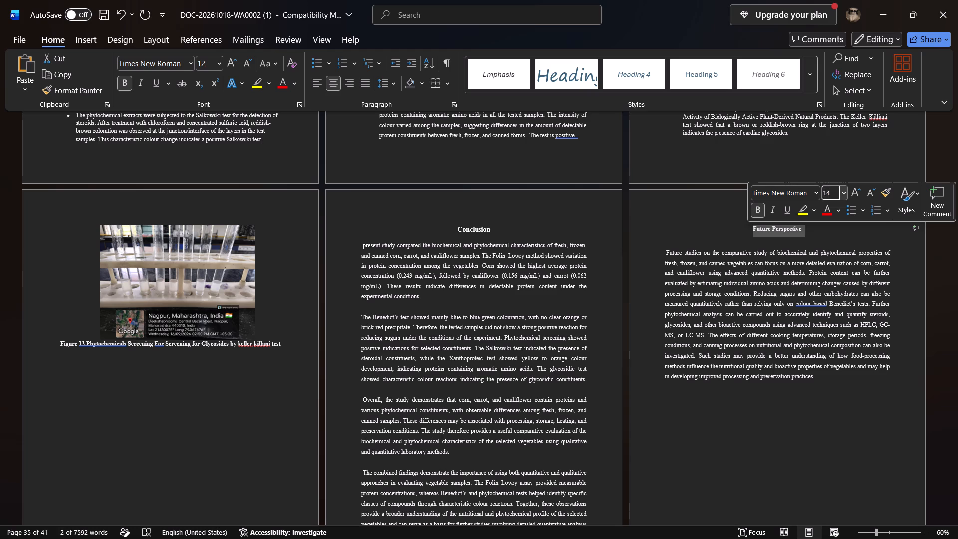
key(Return)
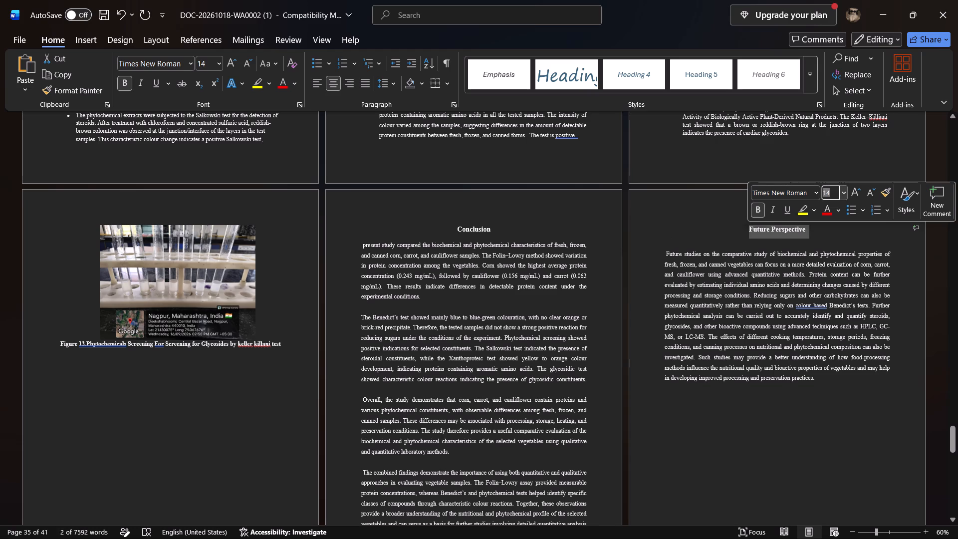
Set the "2) Benedict test" heading in the Result and Discussion section to font size 14.
scroll(268, 315, up, 3)
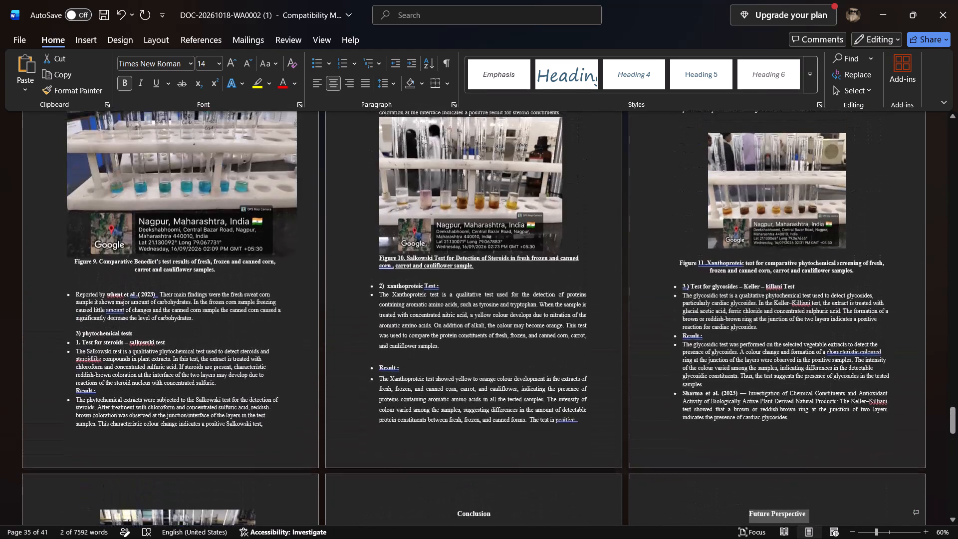
scroll(268, 315, up, 3)
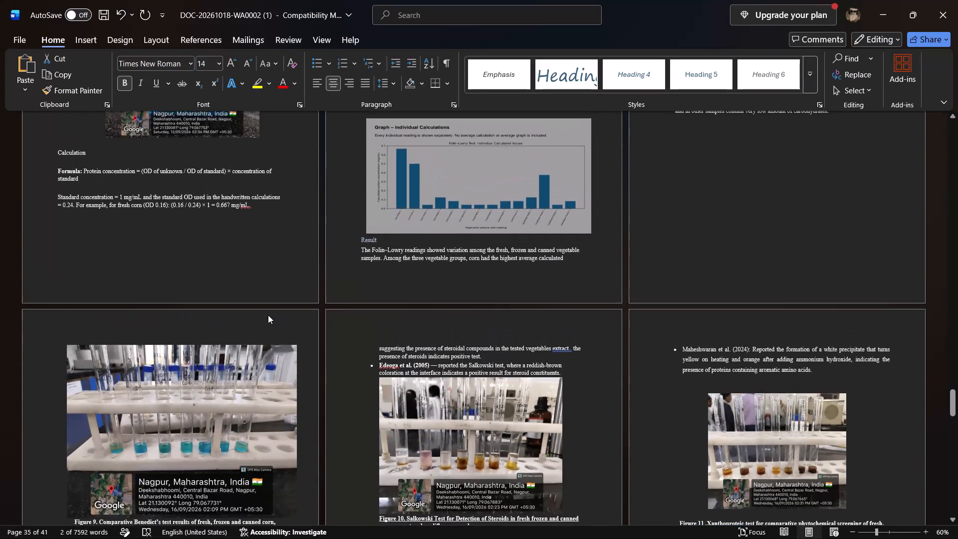
scroll(268, 315, up, 2)
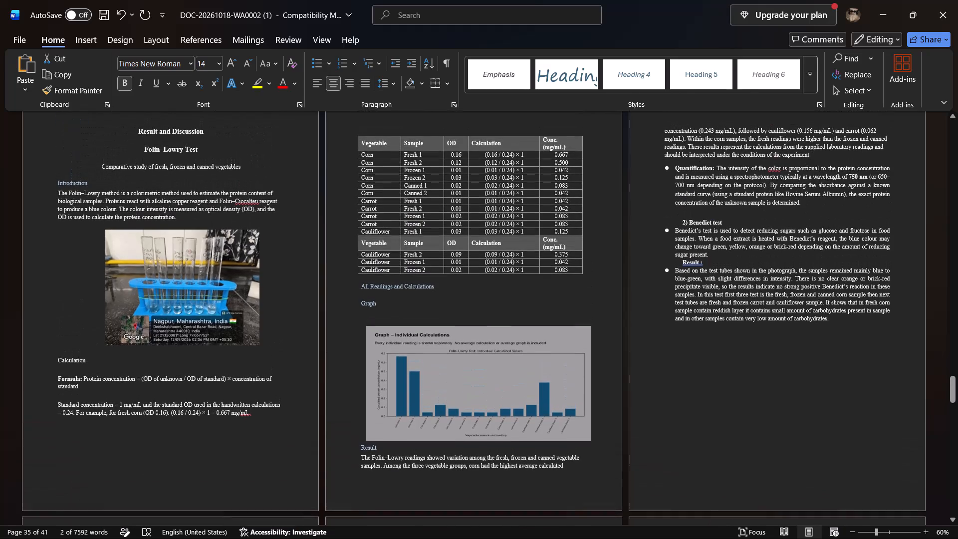
scroll(362, 456, up, 2)
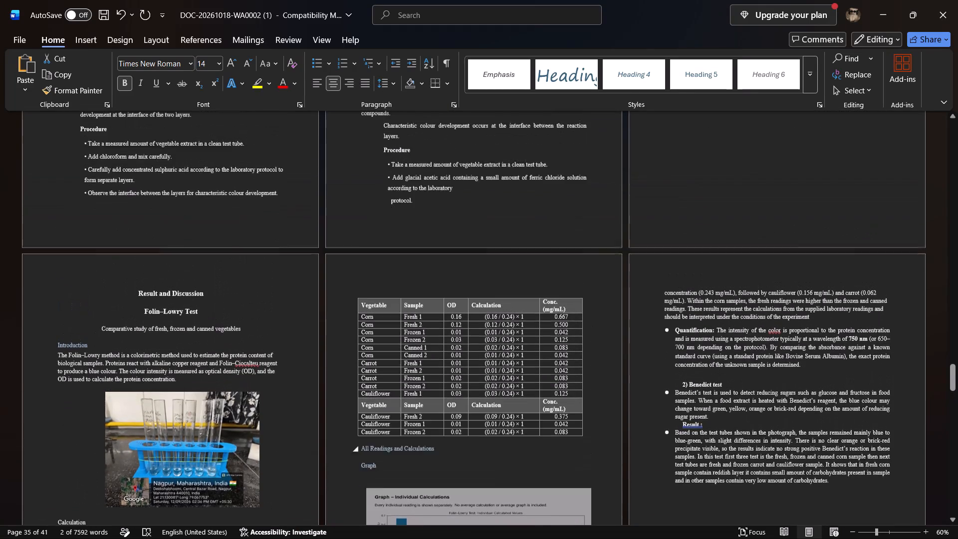
scroll(362, 456, up, 1)
drag(133, 310, 216, 300)
click(251, 313)
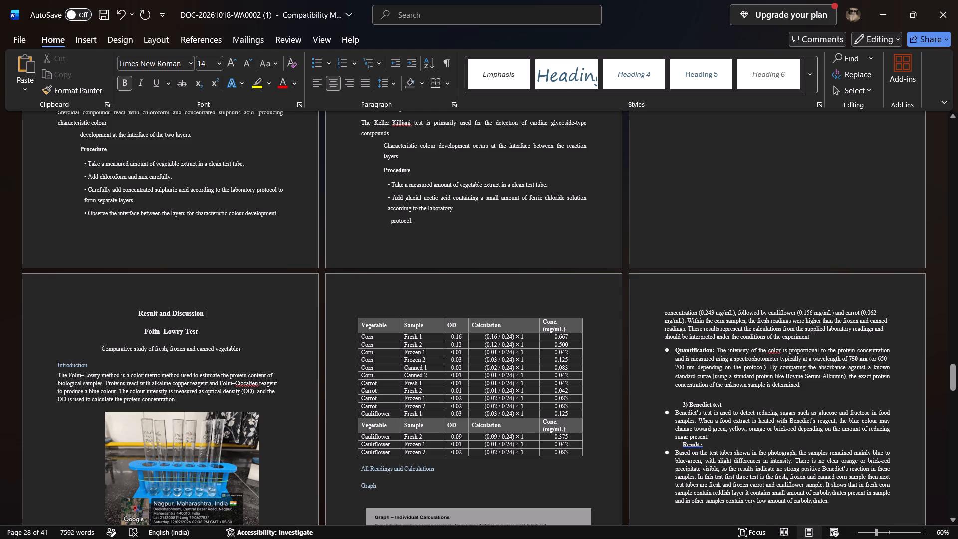
drag(722, 402, 678, 401)
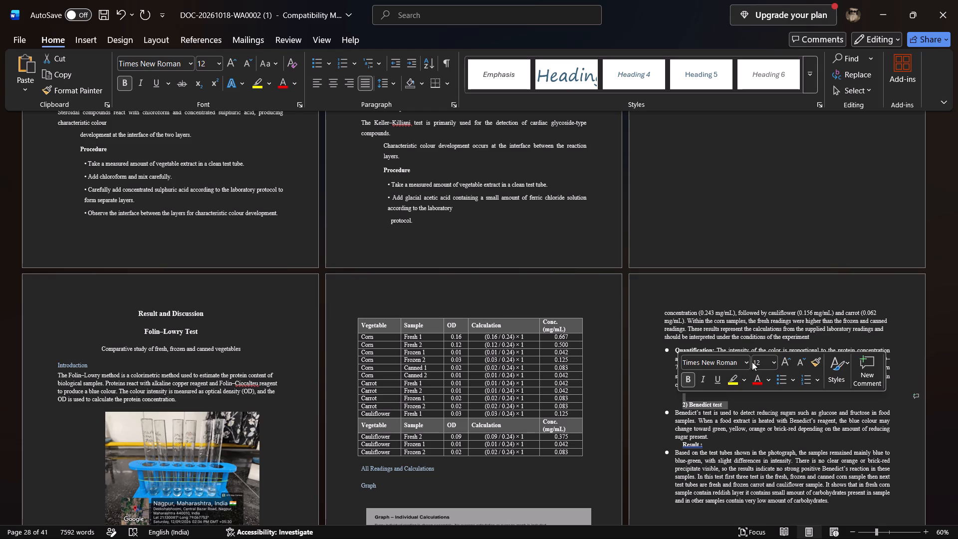
click(757, 361)
text(14)
key(Return)
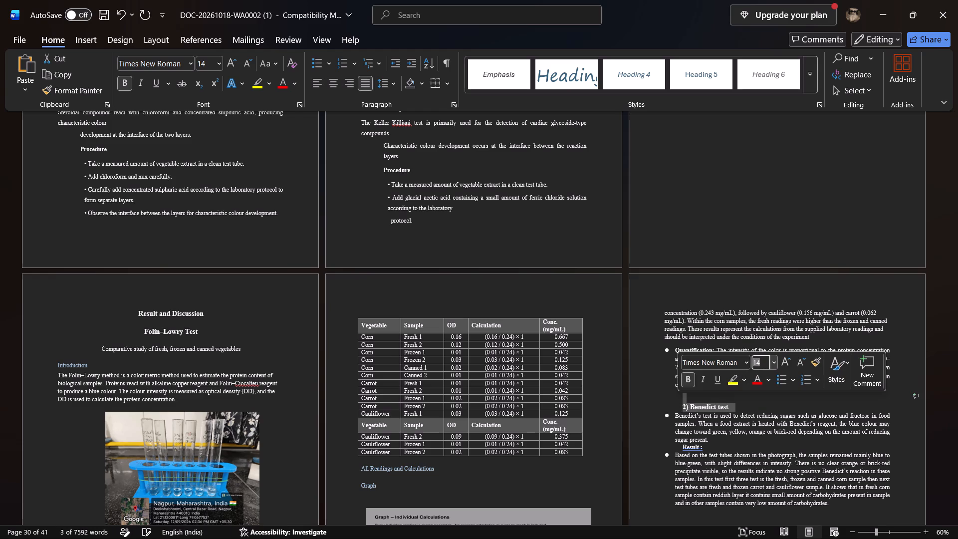
click(657, 403)
Set the Calculation heading below the Folin–Lowry test tube photo to font size 14.
scroll(657, 403, down, 2)
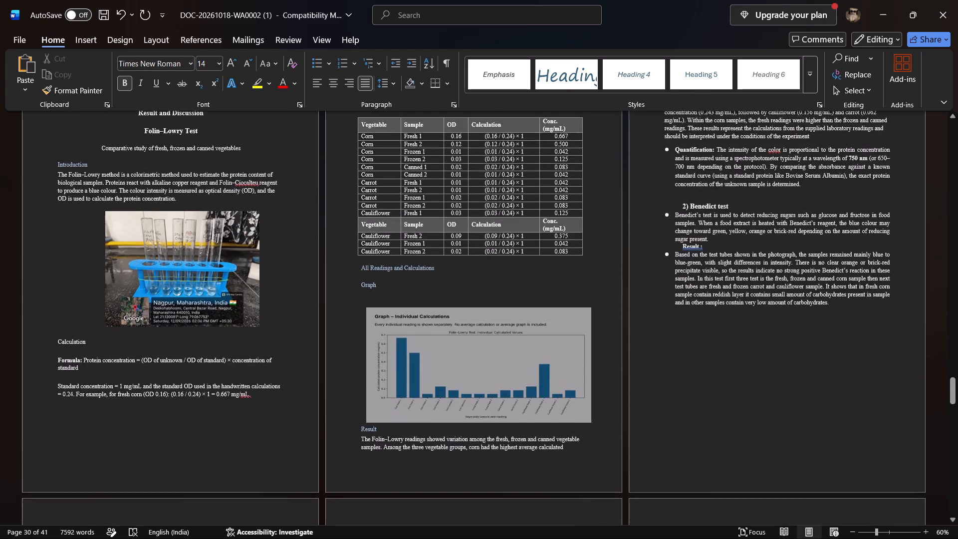
scroll(657, 403, down, 1)
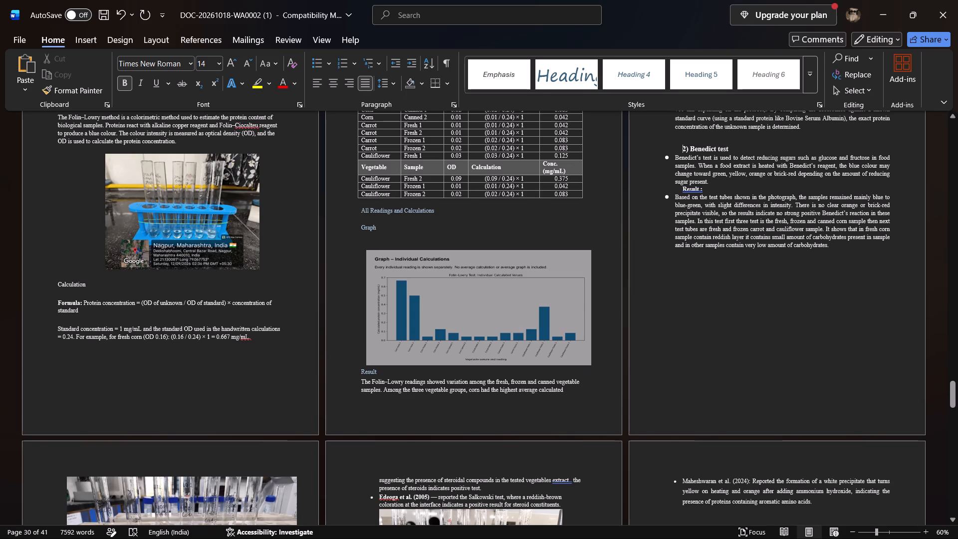
drag(87, 284, 29, 284)
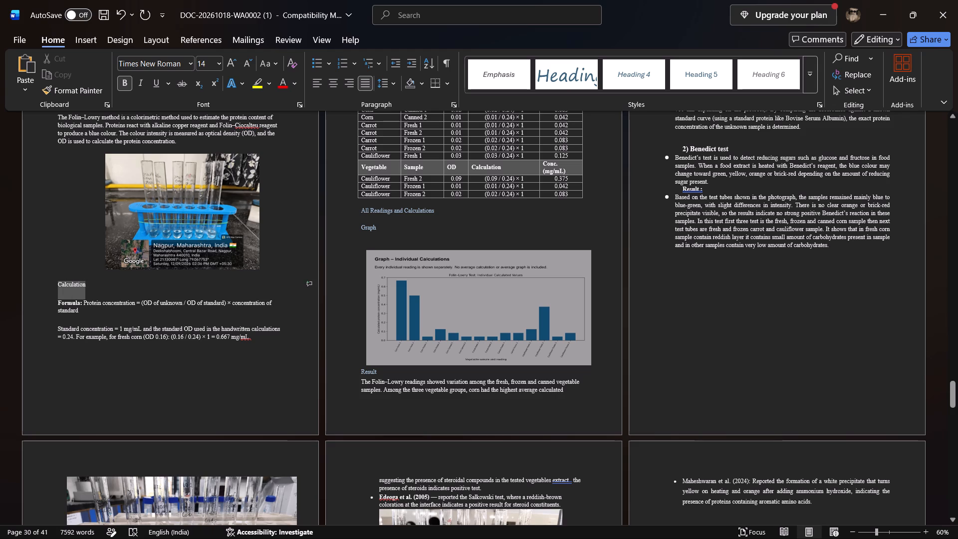
drag(29, 284, 30, 284)
click(114, 246)
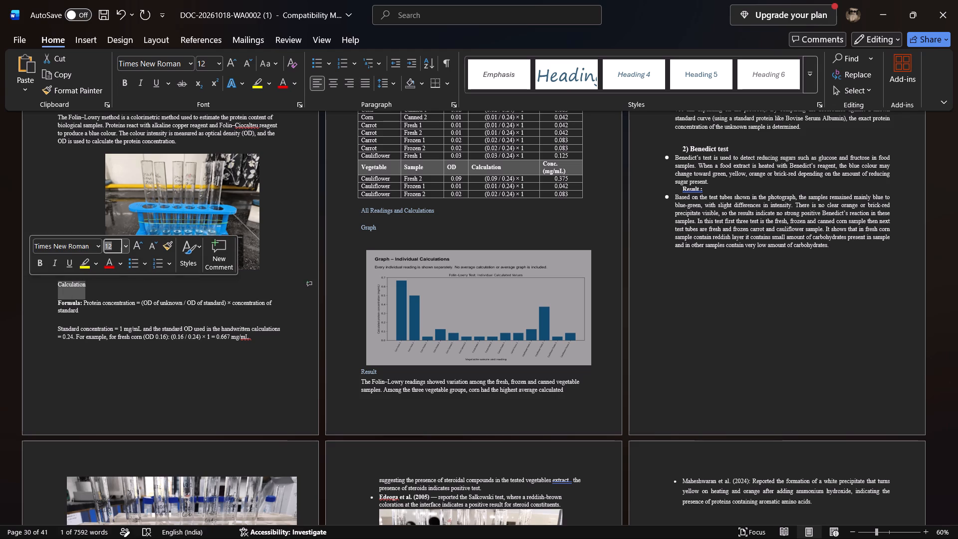
text(14)
key(Return)
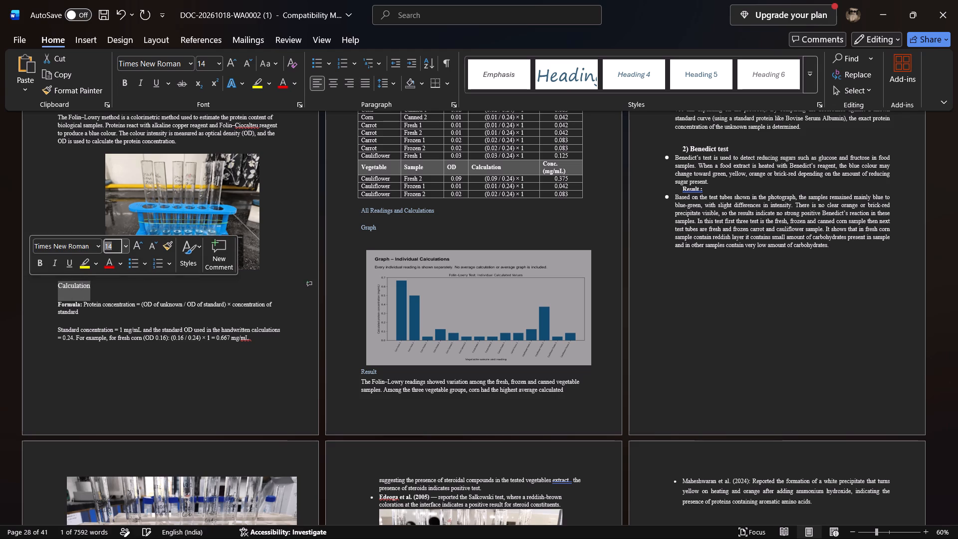
click(169, 387)
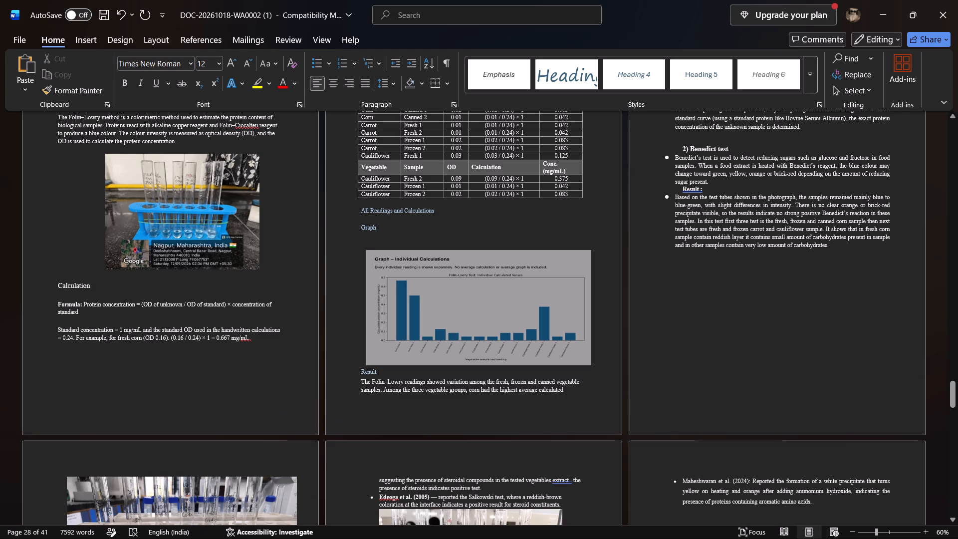
Set the Result heading below the Individual Calculations graph to font size 14.
drag(386, 371, 348, 371)
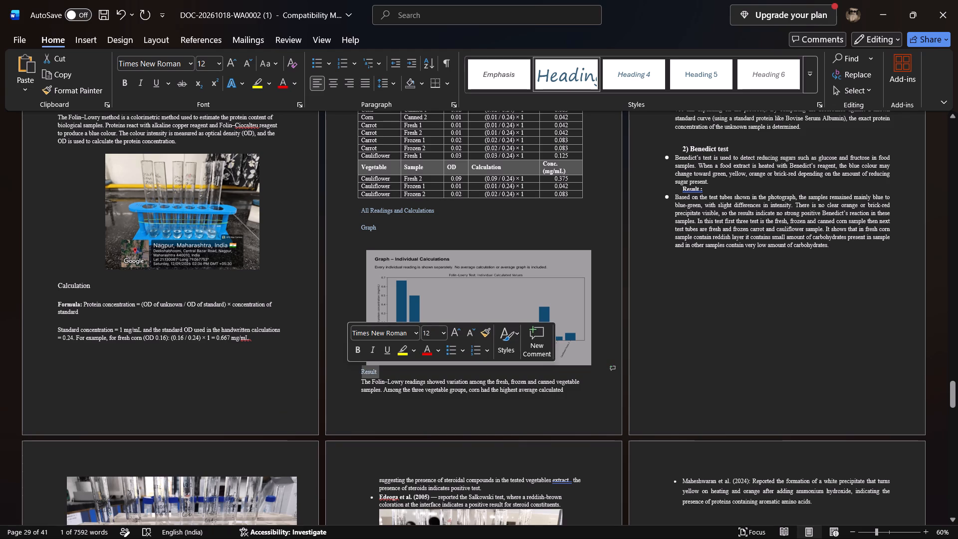
click(427, 327)
click(428, 335)
text(14)
key(Return)
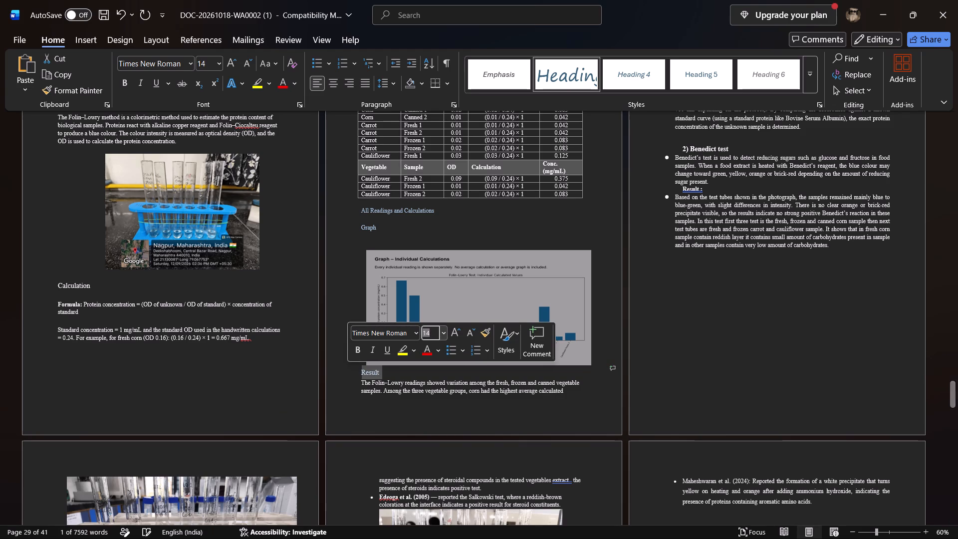
scroll(407, 420, down, 1)
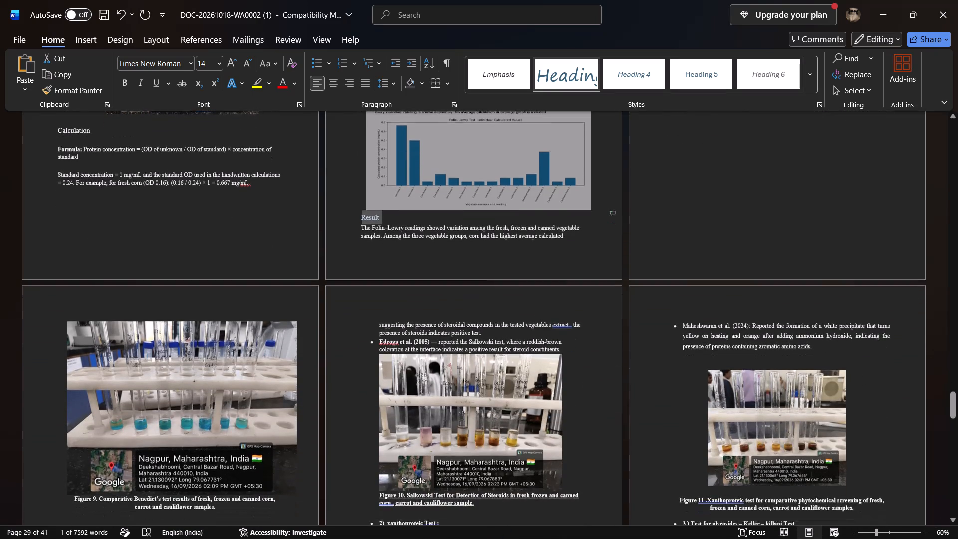
Set the "3) phytochemical tests" heading below the Figure 9 Benedict's test text to font size 14.
scroll(407, 420, down, 2)
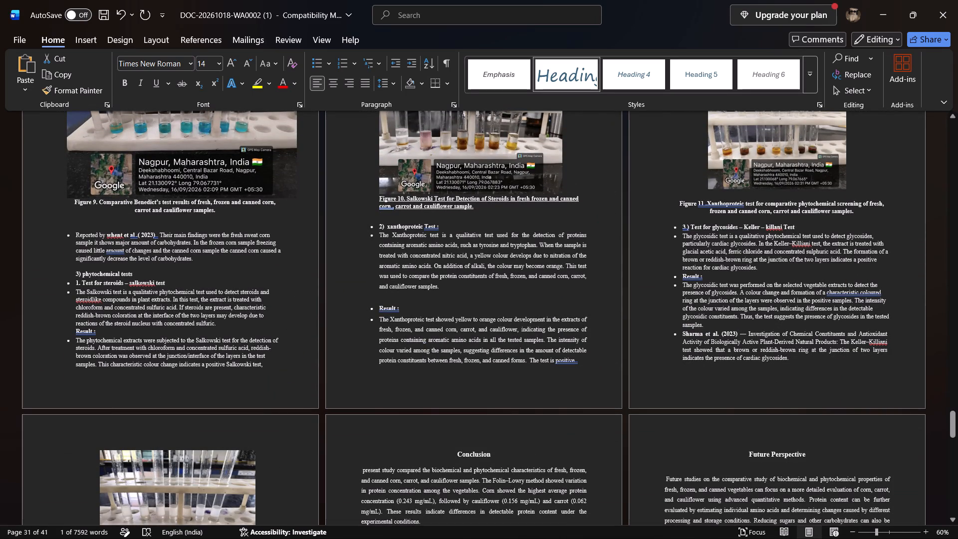
drag(72, 271, 132, 276)
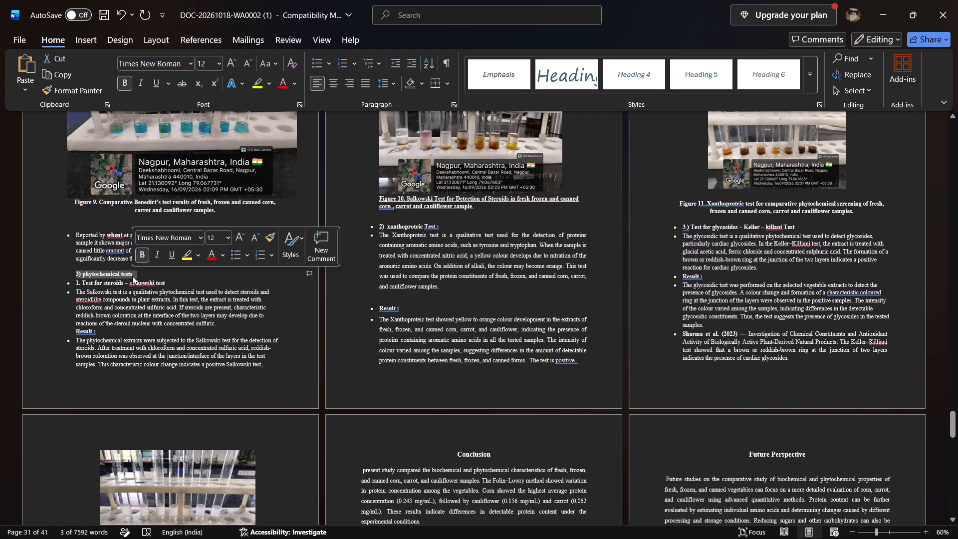
click(213, 238)
text(14)
key(Return)
click(284, 346)
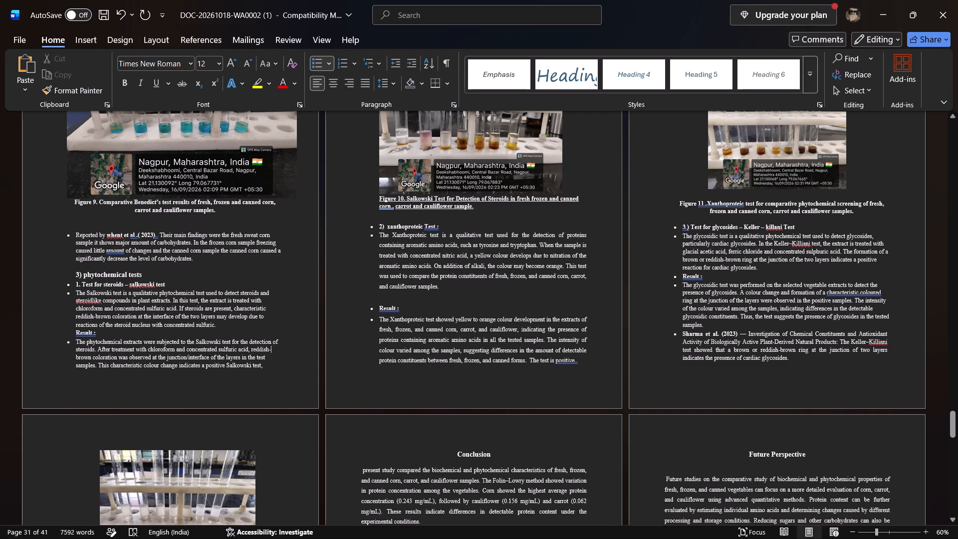
Set the "2) xanthoproteic Test" heading below Figure 10 to font size 14.
drag(440, 226, 375, 225)
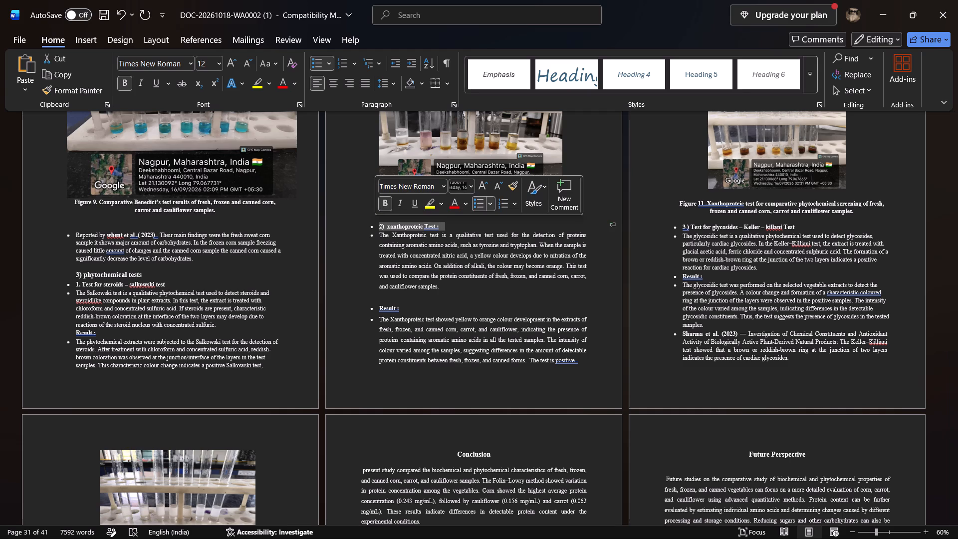
click(455, 187)
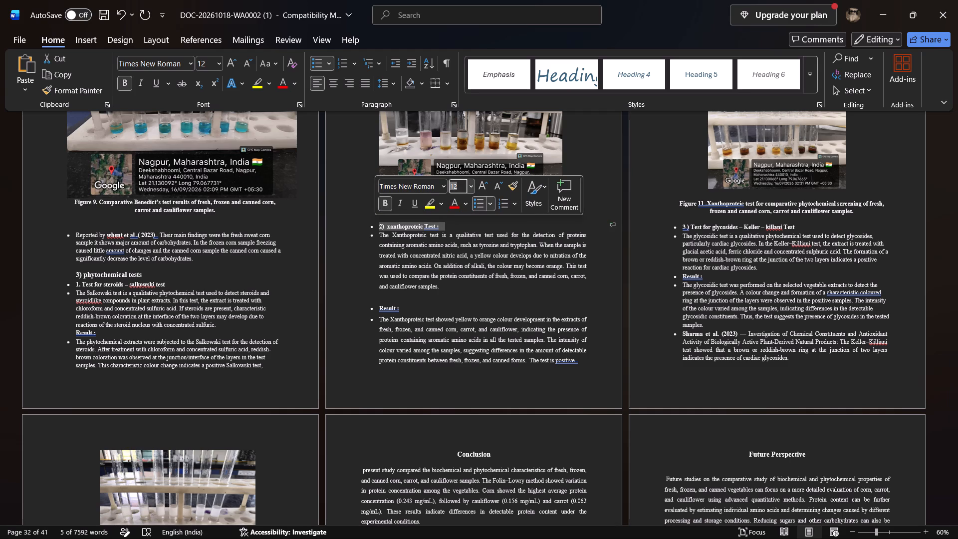
text(14)
key(Return)
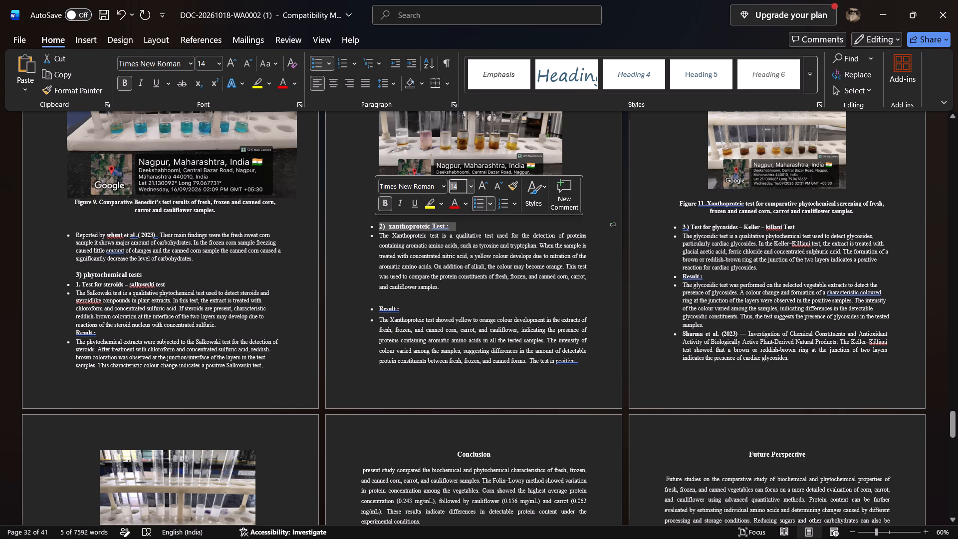
Set the "3.) Test for glycosides – Keller – killani Test" heading below Figure 11 to font size 14.
drag(795, 226, 693, 226)
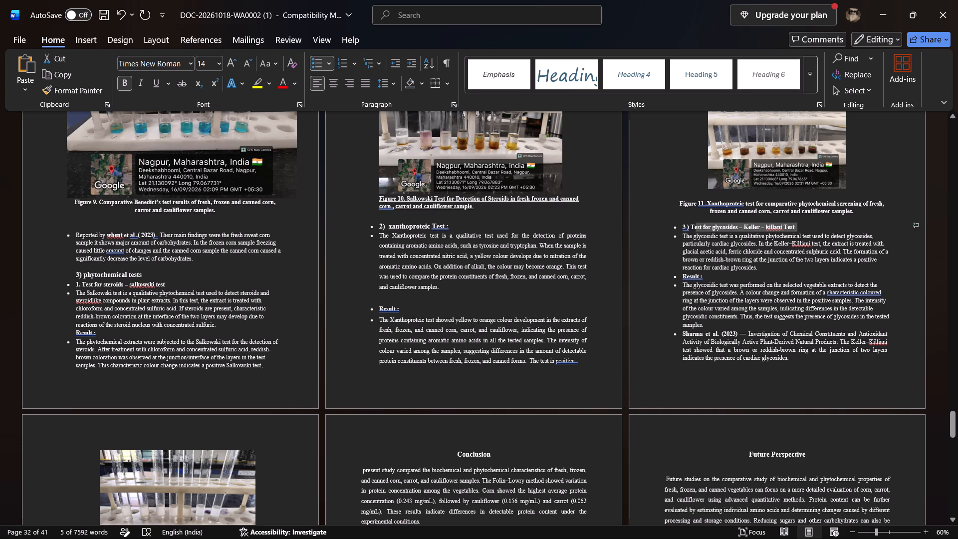
drag(693, 226, 682, 226)
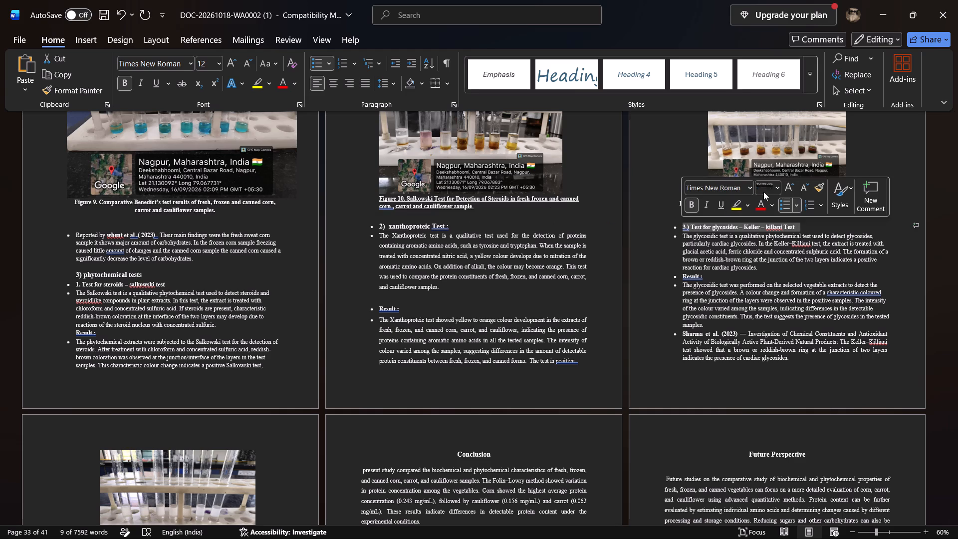
click(763, 191)
text(14)
key(Return)
Set the "2. Methodology" heading on the page after Material & Procedures to font size 14.
scroll(745, 284, down, 1)
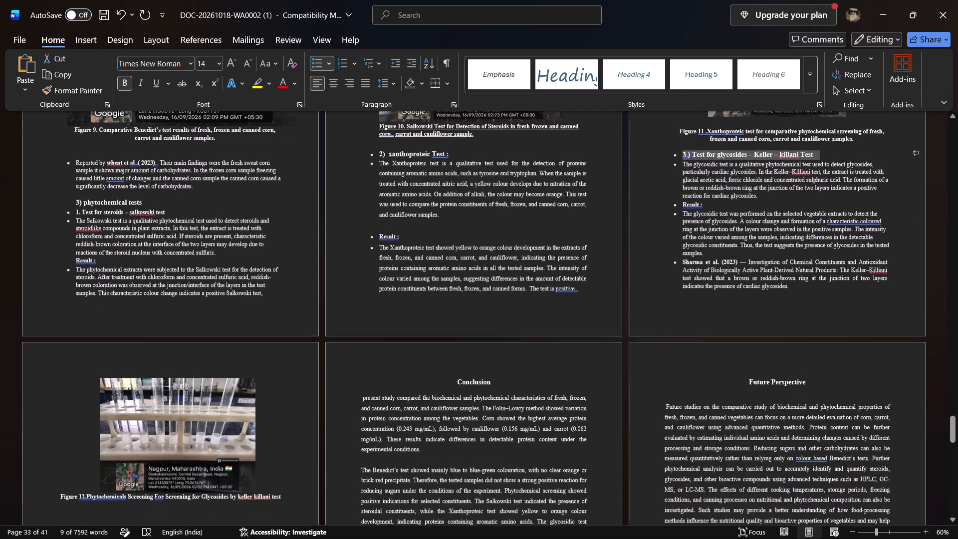
scroll(745, 284, down, 1)
scroll(745, 284, up, 2)
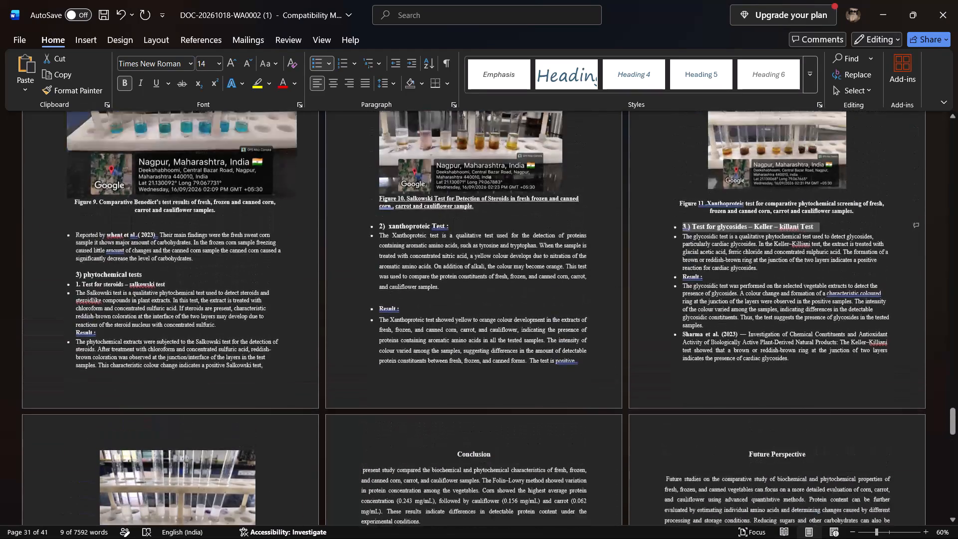
scroll(745, 284, up, 6)
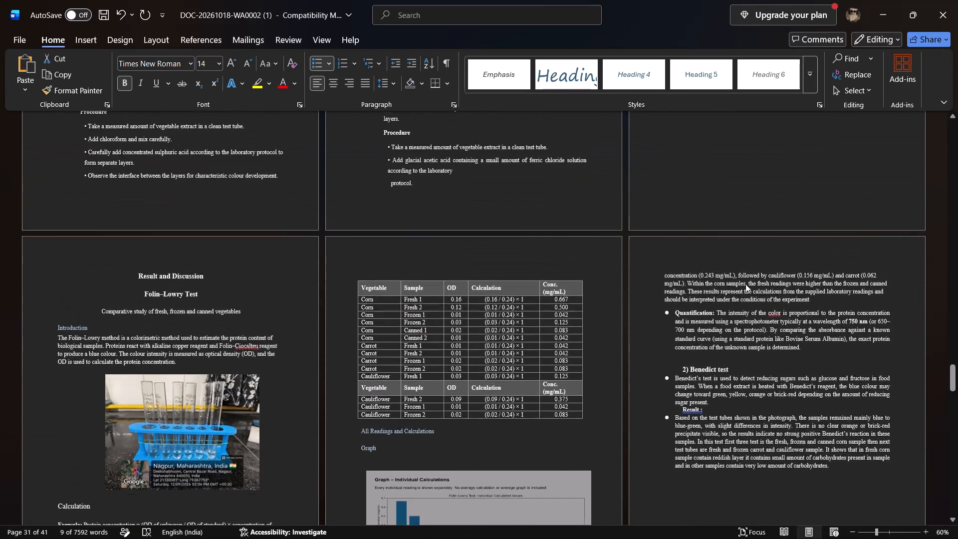
scroll(745, 284, up, 3)
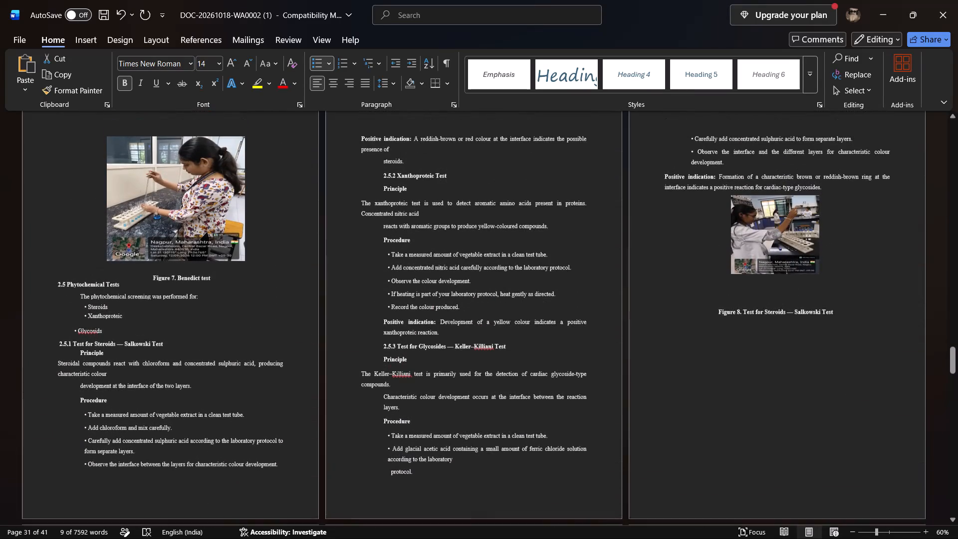
scroll(745, 284, up, 1)
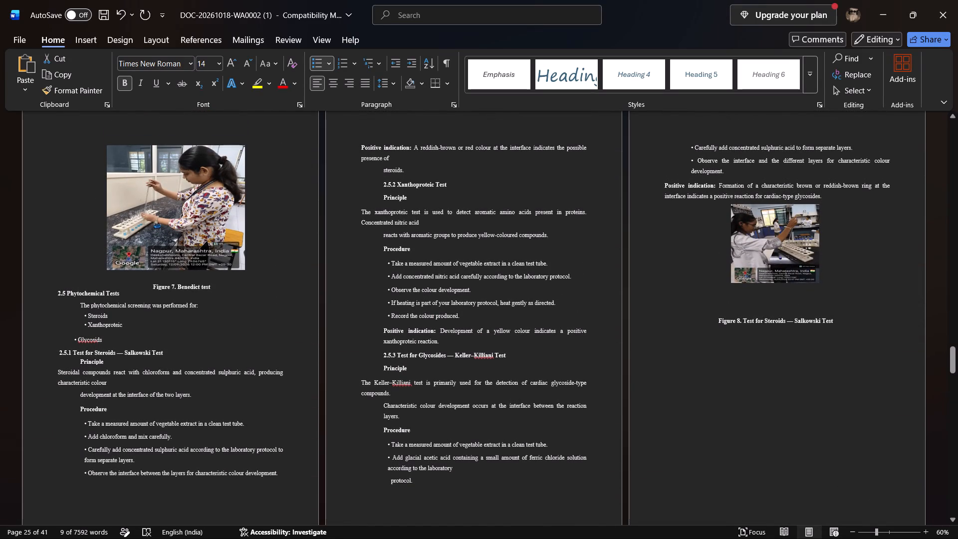
scroll(413, 354, up, 2)
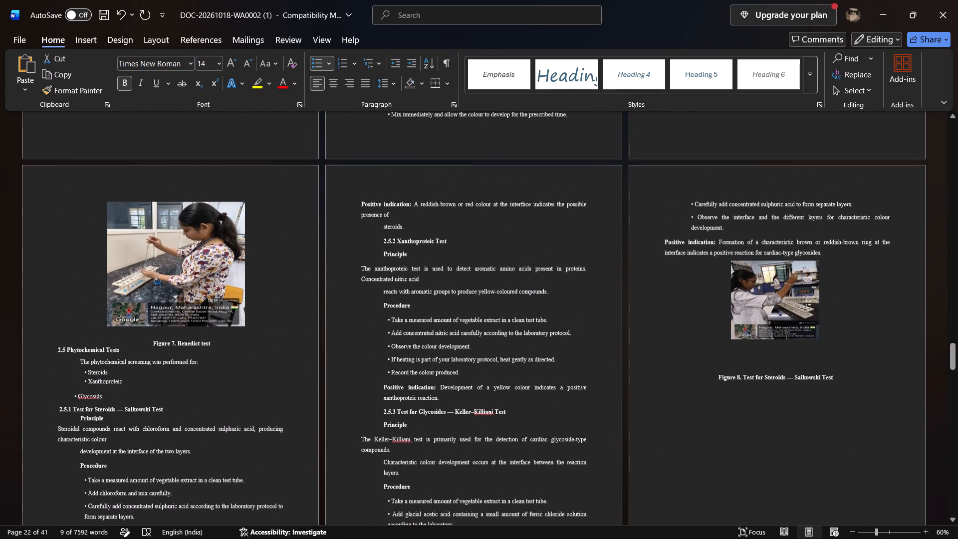
scroll(413, 354, up, 3)
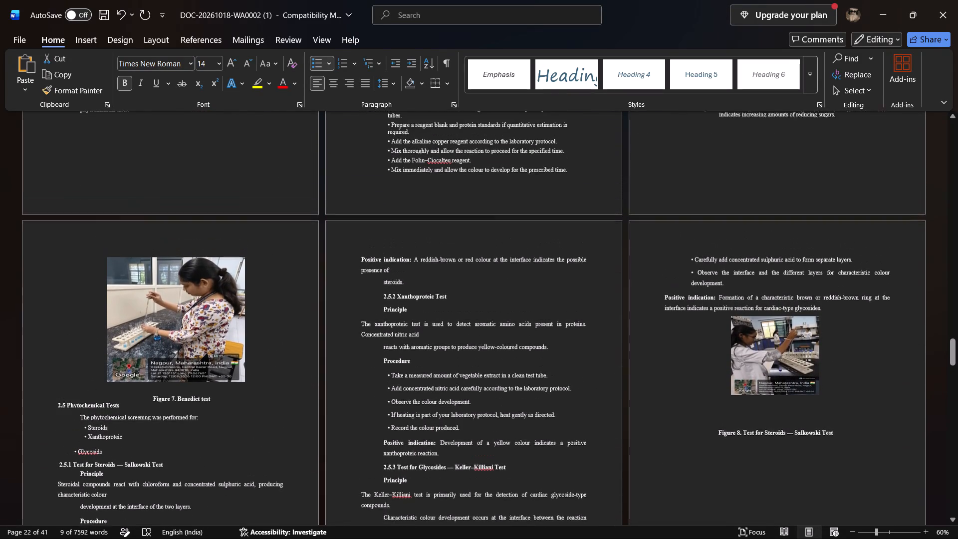
scroll(413, 354, up, 1)
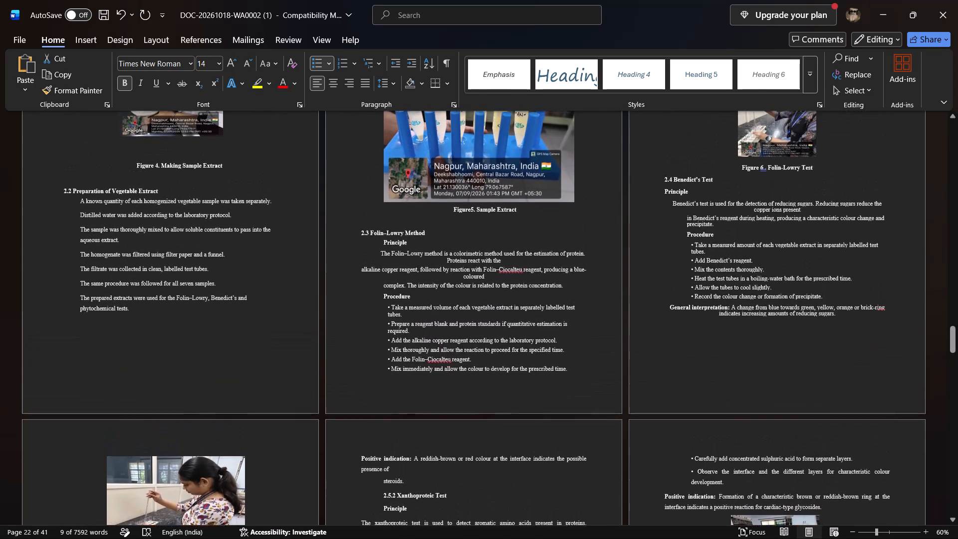
scroll(413, 354, up, 2)
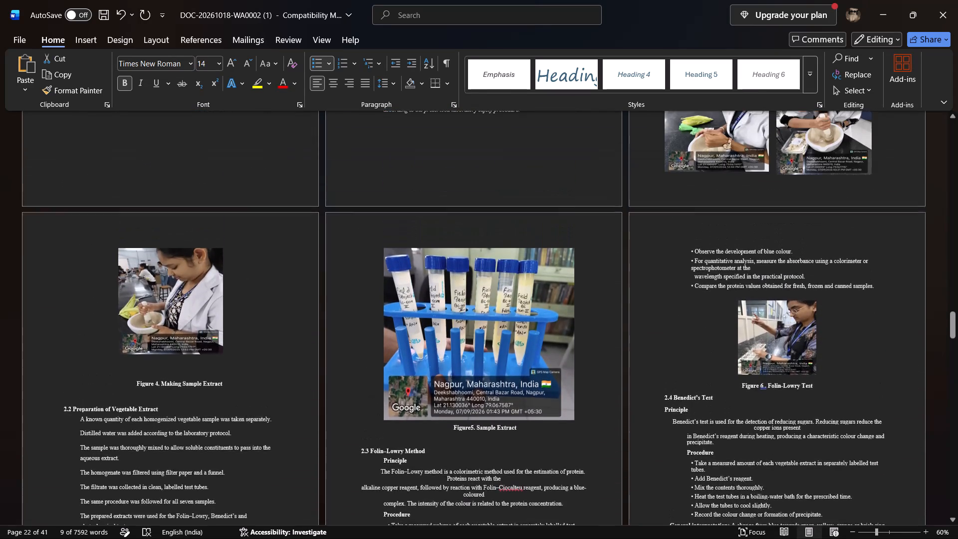
scroll(413, 354, up, 2)
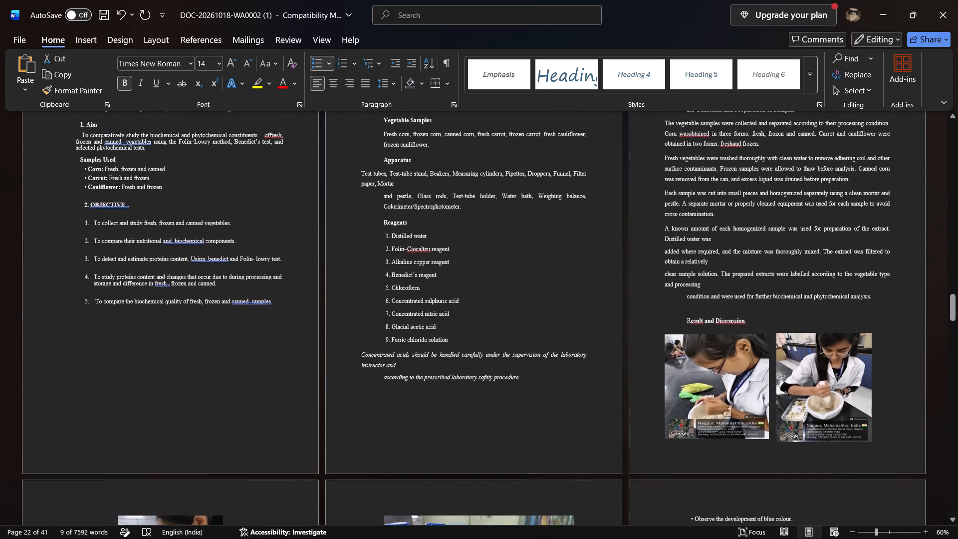
scroll(413, 354, up, 1)
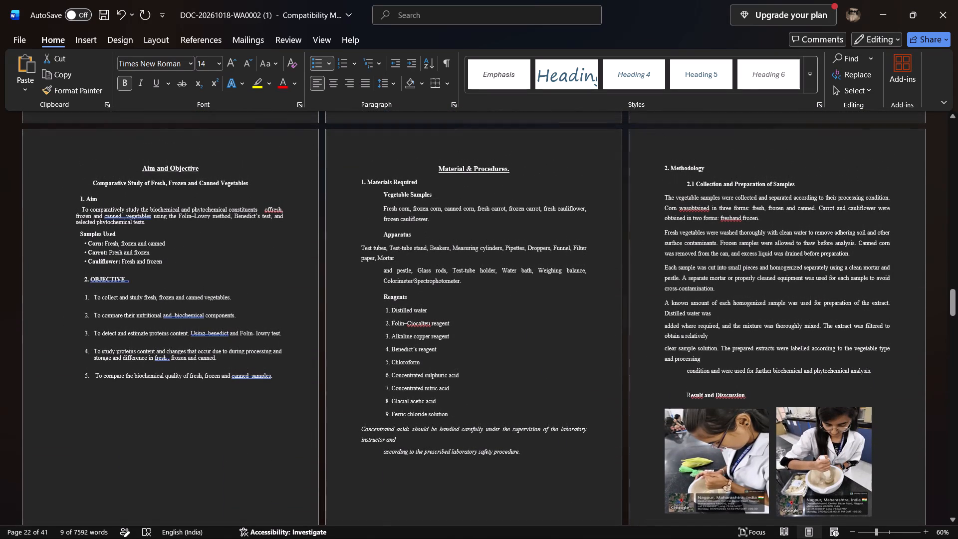
drag(661, 166, 746, 157)
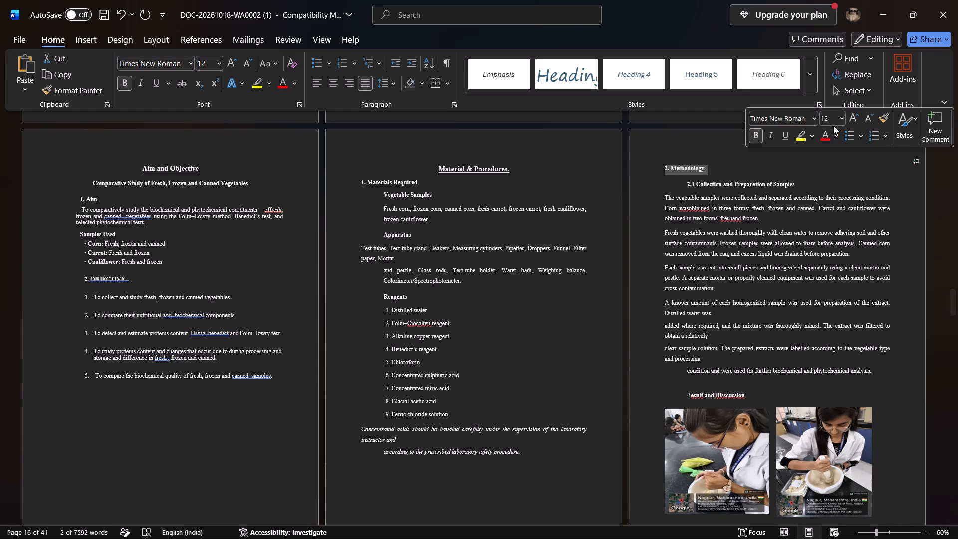
click(829, 119)
text(14)
key(Return)
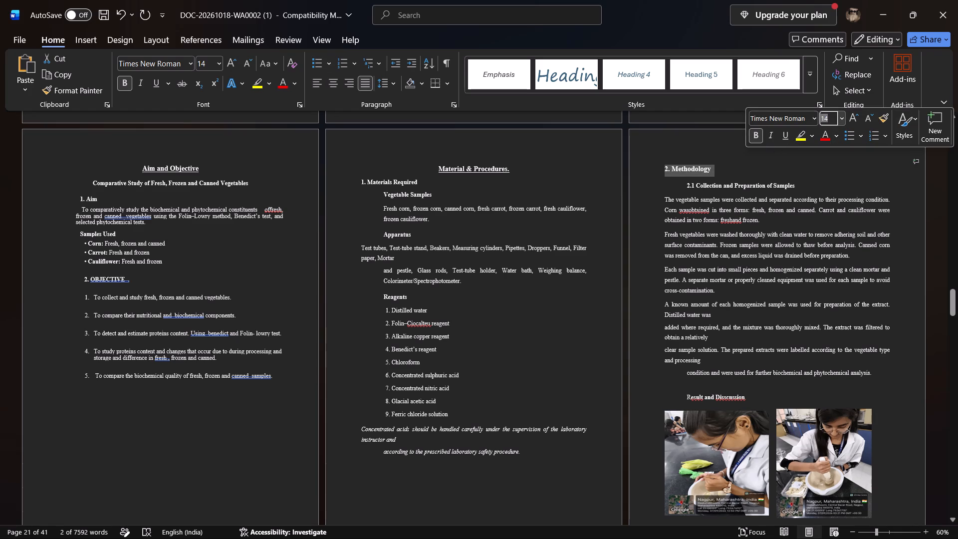
Check the font sizes of the "2.1 Collection and Preparation of Samples", "Material & Procedures" and "Aim and Objective" headings.
click(657, 181)
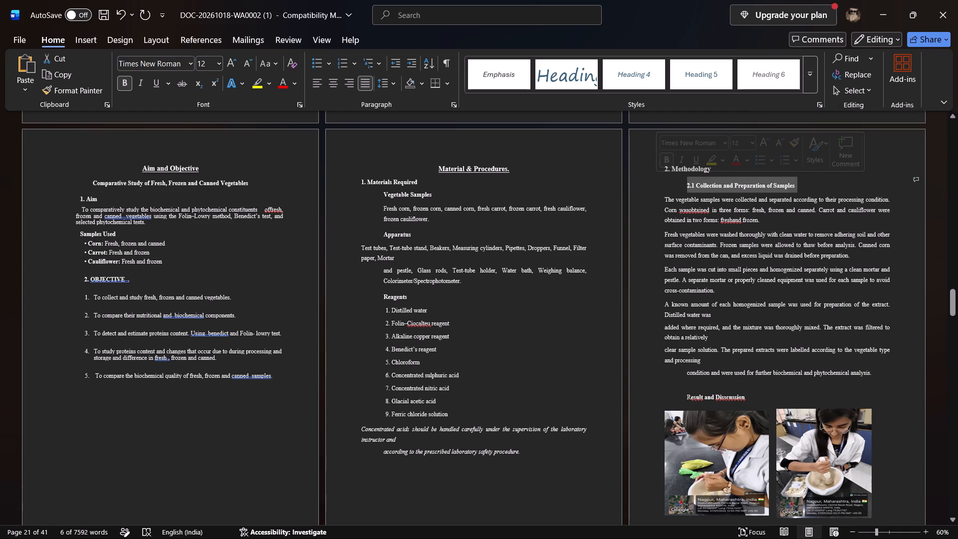
drag(513, 169, 436, 168)
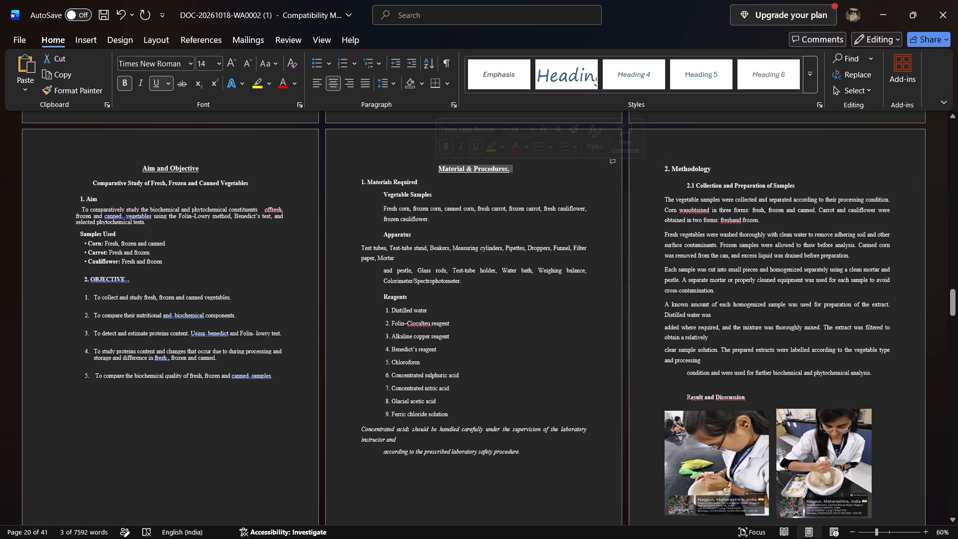
drag(200, 167, 120, 160)
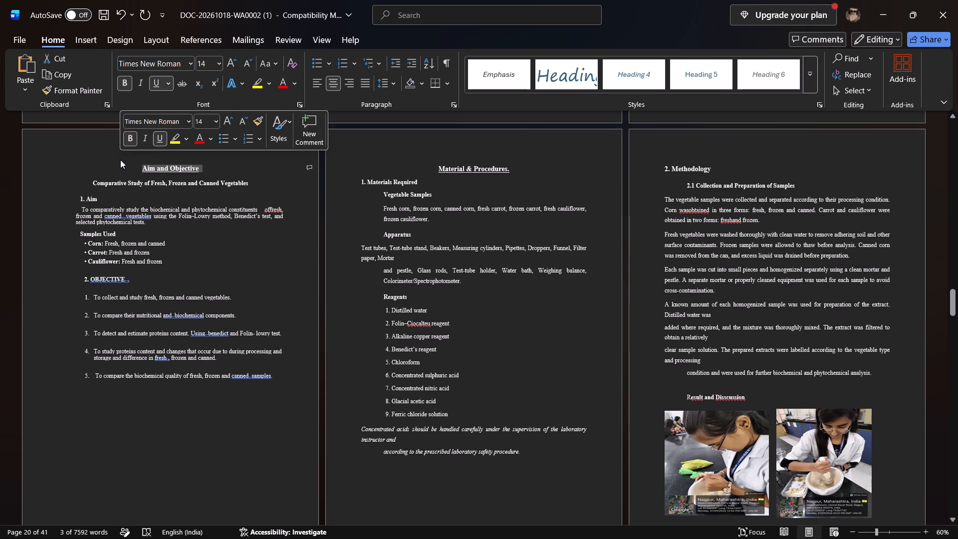
click(283, 189)
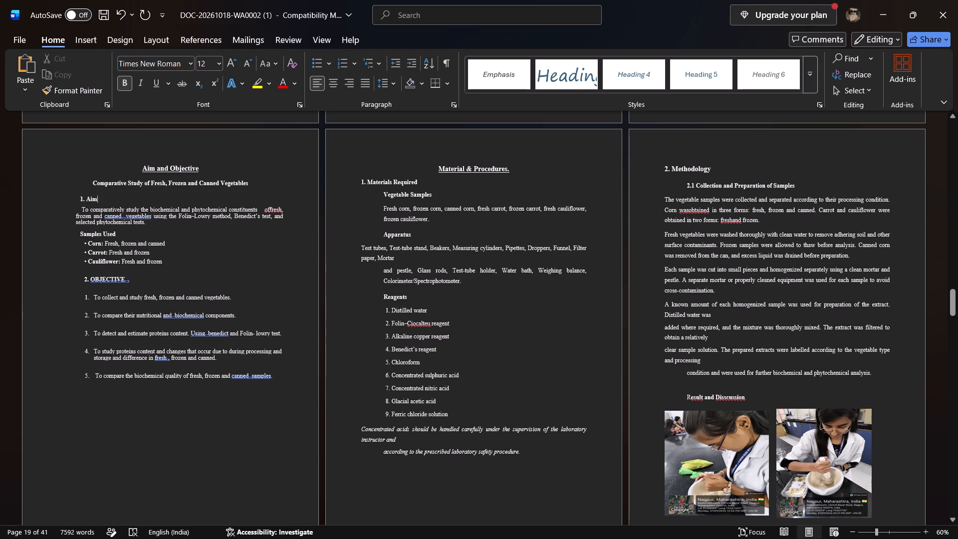
drag(294, 236, 0, 36)
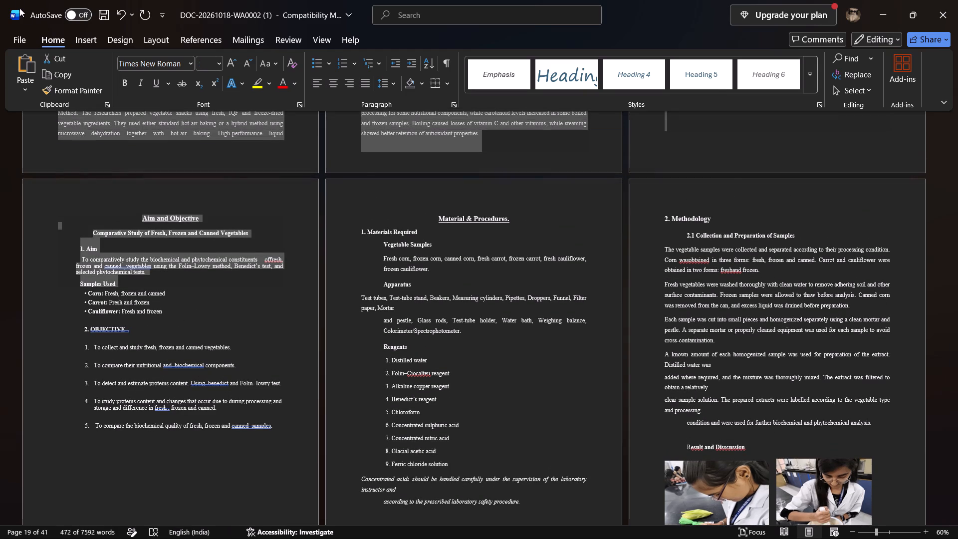
Export the report as a PDF to the Downloads folder under its existing name, DOC-20261018-WA0002 (1).
click(19, 41)
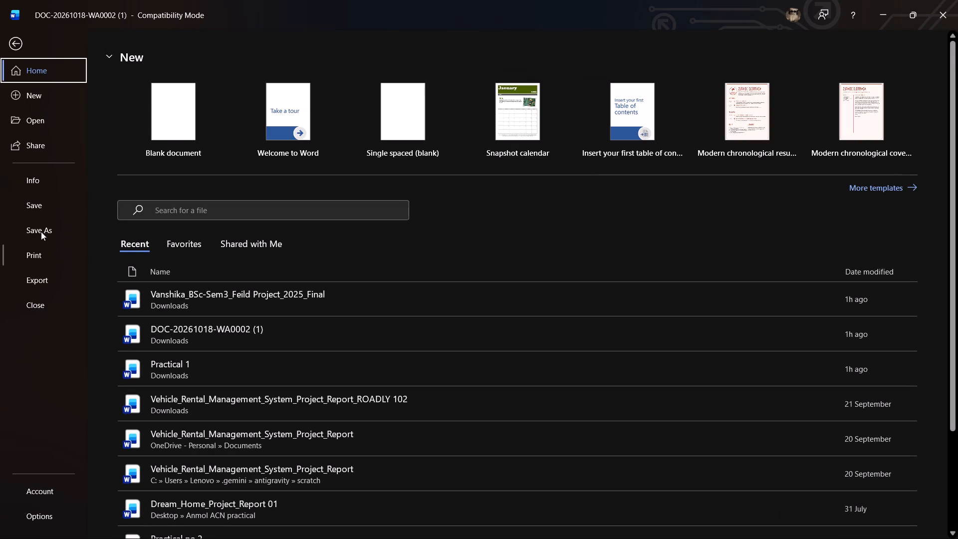
click(45, 286)
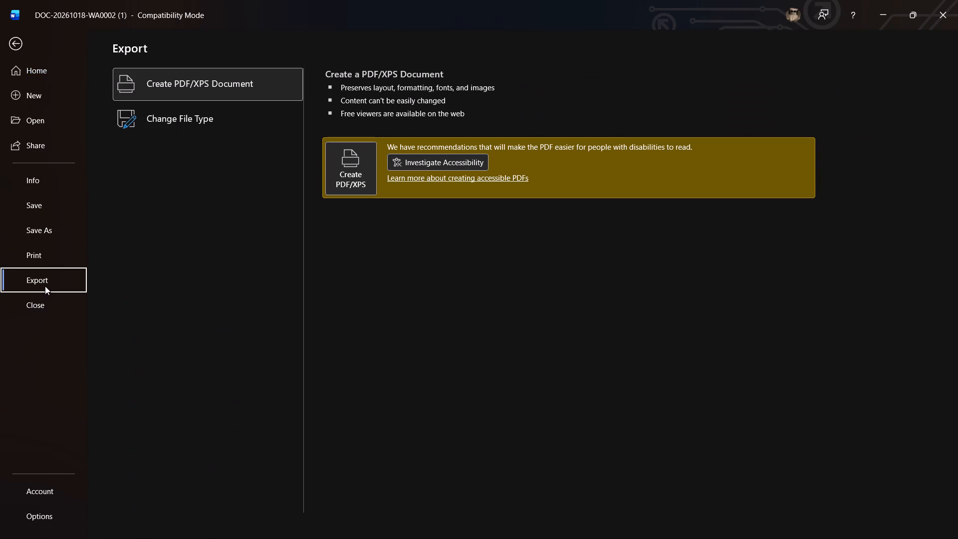
click(365, 170)
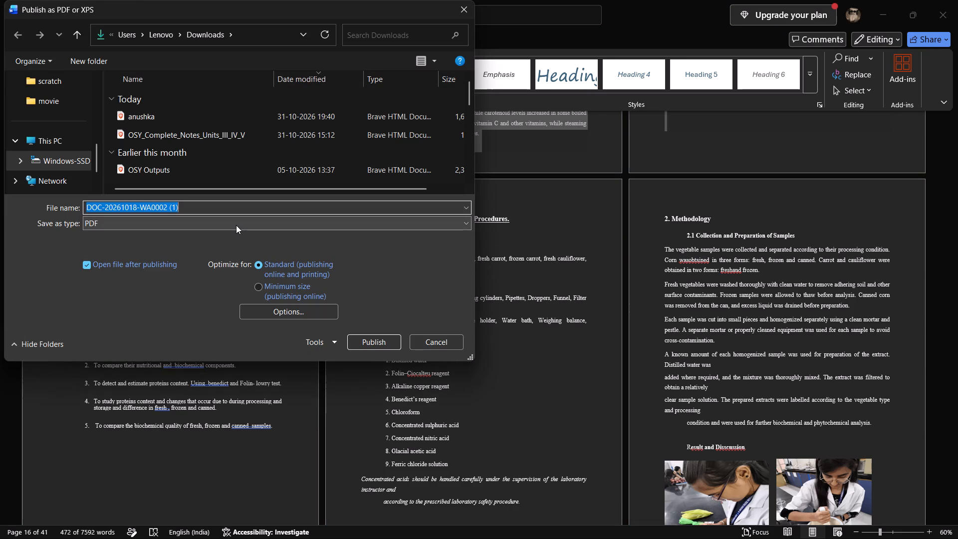
key(Return)
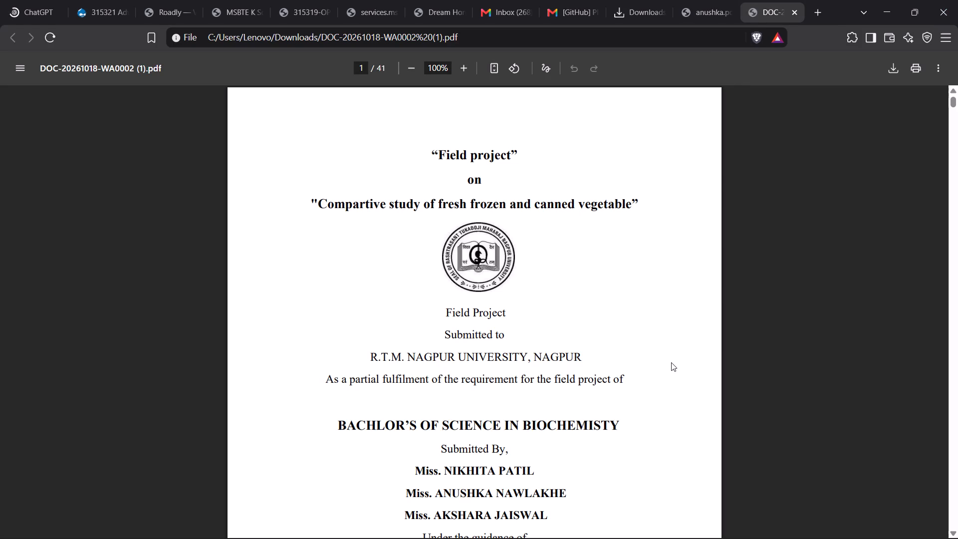
Review the exported PDF's front matter: title page, declaration, certificate, acknowledgement and chapter contents table.
scroll(671, 362, down, 7)
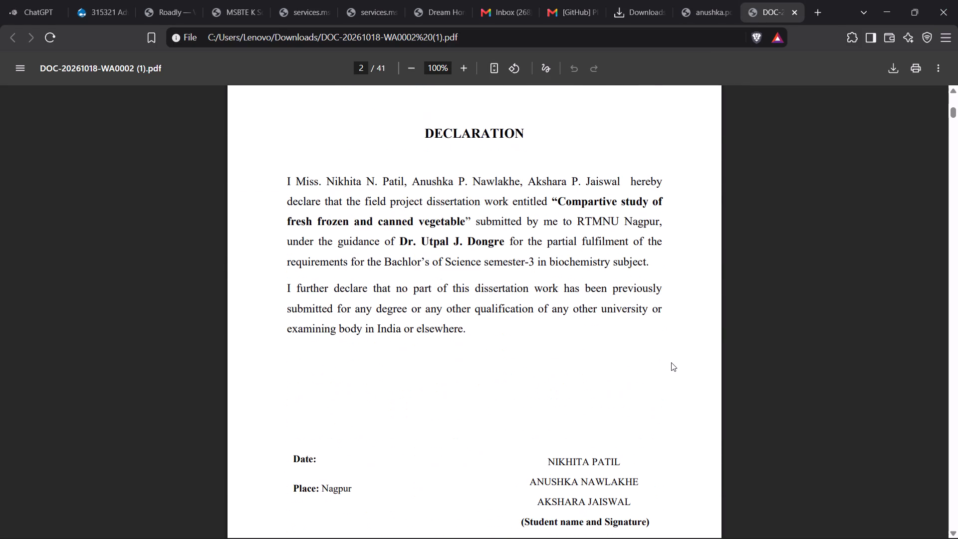
scroll(671, 362, down, 8)
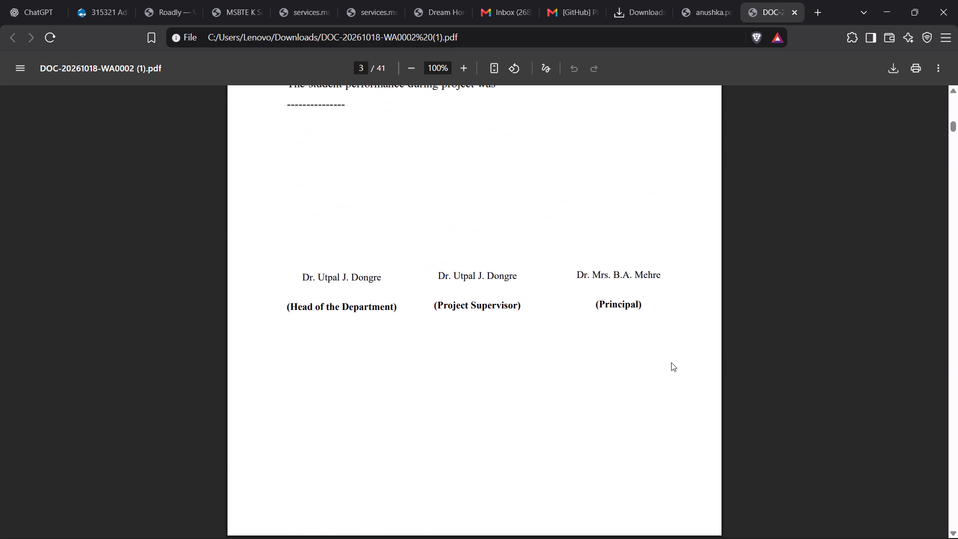
scroll(671, 362, down, 8)
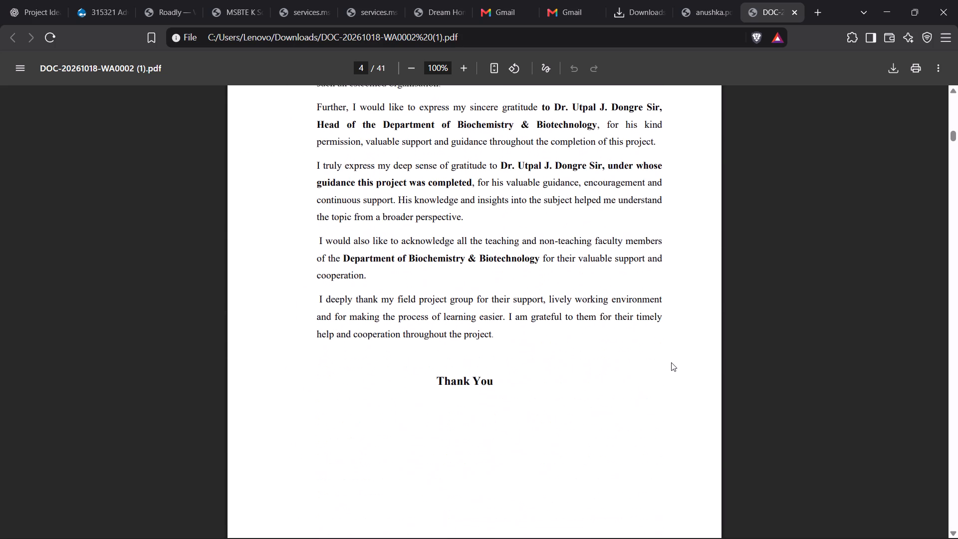
scroll(671, 362, down, 6)
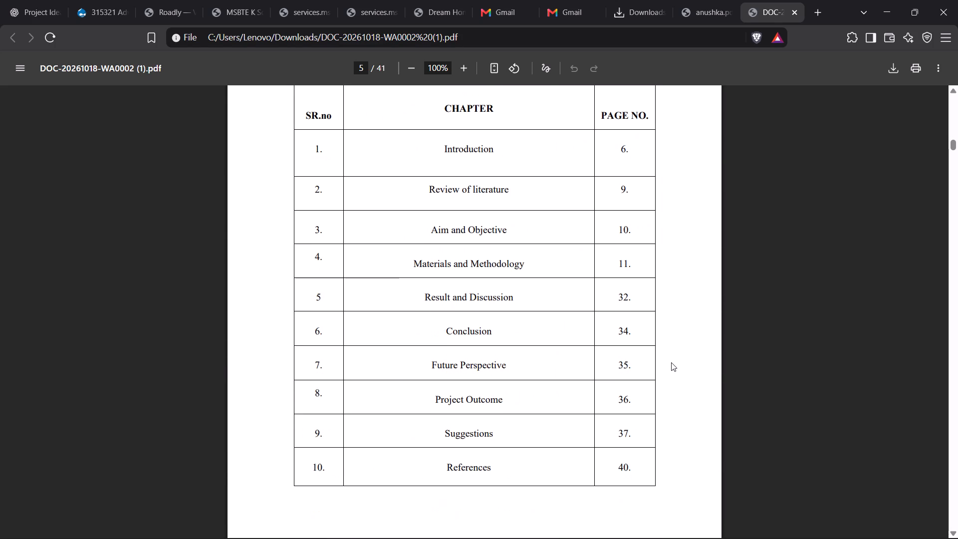
scroll(671, 362, down, 4)
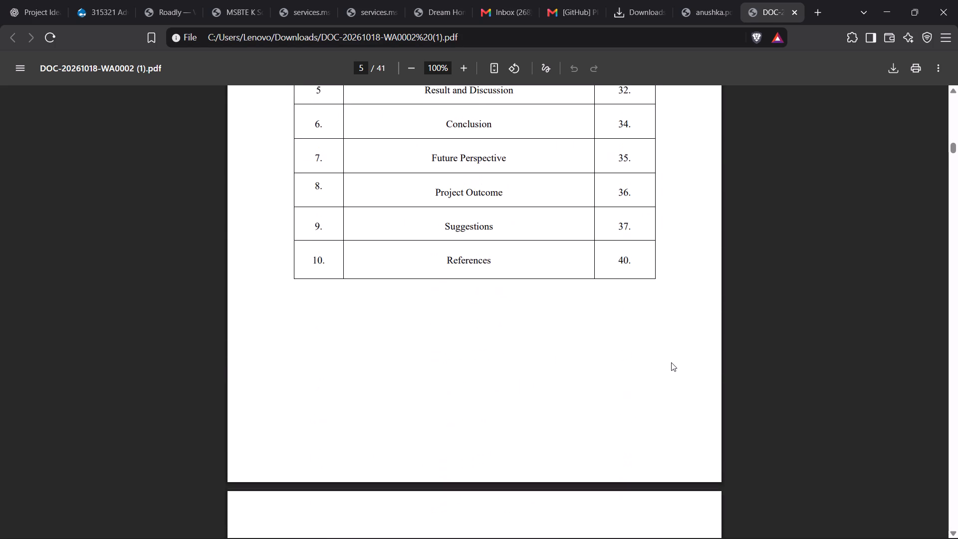
Review the introduction and literature review pages of the PDF, including the figures and the research paper summaries.
scroll(671, 362, down, 8)
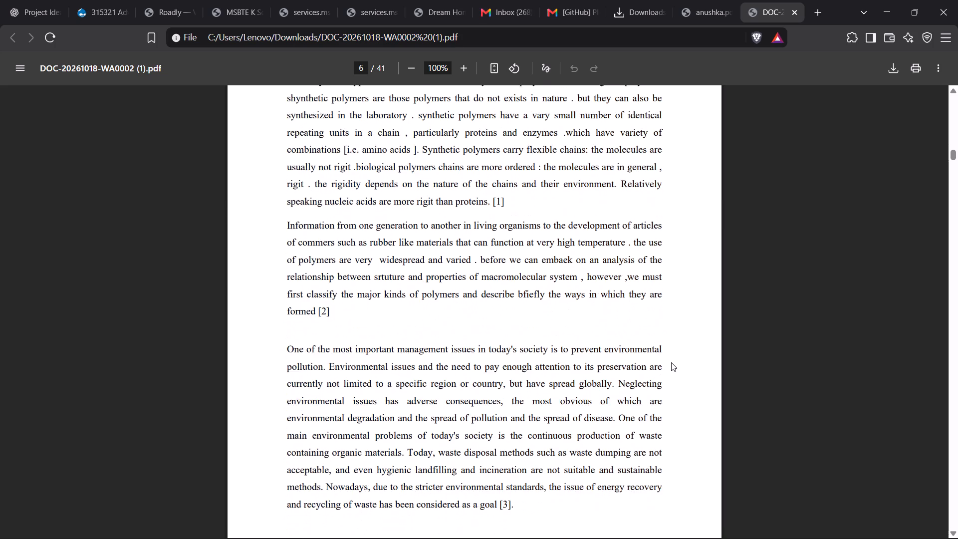
scroll(671, 362, down, 8)
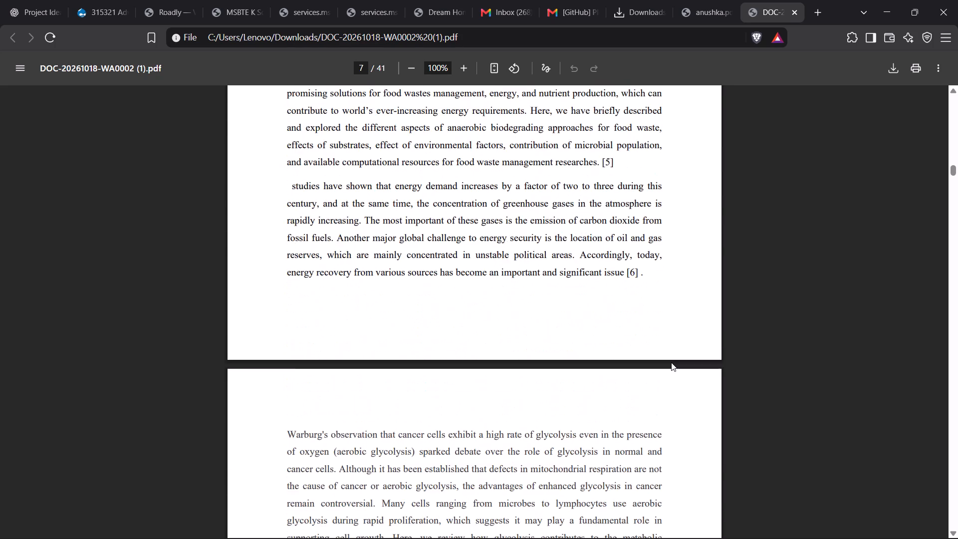
scroll(671, 362, down, 8)
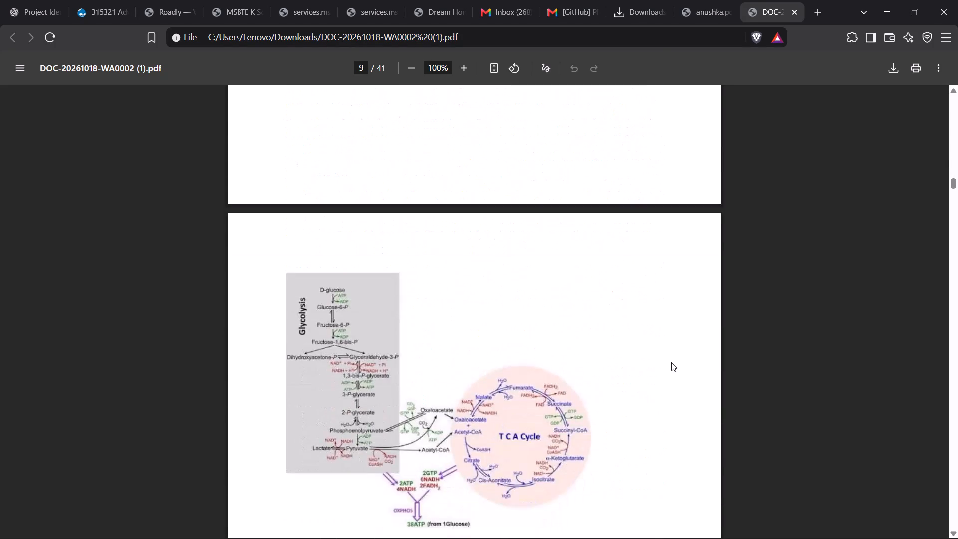
scroll(671, 362, down, 8)
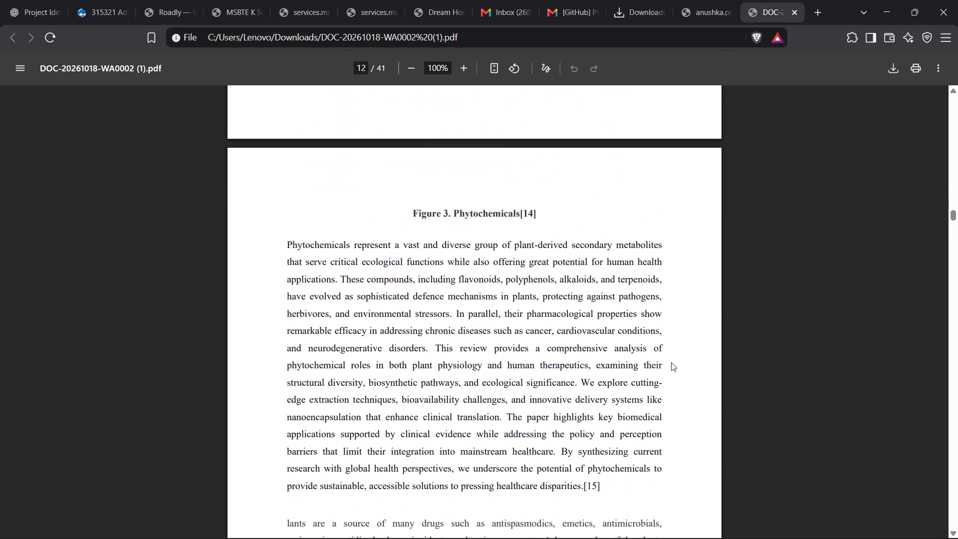
scroll(671, 362, down, 8)
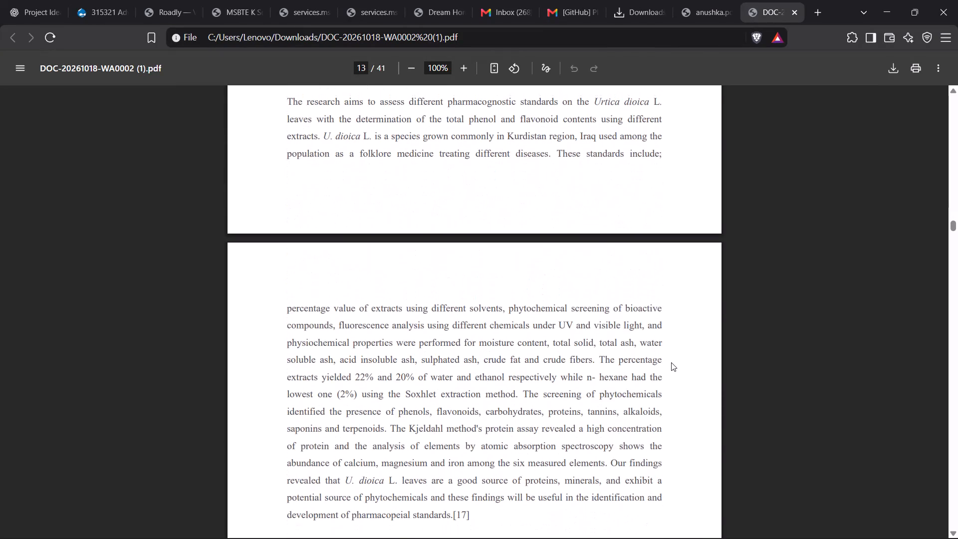
scroll(671, 362, down, 8)
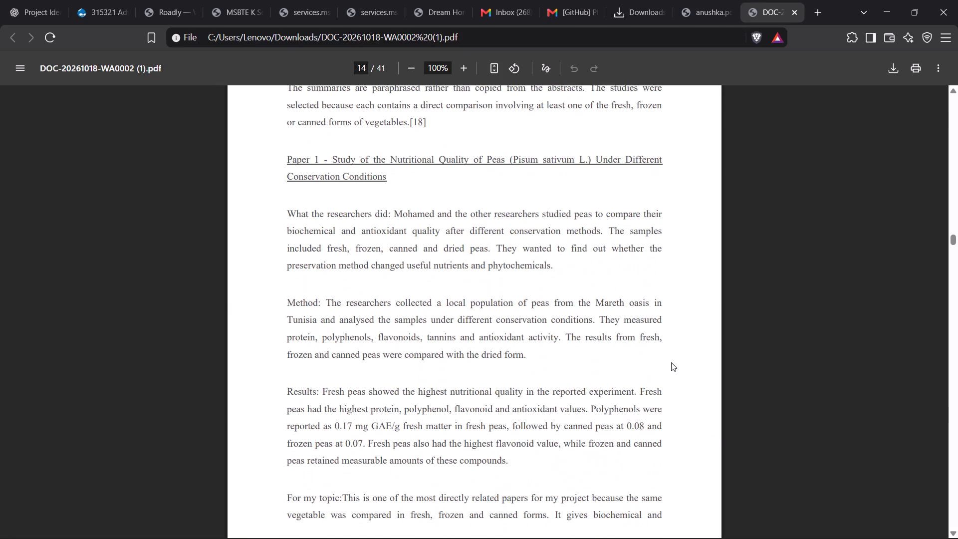
scroll(671, 362, down, 8)
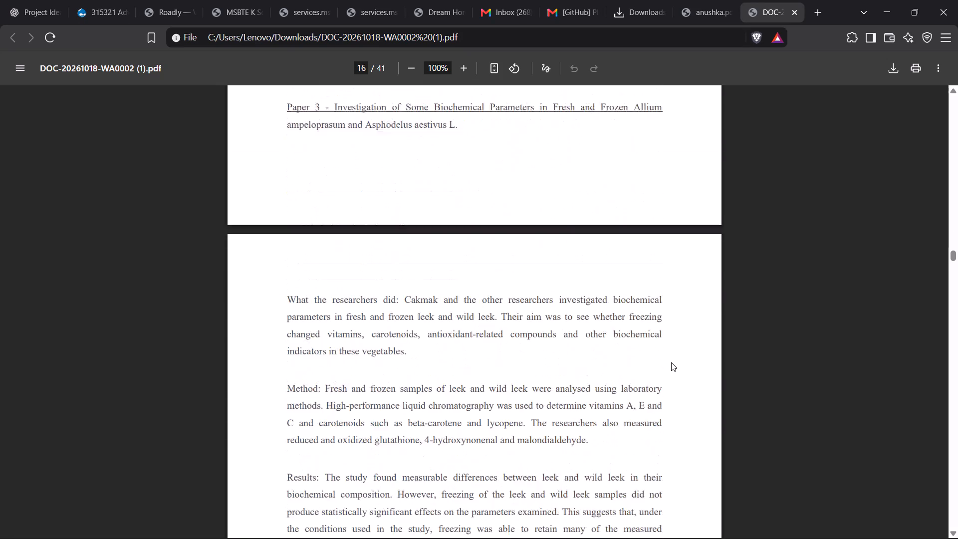
scroll(671, 362, down, 8)
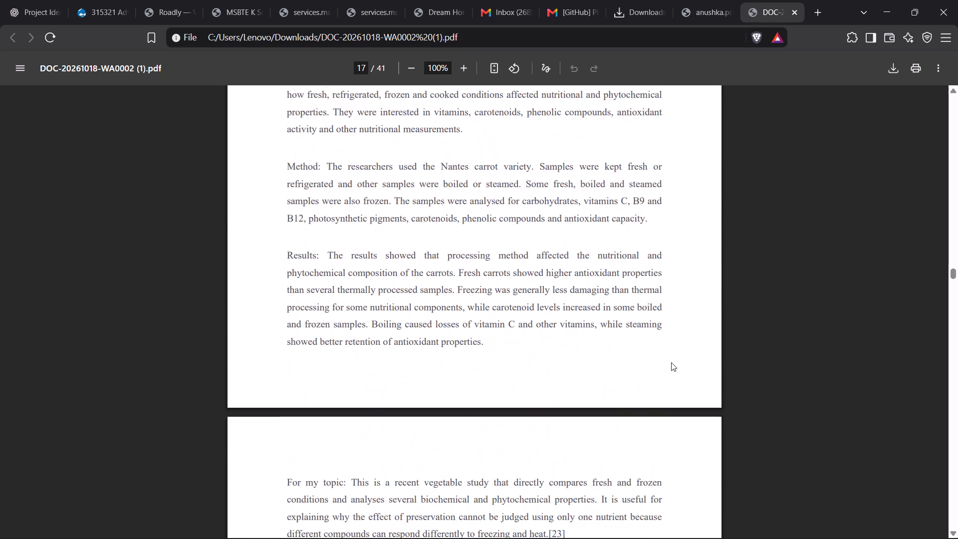
Review the Aim and Objective, materials and methodology pages of the PDF, through Figure 8 on the Salkowski test.
scroll(671, 362, down, 8)
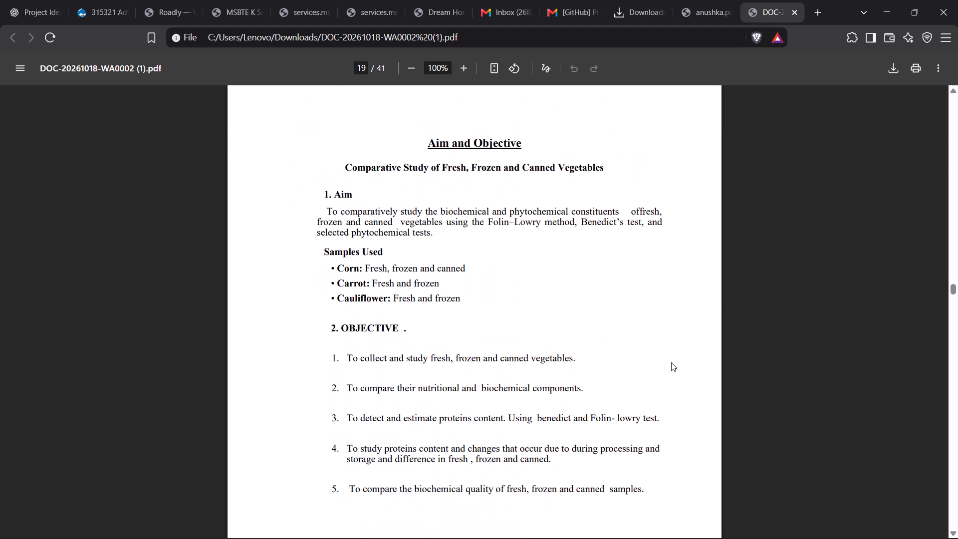
scroll(671, 362, down, 8)
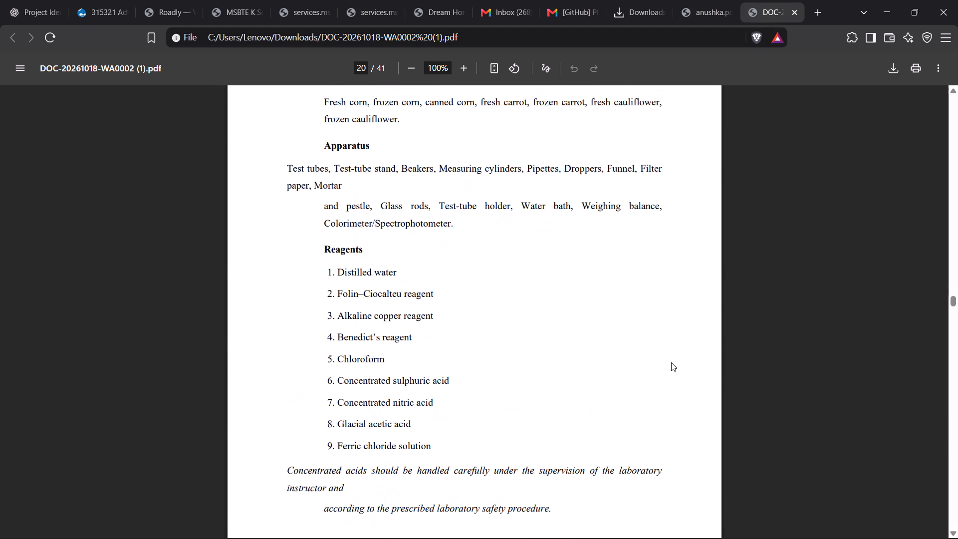
scroll(671, 362, down, 8)
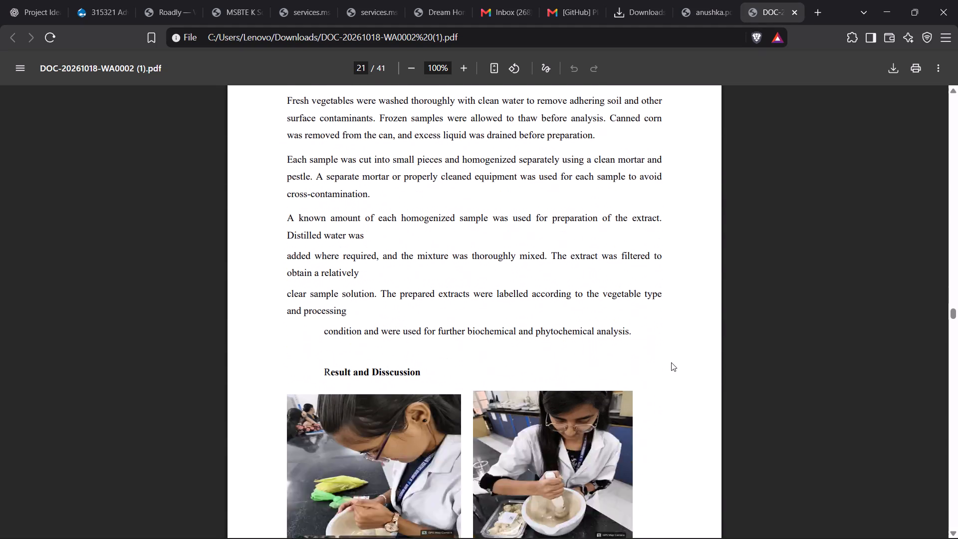
scroll(671, 362, down, 8)
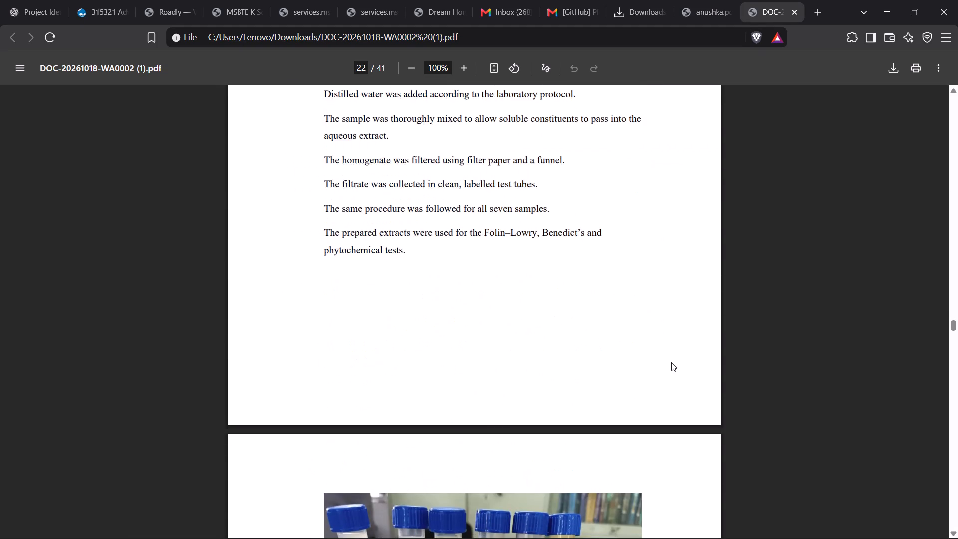
scroll(671, 362, down, 8)
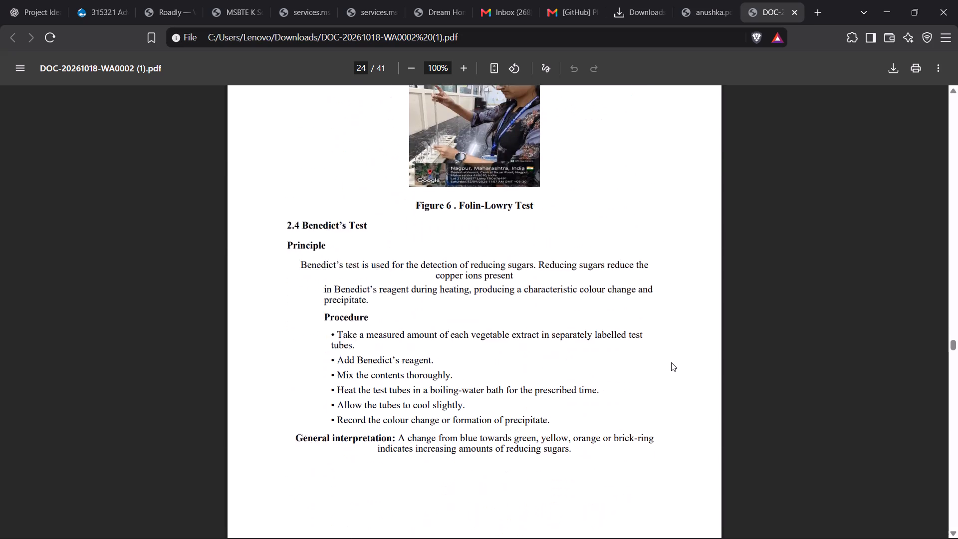
scroll(671, 362, down, 8)
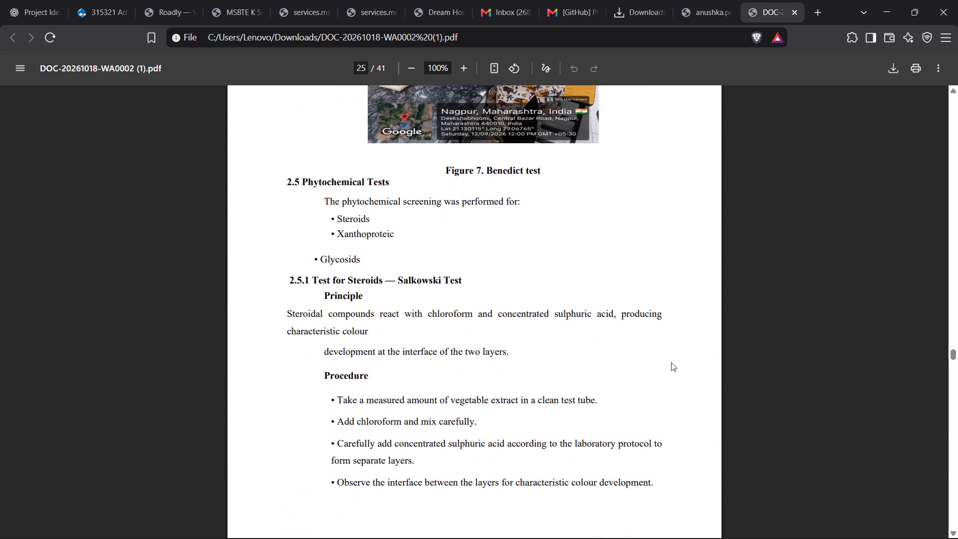
scroll(671, 362, down, 8)
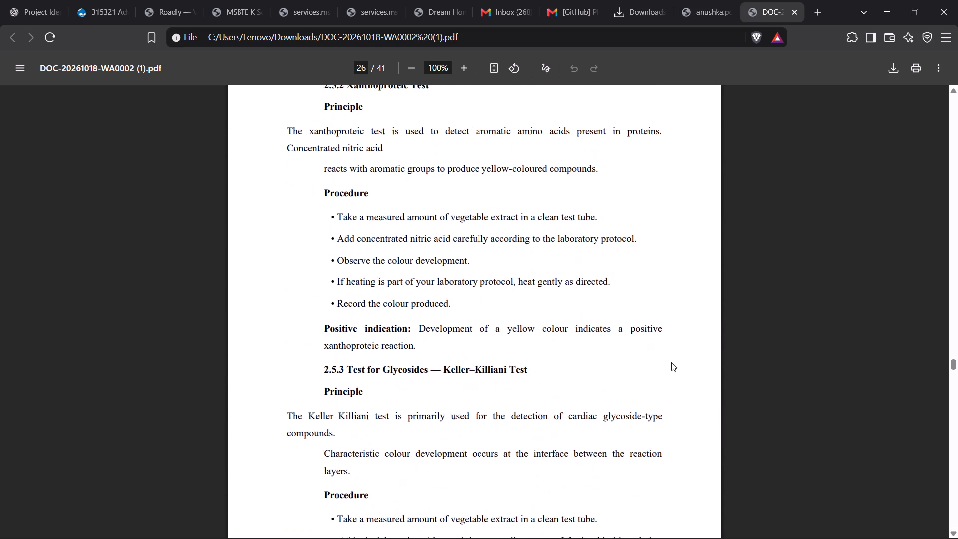
scroll(671, 362, down, 8)
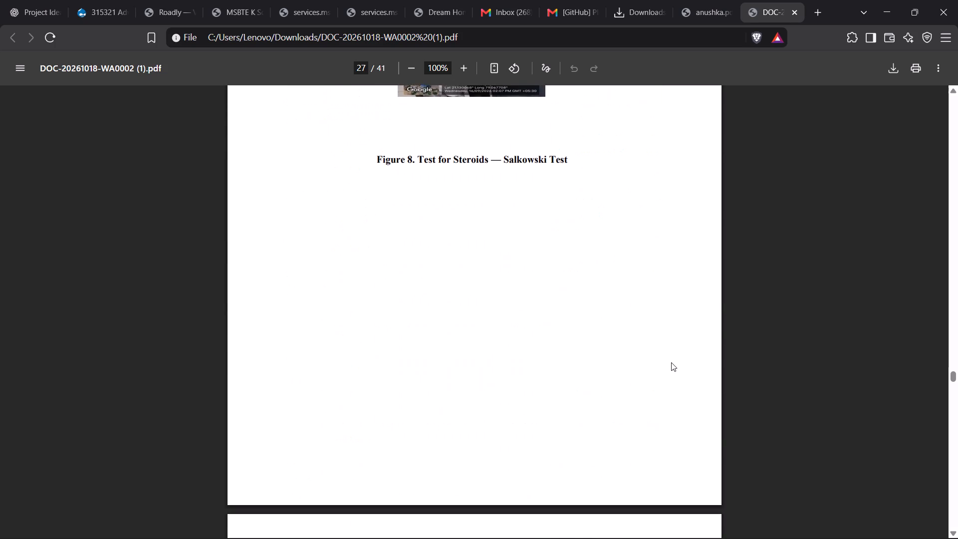
Review the results pages of the PDF, from the Folin–Lowry calculations, table and graph through Figure 12 on glycosides.
scroll(671, 362, down, 8)
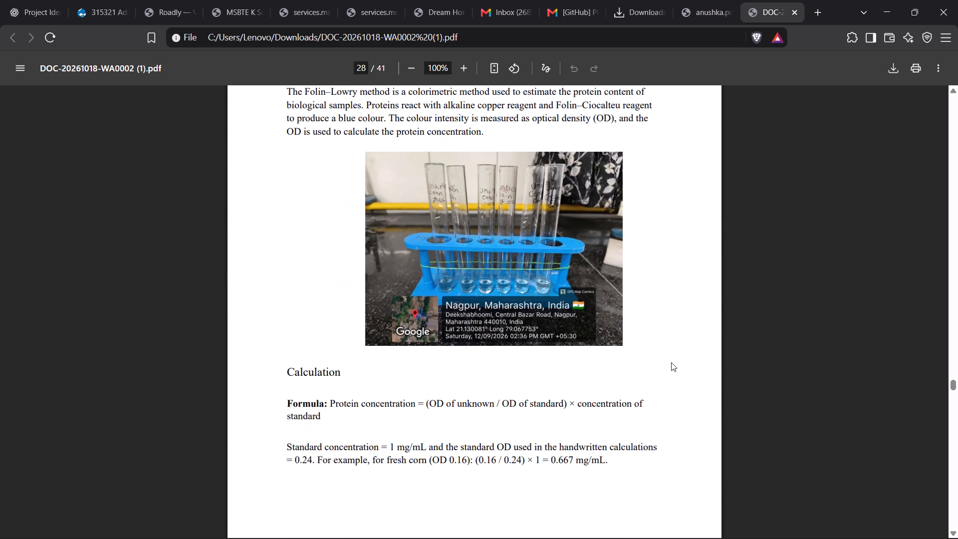
scroll(671, 362, down, 8)
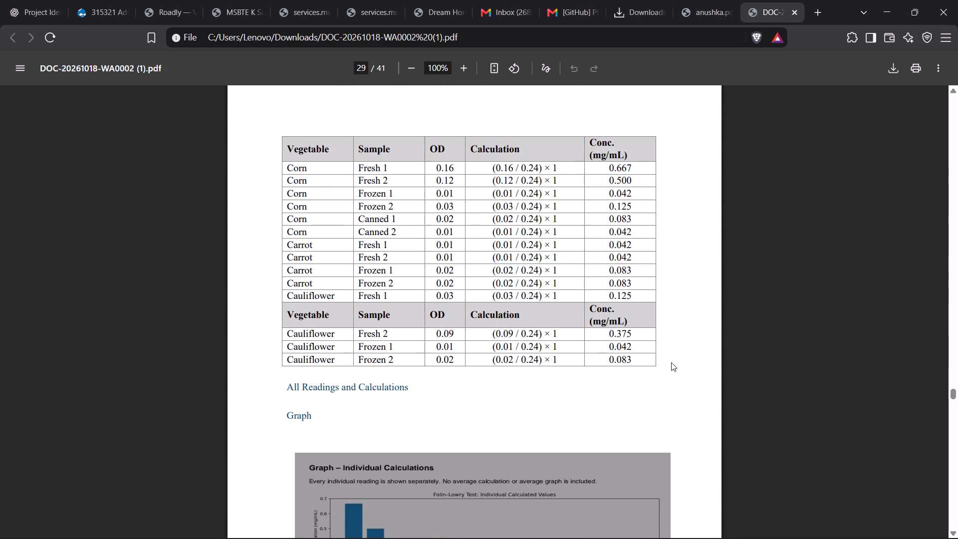
scroll(671, 362, down, 7)
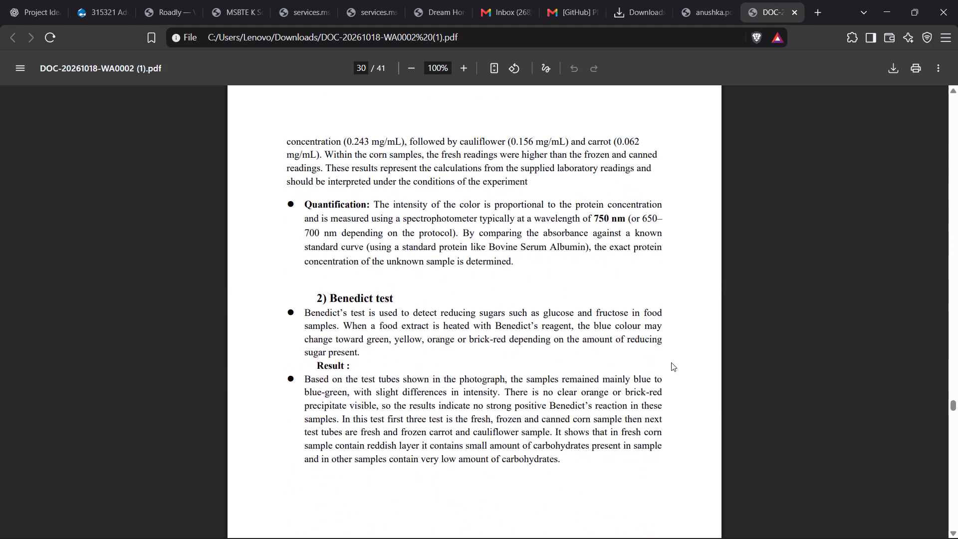
scroll(671, 362, down, 7)
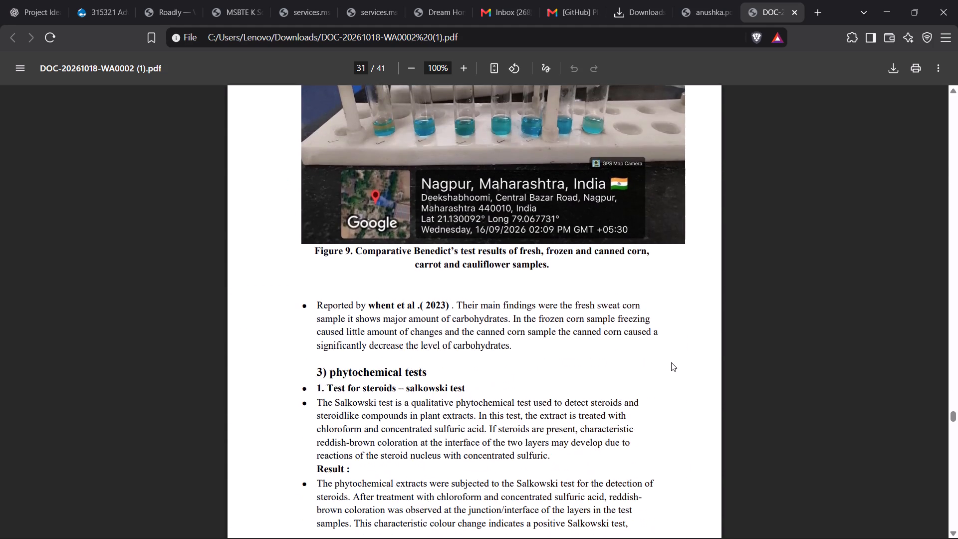
scroll(671, 362, down, 7)
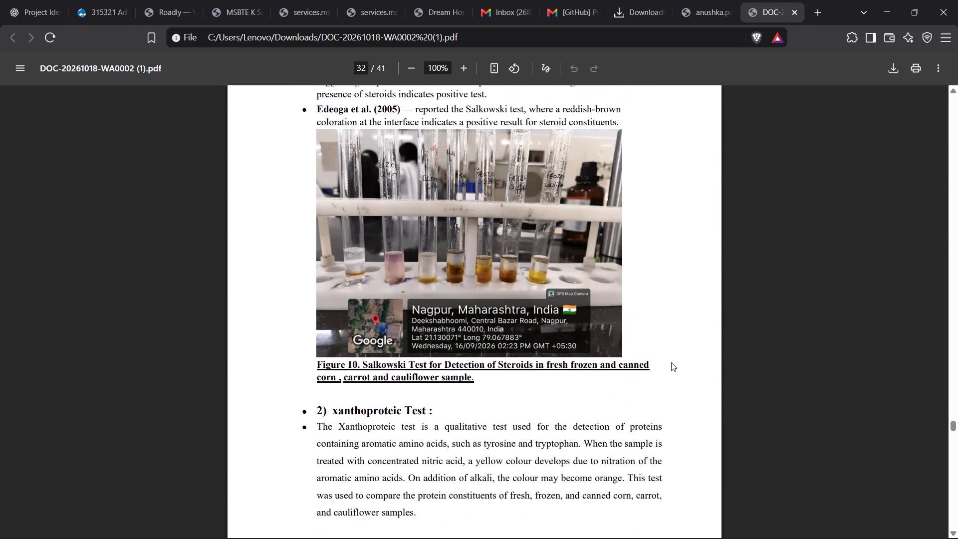
scroll(671, 362, down, 6)
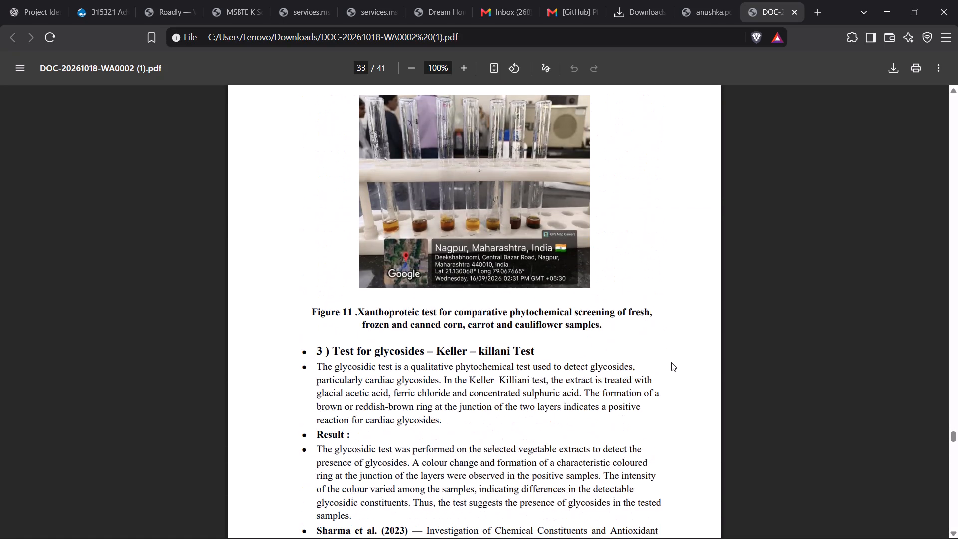
scroll(671, 362, down, 2)
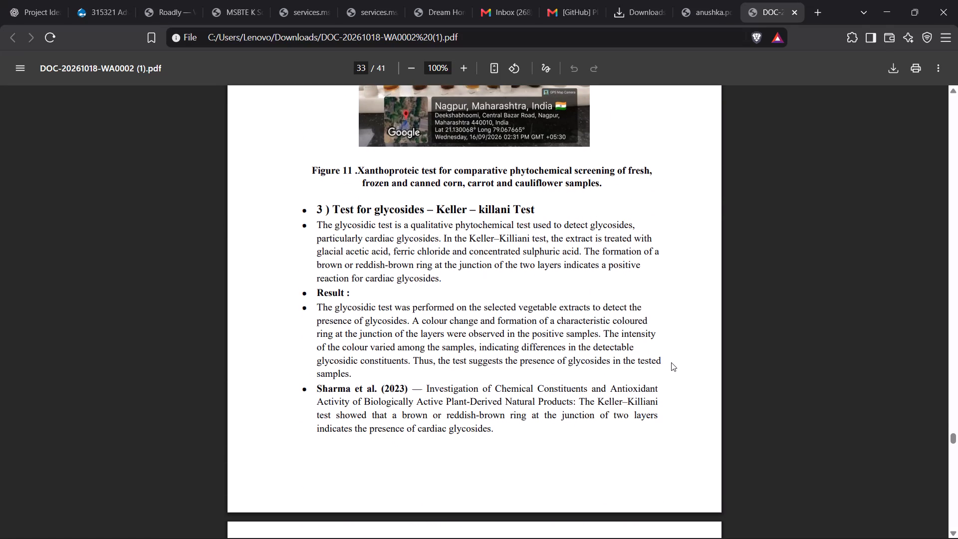
scroll(671, 362, down, 7)
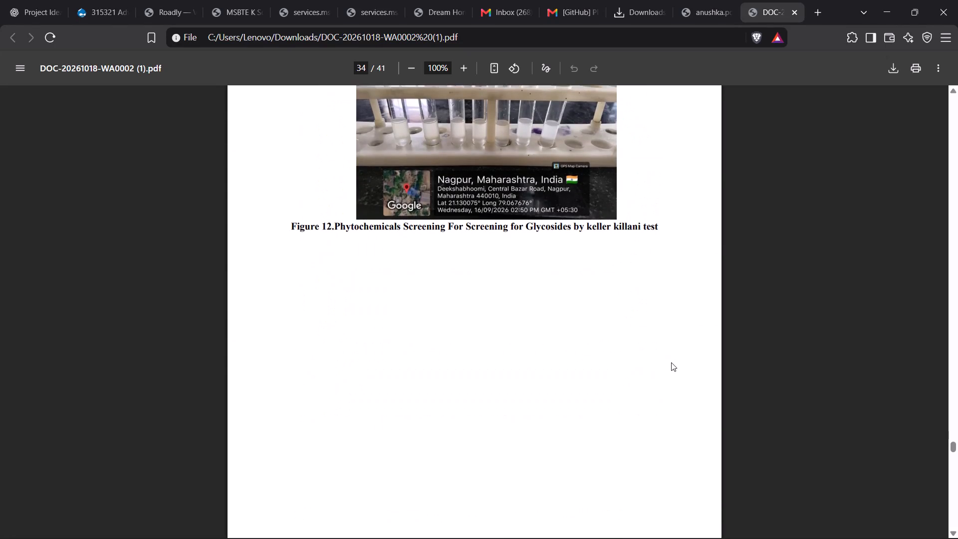
Review the closing pages of the PDF: conclusion, field project outcome, suggestions and the references to the last page.
scroll(671, 362, down, 9)
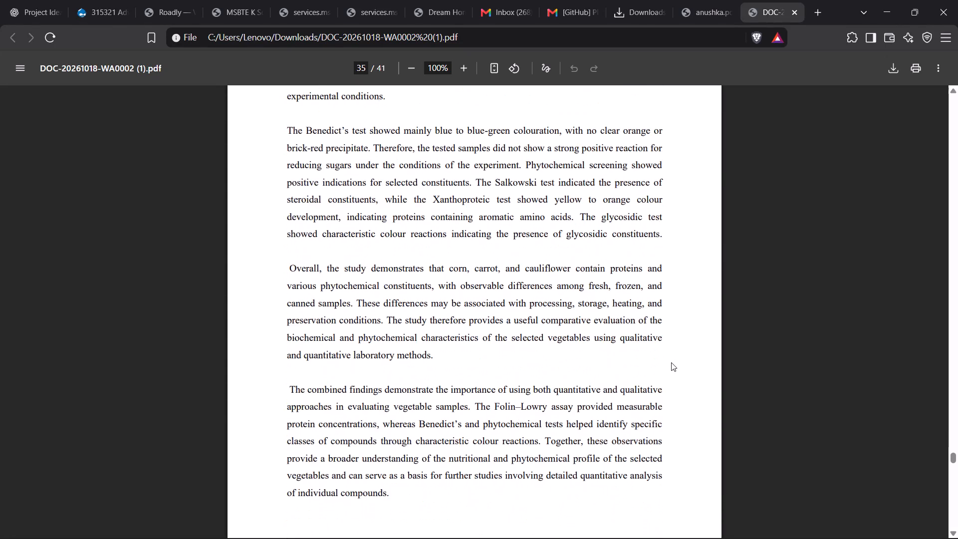
scroll(671, 362, down, 9)
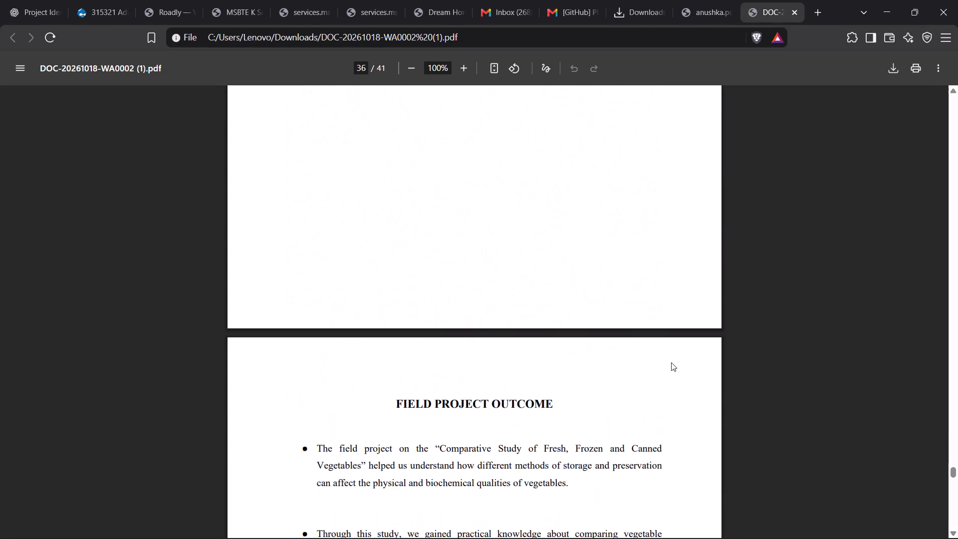
scroll(671, 362, down, 9)
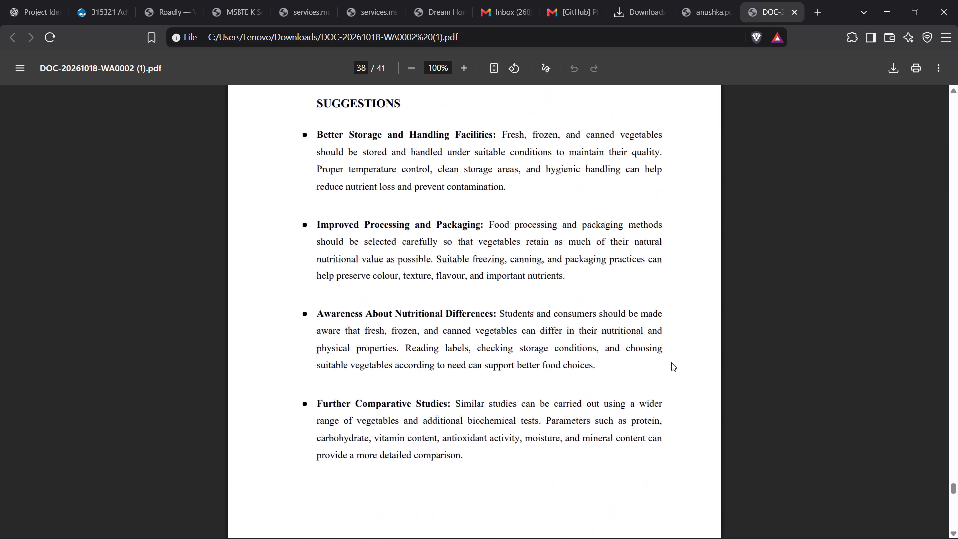
scroll(671, 362, down, 11)
scroll(671, 362, up, 2)
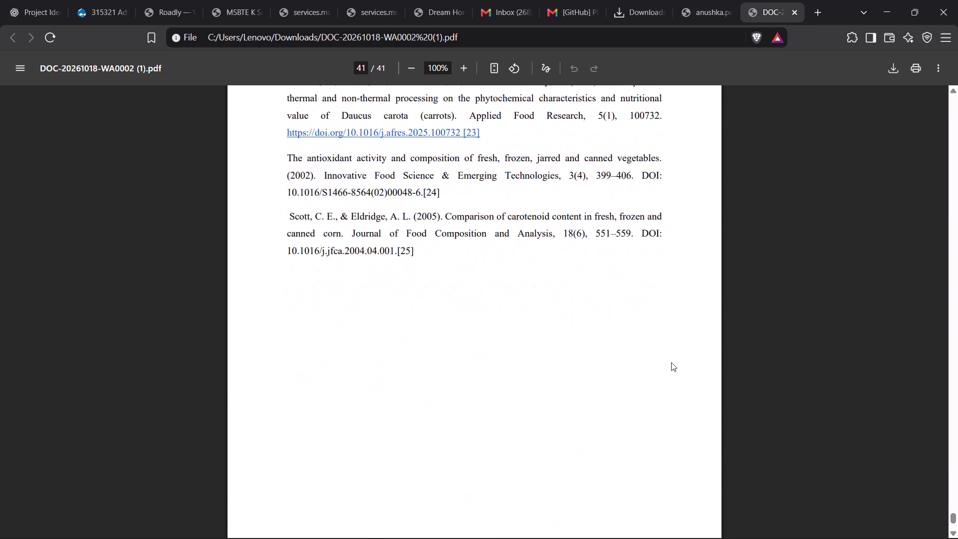
scroll(671, 362, up, 5)
scroll(671, 362, down, 8)
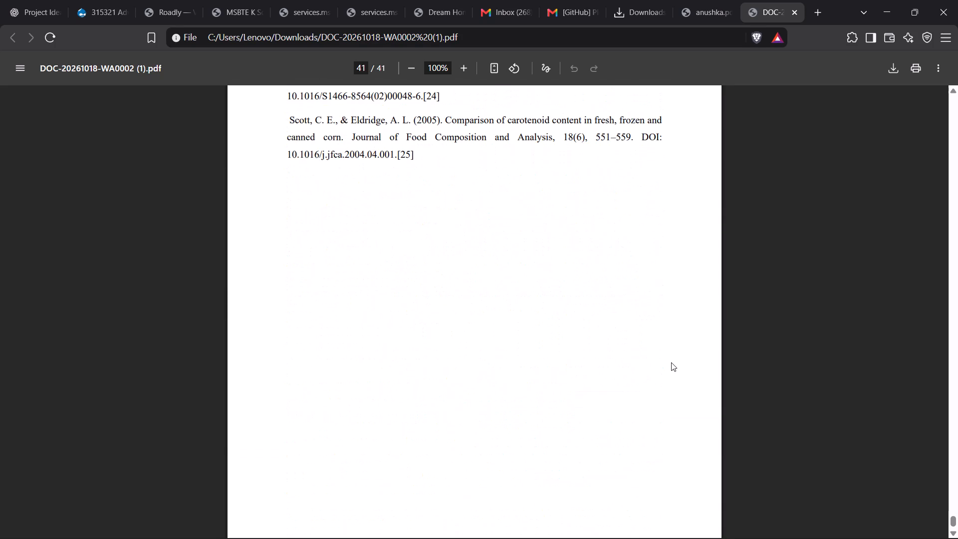
scroll(671, 362, down, 1)
Return to the start of the PDF and check the title page, certificate and chapter table.
scroll(671, 362, up, 12)
scroll(671, 362, up, 12)
scroll(671, 362, up, 13)
scroll(671, 362, up, 17)
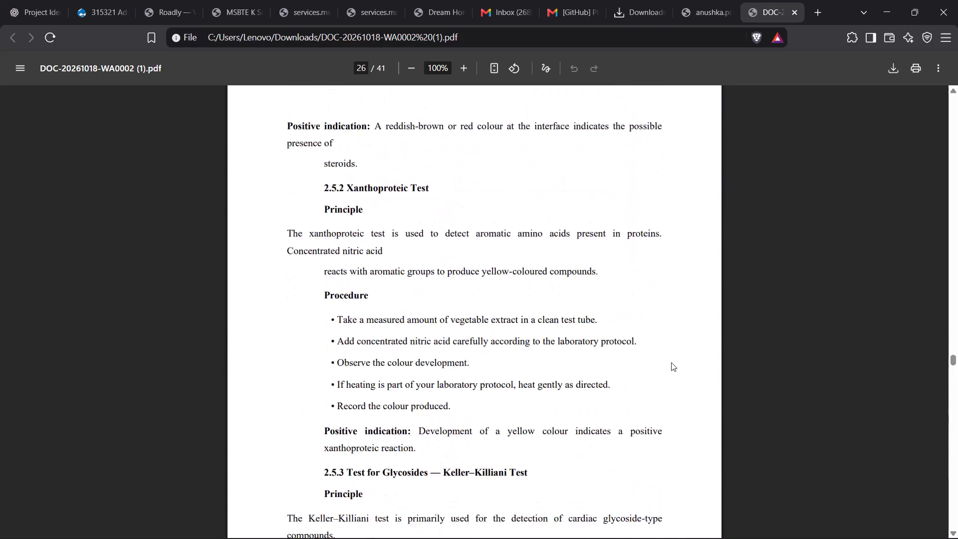
scroll(671, 362, up, 20)
scroll(671, 362, up, 18)
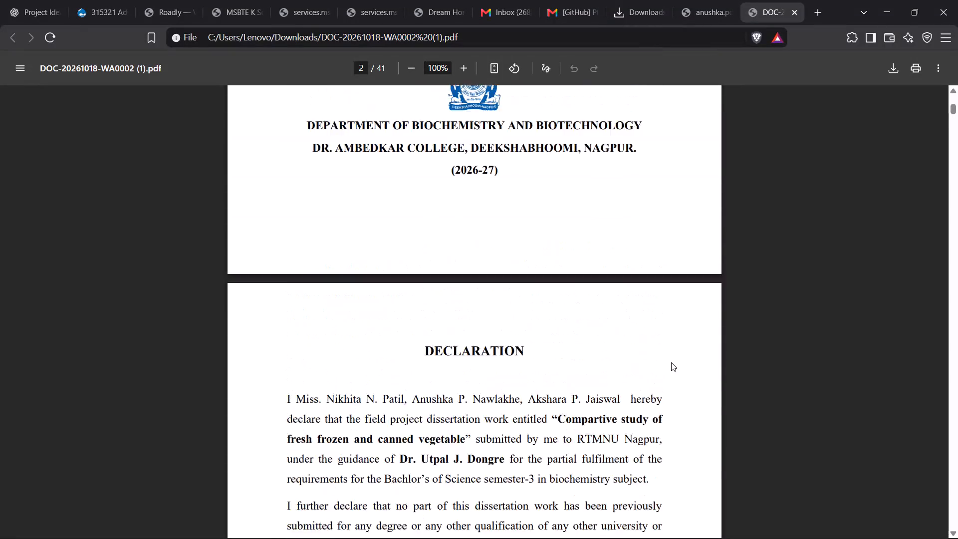
scroll(671, 362, up, 1)
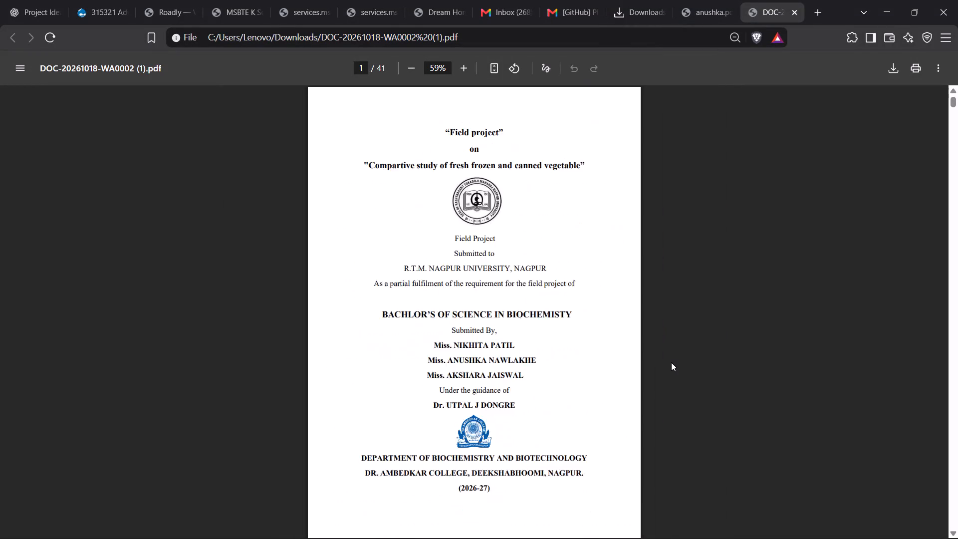
scroll(671, 362, down, 7)
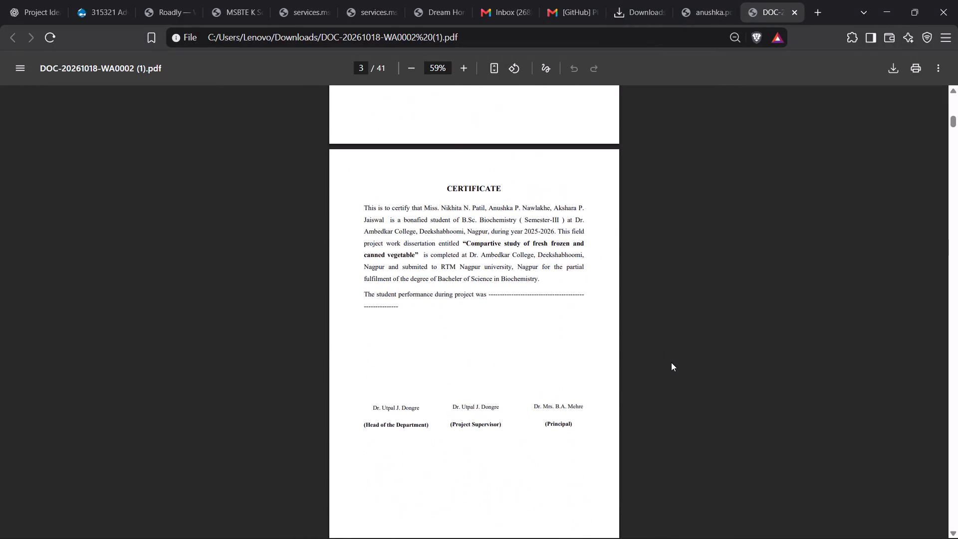
scroll(671, 362, down, 8)
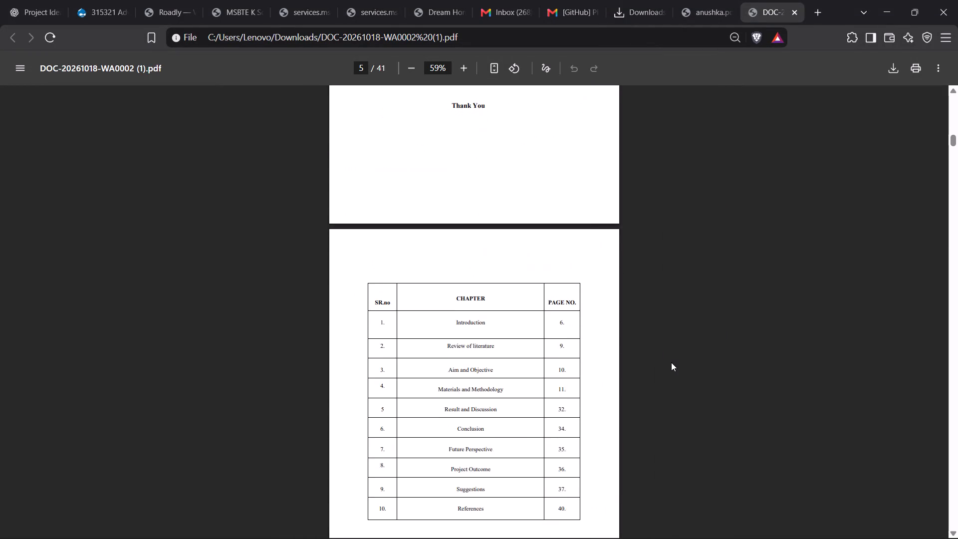
Review the introduction and Review of literature pages again, from Figure 1 on macromolecules through the end of the Paper 5 summary.
scroll(671, 362, down, 4)
scroll(487, 420, down, 2)
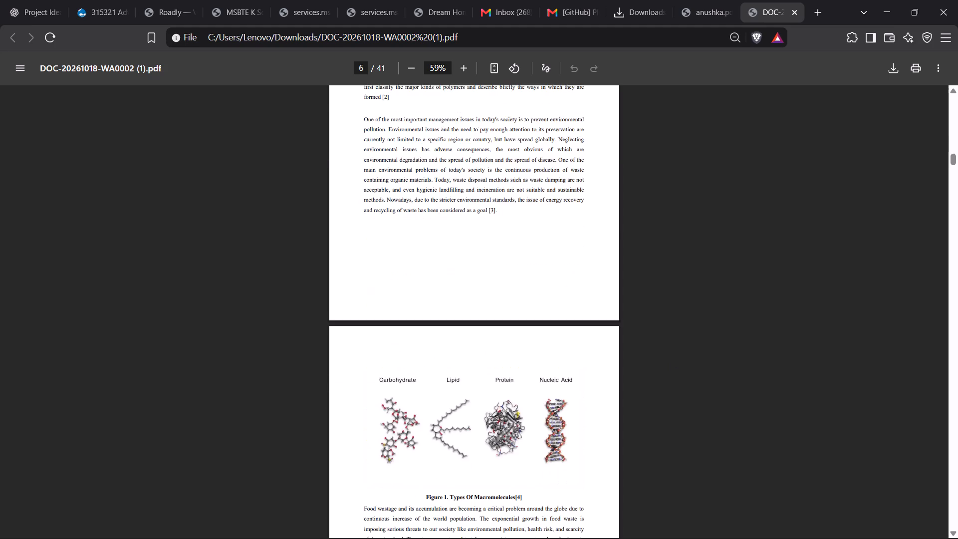
scroll(487, 420, down, 7)
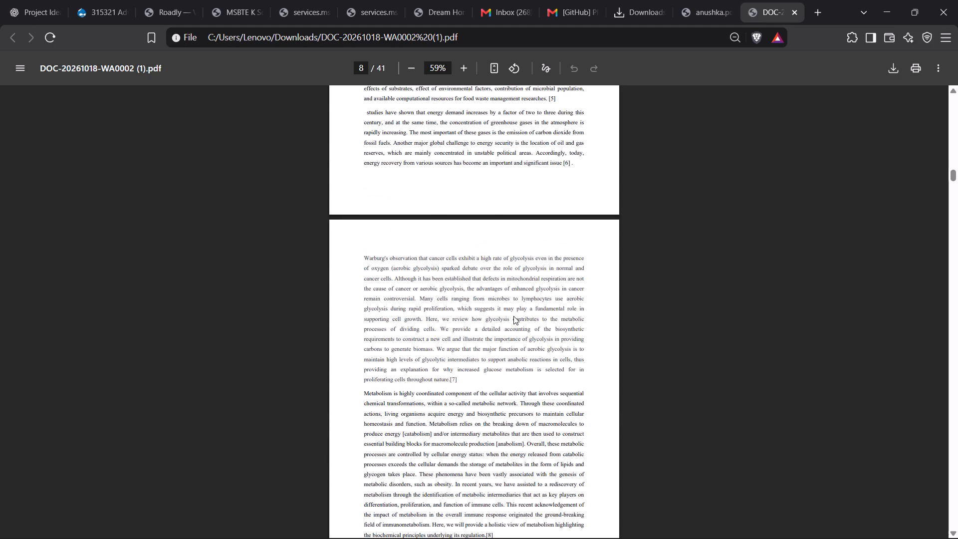
scroll(513, 316, down, 7)
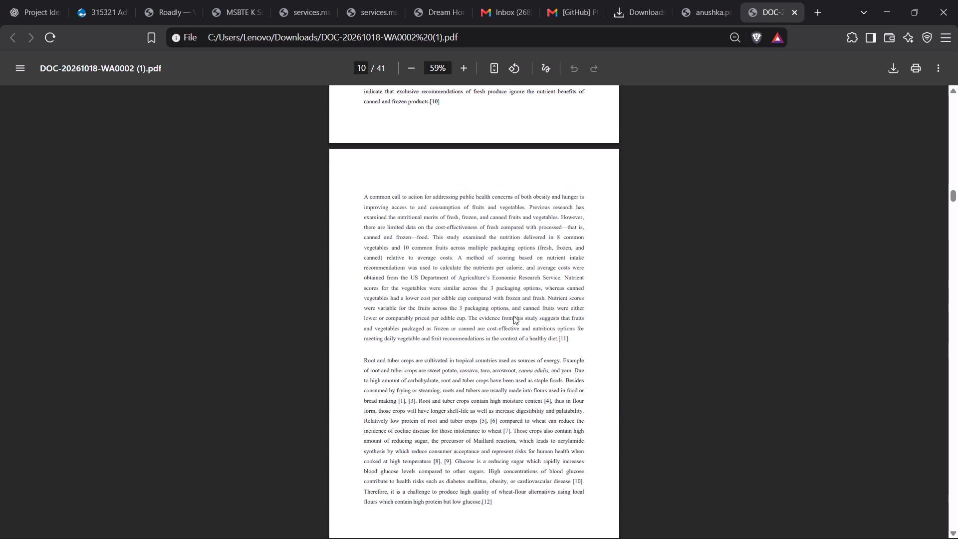
scroll(513, 316, down, 7)
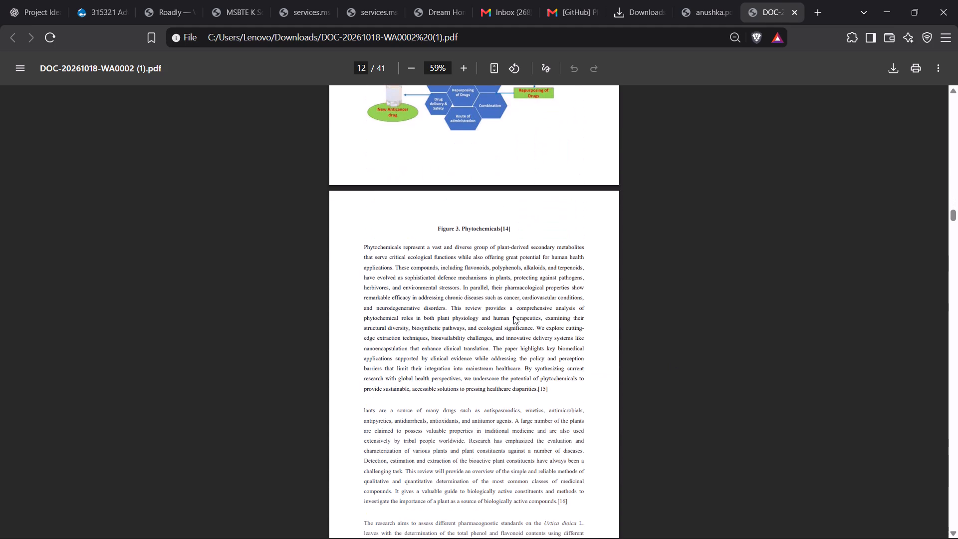
scroll(513, 316, down, 1)
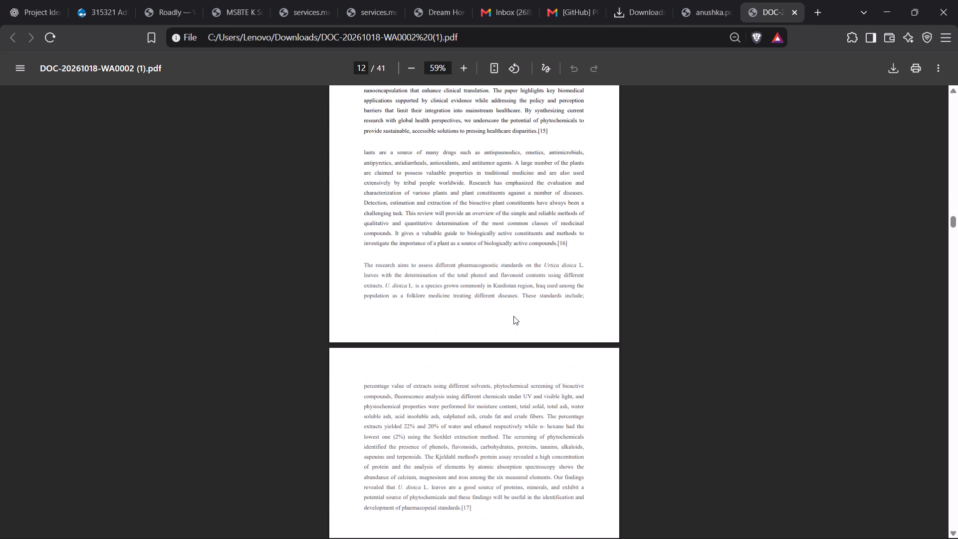
scroll(513, 316, down, 3)
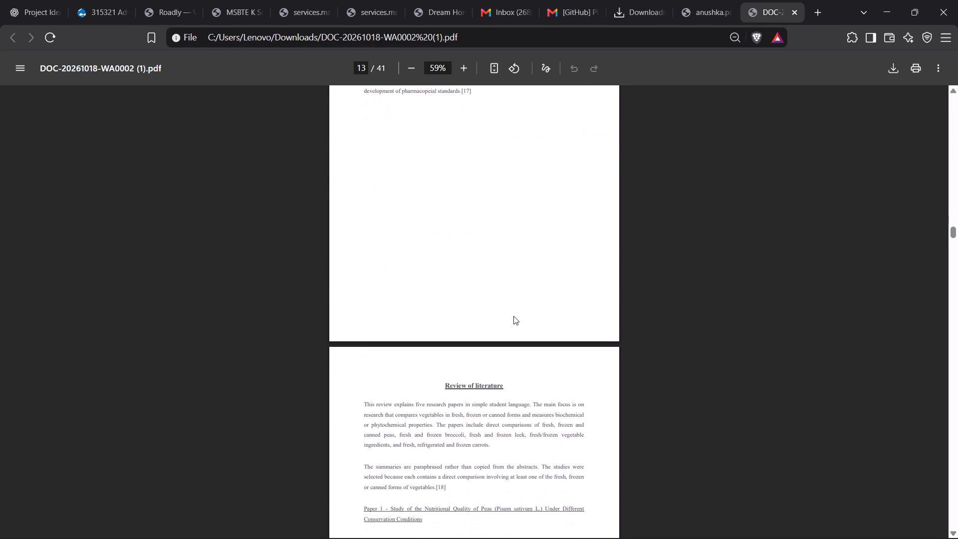
scroll(513, 316, down, 1)
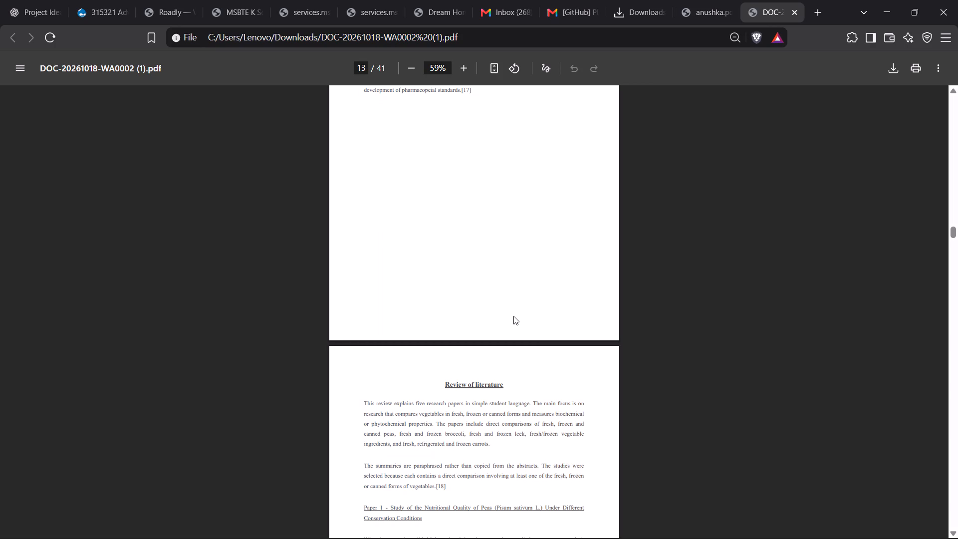
scroll(479, 466, down, 2)
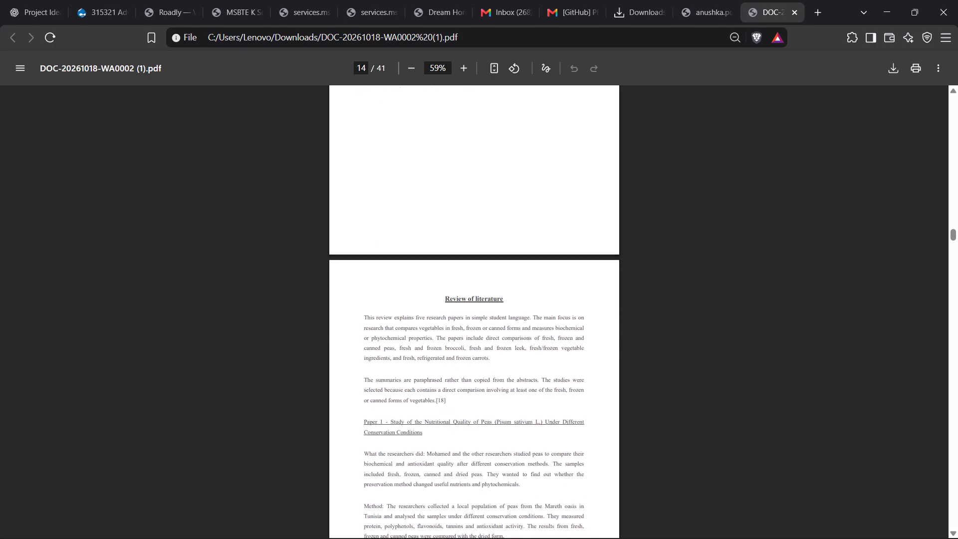
scroll(479, 466, down, 6)
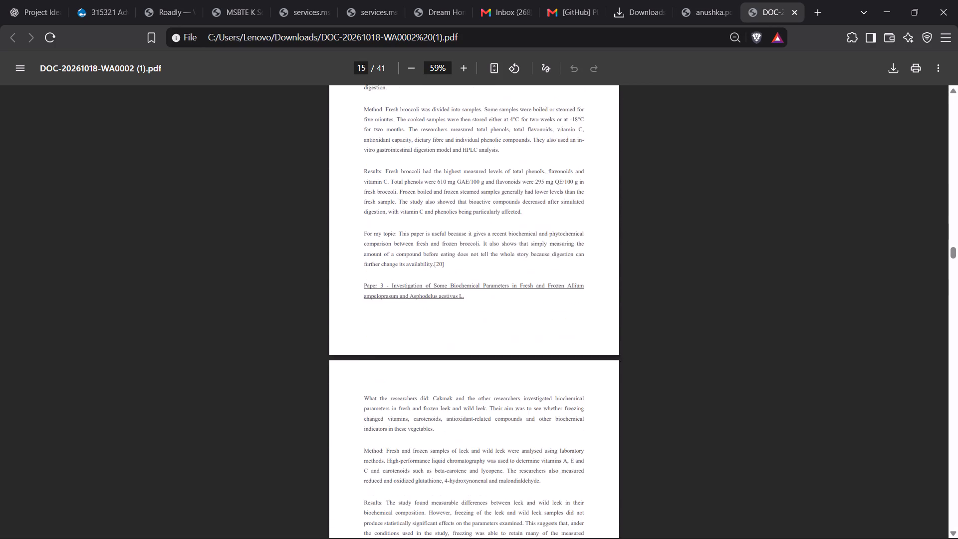
scroll(479, 466, down, 6)
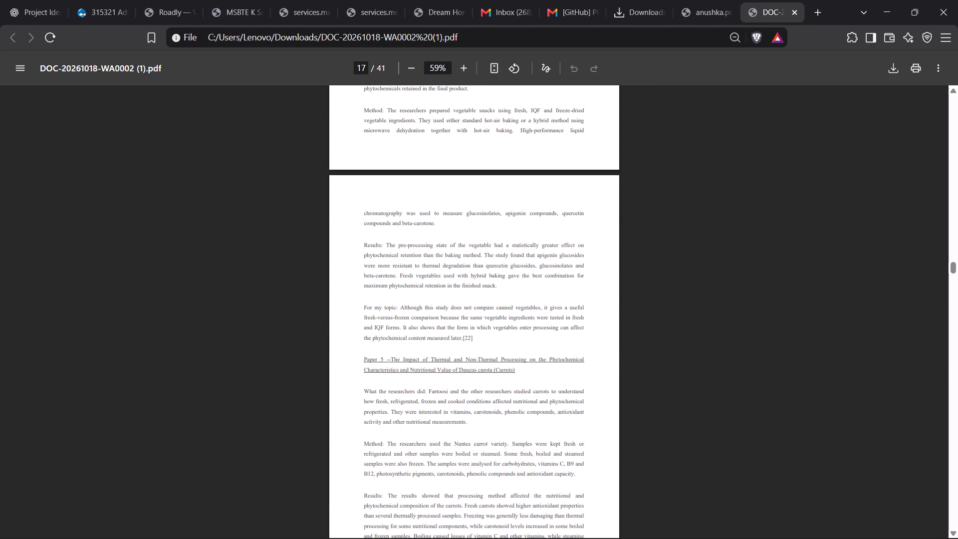
scroll(479, 466, down, 4)
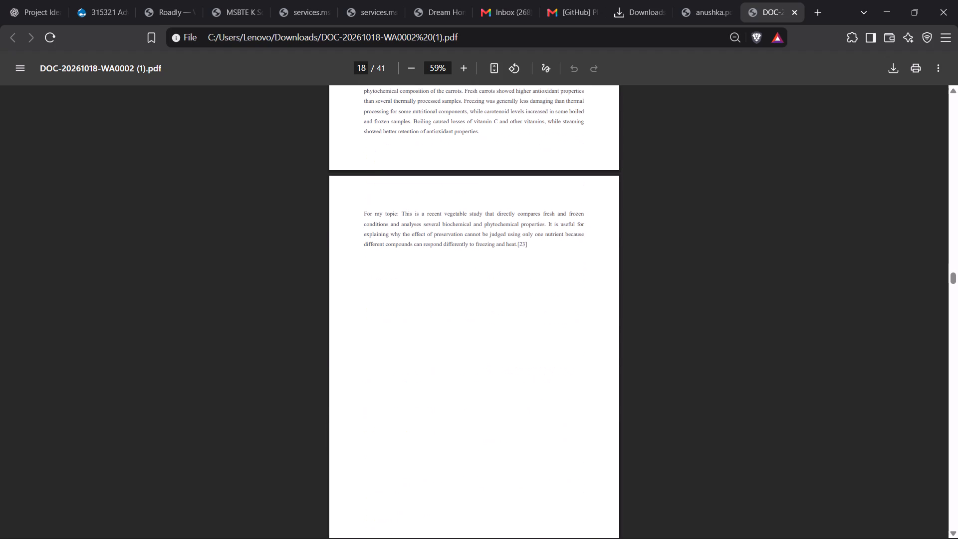
Examine the layout of the Aim and Objective page, the Material & Procedures page and the start of Methodology.
scroll(479, 466, down, 5)
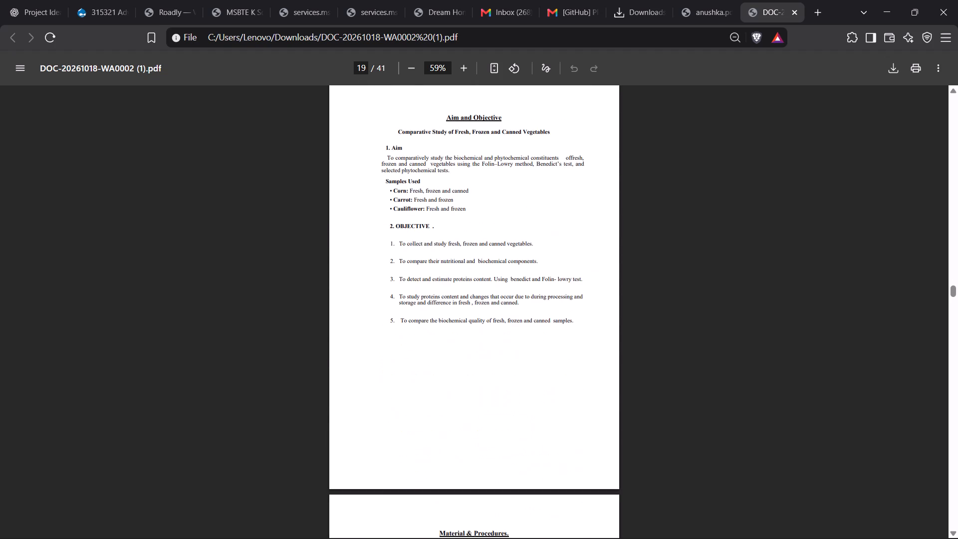
scroll(479, 466, down, 2)
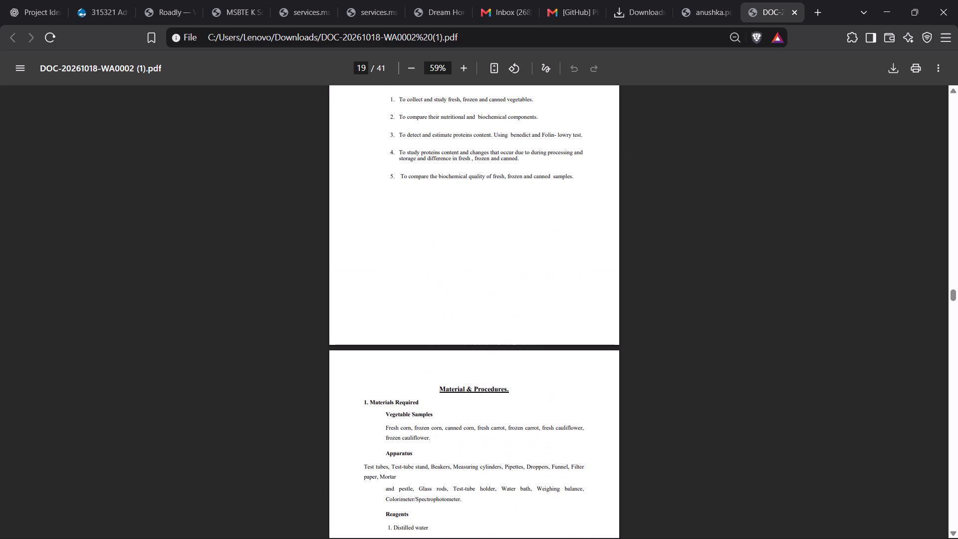
scroll(479, 466, down, 6)
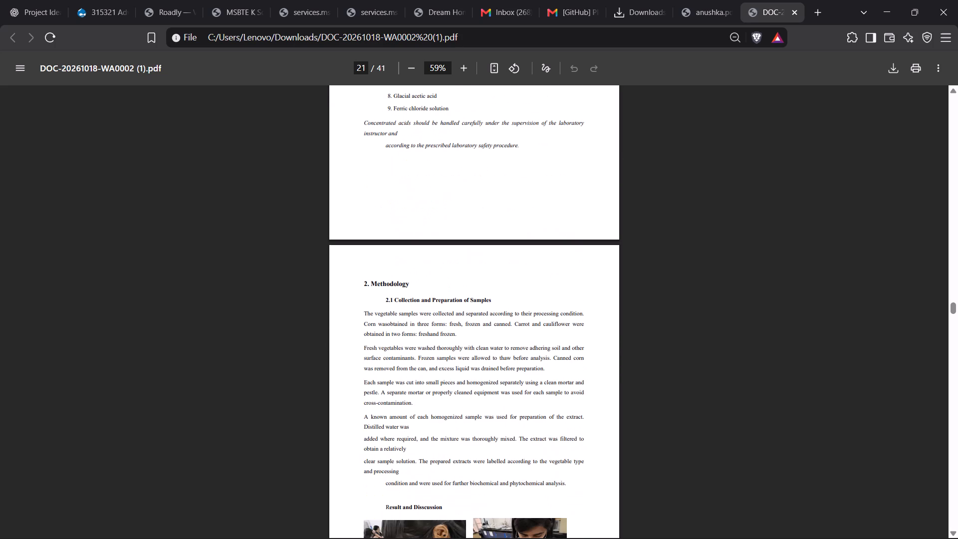
scroll(479, 466, up, 2)
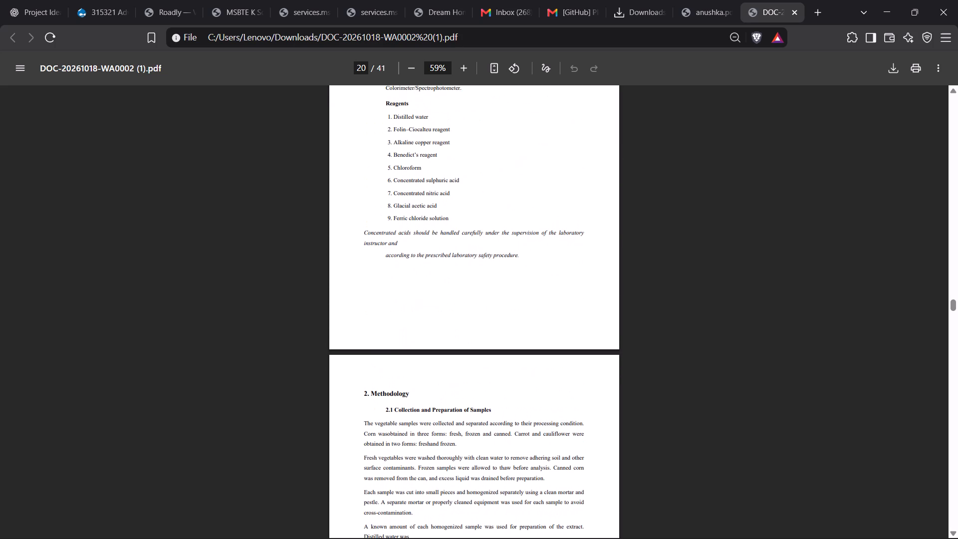
scroll(479, 466, up, 3)
scroll(479, 466, down, 1)
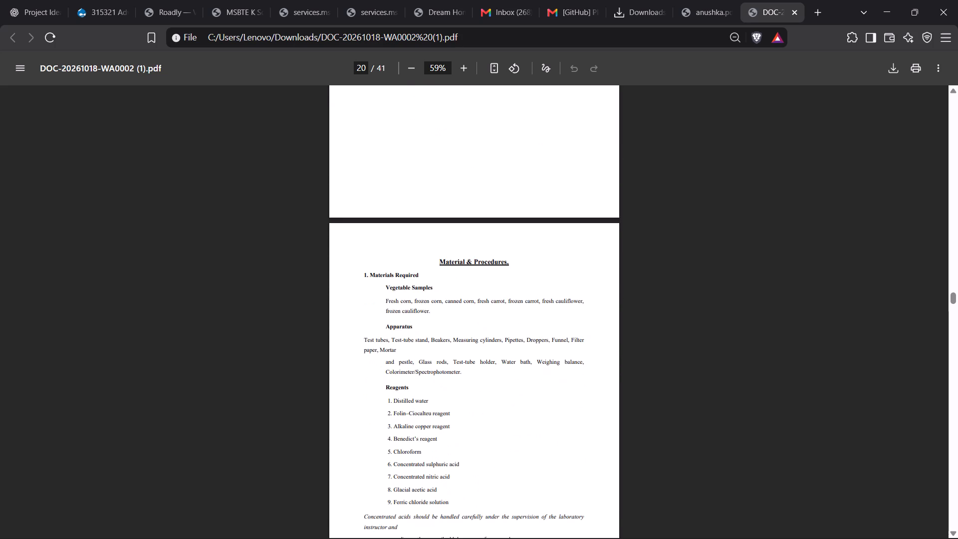
scroll(479, 466, down, 1)
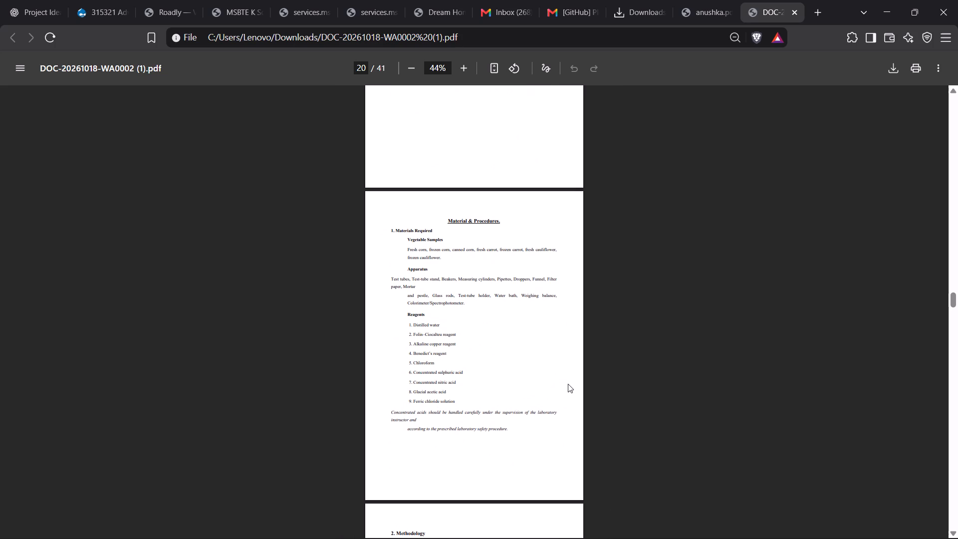
scroll(512, 322, up, 2)
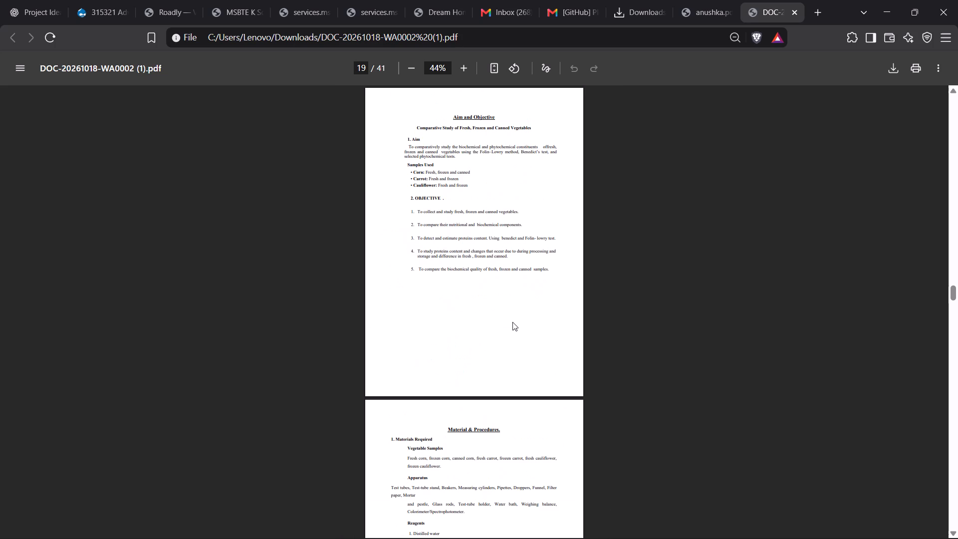
scroll(512, 322, up, 3)
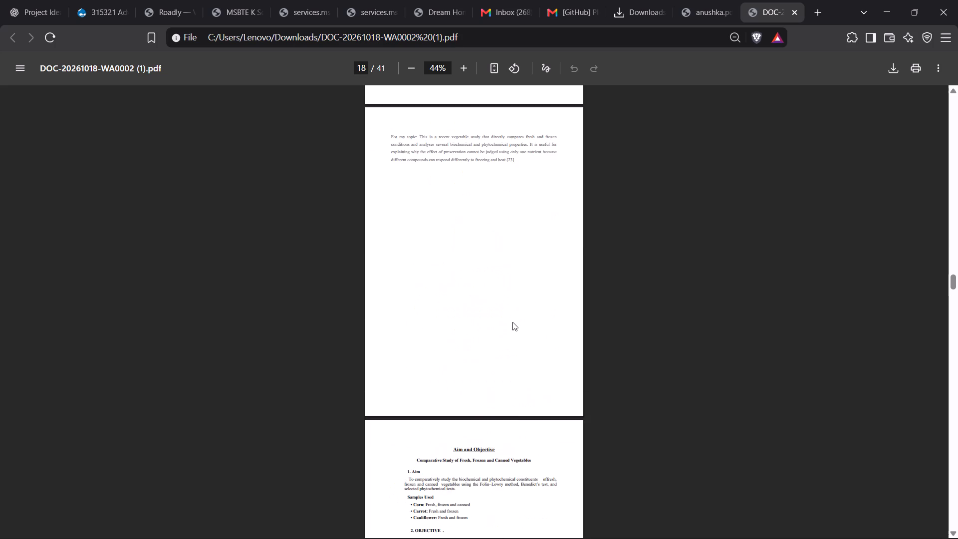
scroll(512, 322, down, 3)
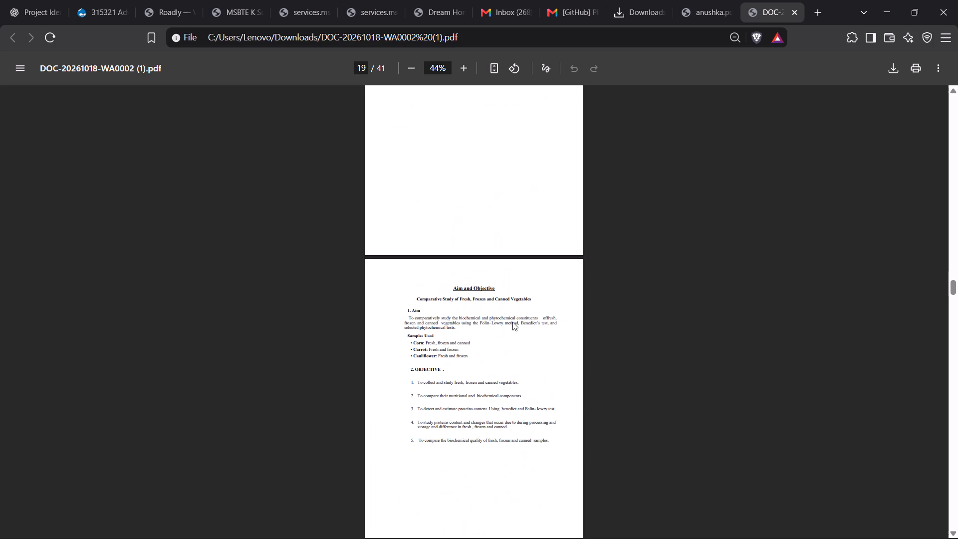
Recheck the PDF's chapter table, then the introduction and Review of literature pages through to the Aim and Objective page.
scroll(512, 322, up, 6)
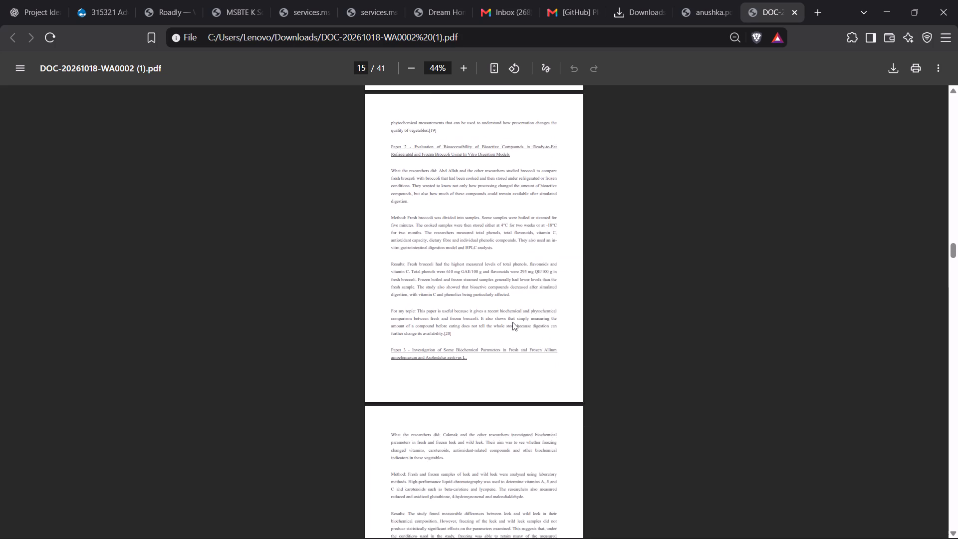
scroll(512, 322, up, 14)
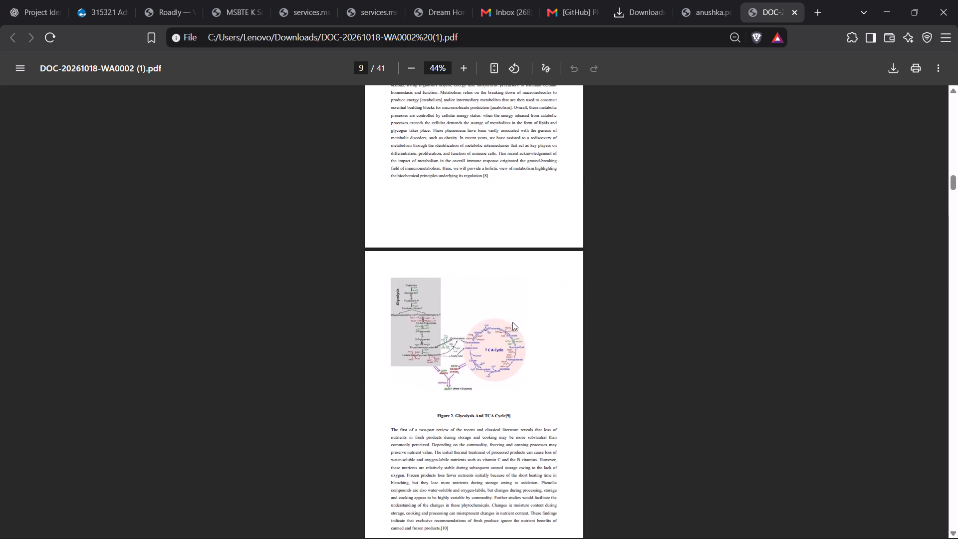
scroll(512, 322, up, 12)
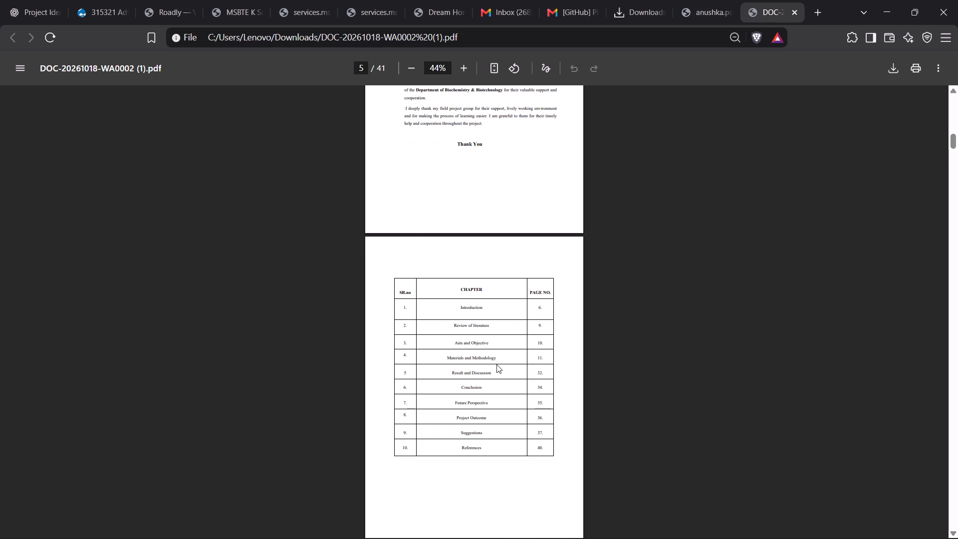
scroll(496, 364, down, 13)
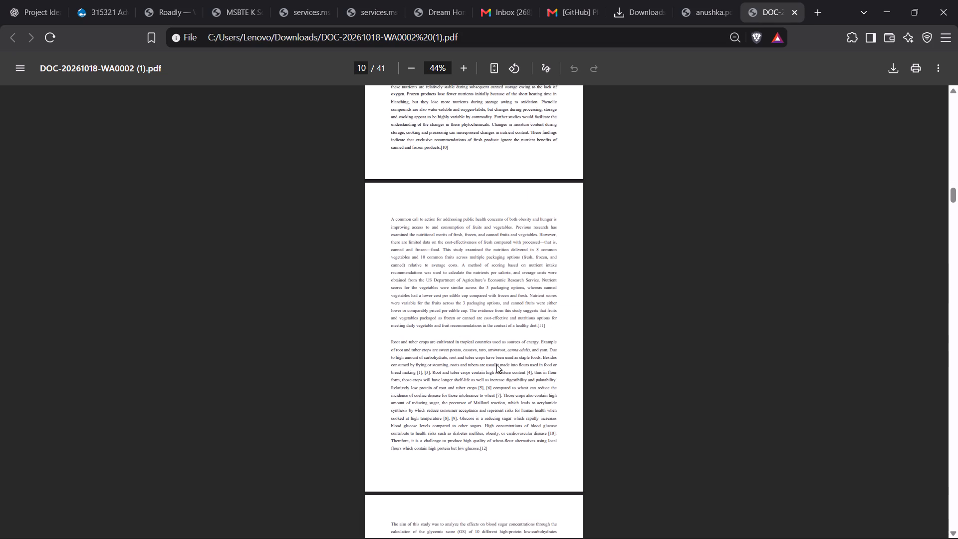
scroll(496, 364, down, 4)
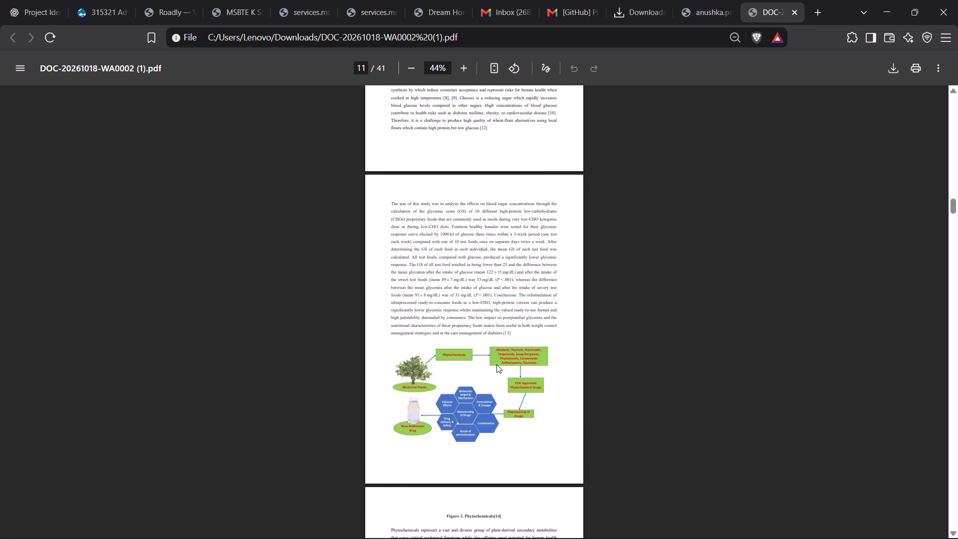
scroll(496, 364, down, 2)
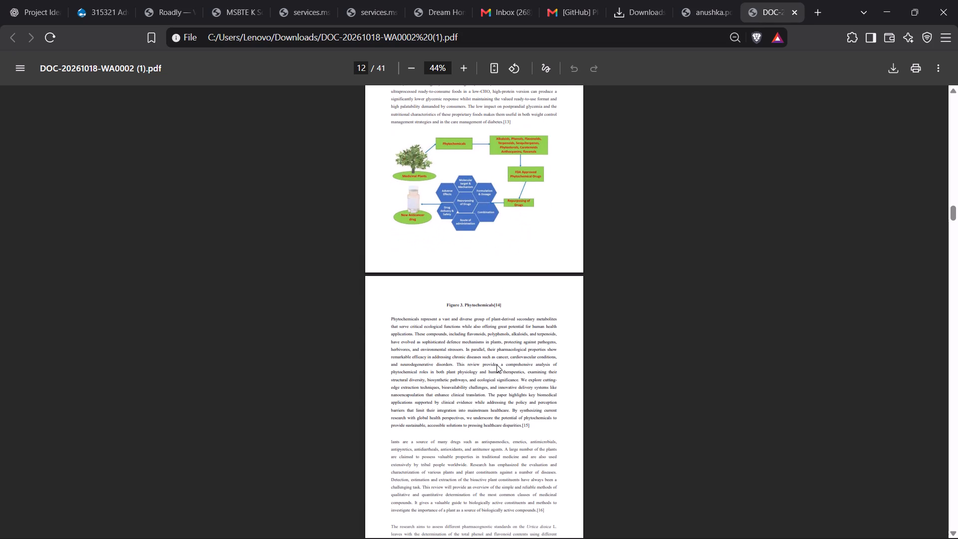
scroll(496, 364, down, 3)
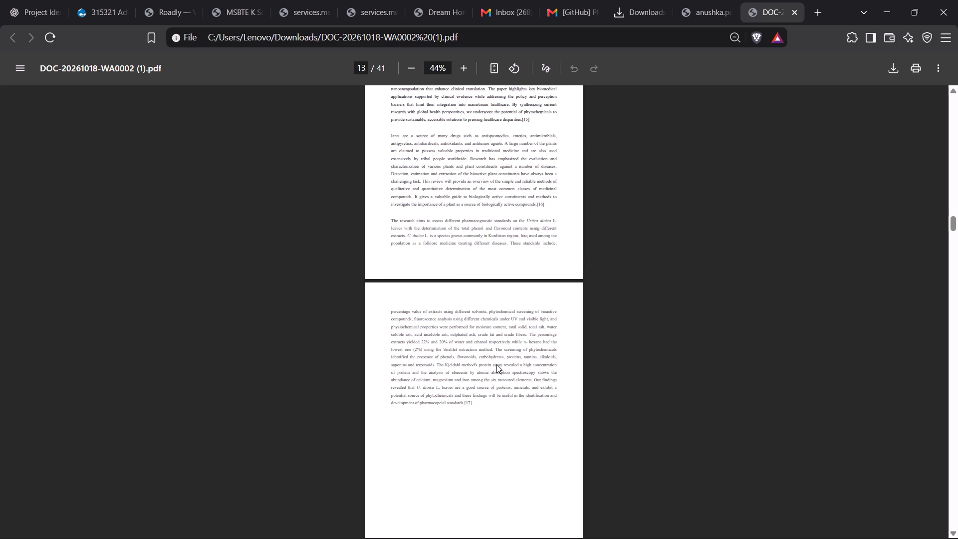
scroll(496, 364, down, 2)
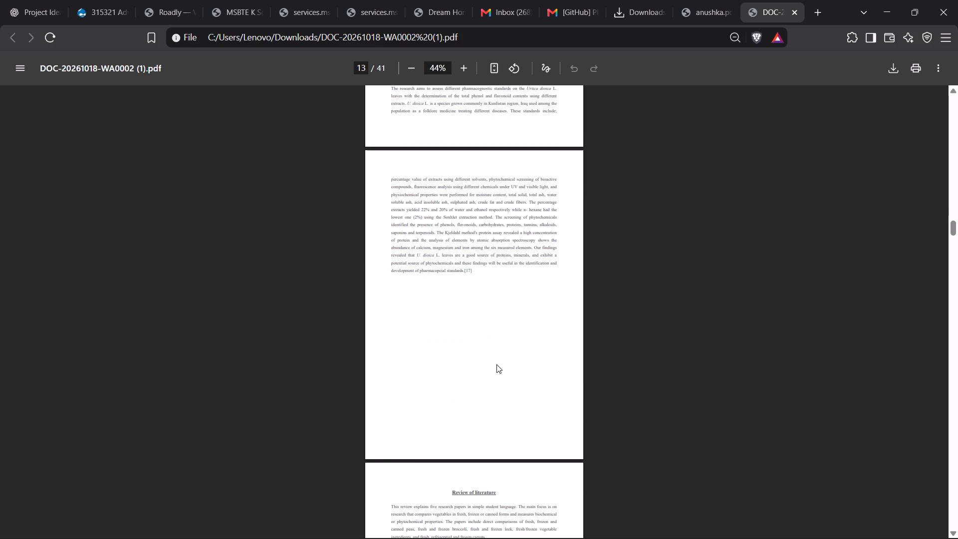
scroll(496, 364, down, 5)
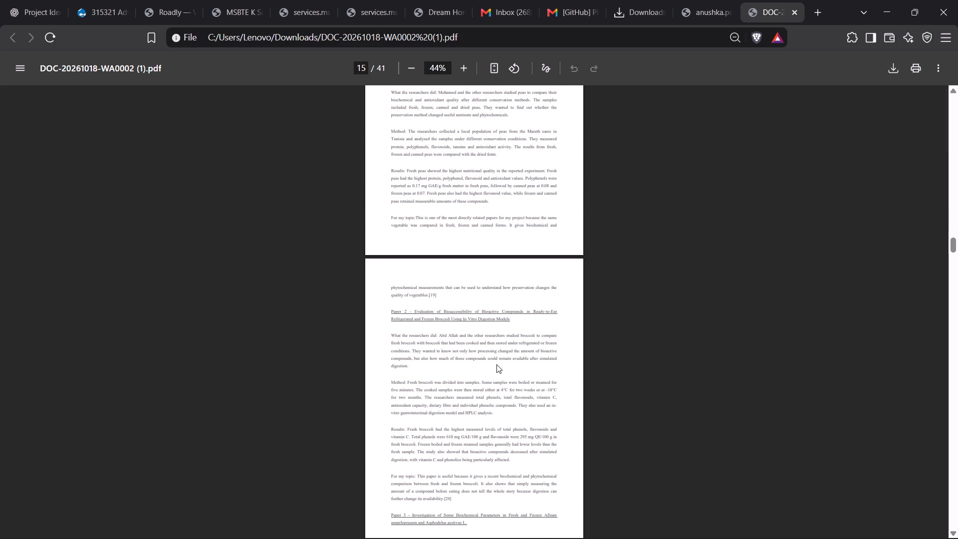
scroll(496, 364, down, 6)
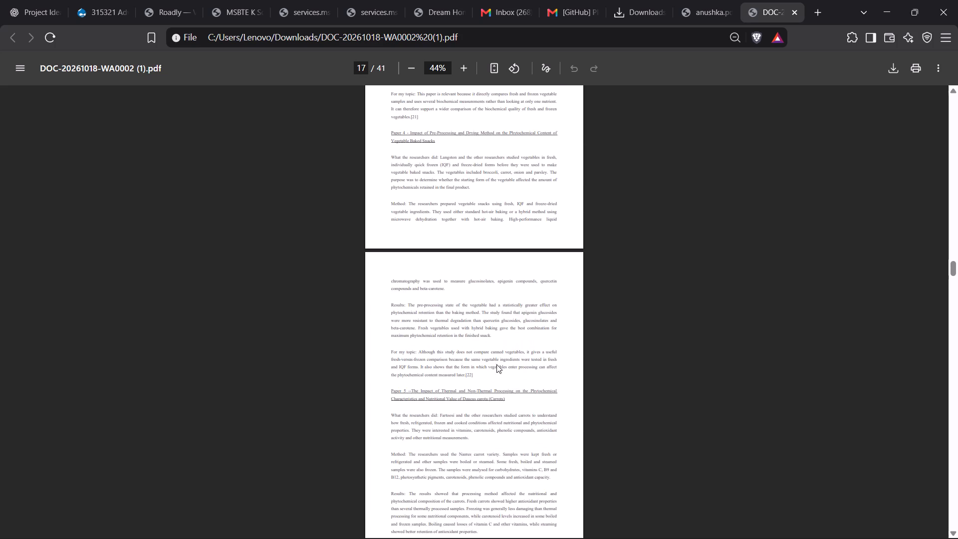
scroll(496, 364, down, 6)
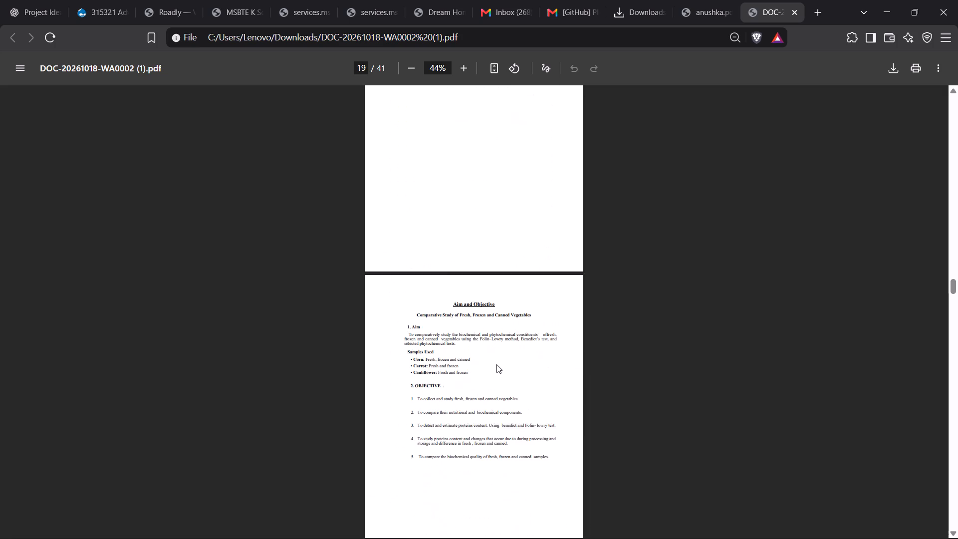
scroll(496, 364, down, 3)
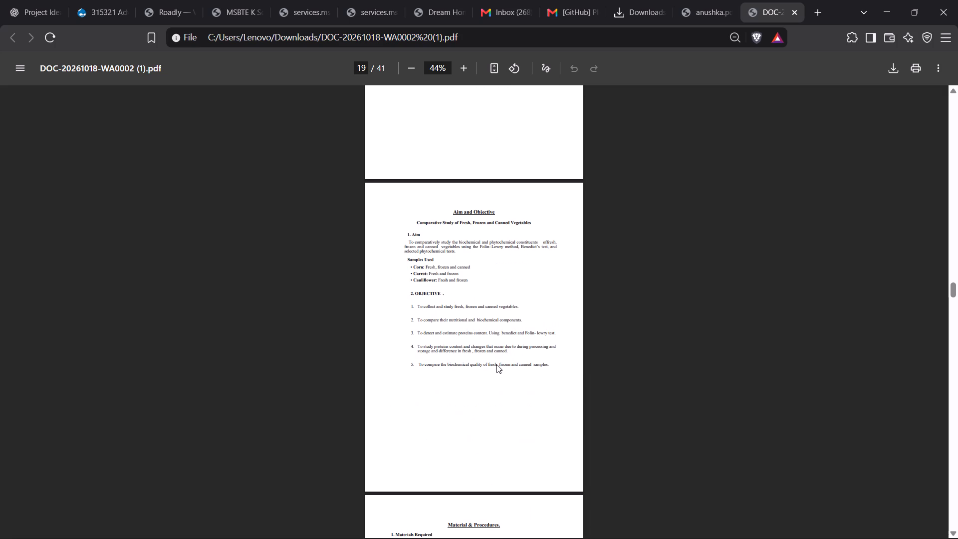
Review the PDF's Methodology pages from sample collection to Benedict's Test, especially the Figure 4 photo layout, and glance back at the certificate page.
scroll(496, 364, down, 5)
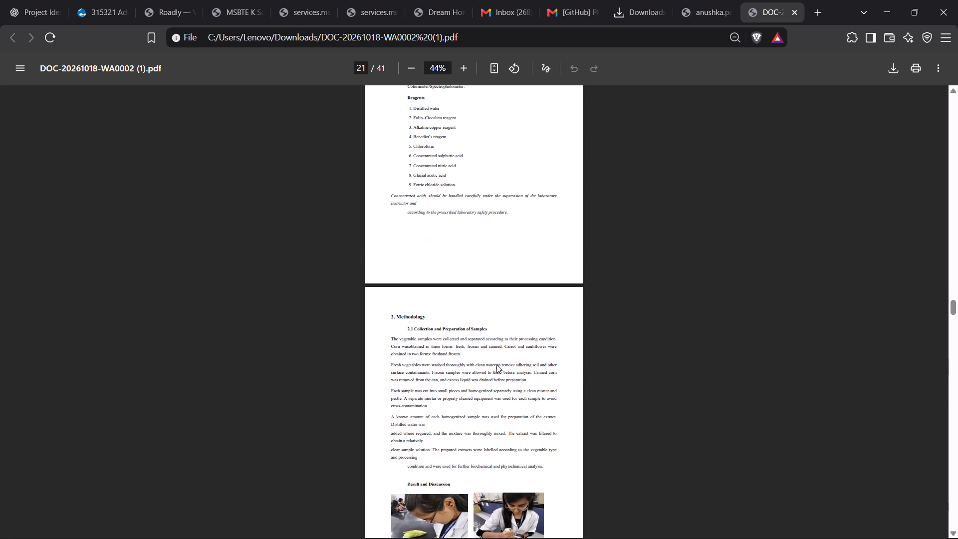
scroll(496, 364, down, 4)
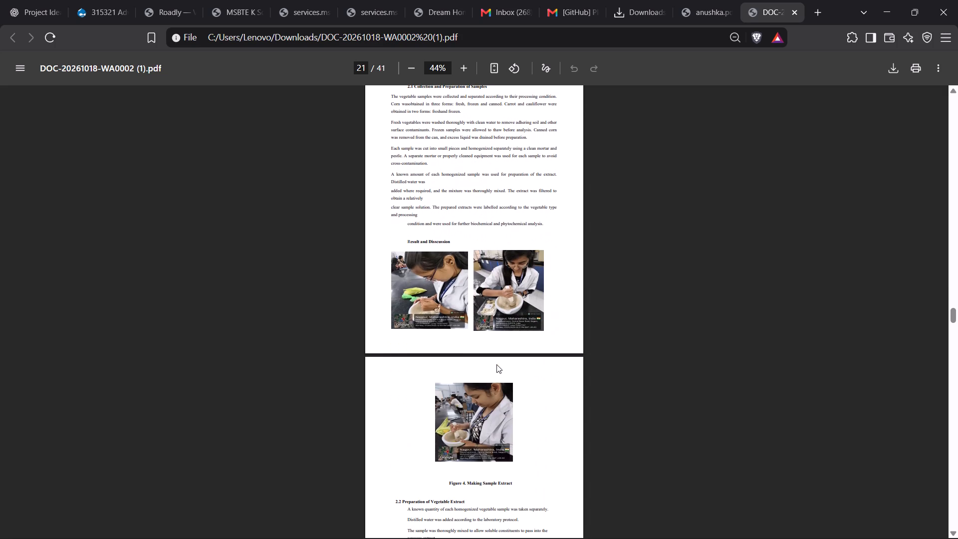
scroll(496, 364, down, 5)
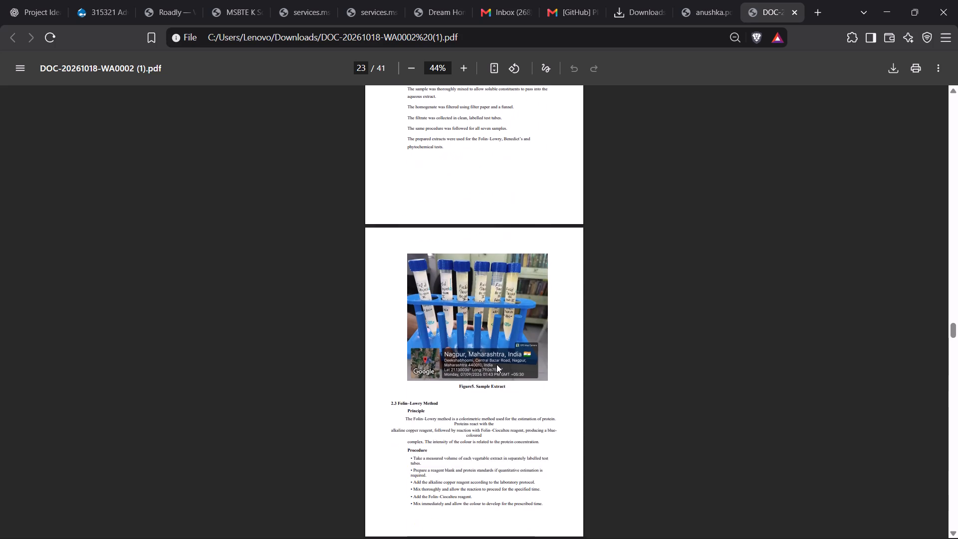
scroll(496, 364, down, 5)
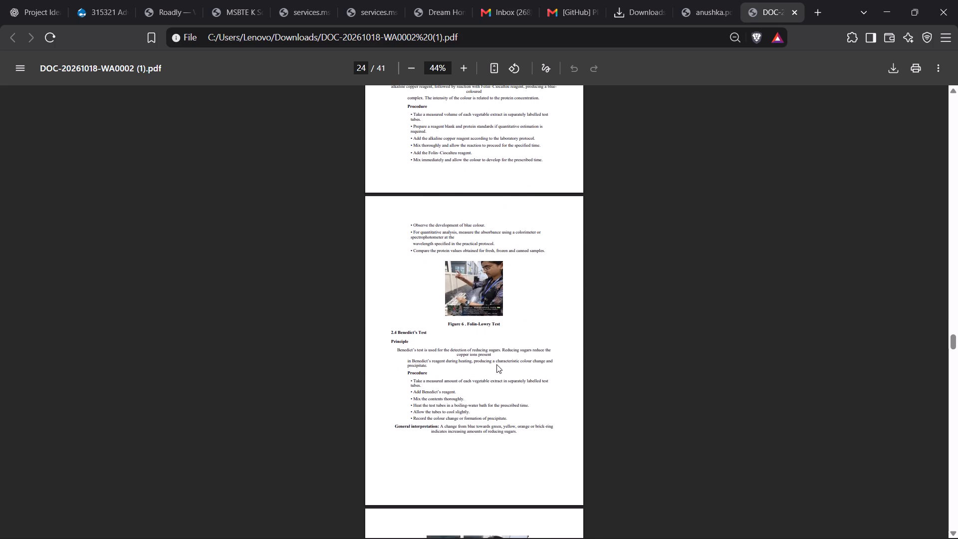
scroll(496, 364, up, 9)
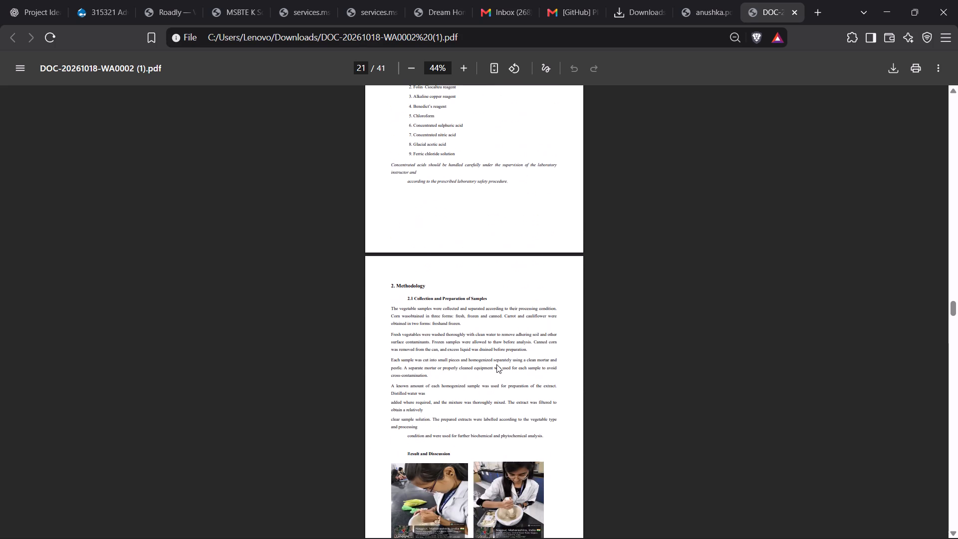
scroll(496, 364, down, 2)
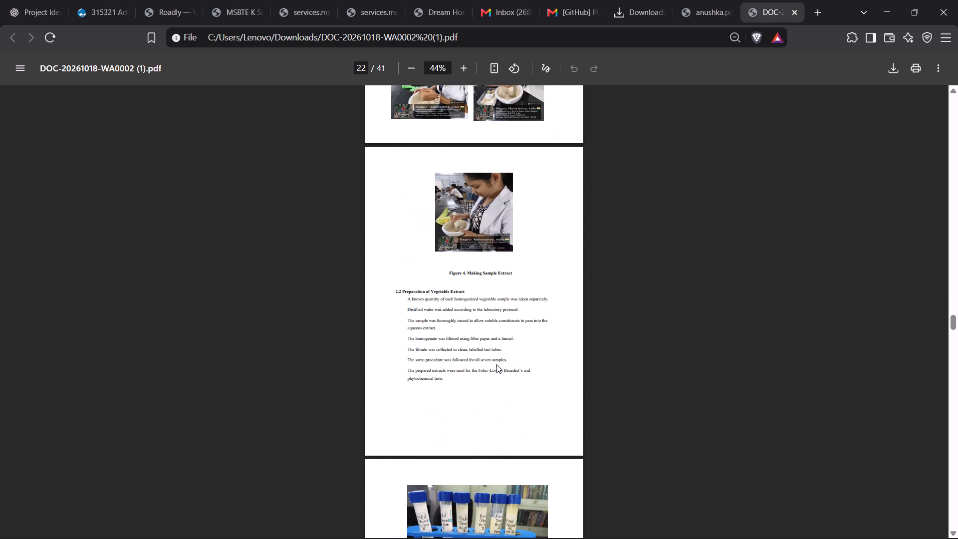
scroll(496, 364, up, 1)
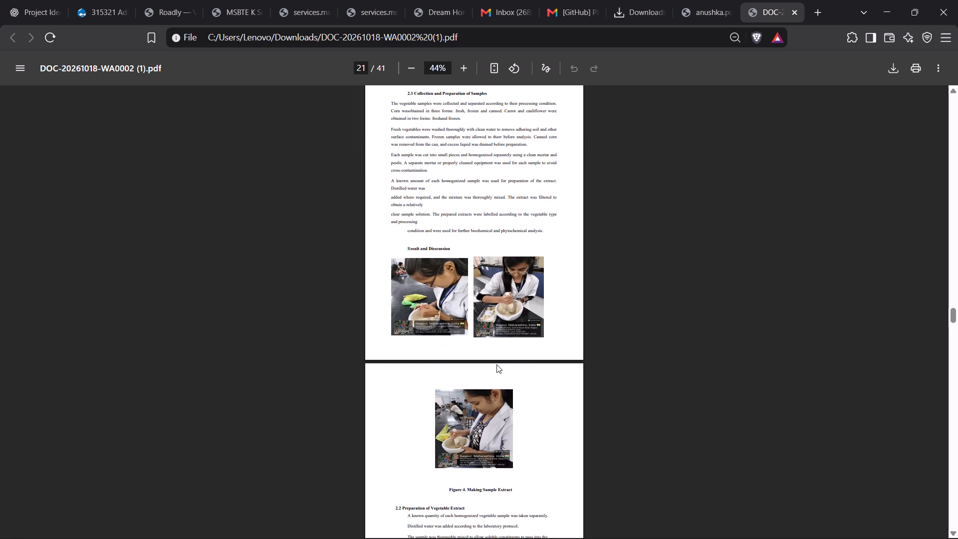
scroll(496, 364, up, 2)
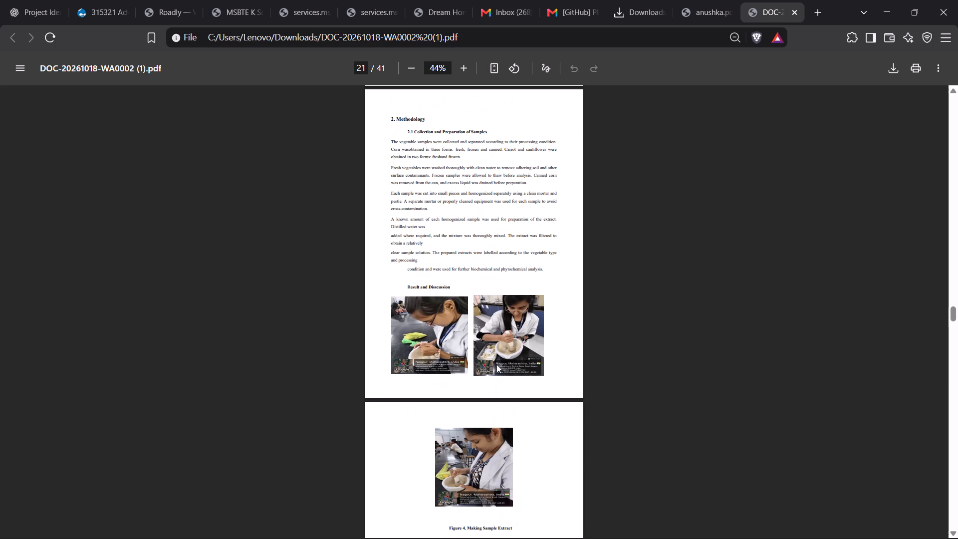
scroll(496, 364, up, 20)
scroll(496, 364, up, 20)
scroll(496, 364, up, 13)
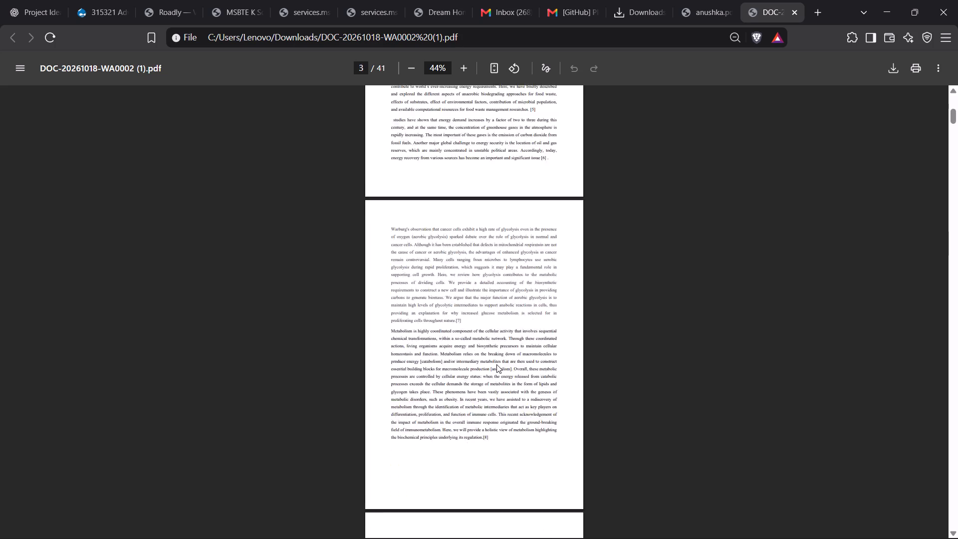
scroll(492, 333, down, 5)
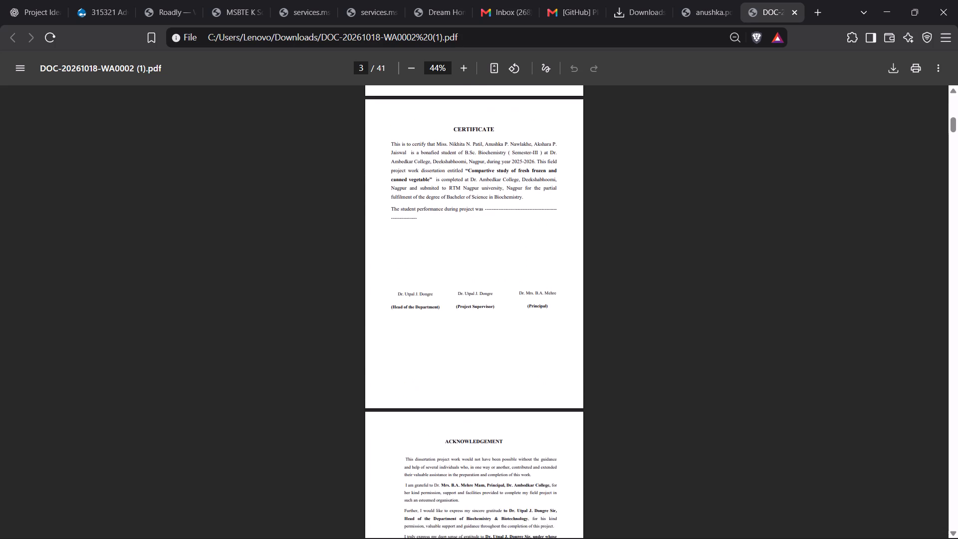
scroll(492, 333, down, 6)
In the Word document, insert ten blank lines before the "Result and Disscussion" heading in Methodology to push it onto the next page.
scroll(492, 333, down, 1)
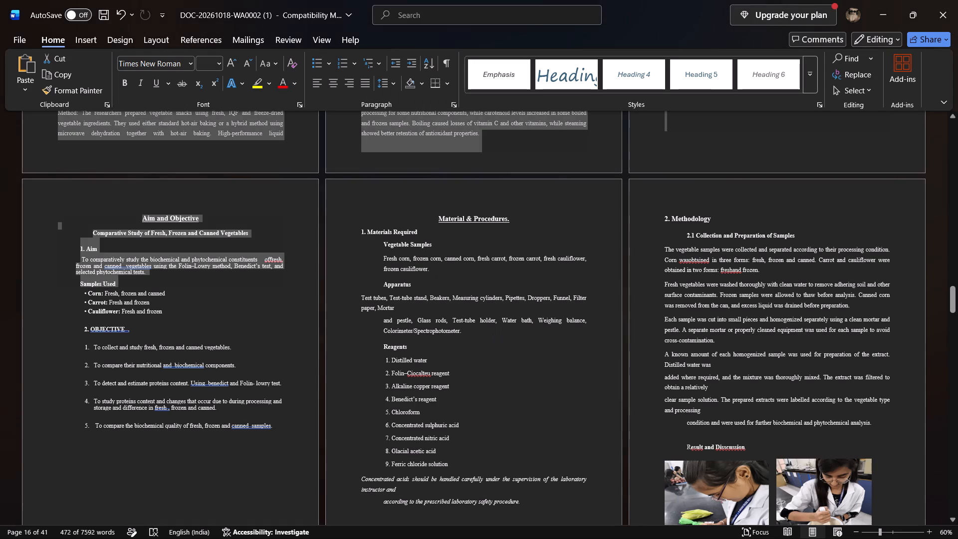
scroll(515, 397, down, 2)
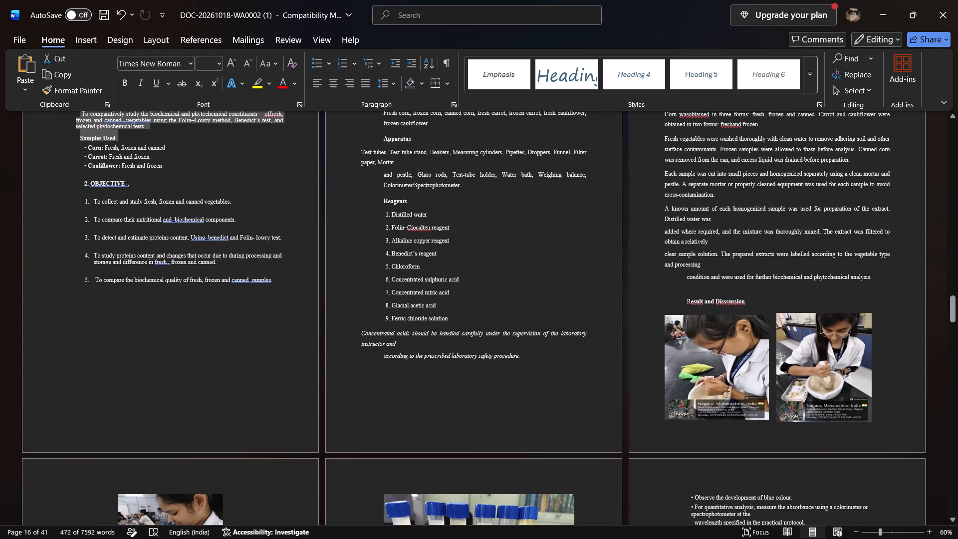
scroll(722, 301, down, 2)
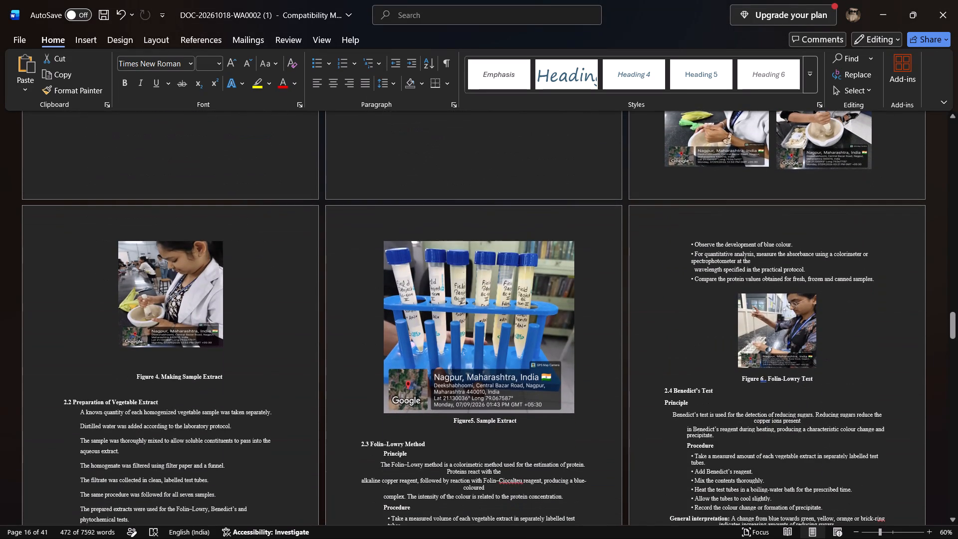
scroll(489, 363, up, 2)
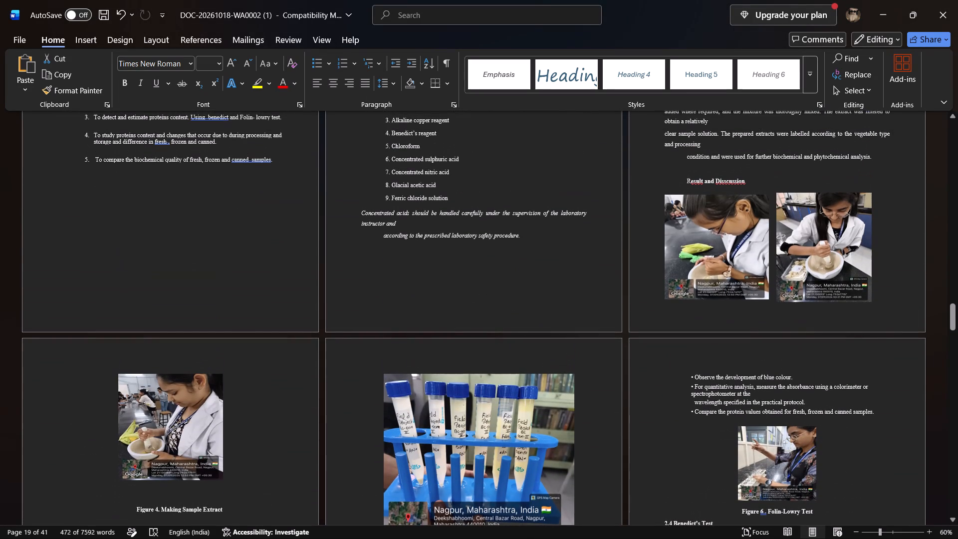
click(685, 183)
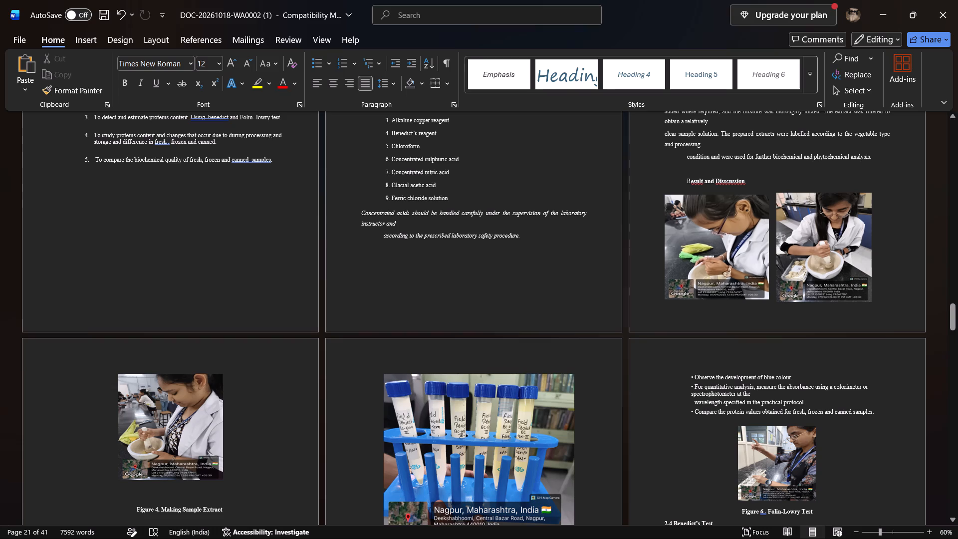
key(Return)
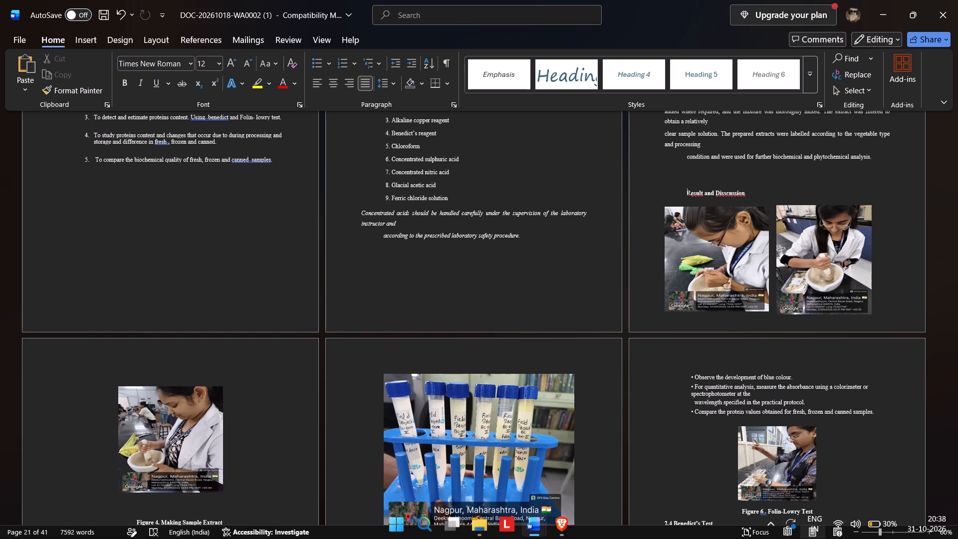
key(Return)
key(Return)
key(Return)
key(Return)
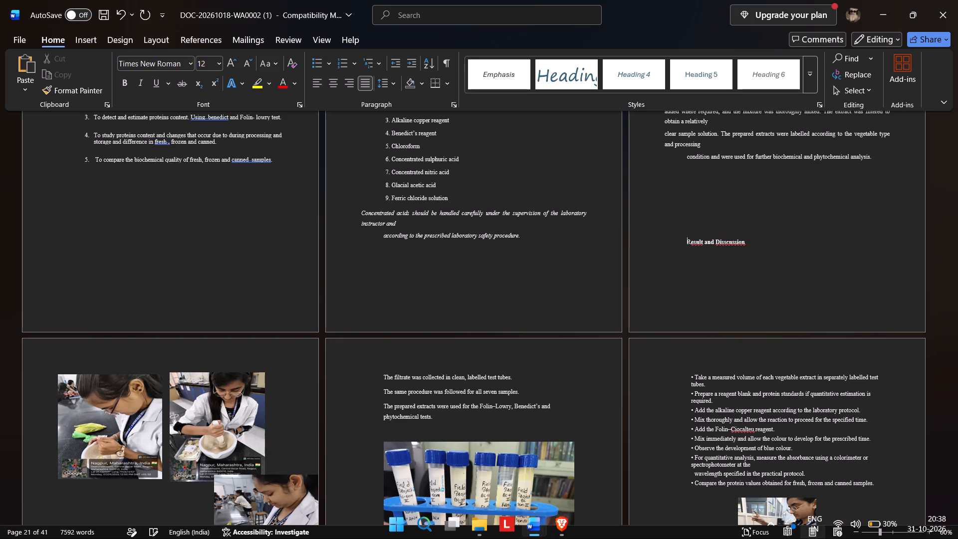
key(Return)
key(Return)
key(Return)
key(Return)
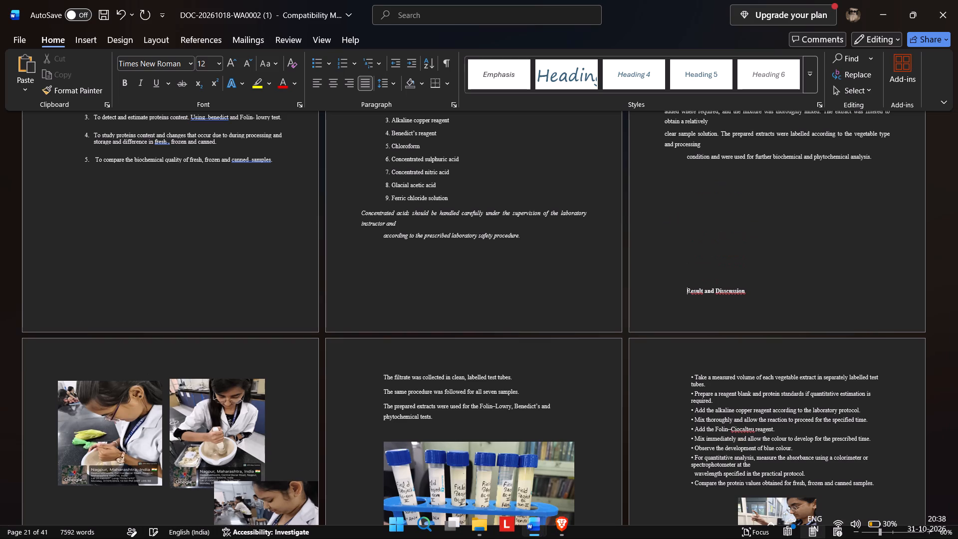
key(Return)
Move the third Figure 4 photo to the page's horizontal centre, beneath the two side-by-side photos and above the "Making Sample Extract" caption.
scroll(140, 538, down, 5)
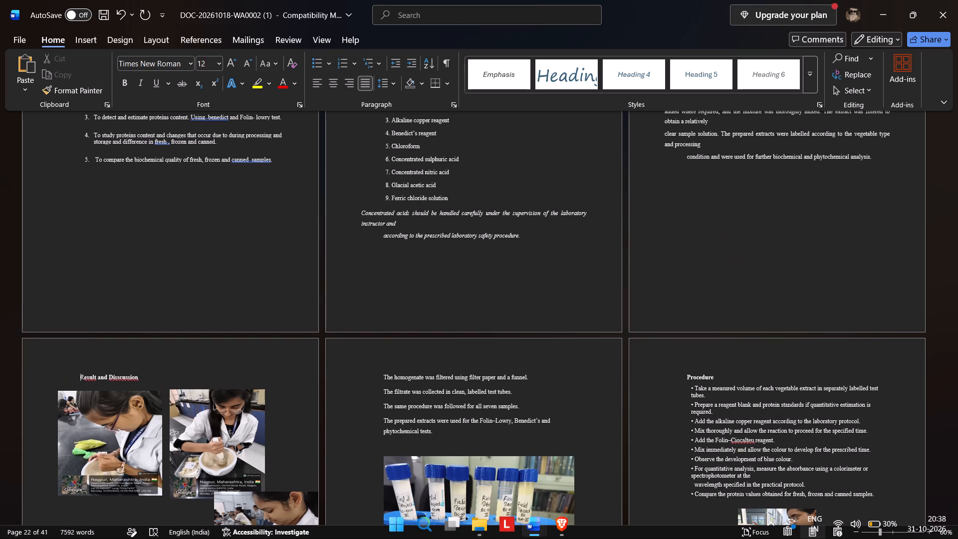
scroll(335, 310, down, 4)
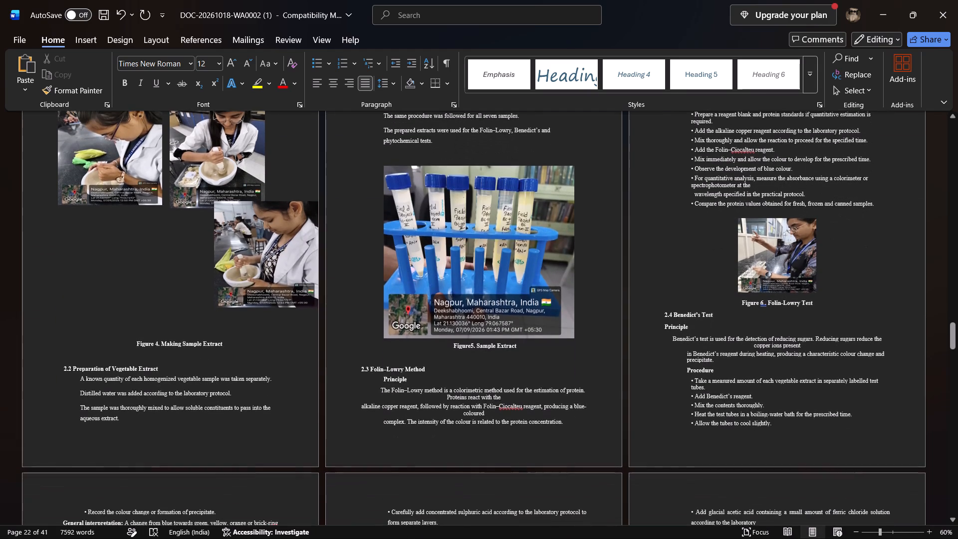
scroll(335, 310, down, 1)
scroll(335, 310, up, 1)
double_click(274, 358)
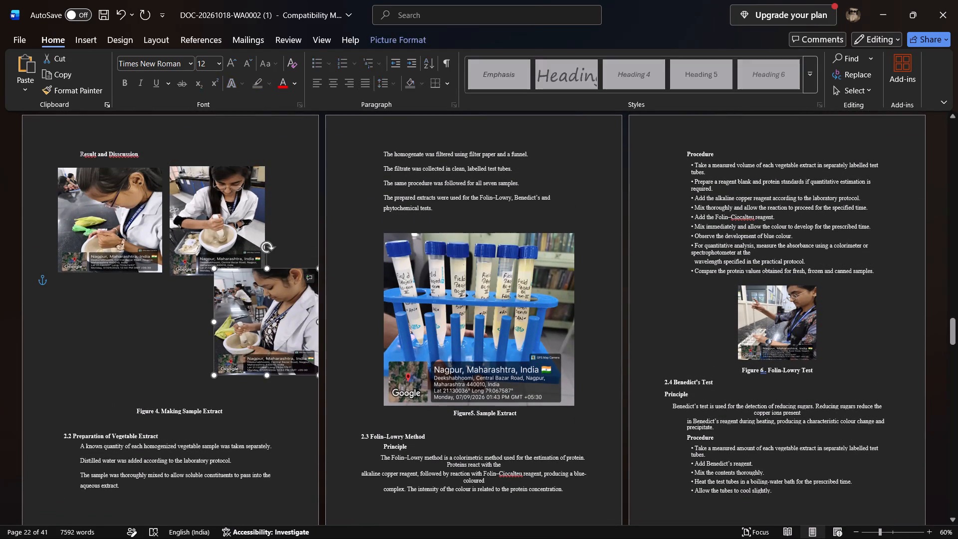
drag(255, 351, 211, 369)
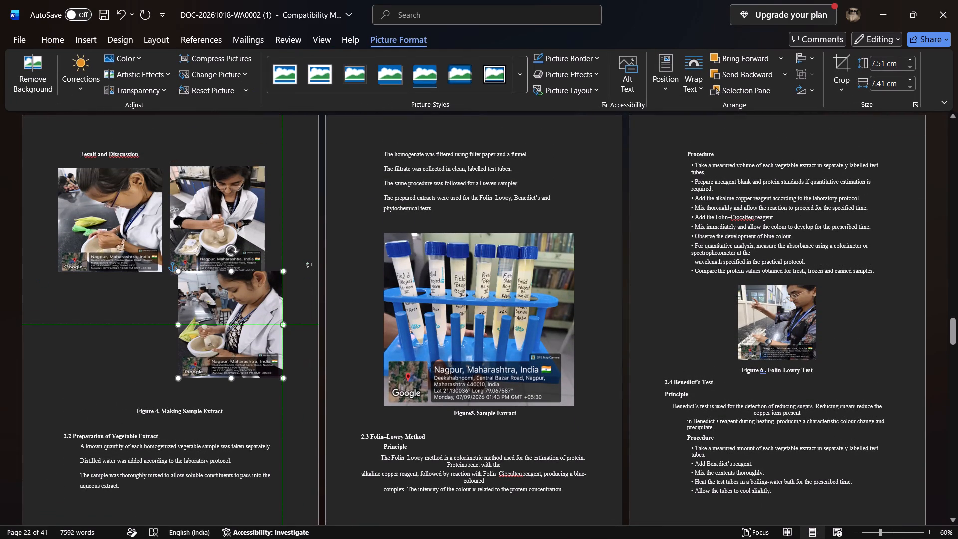
drag(211, 369, 159, 366)
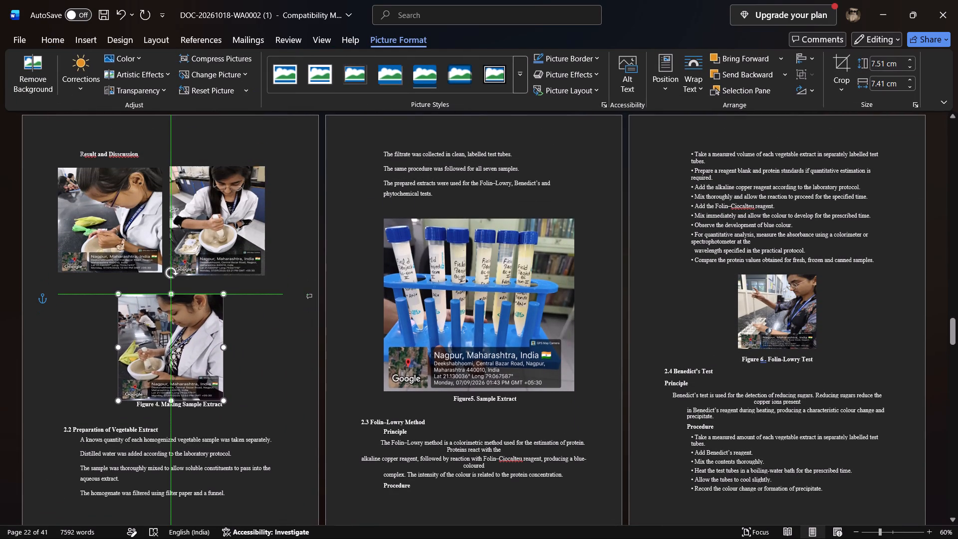
Raise the third Figure 4 photo so it sits clear of the "Making Sample Extract" caption and centred above it.
drag(159, 366, 169, 364)
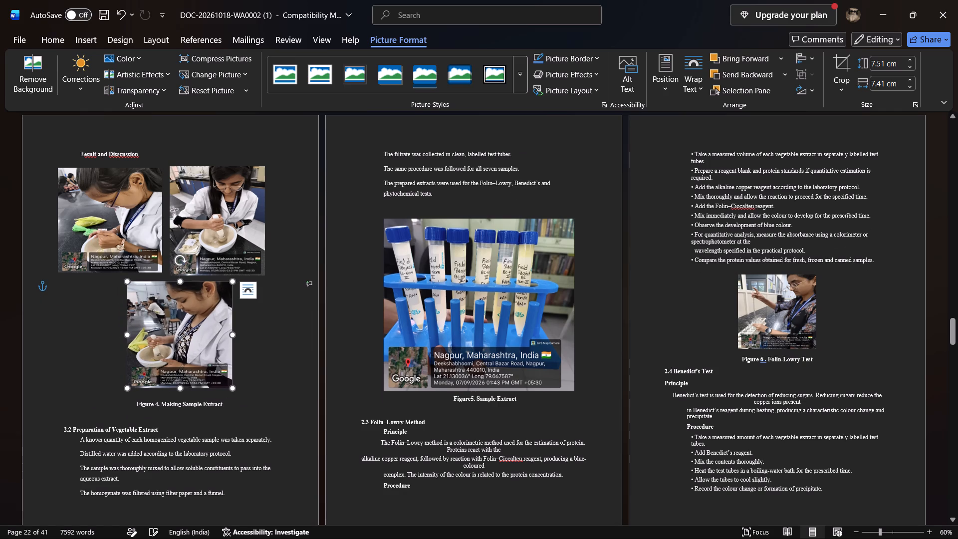
Delete the extra blank lines above the centred "Result and Discussion" heading that precedes the Folin–Lowry Test section.
scroll(267, 414, down, 2)
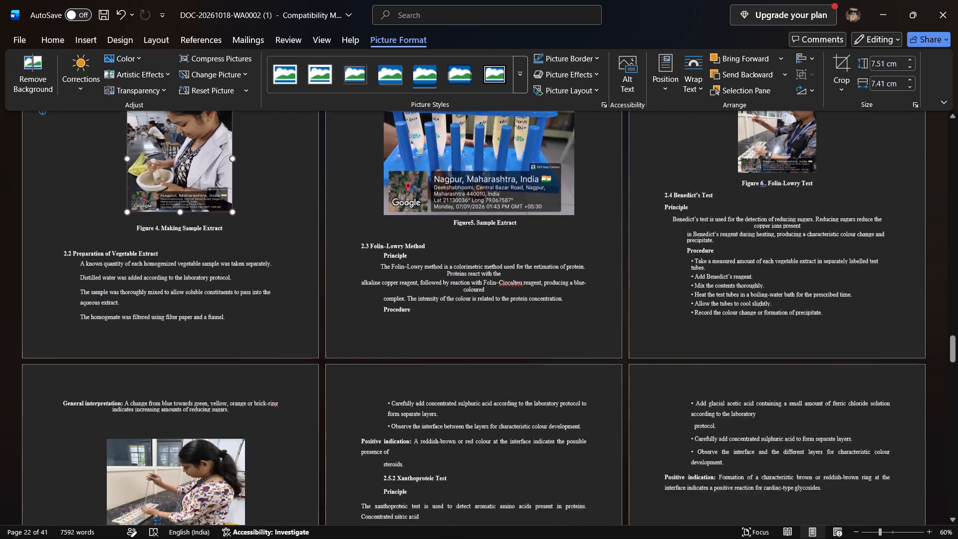
scroll(267, 414, down, 5)
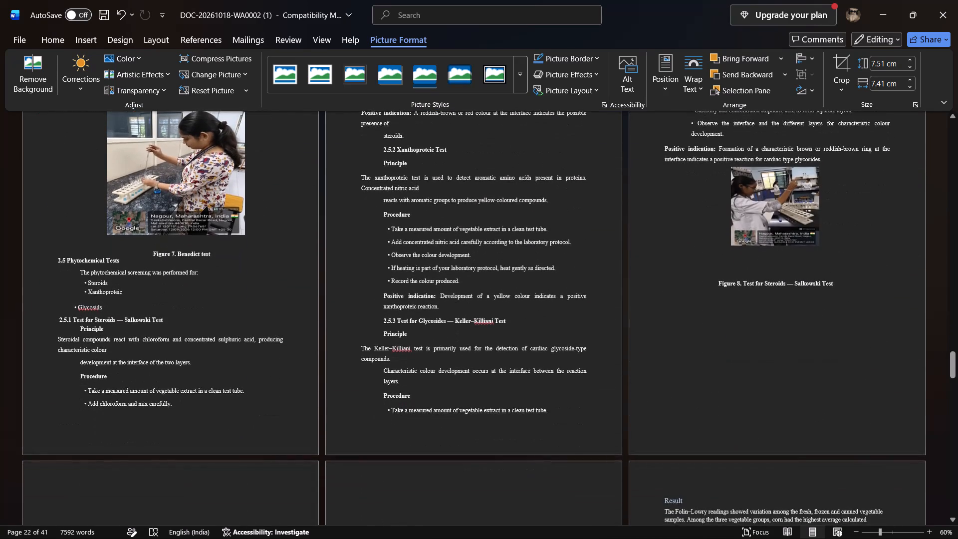
scroll(267, 414, down, 3)
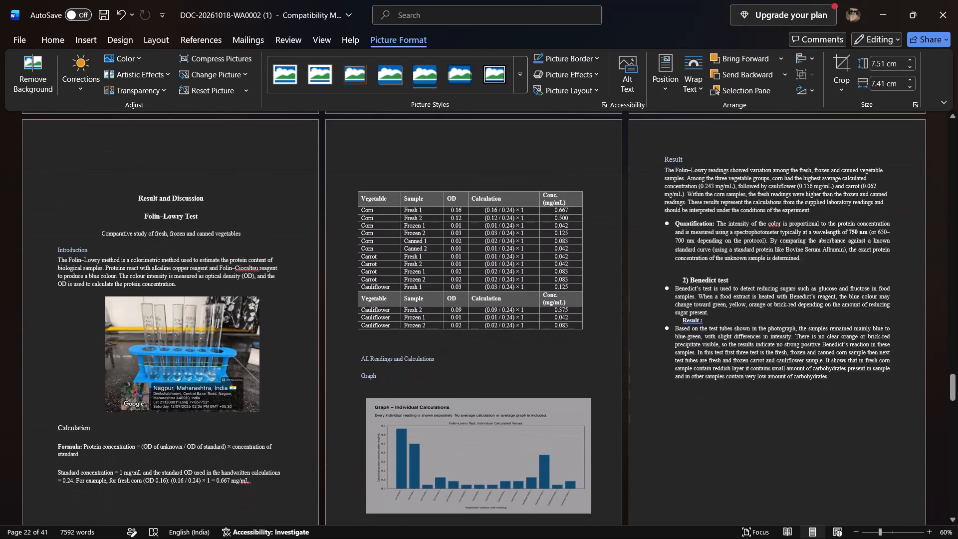
scroll(267, 414, down, 1)
scroll(267, 414, up, 1)
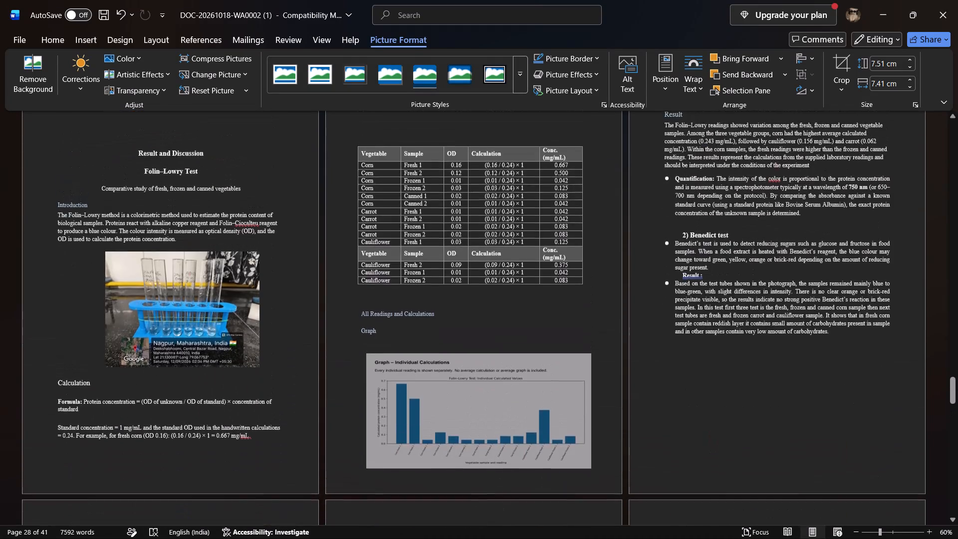
scroll(267, 414, up, 1)
click(146, 217)
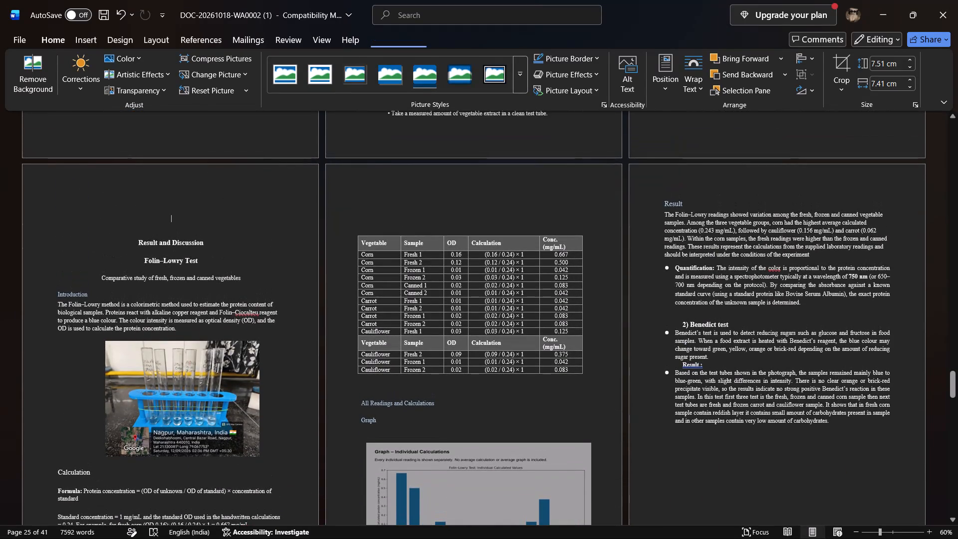
key(BackSpace)
key(BackSpace)
key(BackSpace)
key(BackSpace)
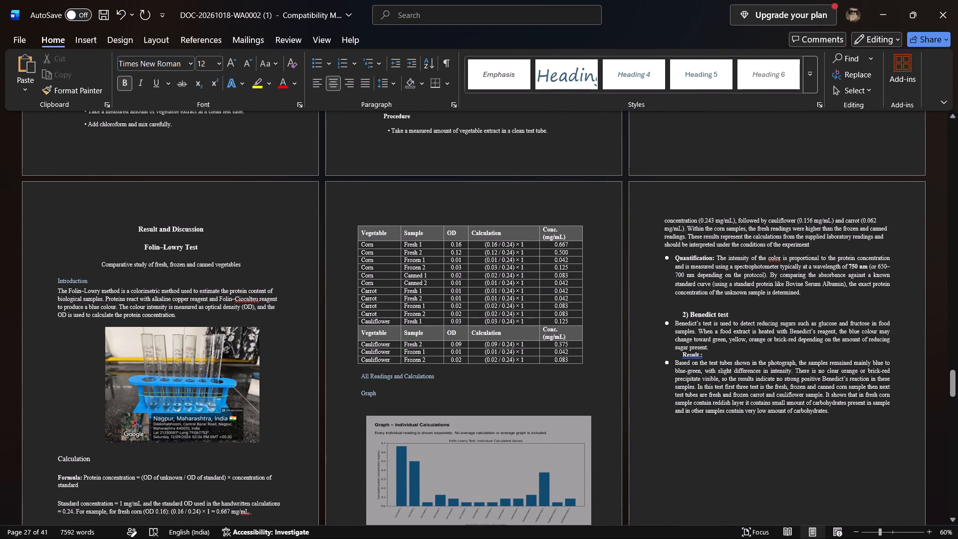
Check the page layout from the phytochemical tests through the results, Conclusion, Suggestions and reference pages, and back to the results.
scroll(101, 398, up, 4)
scroll(101, 398, down, 1)
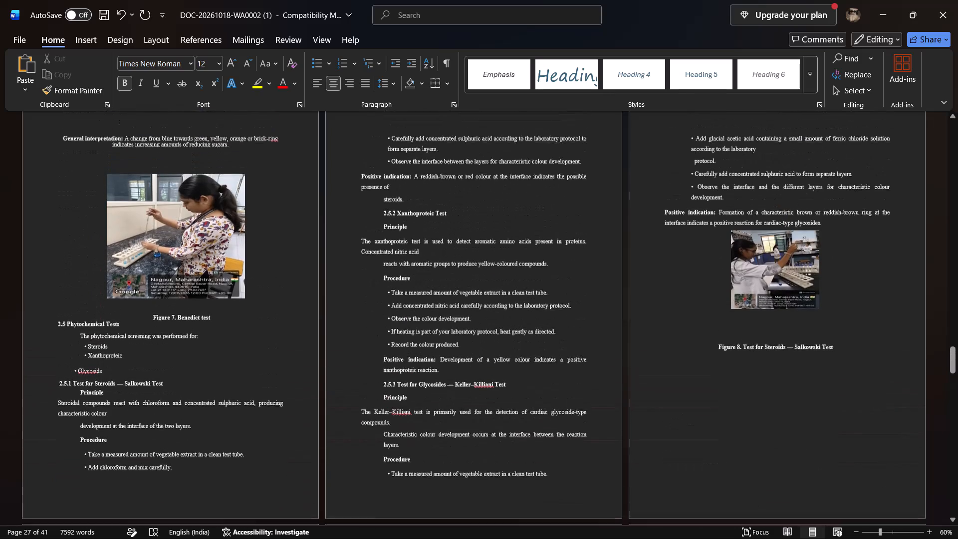
scroll(101, 398, down, 4)
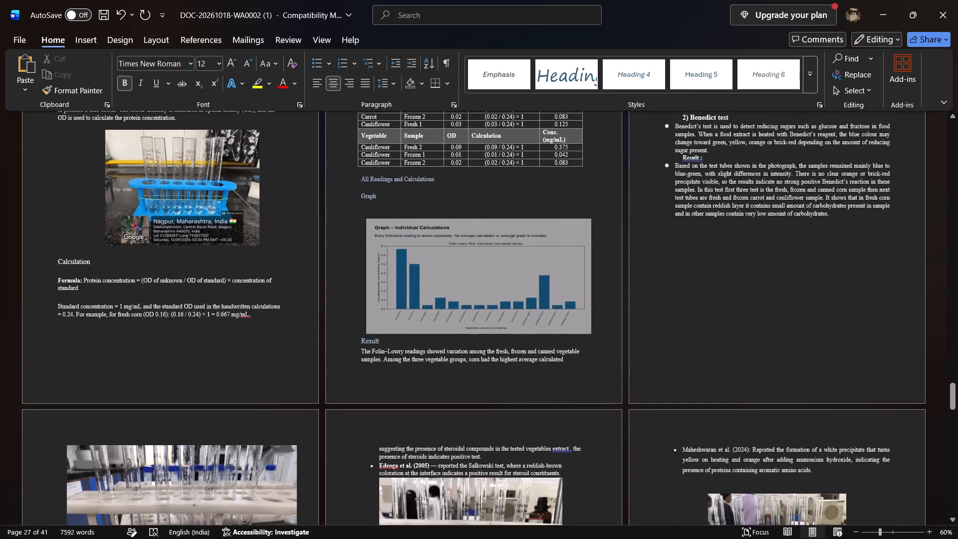
scroll(101, 398, down, 5)
scroll(214, 419, down, 1)
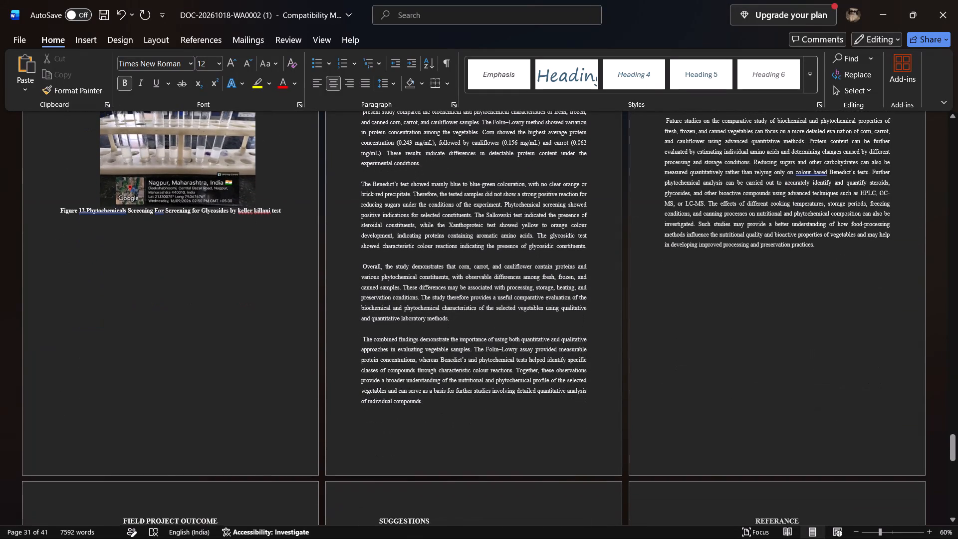
scroll(214, 419, down, 4)
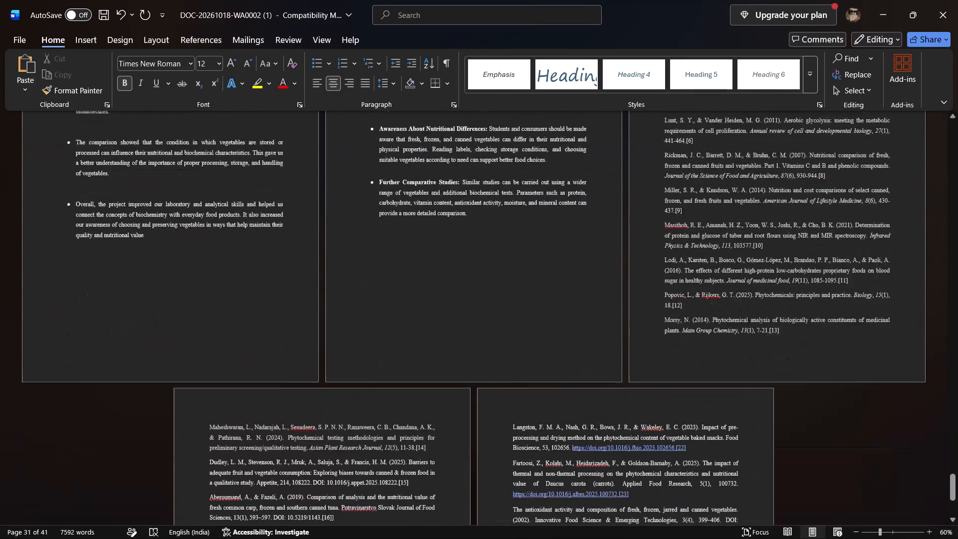
scroll(214, 419, down, 1)
scroll(214, 419, up, 9)
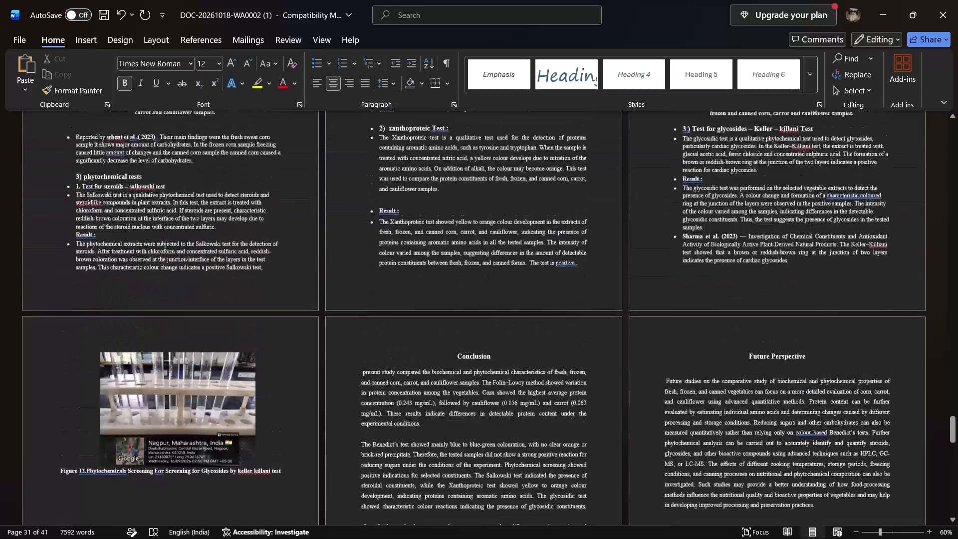
scroll(214, 419, up, 2)
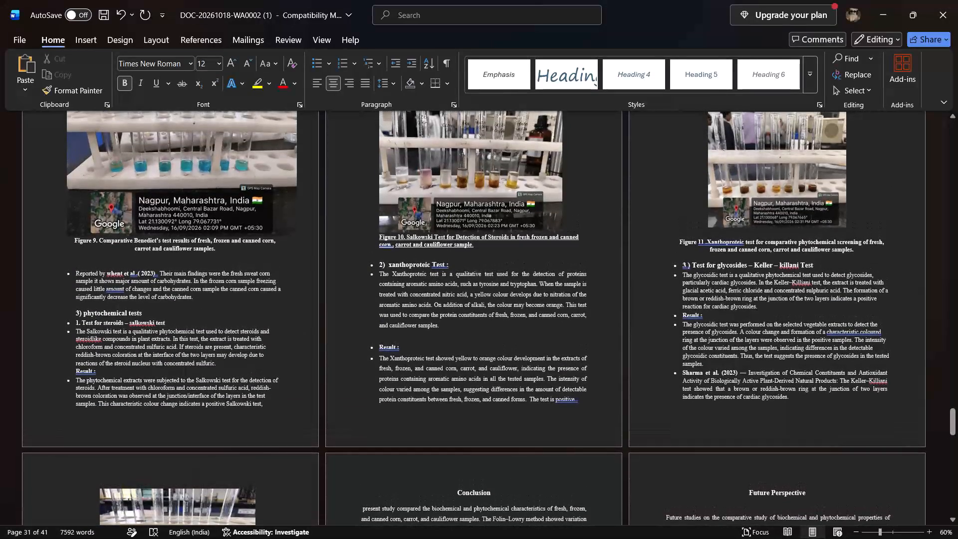
scroll(214, 419, up, 6)
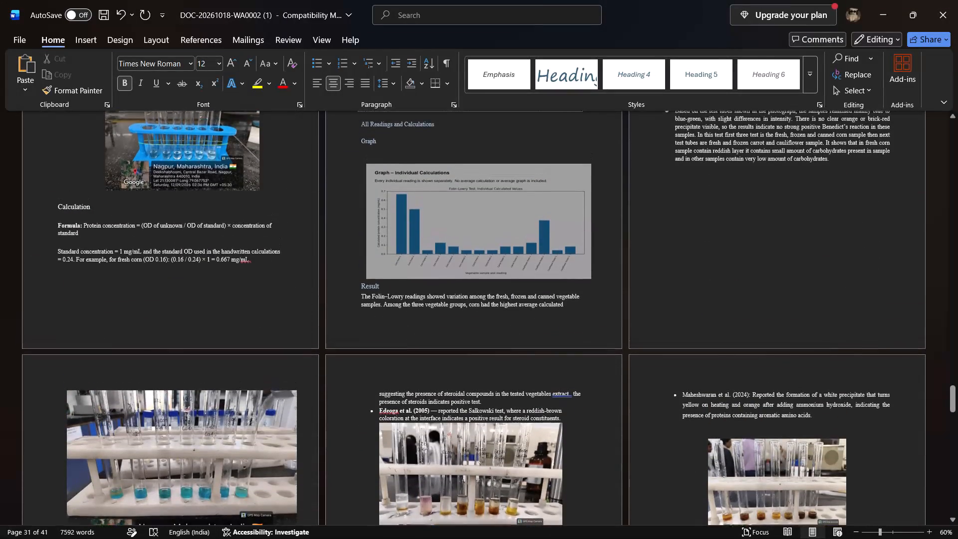
Delete the stray "Result and Disscussion" heading above the Figure 4 photos in the Methodology section.
scroll(214, 419, up, 4)
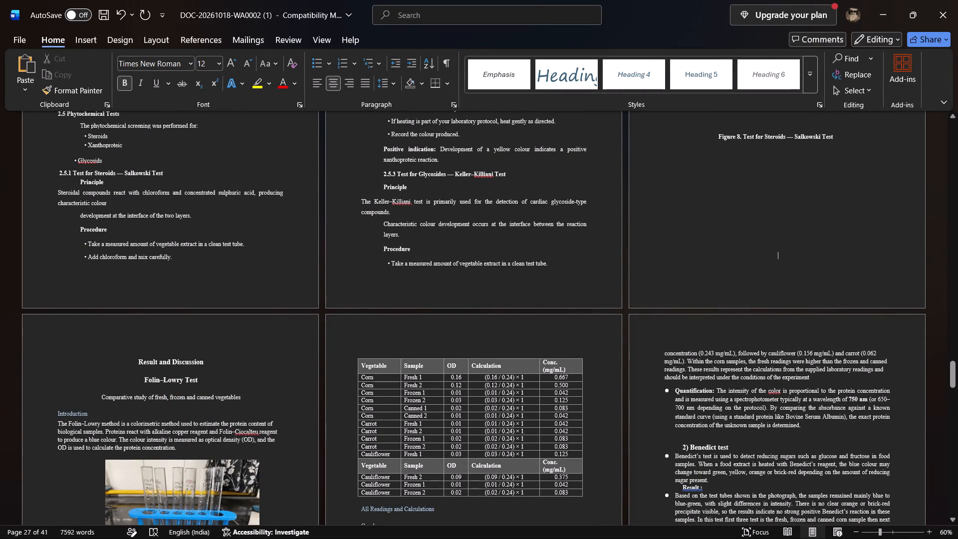
scroll(219, 370, up, 4)
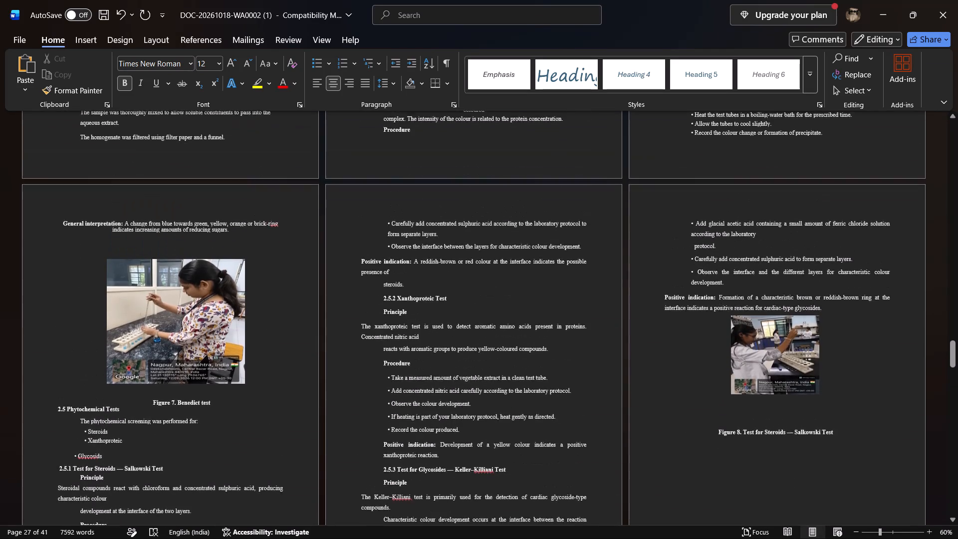
scroll(219, 370, up, 4)
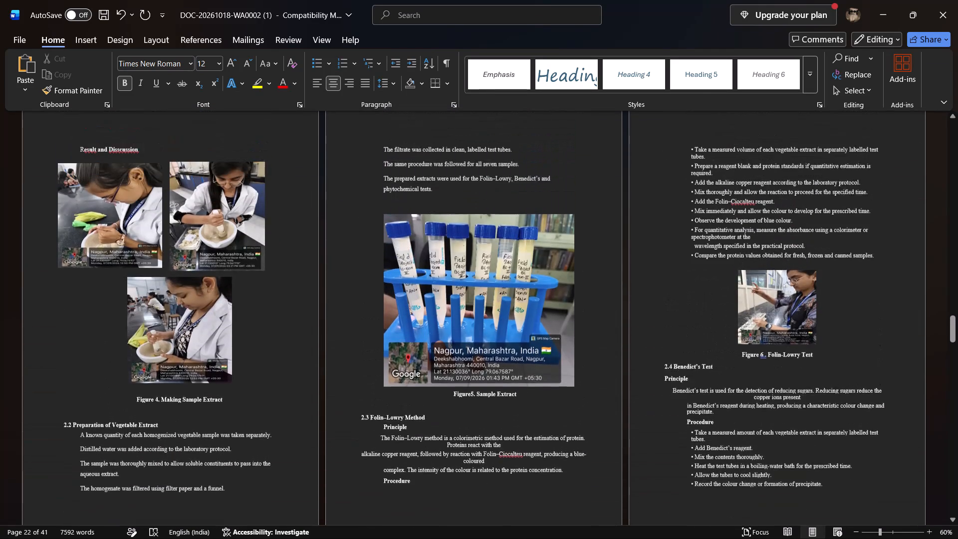
scroll(219, 370, up, 2)
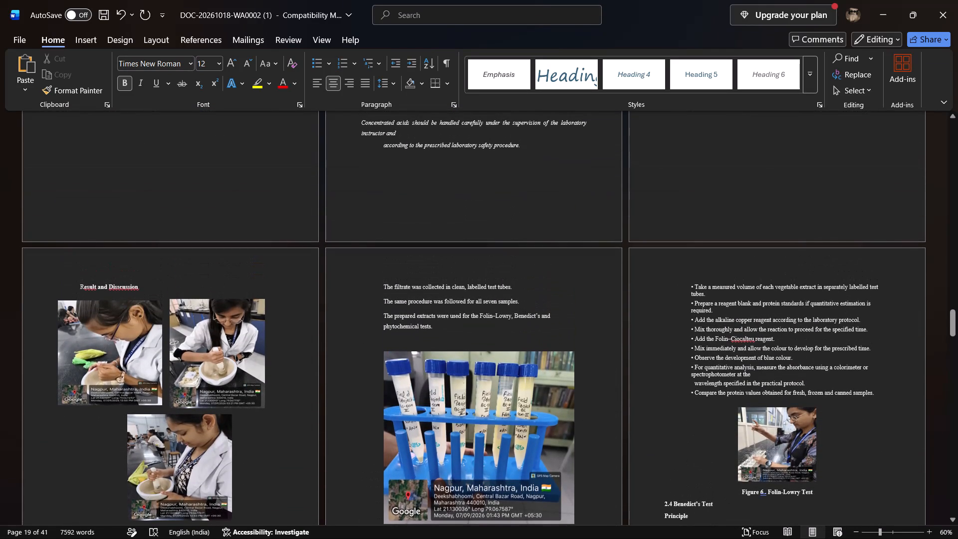
scroll(219, 370, up, 1)
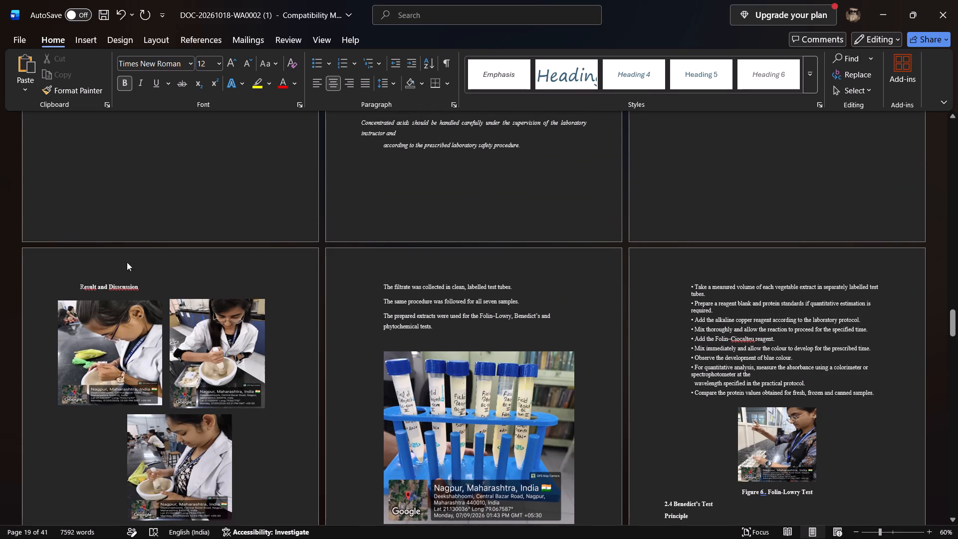
drag(140, 282, 84, 278)
key(BackSpace)
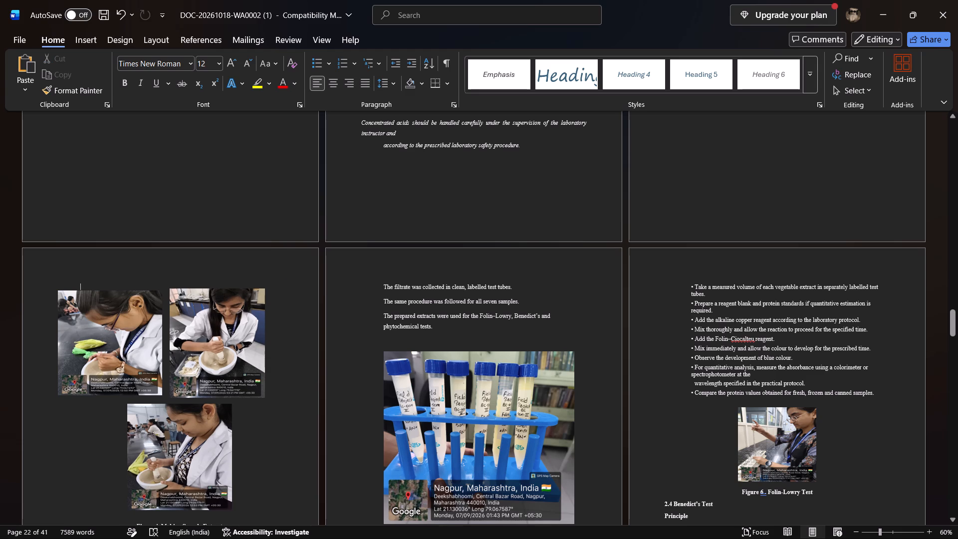
Recheck the page layout around the Figure 4 photos, from the Aim and Objective page through to the Result and Discussion pages.
scroll(344, 341, up, 3)
scroll(344, 341, down, 4)
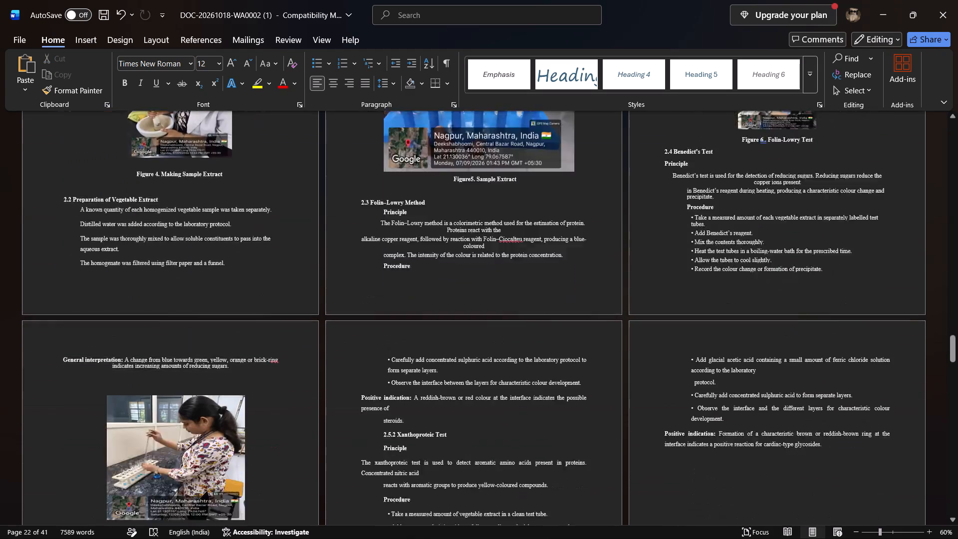
scroll(344, 341, down, 5)
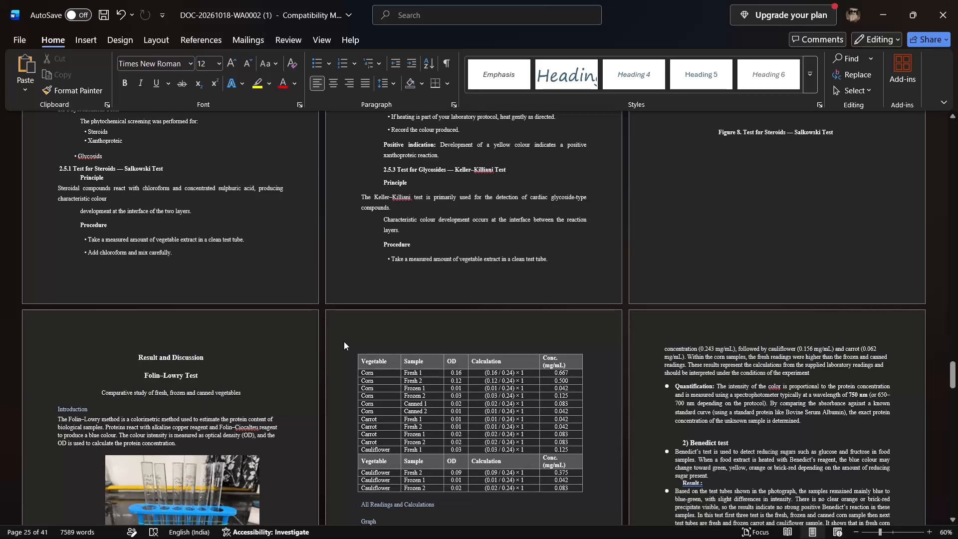
scroll(344, 341, down, 1)
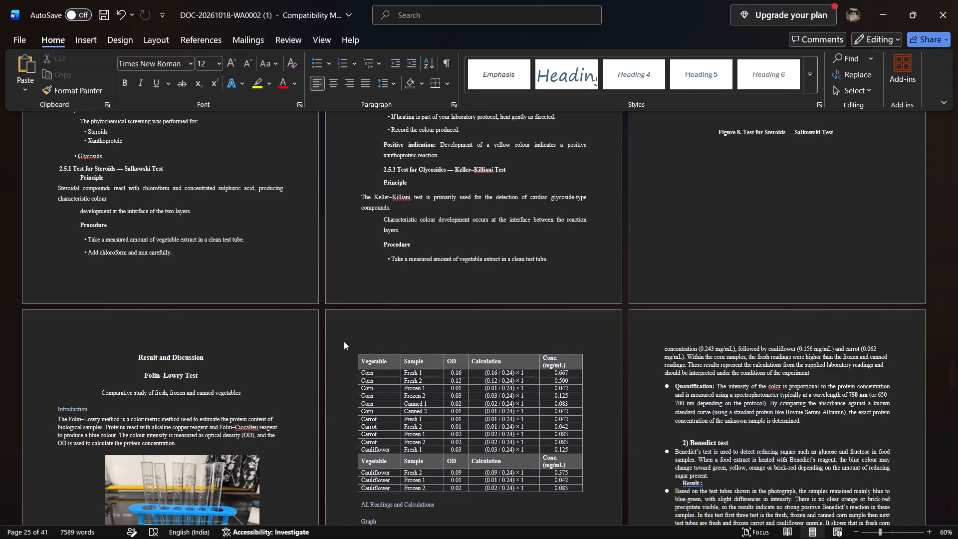
scroll(344, 341, down, 1)
scroll(344, 341, up, 7)
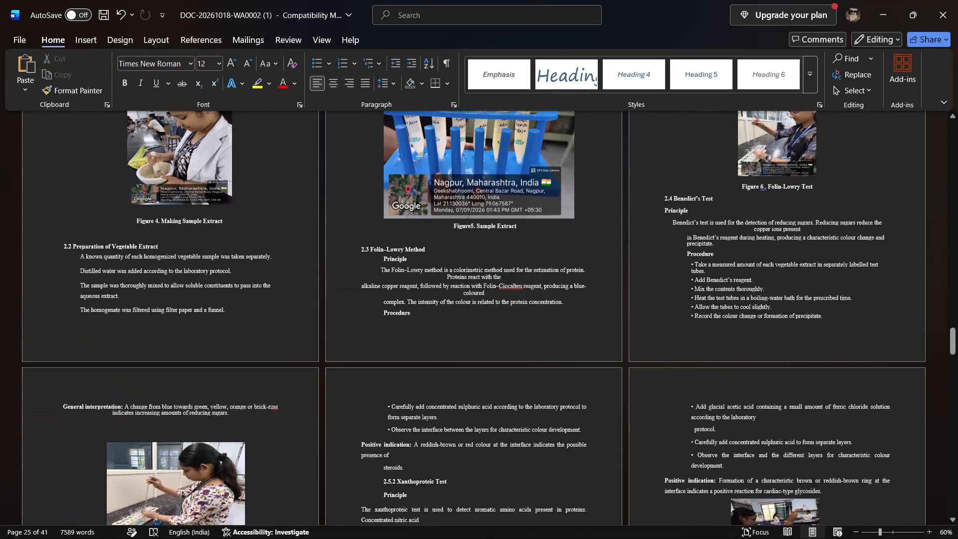
scroll(344, 341, up, 2)
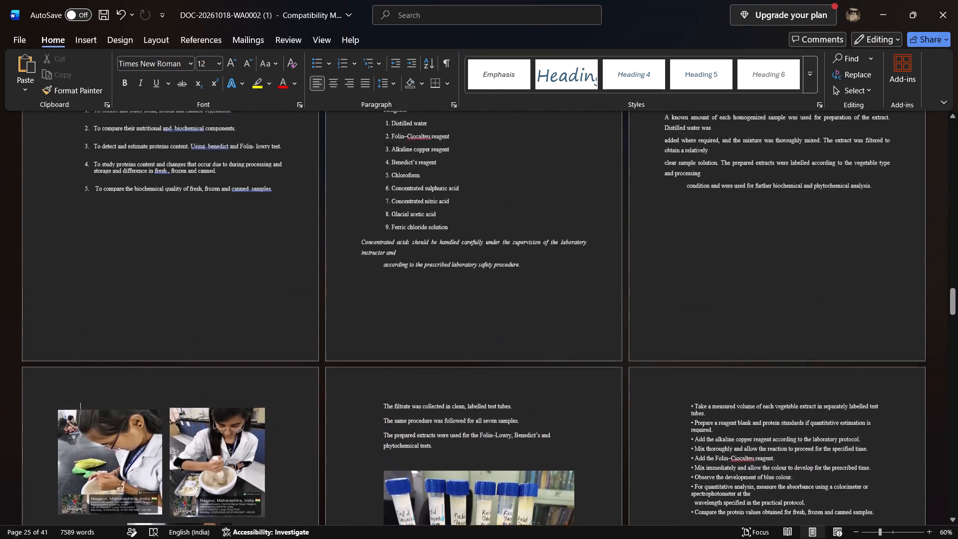
scroll(344, 341, up, 1)
scroll(344, 341, down, 3)
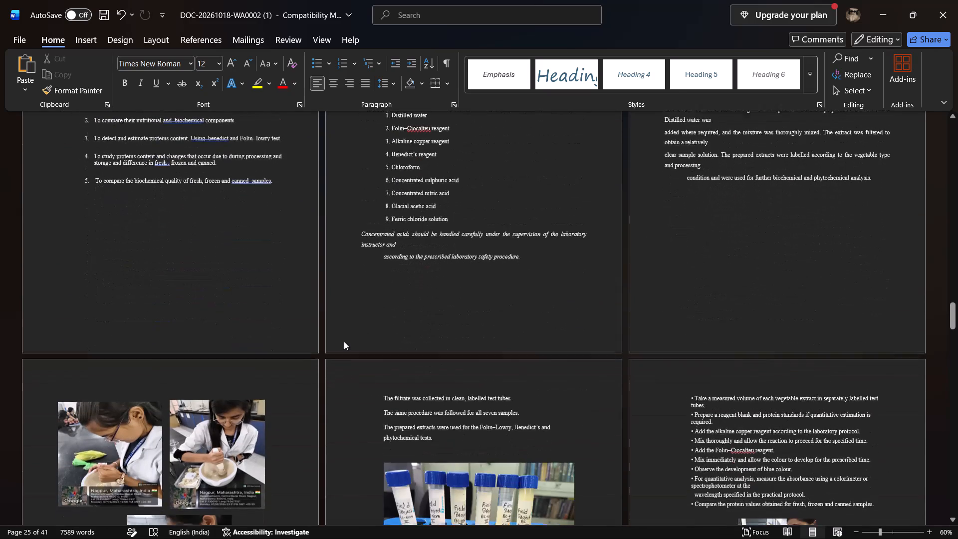
scroll(344, 341, down, 3)
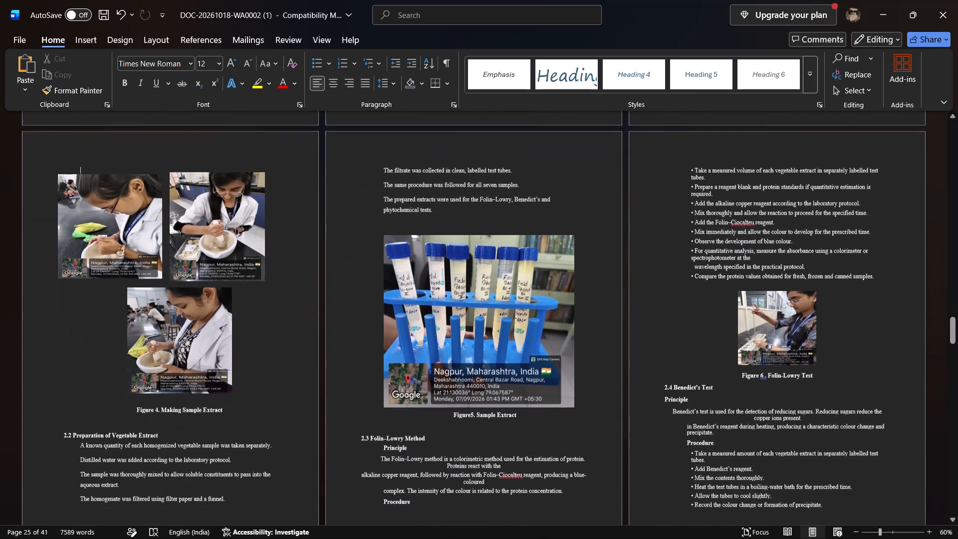
scroll(344, 341, up, 4)
scroll(344, 341, down, 1)
scroll(344, 341, up, 3)
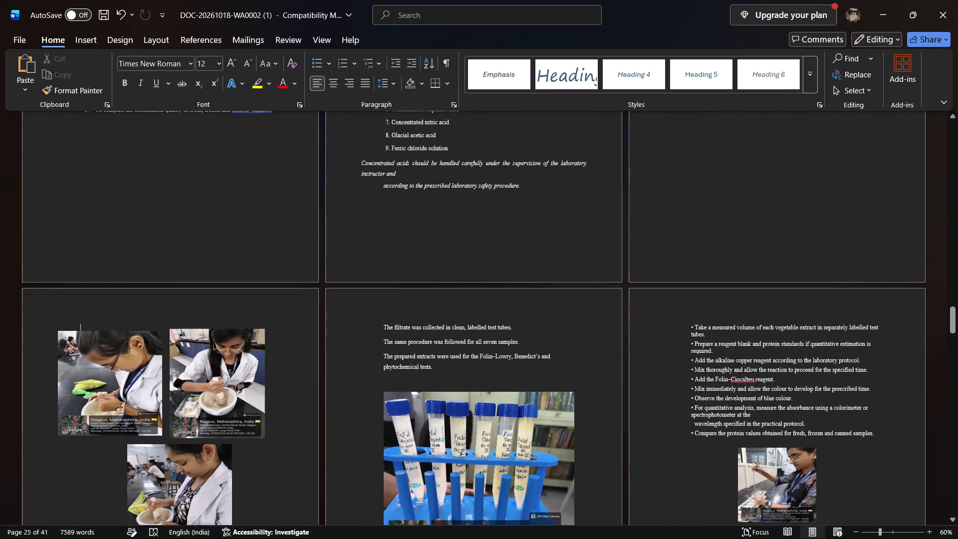
scroll(344, 341, down, 1)
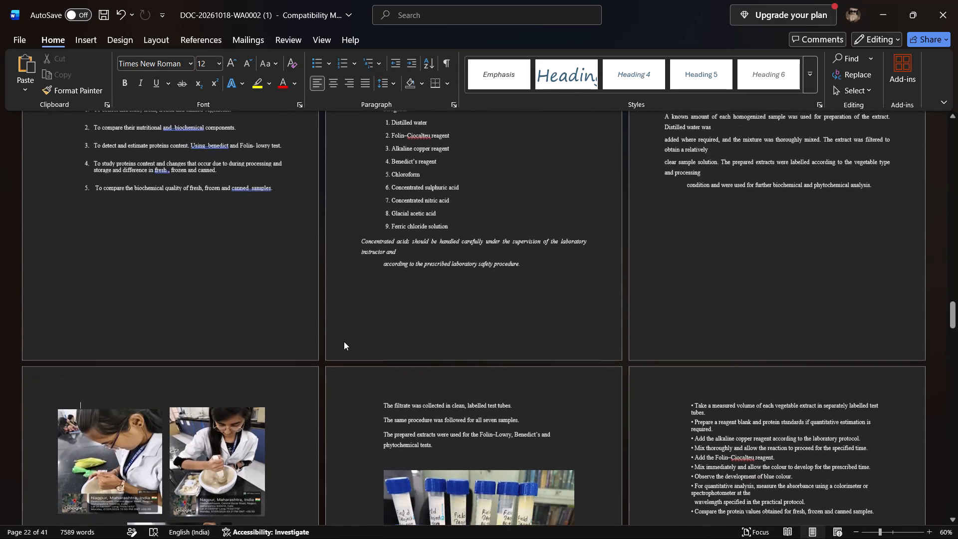
scroll(344, 341, down, 1)
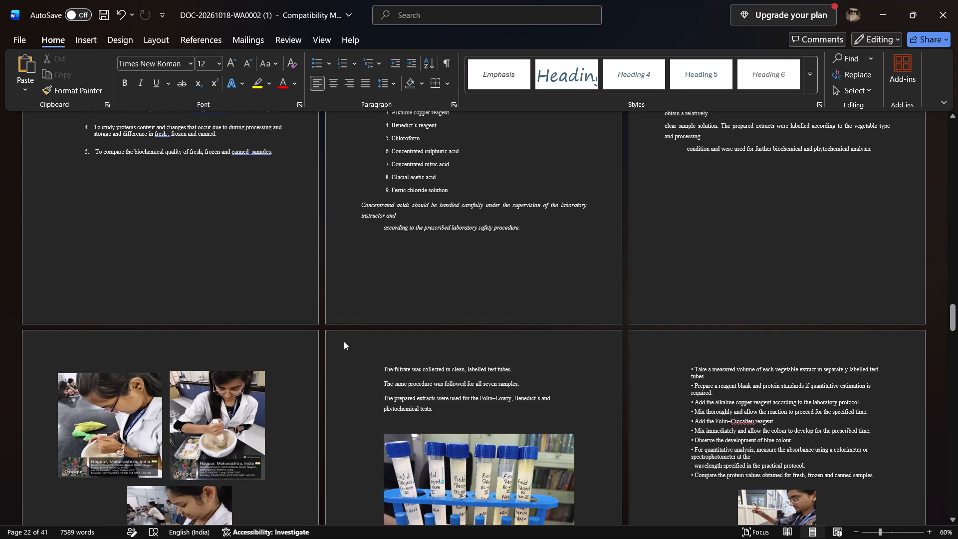
View several pages side by side and check the layout from the title page through the contents table and Introduction to the literature review.
scroll(344, 341, down, 3)
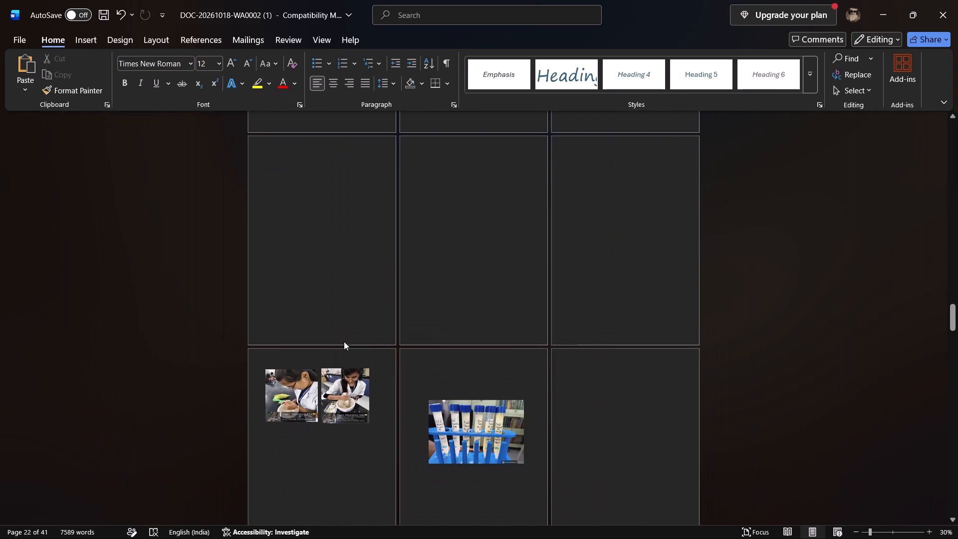
scroll(344, 341, up, 3)
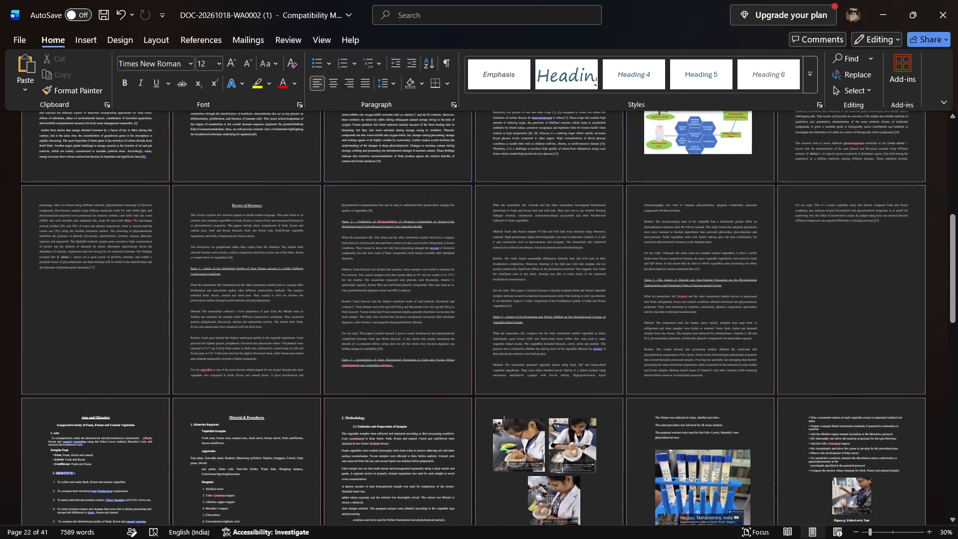
scroll(344, 341, up, 8)
scroll(344, 341, up, 18)
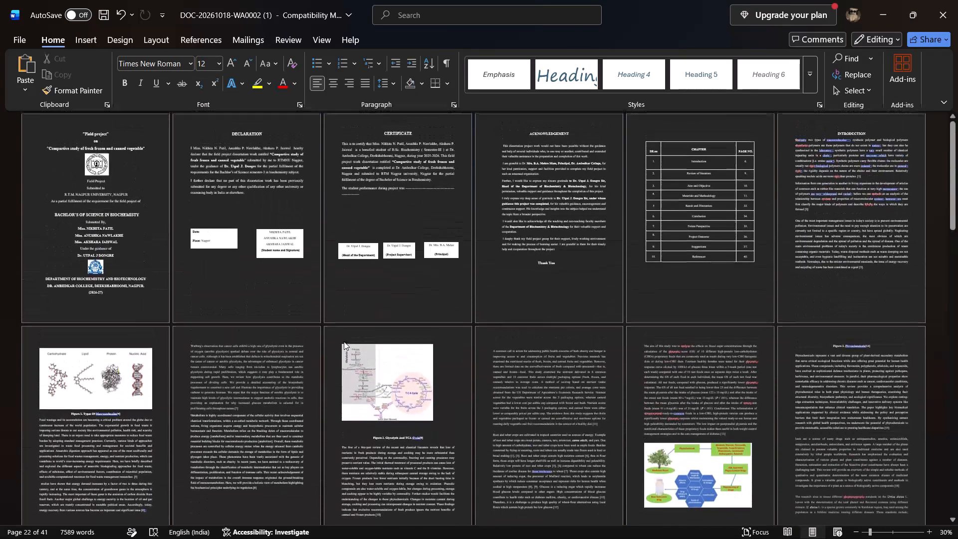
scroll(344, 341, up, 1)
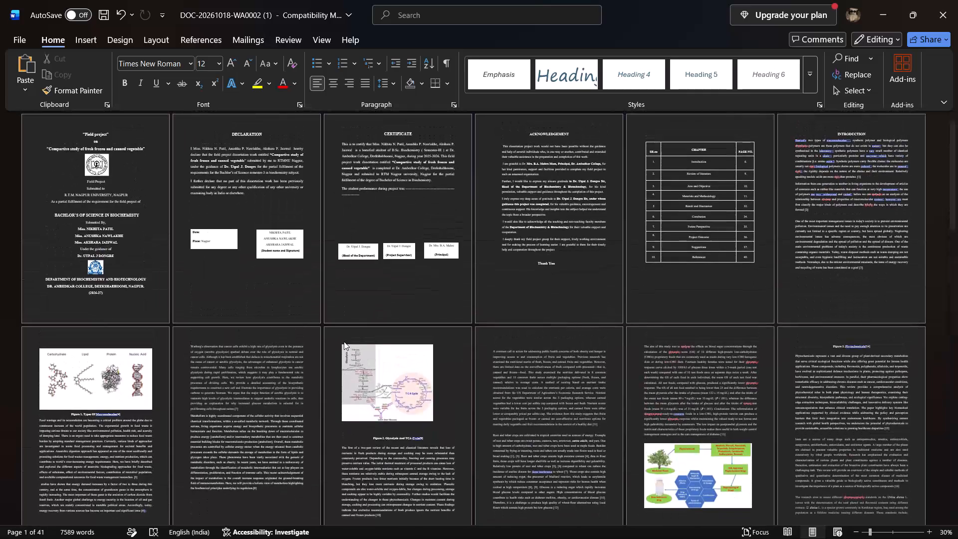
scroll(344, 341, down, 1)
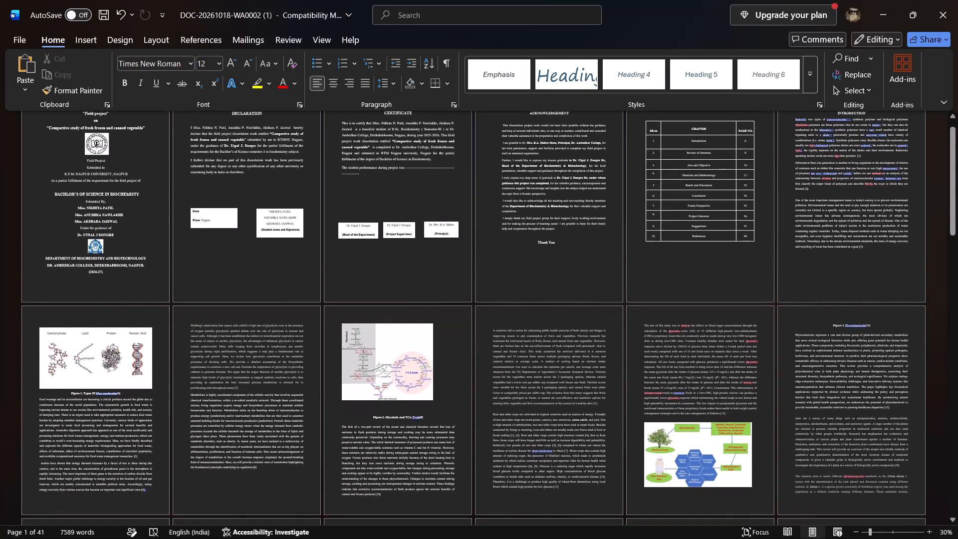
scroll(344, 341, down, 1)
scroll(344, 341, up, 4)
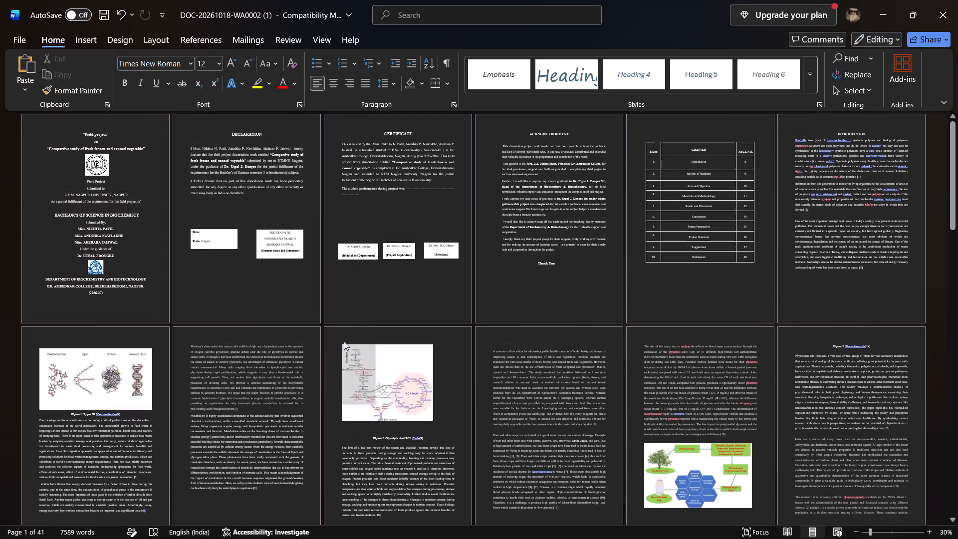
scroll(344, 341, down, 1)
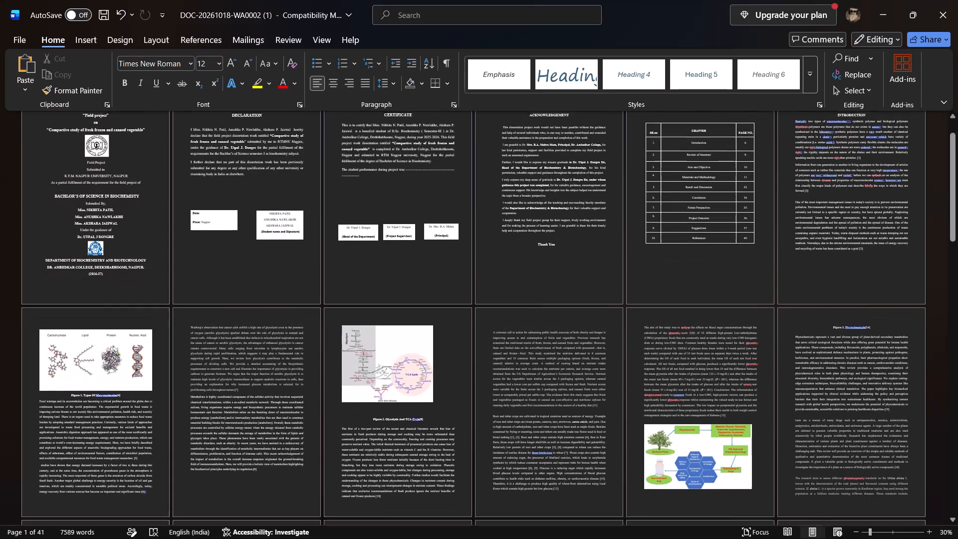
scroll(344, 341, down, 3)
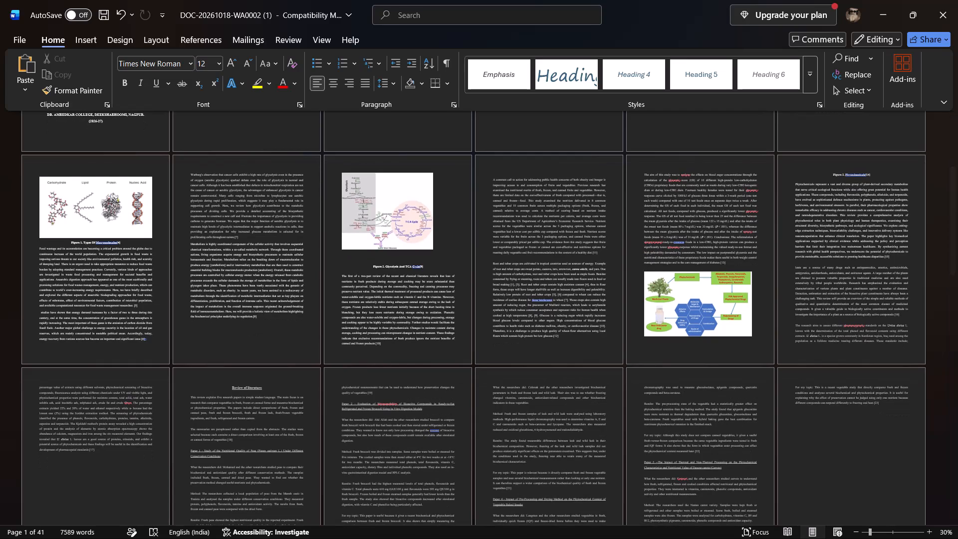
scroll(353, 343, down, 1)
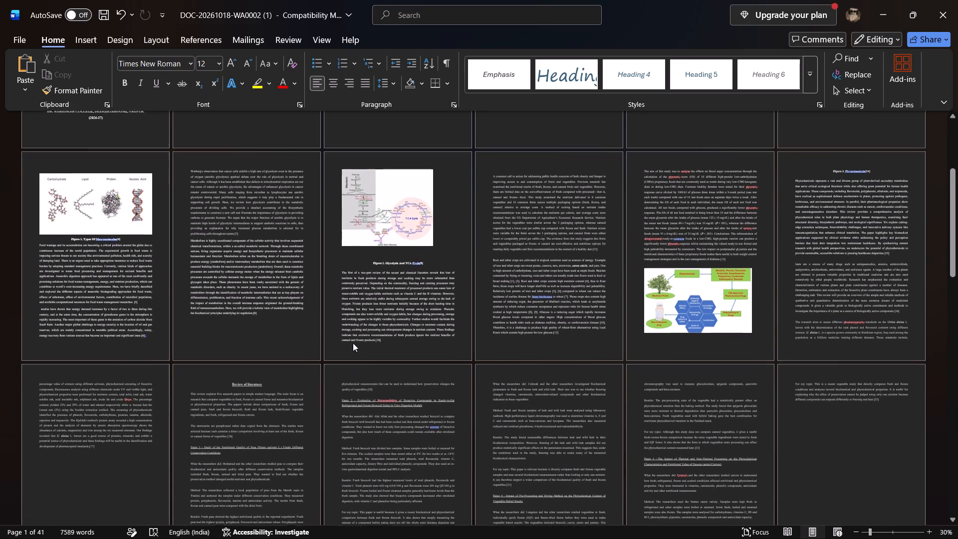
Check the page layout from the Review of Literature through Methodology, Result and Discussion, and Conclusion to the reference pages.
scroll(353, 343, down, 3)
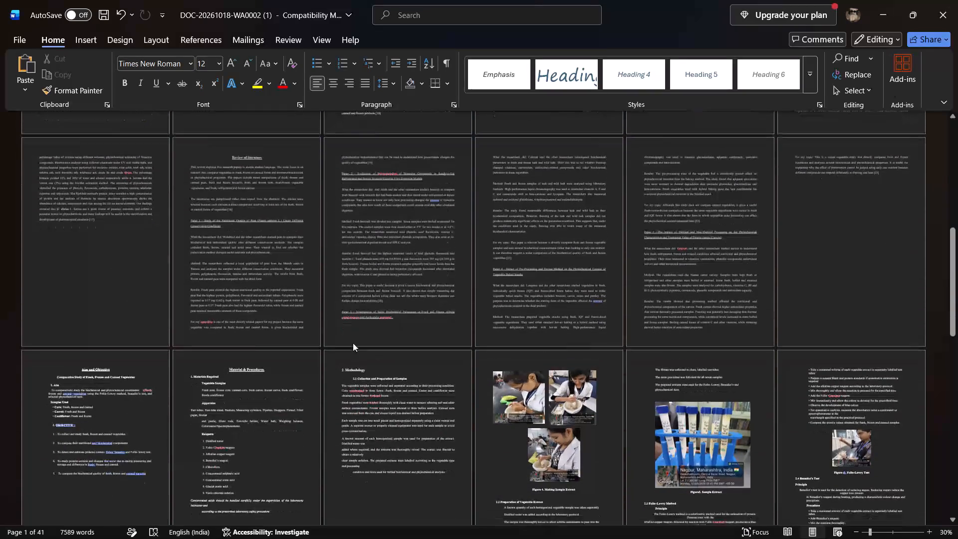
scroll(353, 343, down, 2)
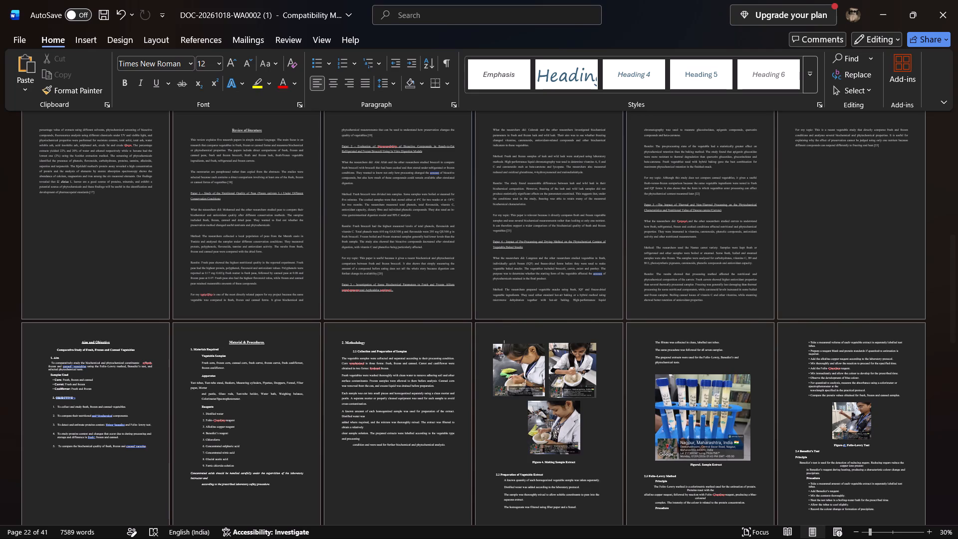
scroll(353, 343, down, 7)
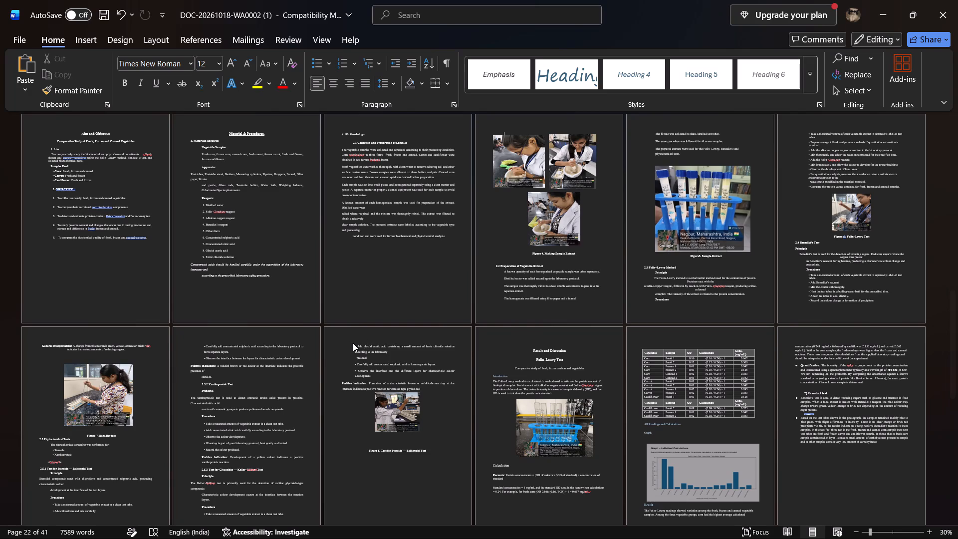
scroll(353, 343, down, 4)
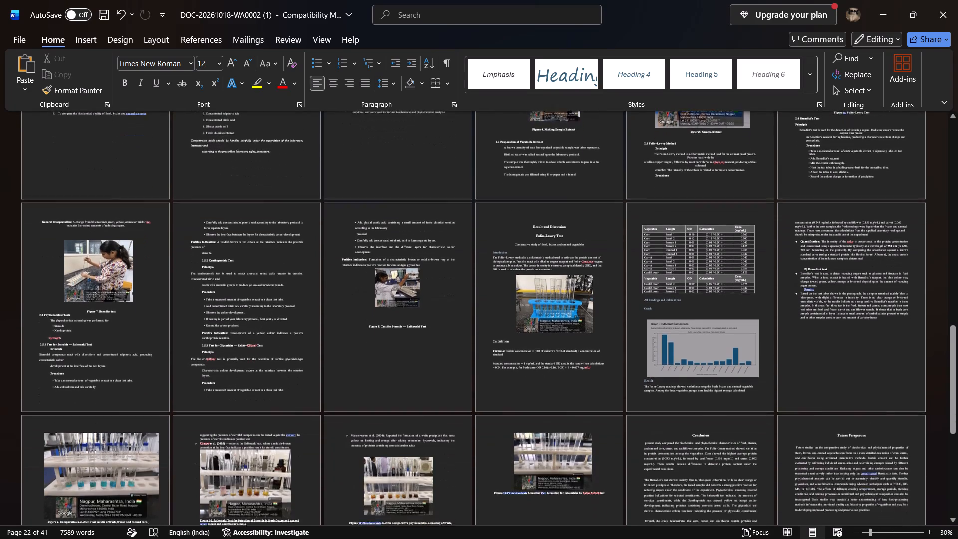
scroll(353, 343, down, 3)
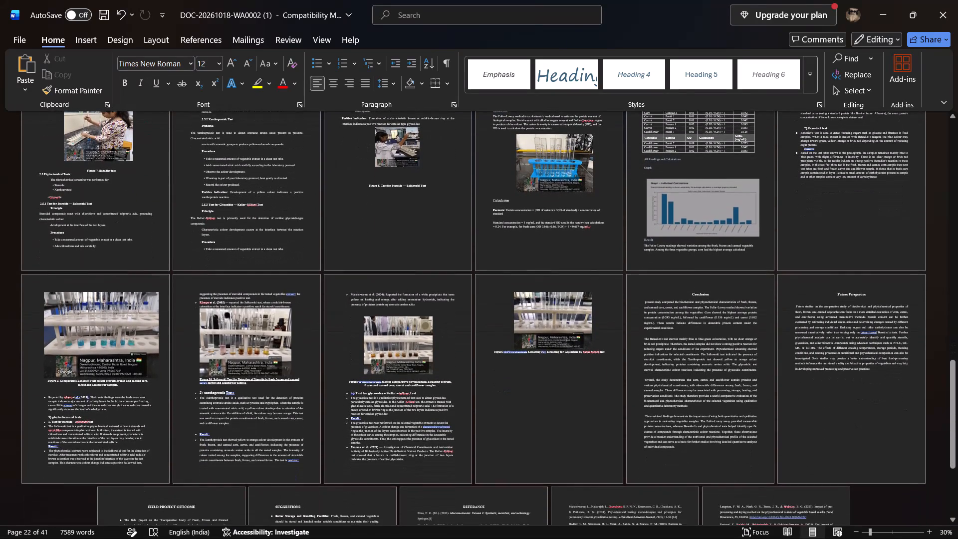
scroll(353, 343, down, 2)
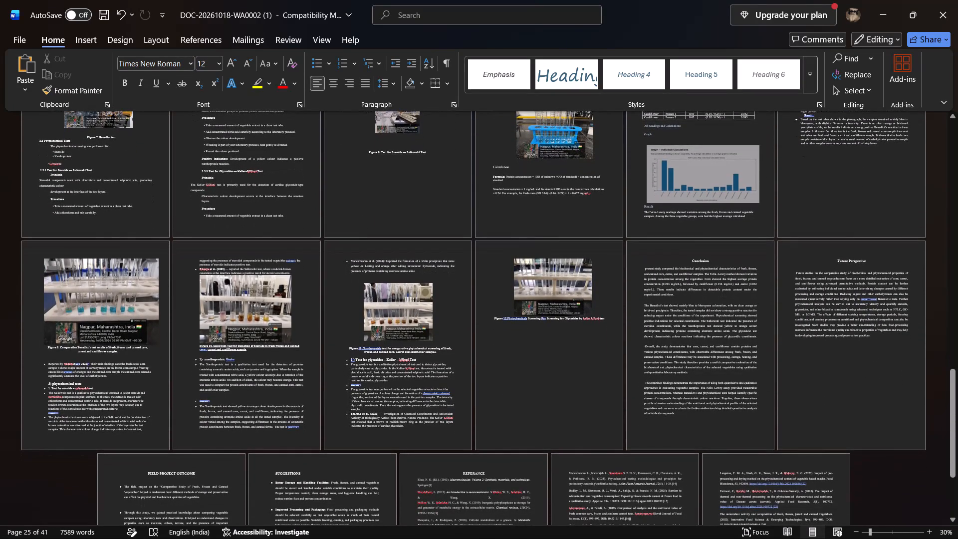
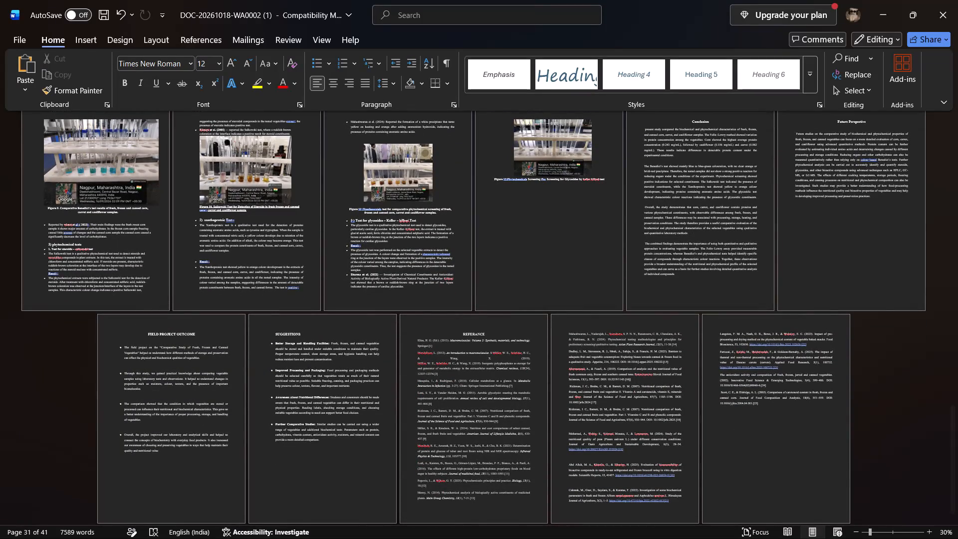
In the contents table near the start of the document, set Introduction's page number to 8 and Review of literature's to 13.
scroll(353, 343, up, 11)
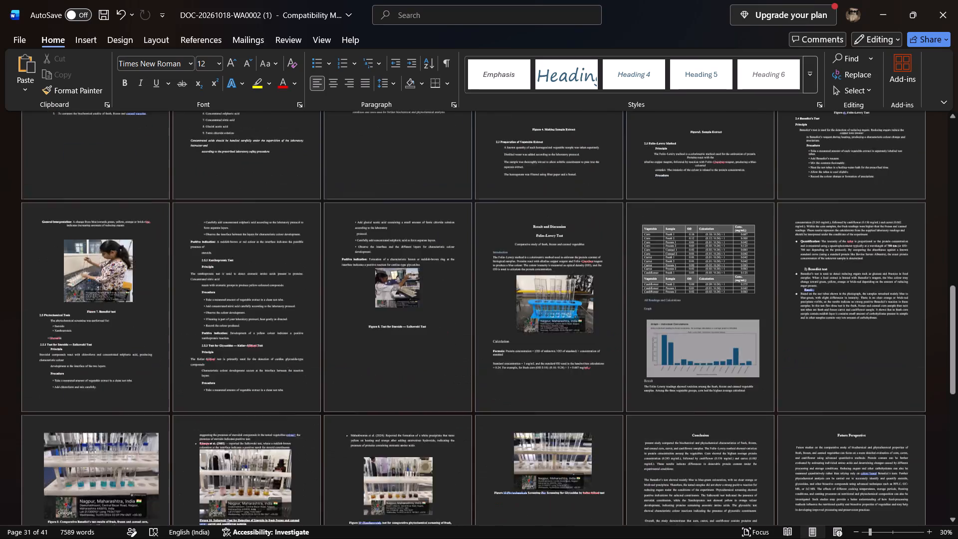
scroll(353, 343, up, 8)
scroll(353, 343, up, 20)
scroll(353, 343, up, 10)
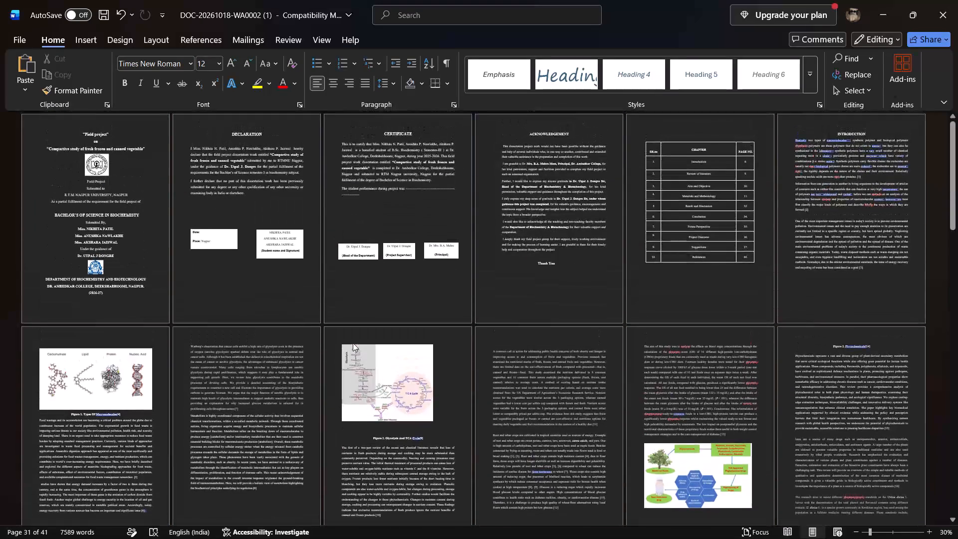
scroll(353, 343, up, 15)
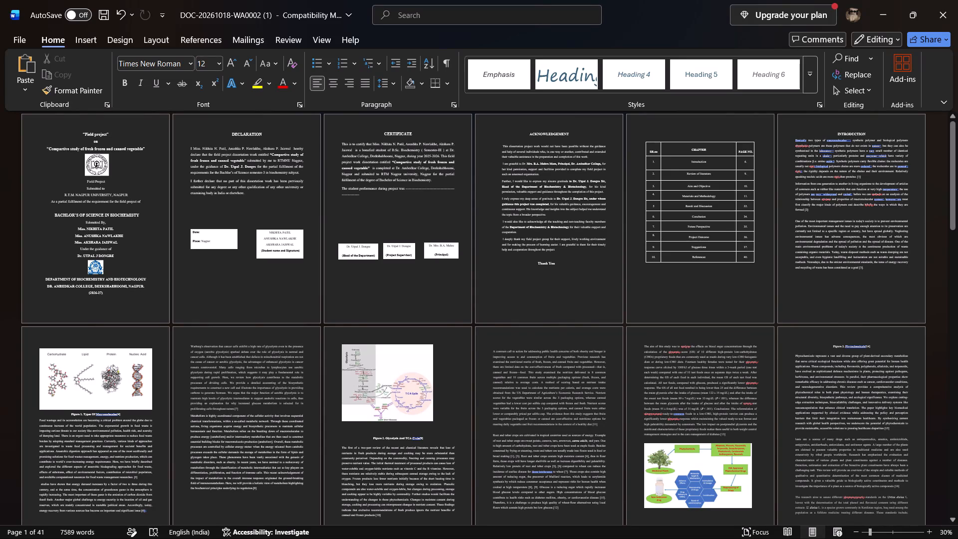
ctrl+scroll(817, 249, up, 3)
click(817, 249)
scroll(817, 249, left, 2)
ctrl+scroll(817, 249, up, 2)
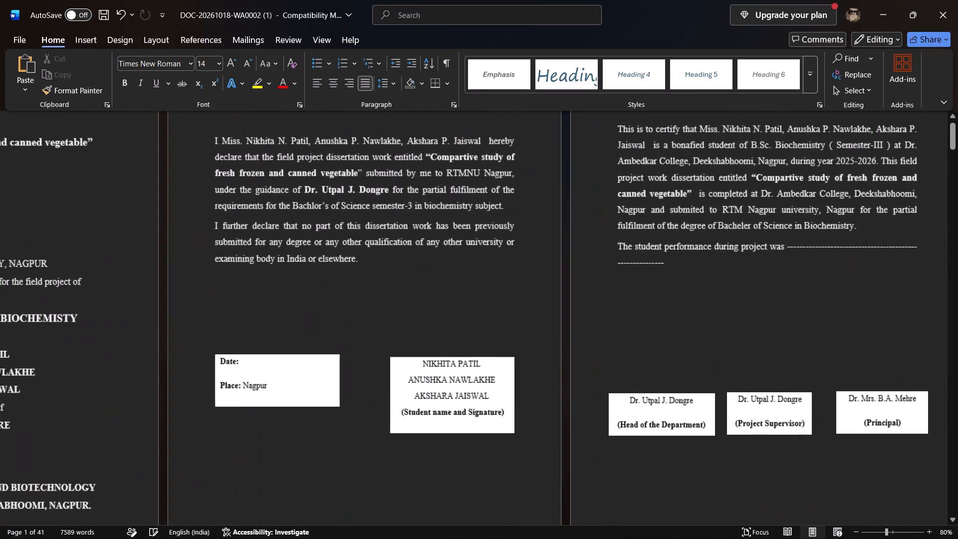
scroll(817, 249, down, 6)
scroll(817, 249, up, 1)
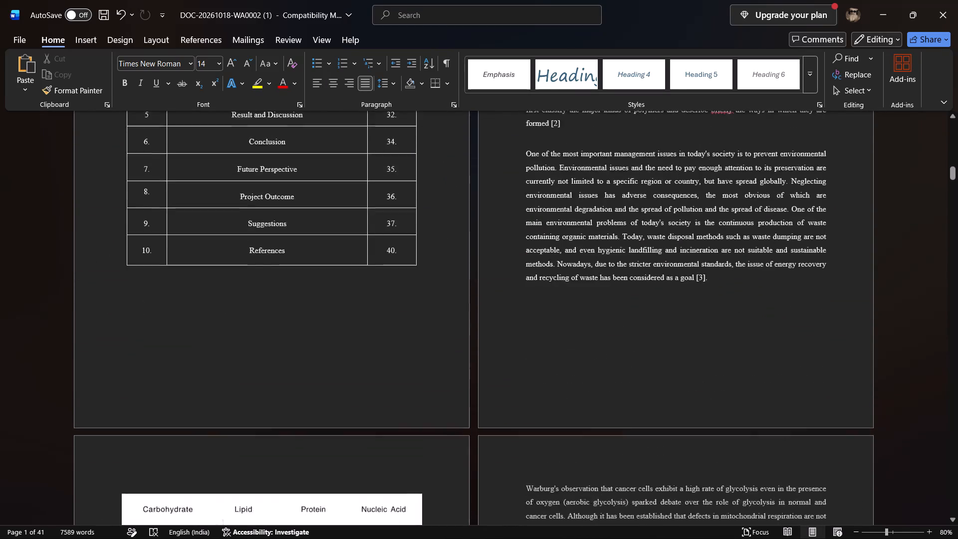
scroll(817, 249, up, 1)
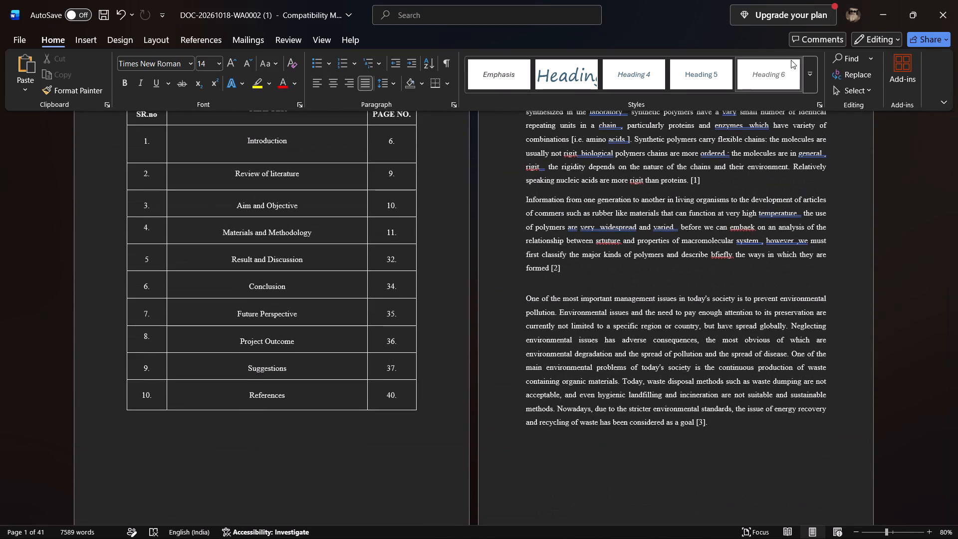
click(393, 140)
key(BackSpace)
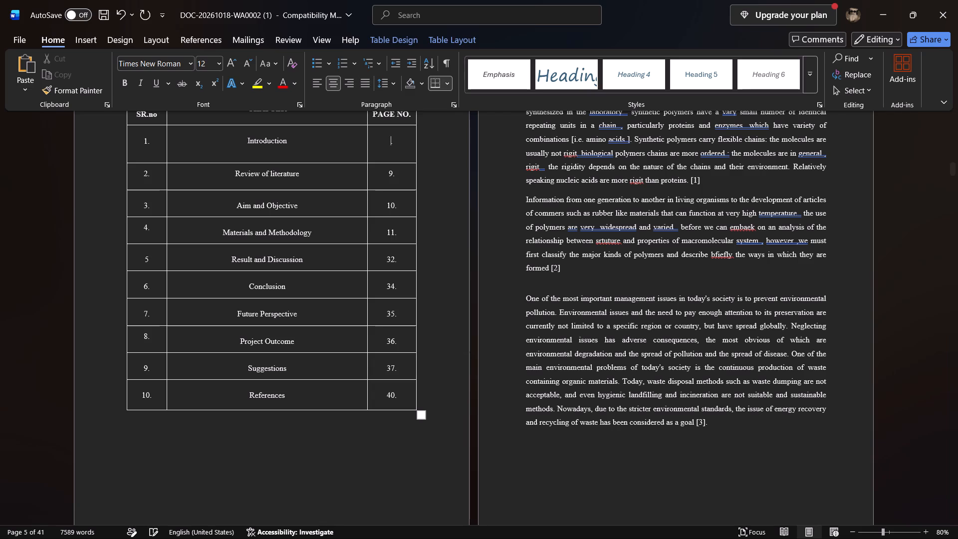
key(8)
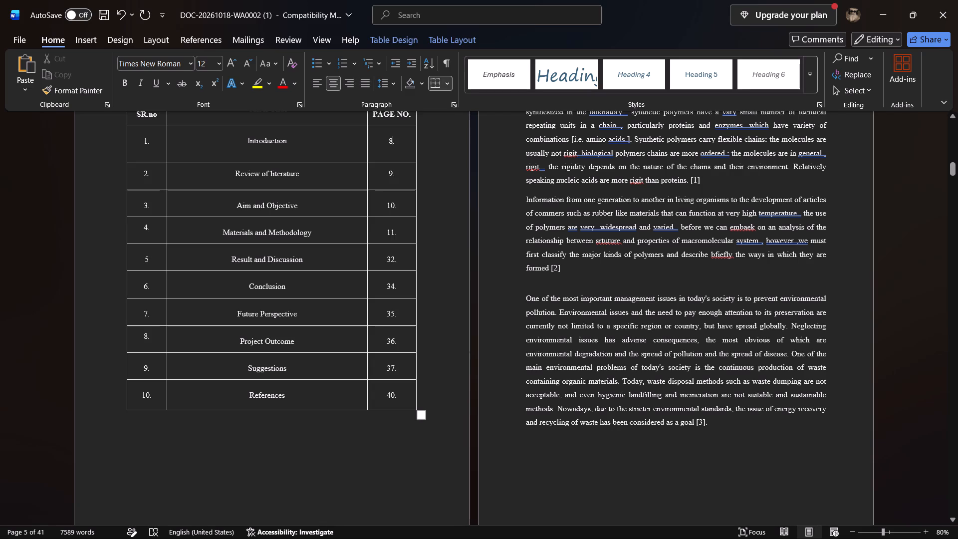
click(393, 175)
key(BackSpace)
text(13)
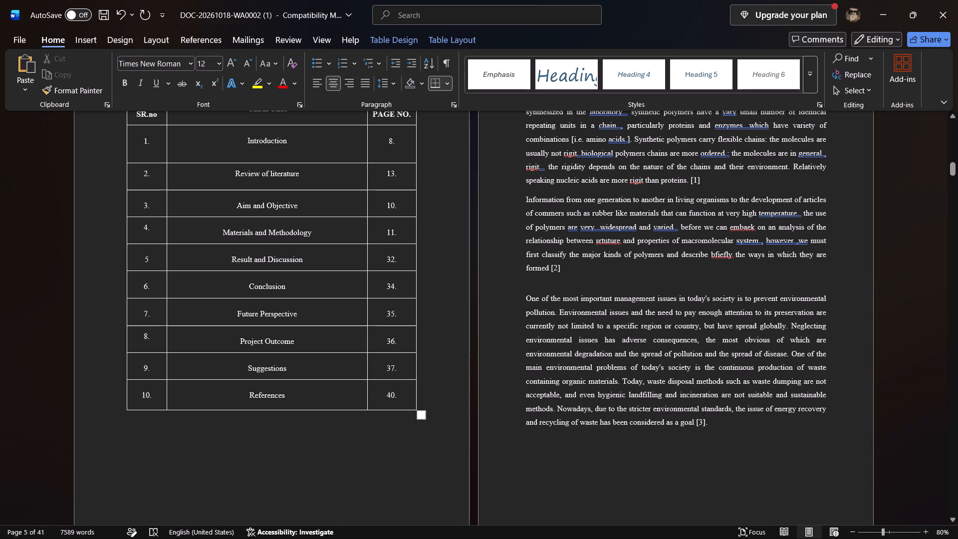
In the contents table, set the page number of Aim and Objective to 14 and of Materials and Methodology to 22.
click(393, 204)
key(BackSpace)
key(4)
click(392, 228)
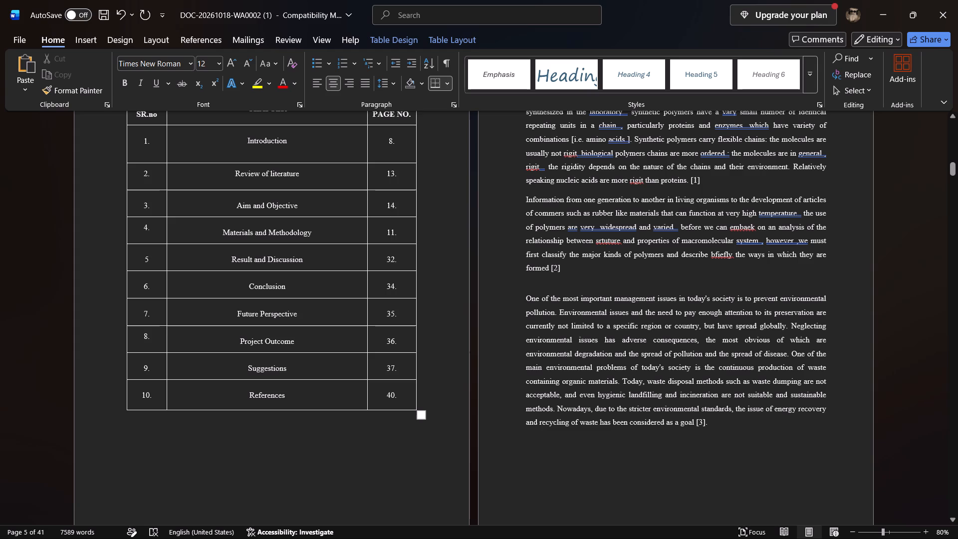
key(Right)
key(BackSpace)
key(BackSpace)
text(22)
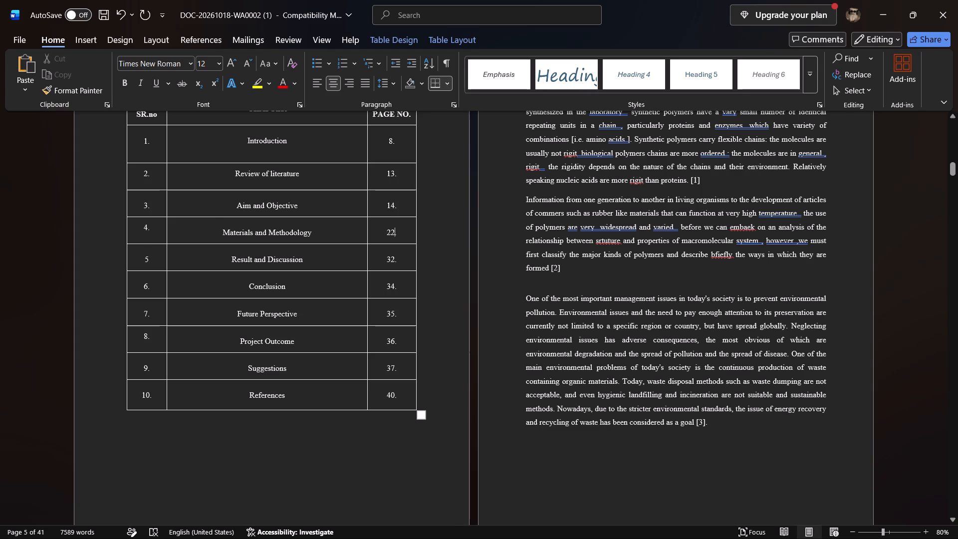
Set the contents-table page number of Result and Discussion to 29 and of Conclusion to 30.
click(394, 259)
key(BackSpace)
key(BackSpace)
text(29)
click(394, 286)
key(BackSpace)
key(0)
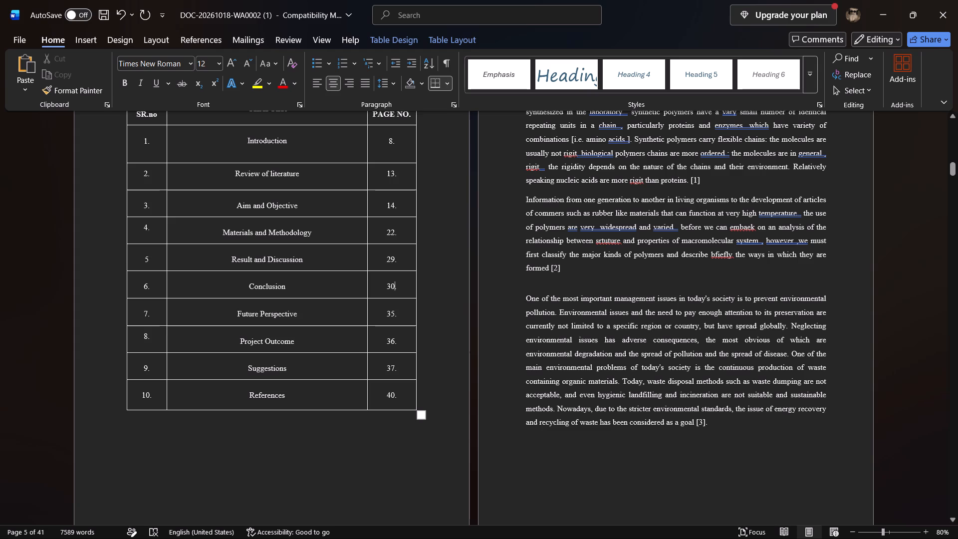
Set the contents-table page number of Future Perspective to 31 and of Project Outcome to 32, keeping the trailing periods.
drag(395, 315, 390, 356)
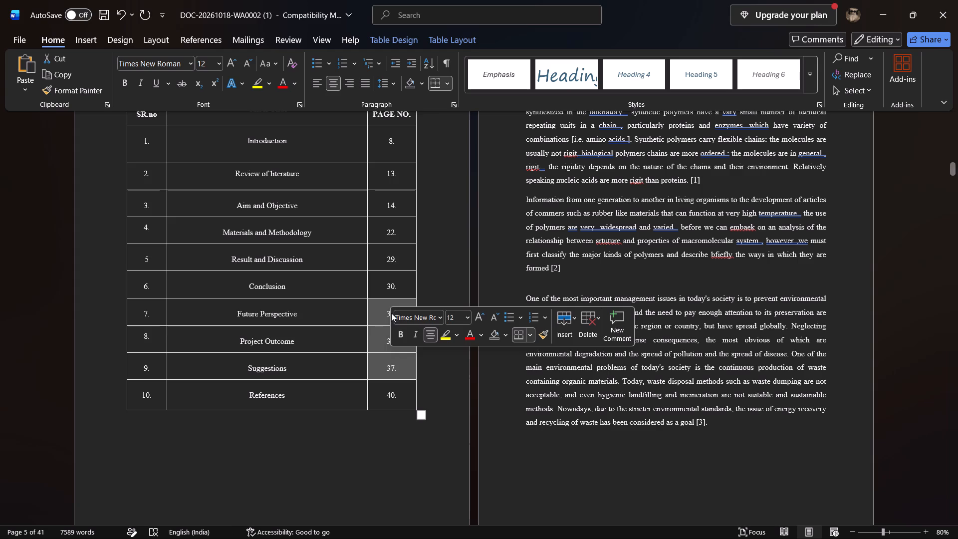
click(383, 313)
click(396, 313)
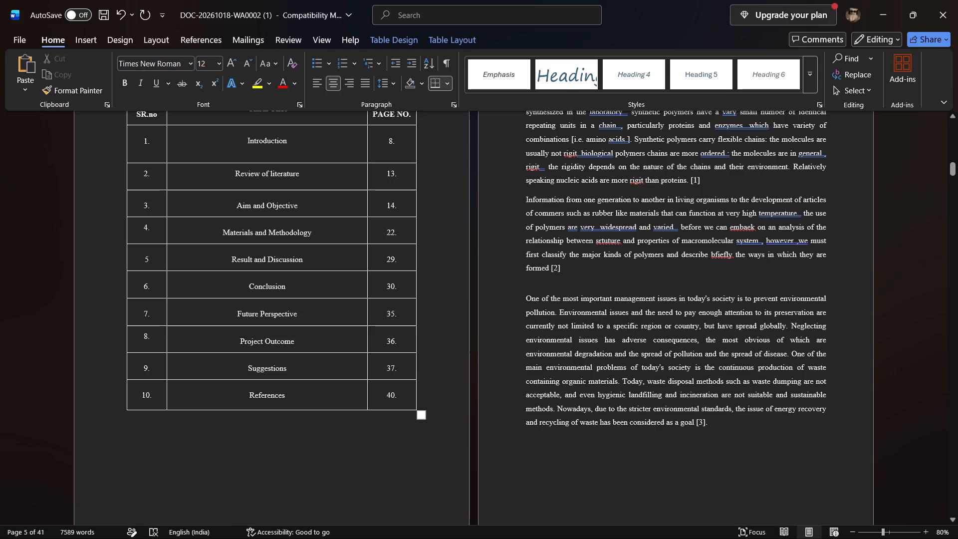
key(BackSpace)
key(BackSpace)
key(1)
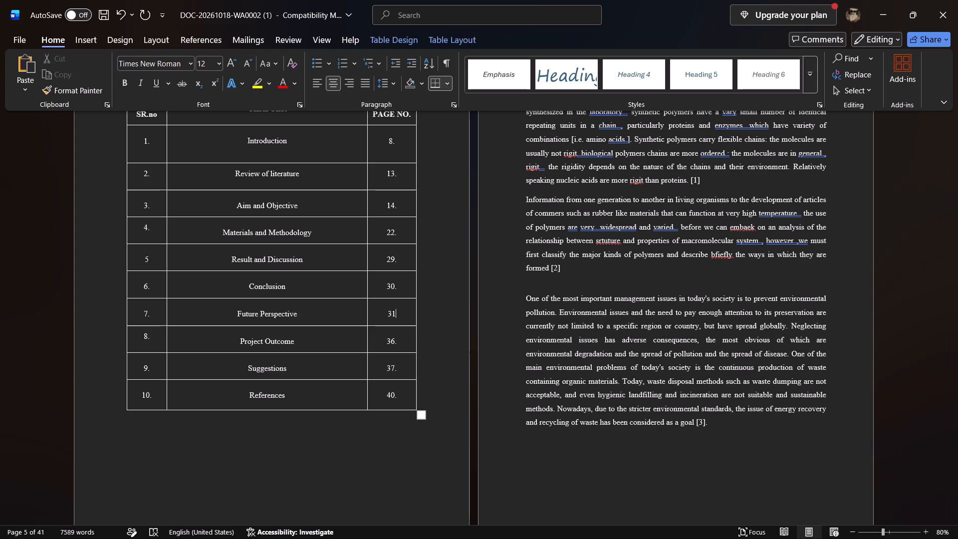
key(period)
key(Down)
key(Down)
key(BackSpace)
key(BackSpace)
key(2)
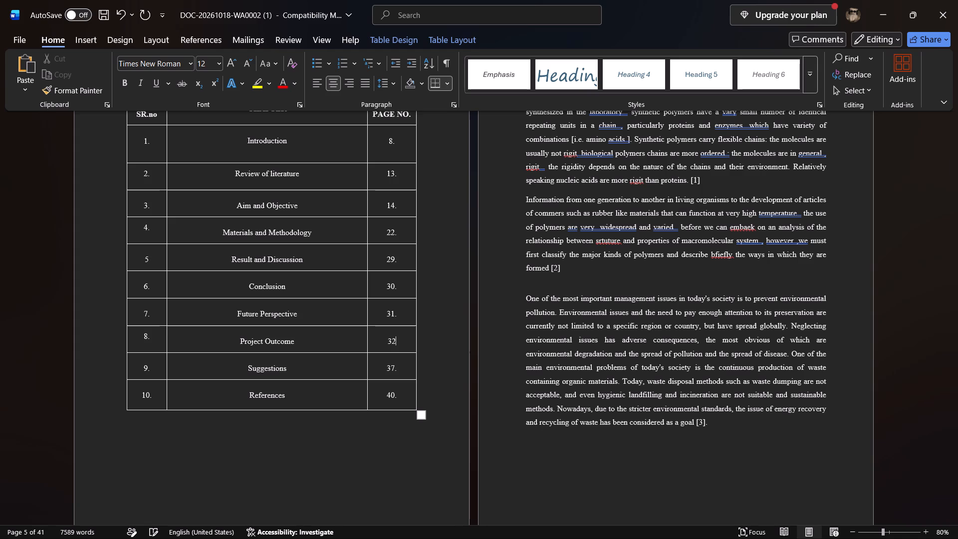
key(period)
Set the contents-table page number of Suggestions to 33 and of References to 36, keeping the trailing periods.
key(Down)
key(Down)
key(BackSpace)
key(BackSpace)
key(3)
key(period)
key(Down)
key(Down)
key(BackSpace)
key(BackSpace)
key(BackSpace)
text(36)
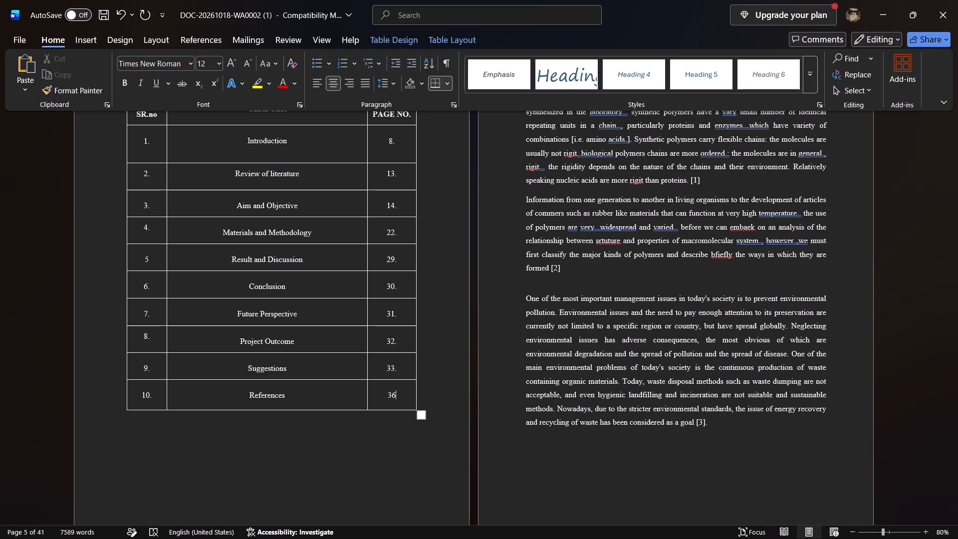
key(period)
key(ctrl+shift+s)
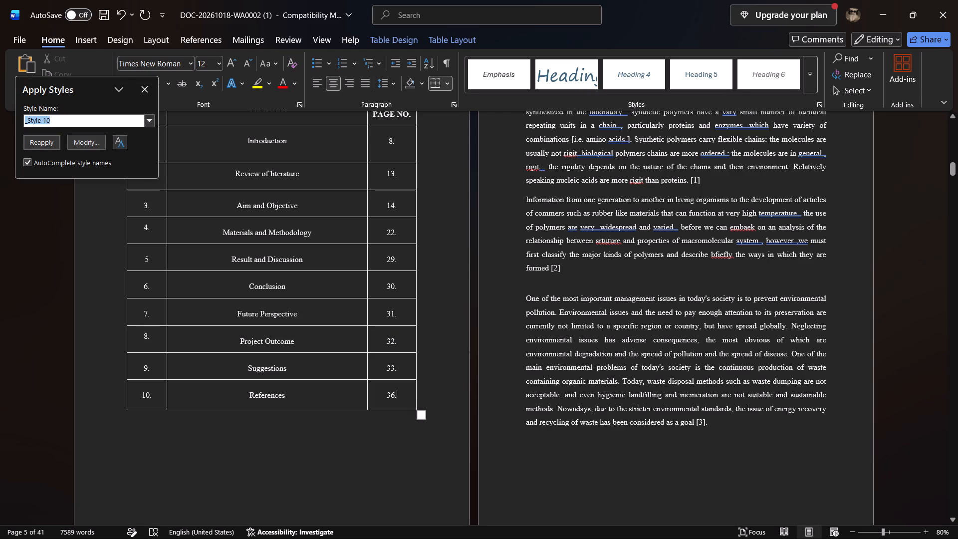
click(138, 87)
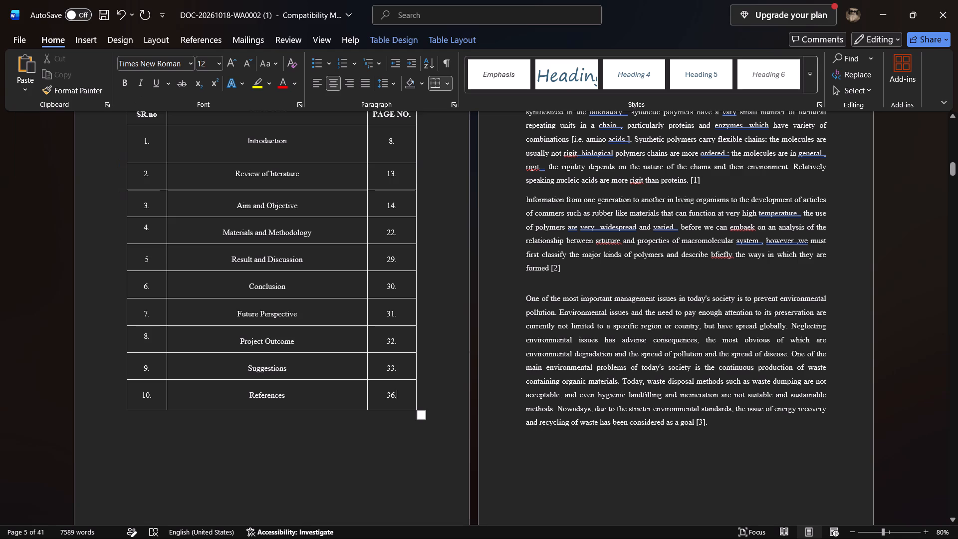
Split the document window into two panes.
key(ctrl+alt+s)
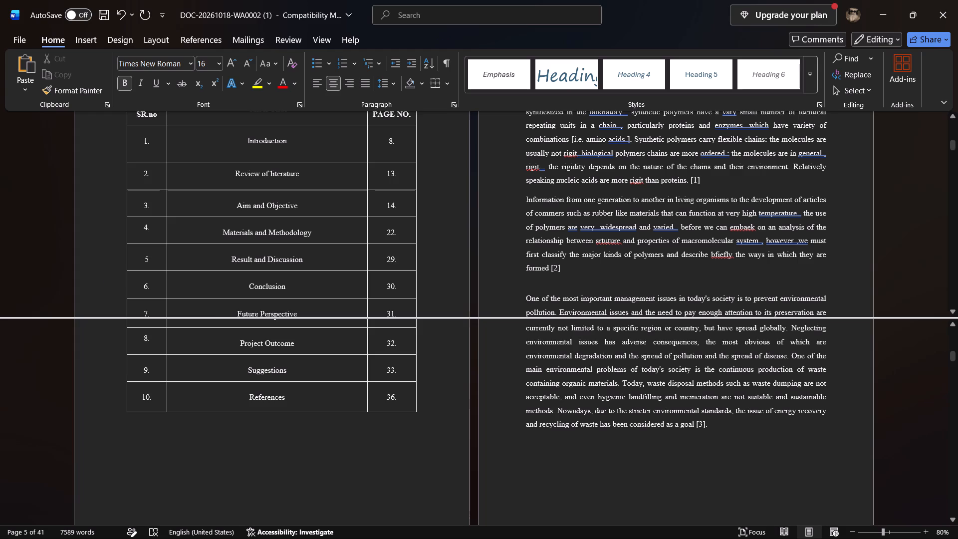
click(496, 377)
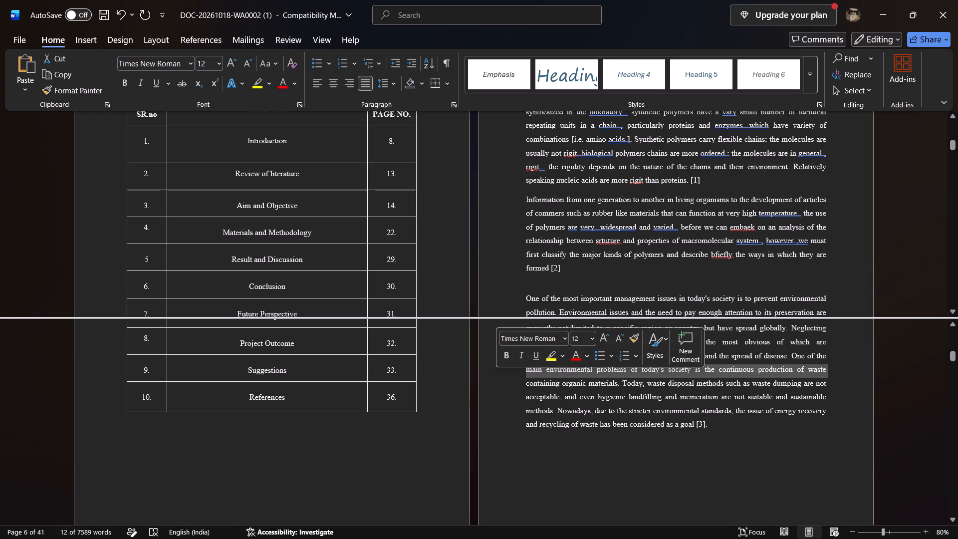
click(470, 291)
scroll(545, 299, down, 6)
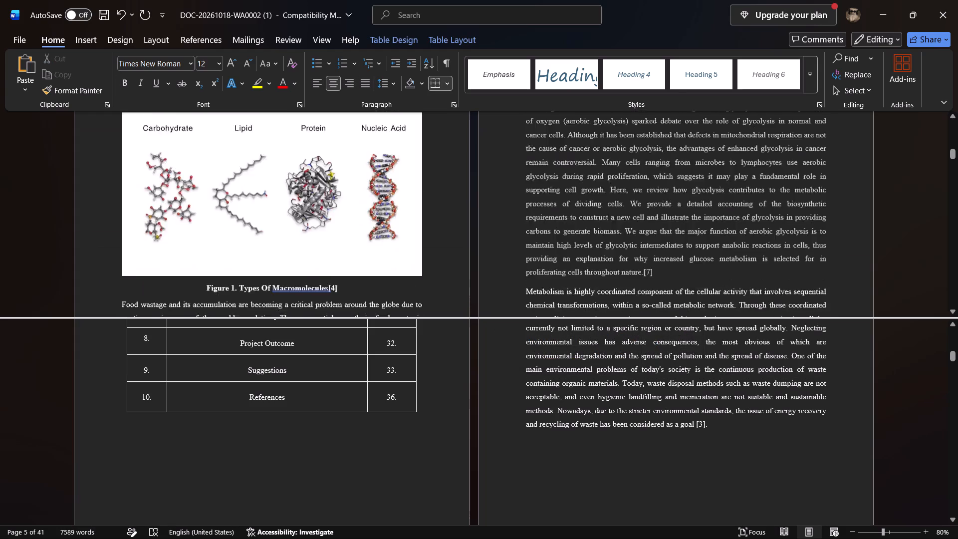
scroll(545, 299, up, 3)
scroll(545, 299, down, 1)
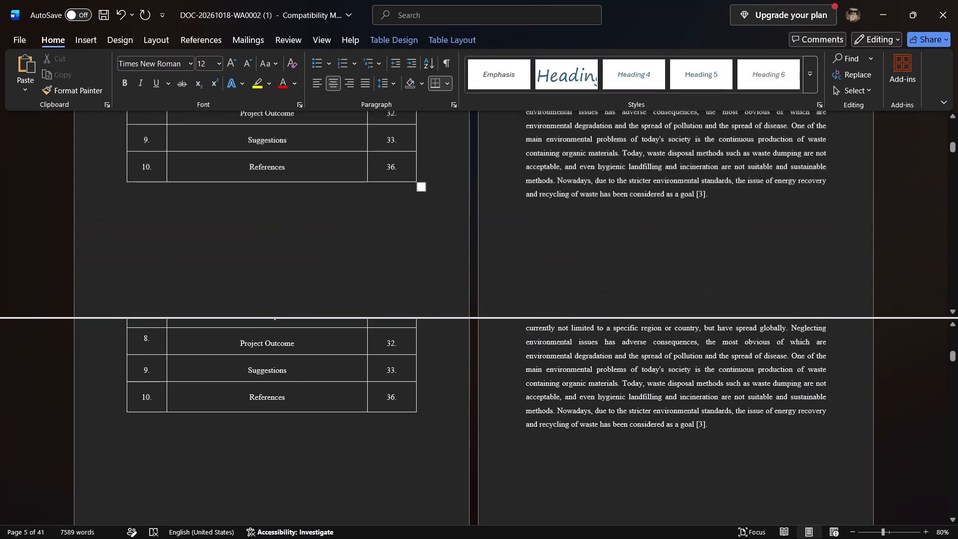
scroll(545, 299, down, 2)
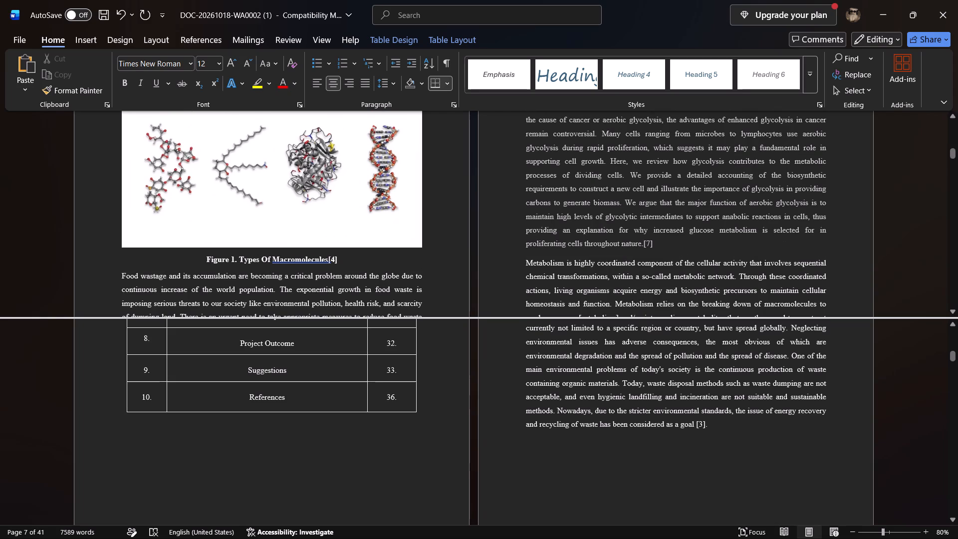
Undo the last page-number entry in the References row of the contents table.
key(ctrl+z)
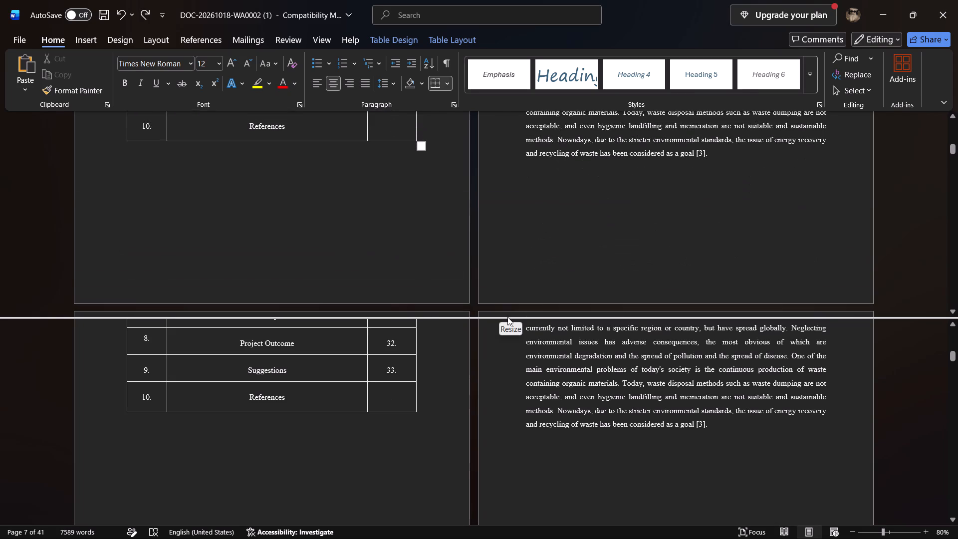
Remove the split from the document window so that it shows a single pane.
scroll(507, 317, up, 1)
scroll(413, 146, up, 2)
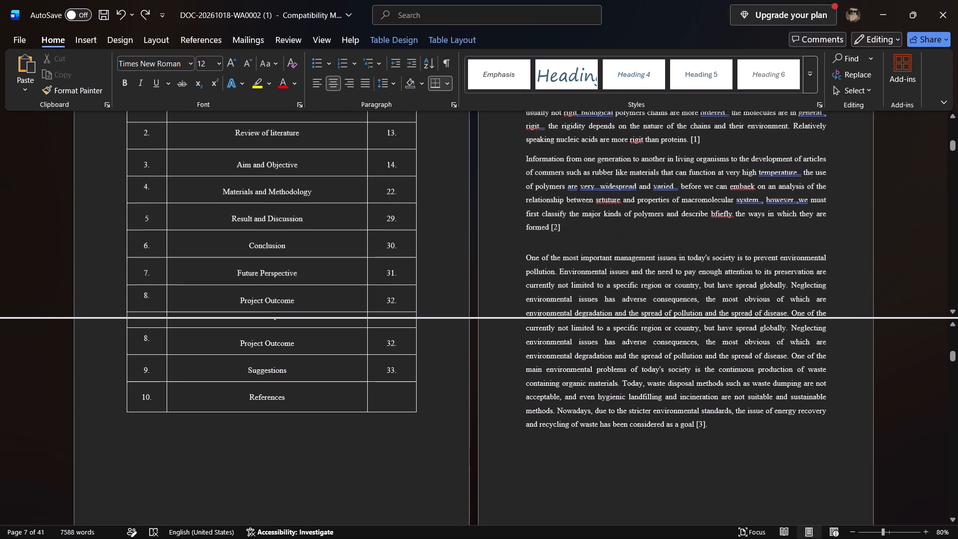
scroll(413, 146, down, 1)
scroll(413, 146, up, 1)
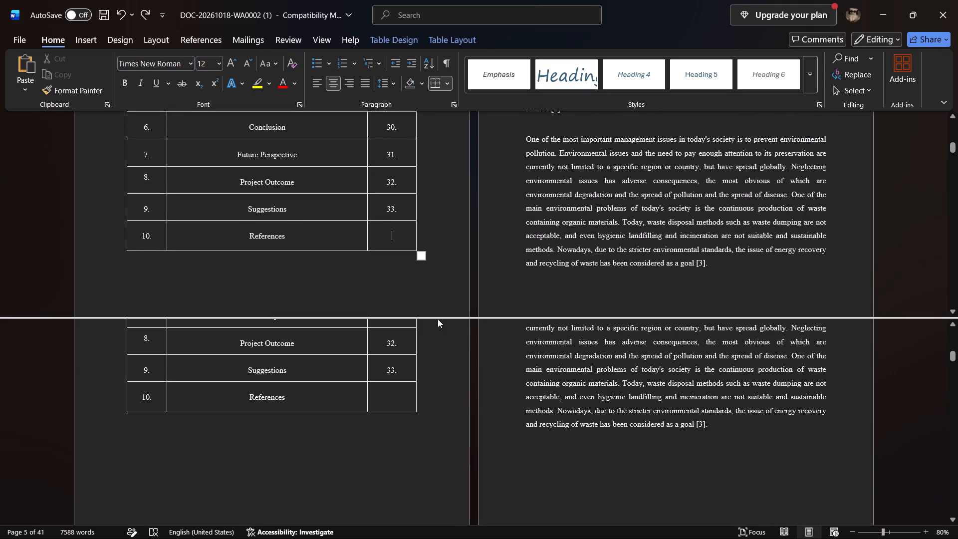
drag(440, 317, 444, 361)
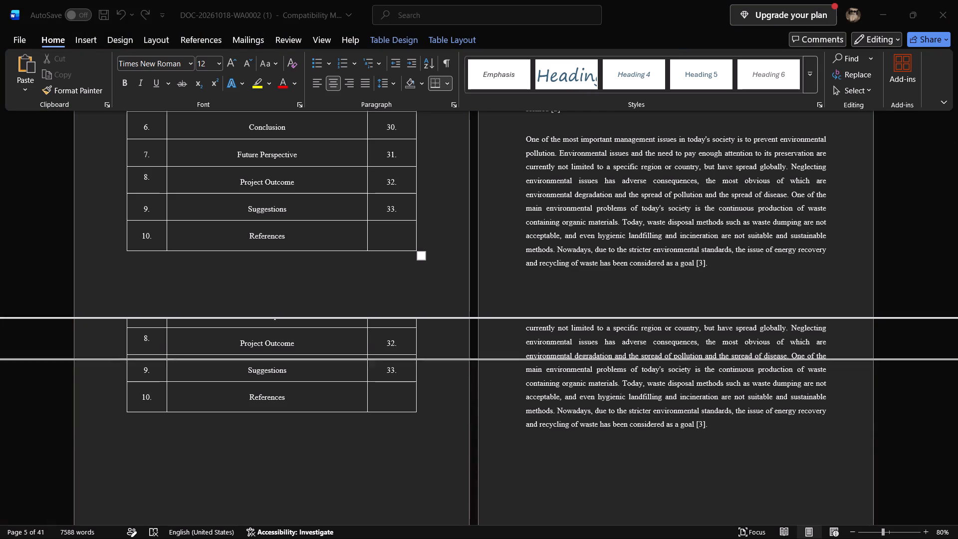
drag(444, 361, 462, 538)
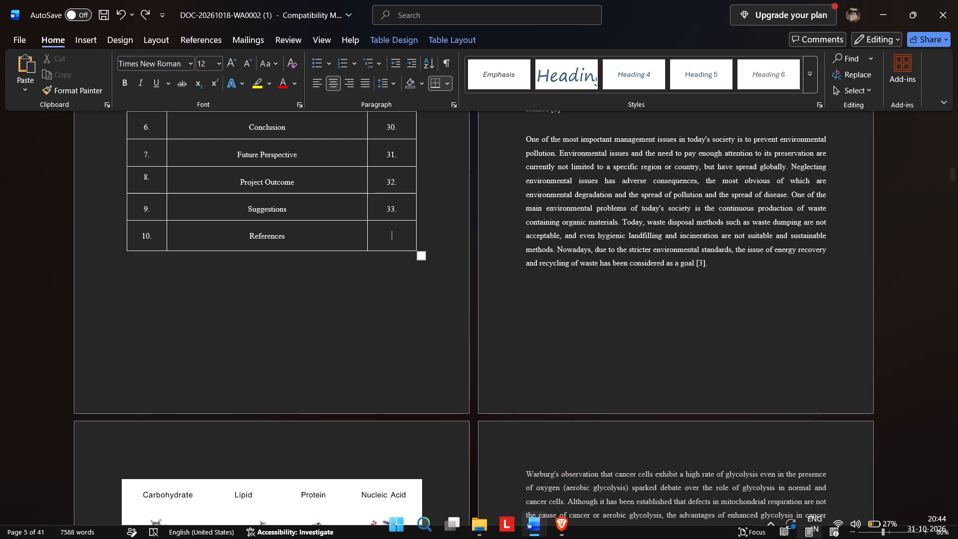
Enter 36 with a trailing period as the contents-table page number of References.
text(36)
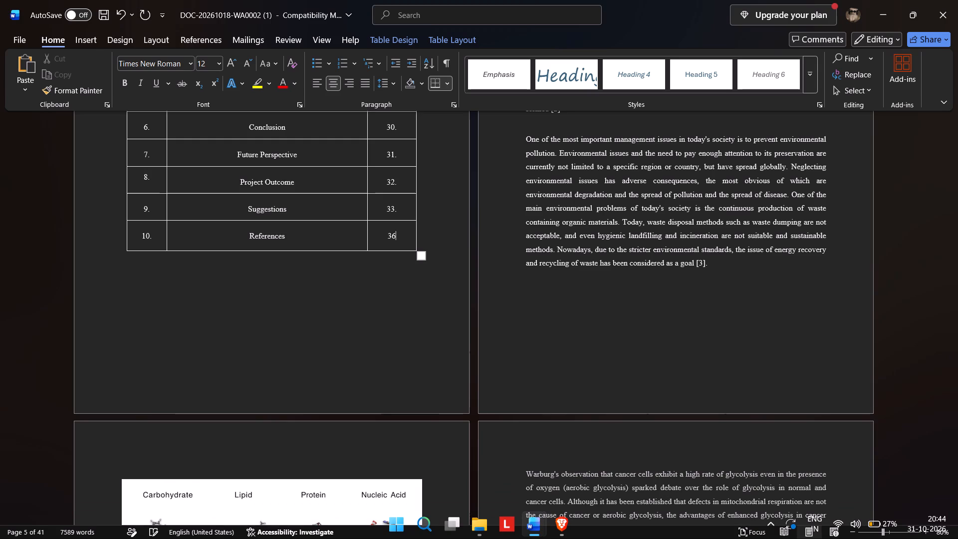
key(period)
Export the report as a PDF named anushka2 in the Downloads folder.
click(24, 37)
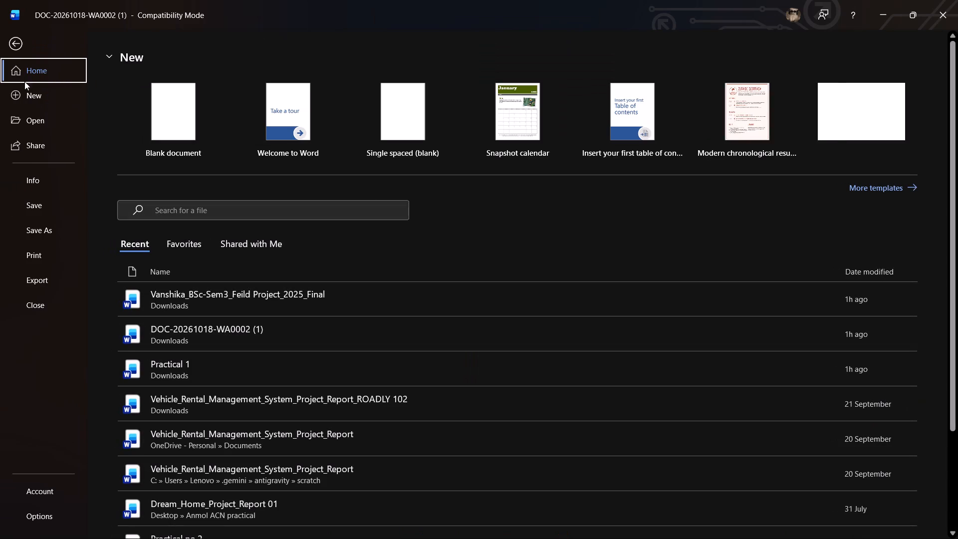
click(43, 280)
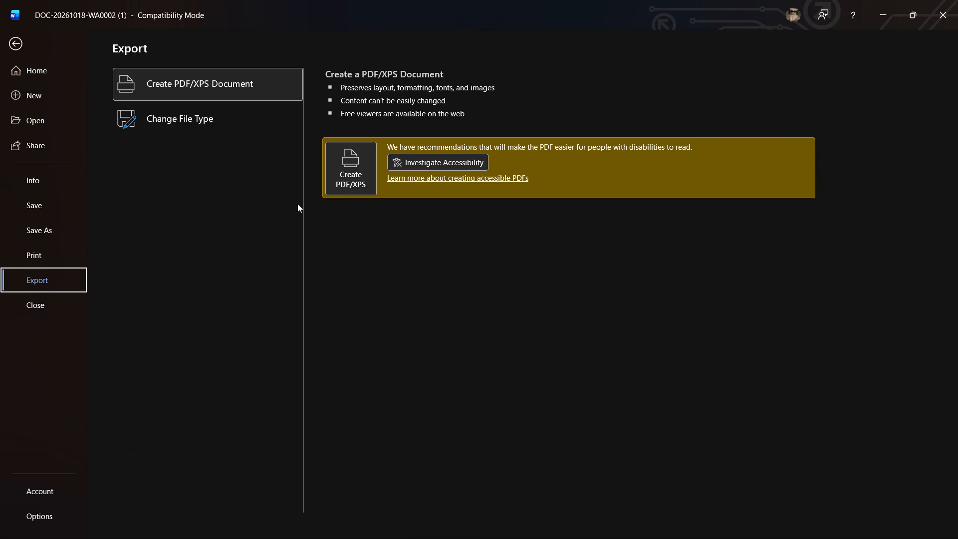
click(353, 183)
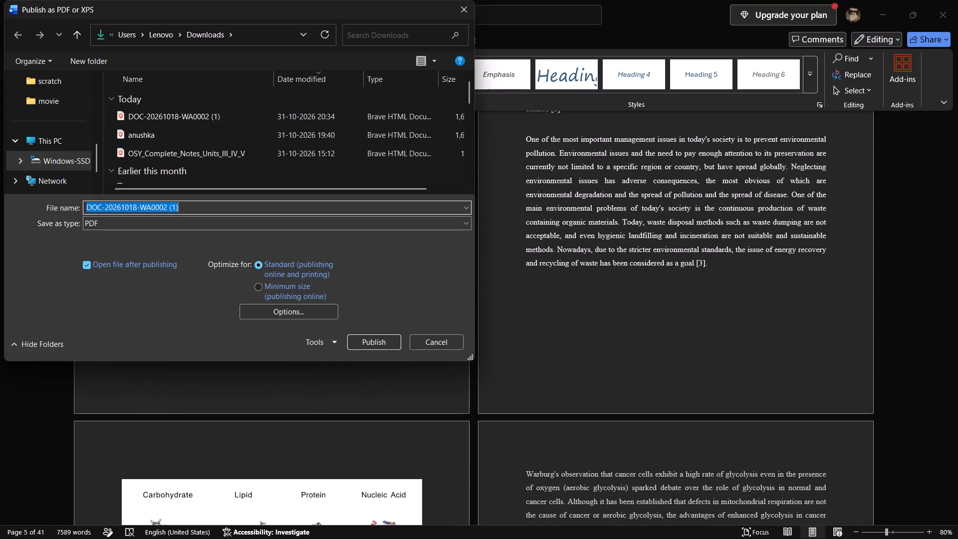
key(BackSpace)
text(anushka2)
key(Return)
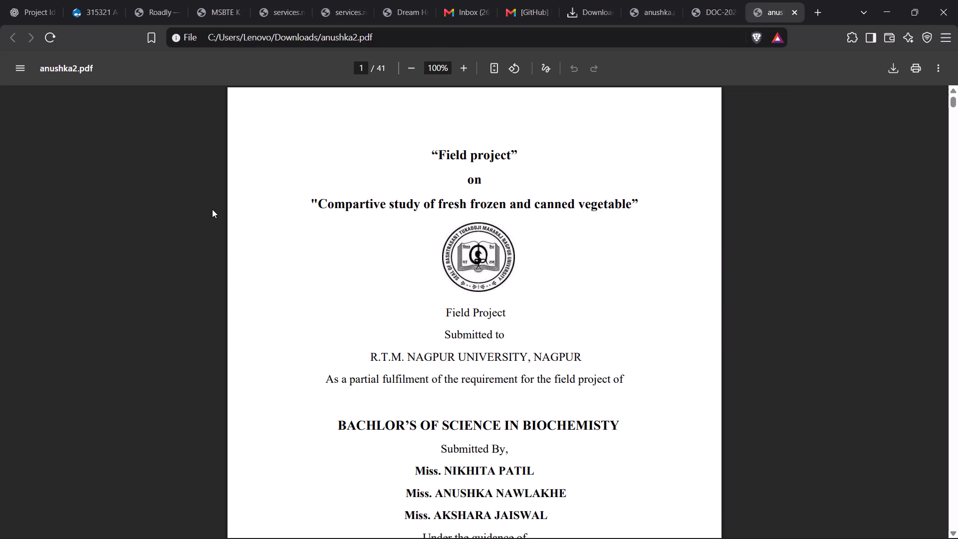
Check the chapter page numbers in the contents table of the exported PDF.
scroll(212, 209, down, 7)
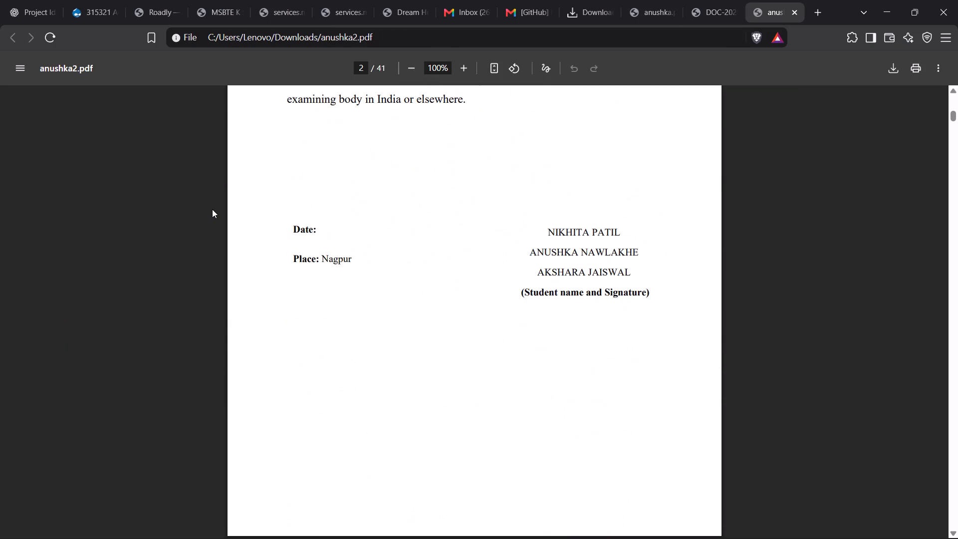
scroll(212, 209, down, 10)
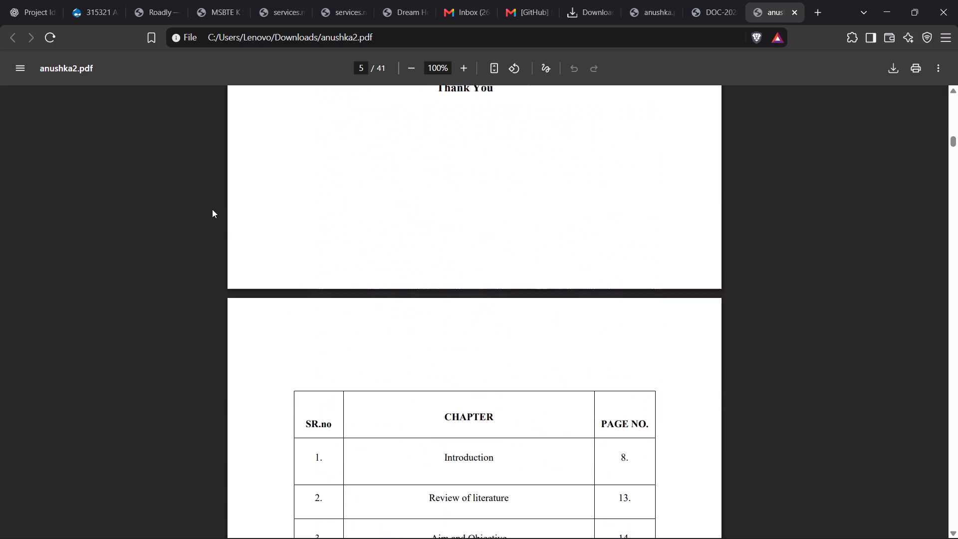
scroll(212, 209, down, 5)
scroll(212, 209, up, 1)
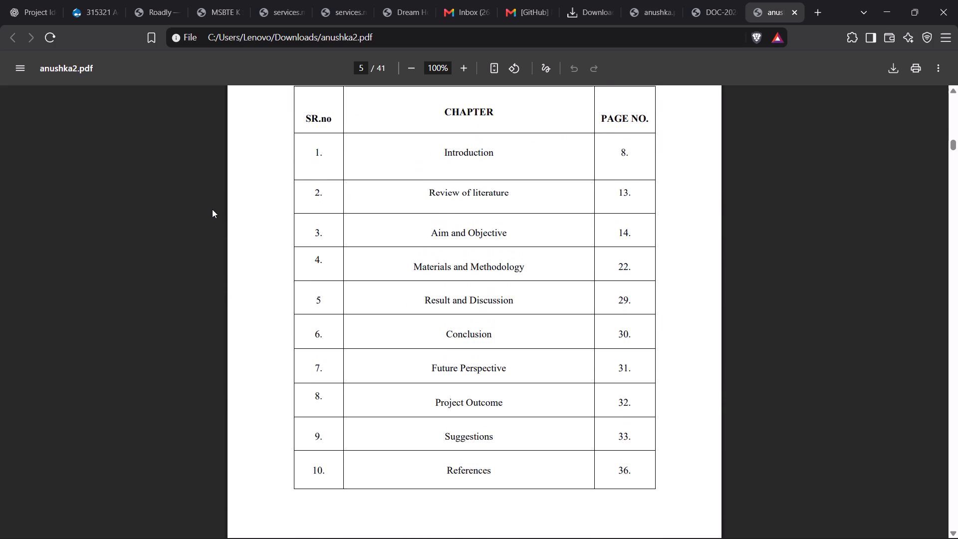
Review the exported anushka2 PDF page by page, from the Introduction chapter through to the end of the references.
scroll(212, 209, down, 7)
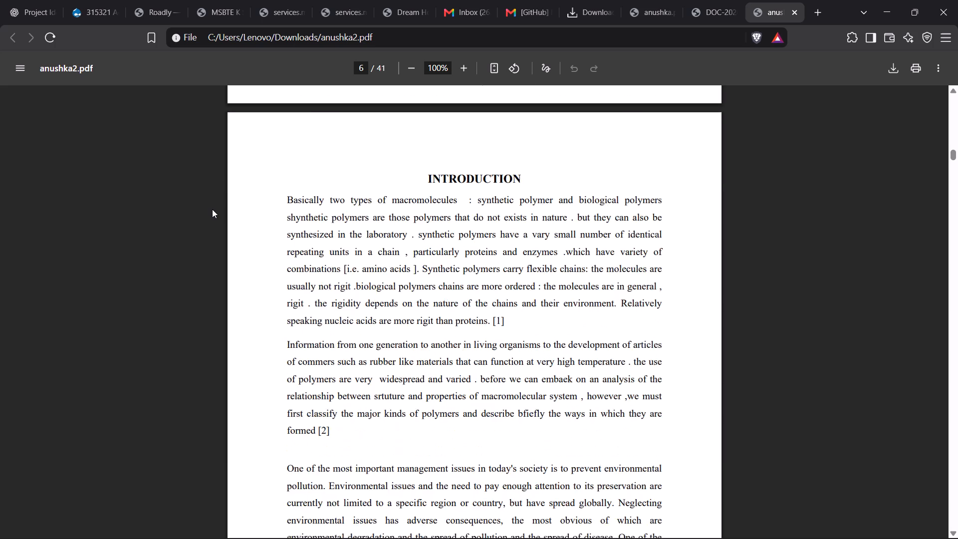
scroll(212, 209, down, 9)
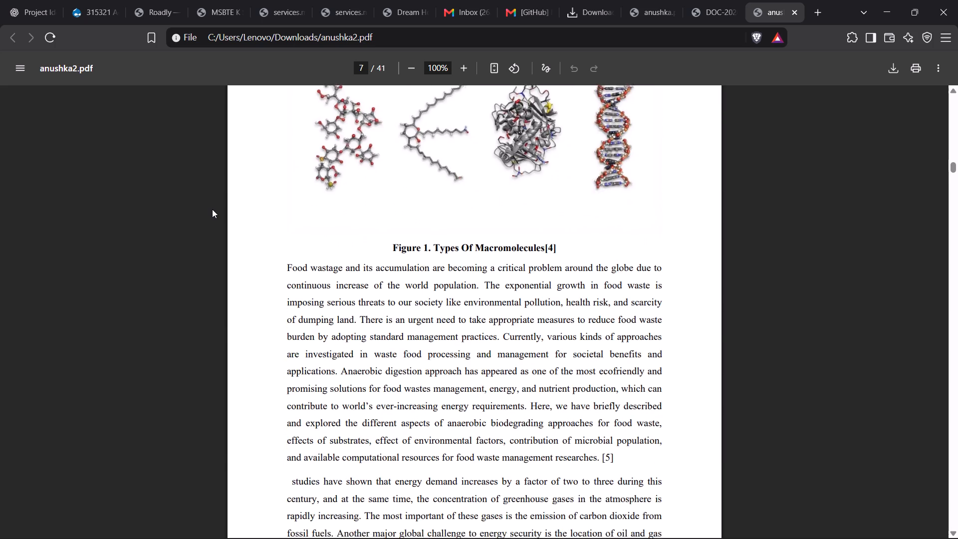
scroll(212, 209, down, 9)
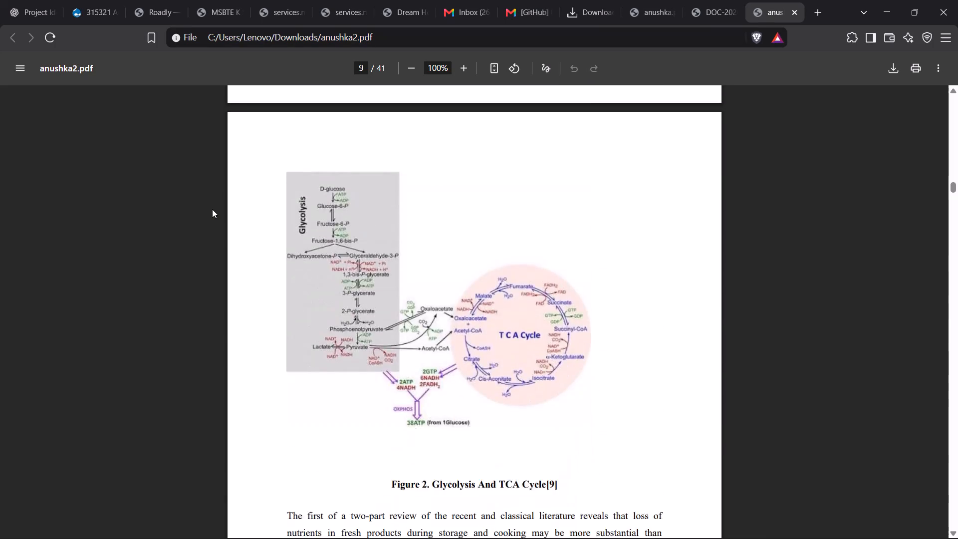
scroll(212, 209, down, 9)
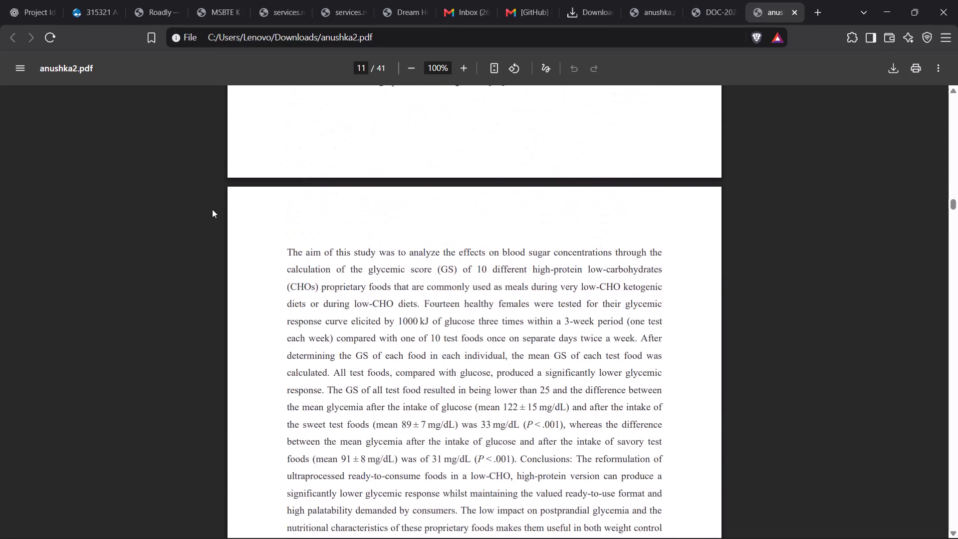
scroll(212, 209, down, 9)
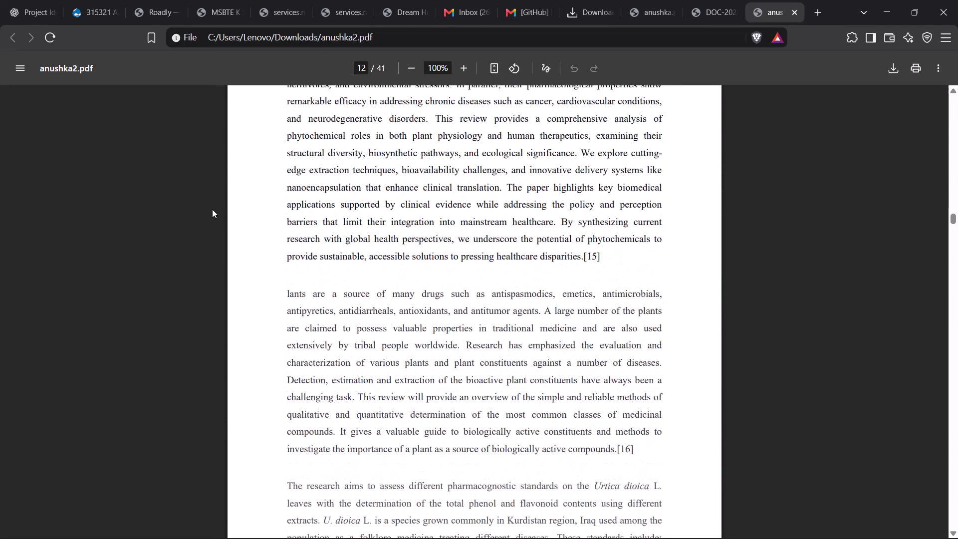
scroll(212, 209, down, 9)
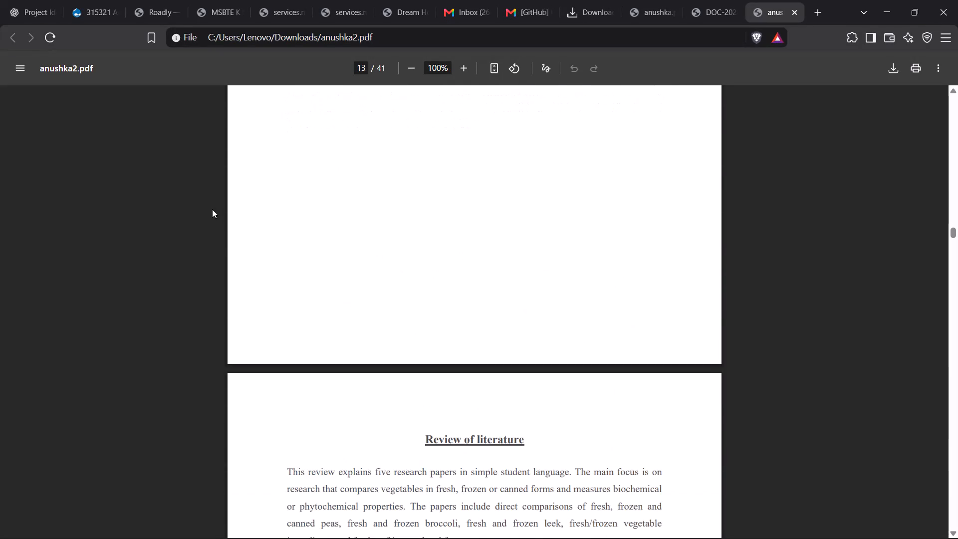
scroll(212, 209, down, 9)
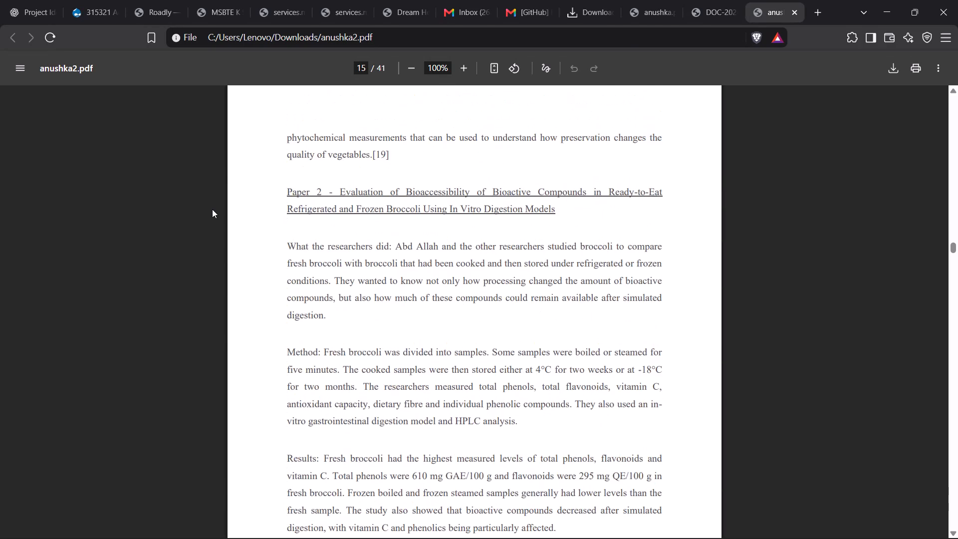
scroll(212, 209, down, 9)
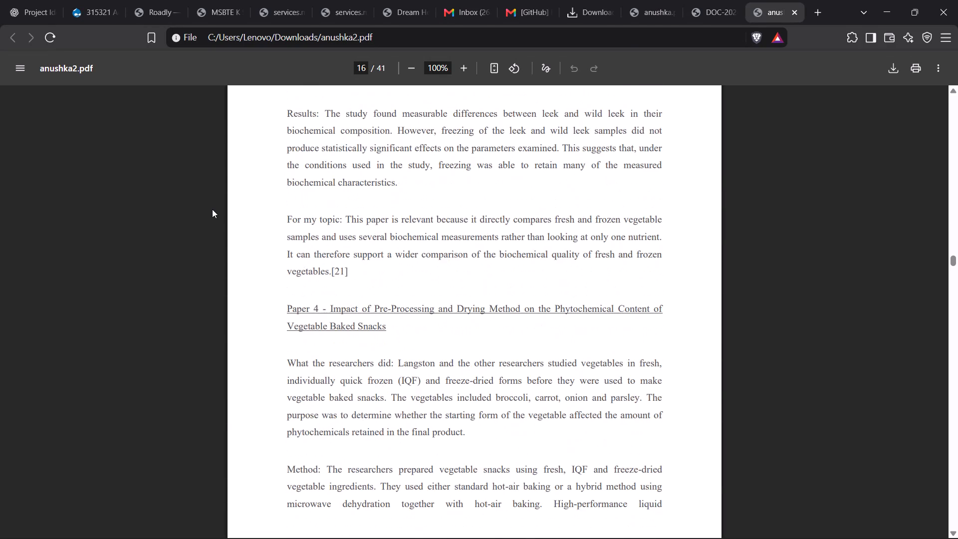
scroll(212, 209, down, 8)
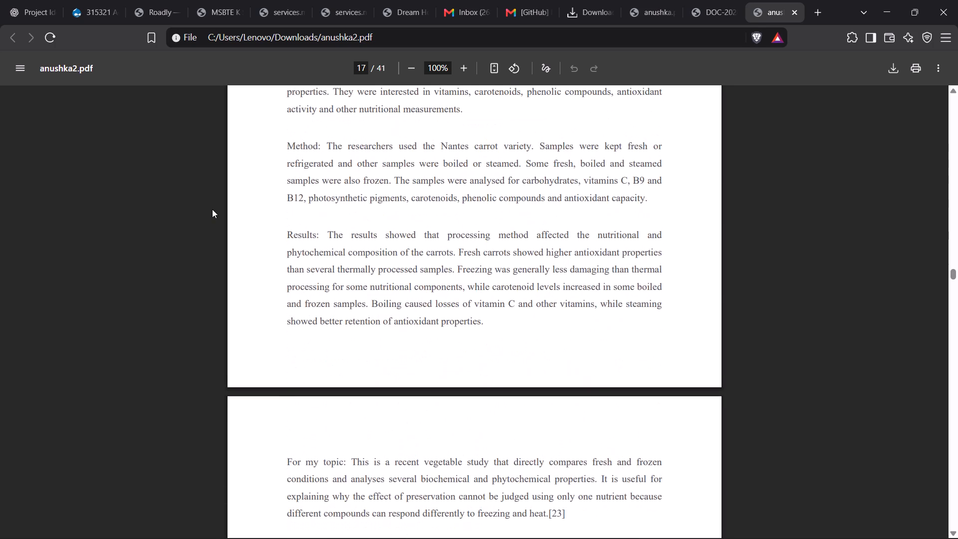
scroll(212, 209, down, 8)
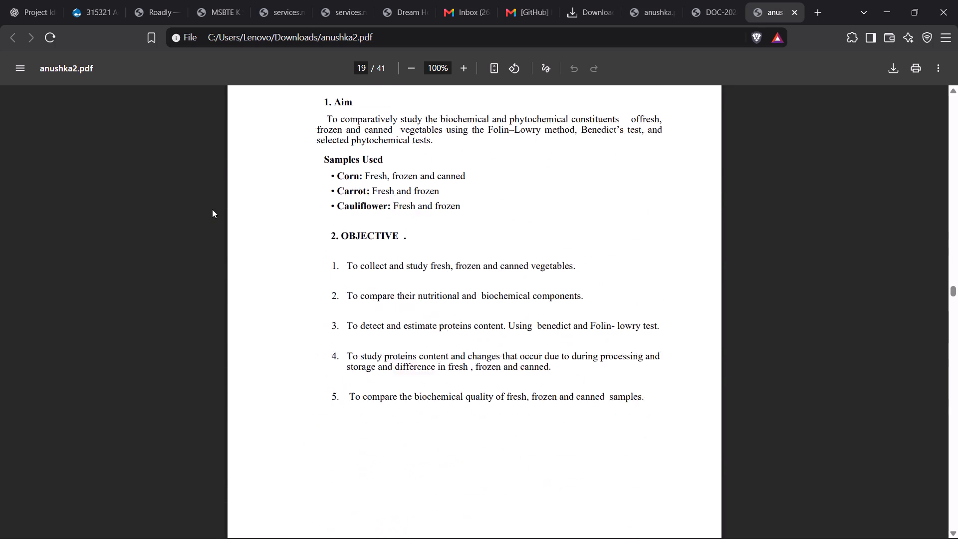
scroll(212, 209, down, 8)
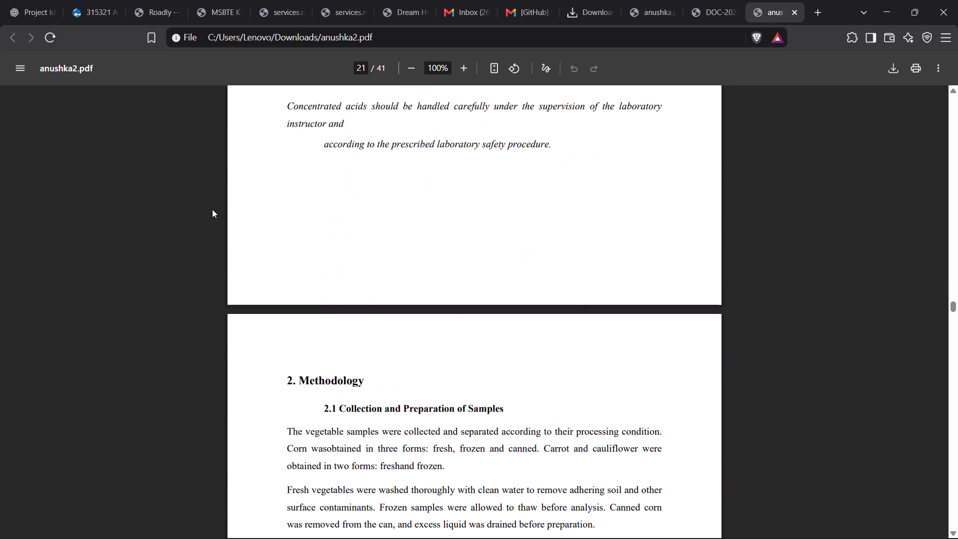
scroll(212, 209, down, 8)
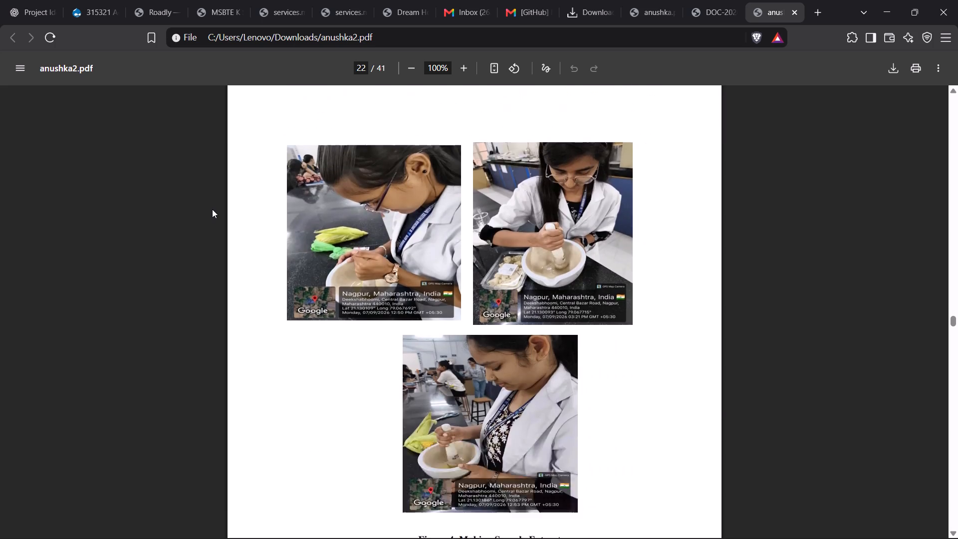
scroll(212, 209, down, 8)
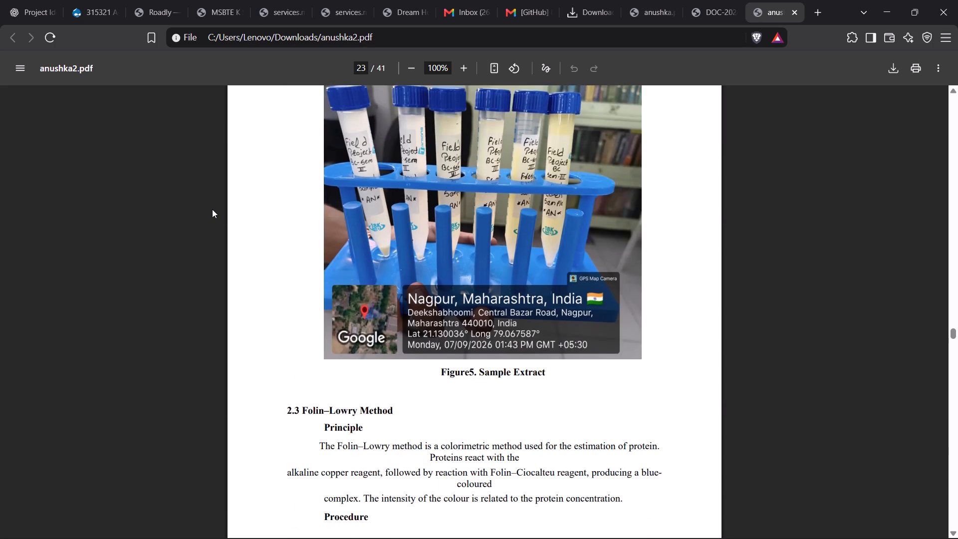
scroll(212, 209, down, 8)
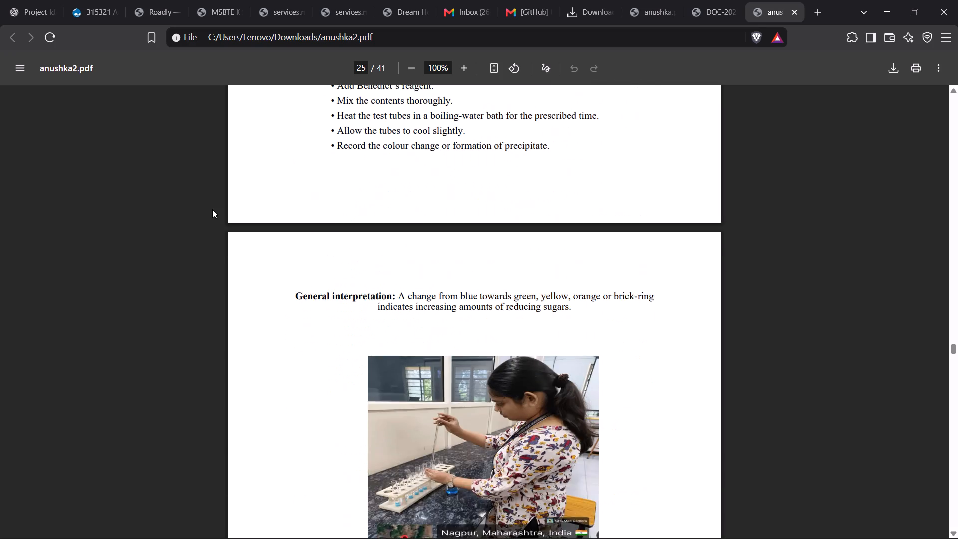
scroll(212, 209, down, 8)
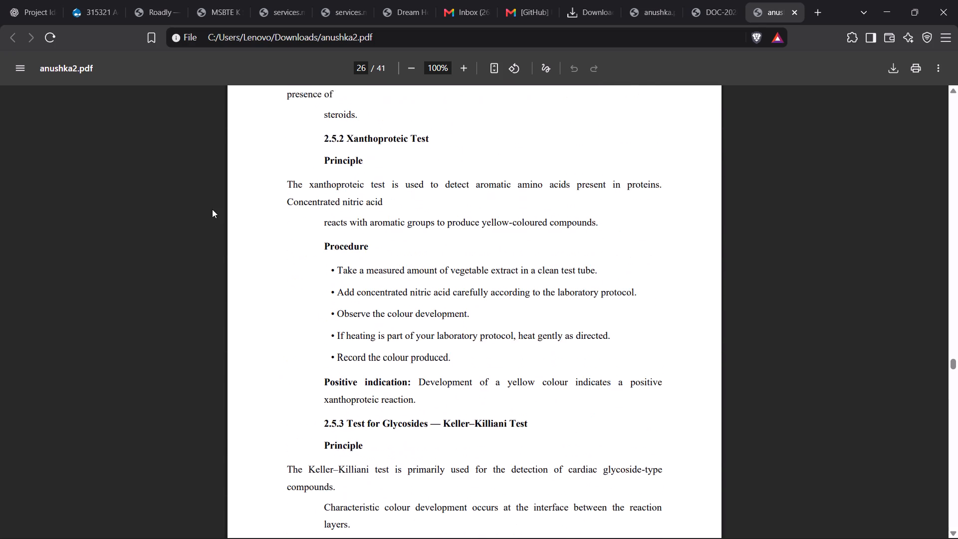
scroll(212, 209, down, 8)
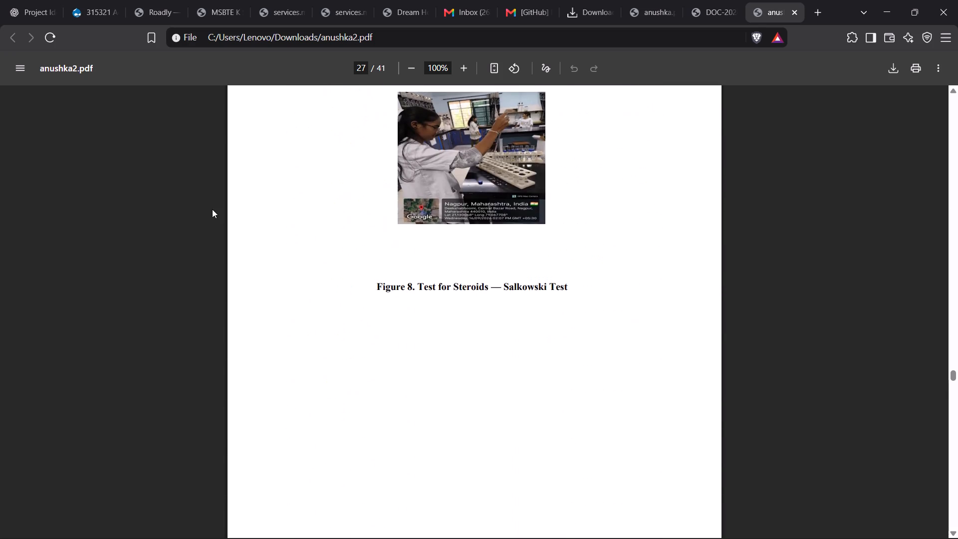
scroll(212, 209, down, 8)
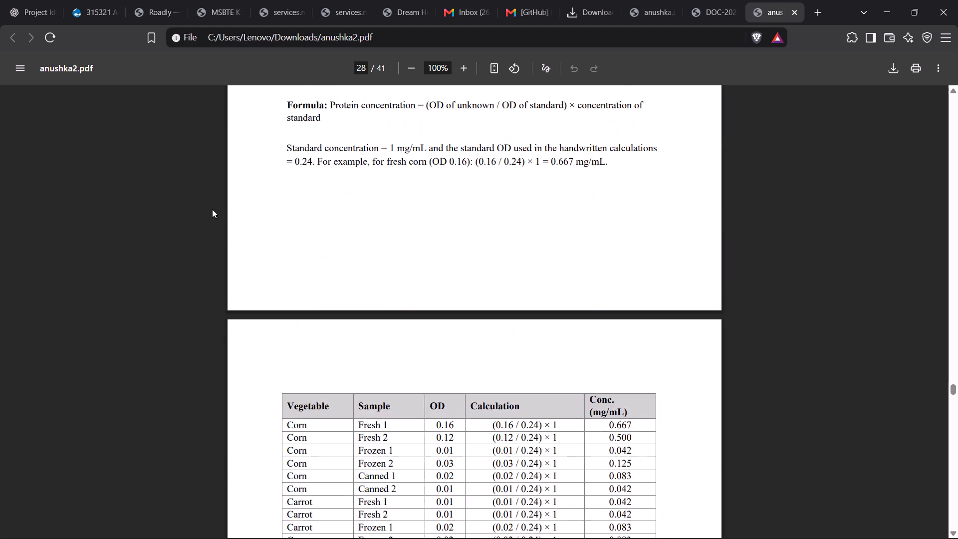
scroll(212, 209, down, 8)
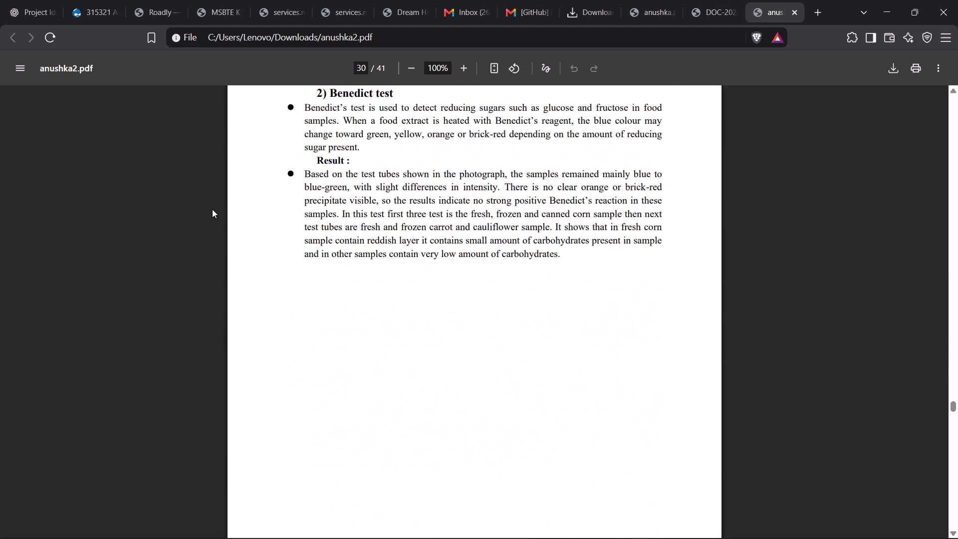
scroll(212, 209, down, 8)
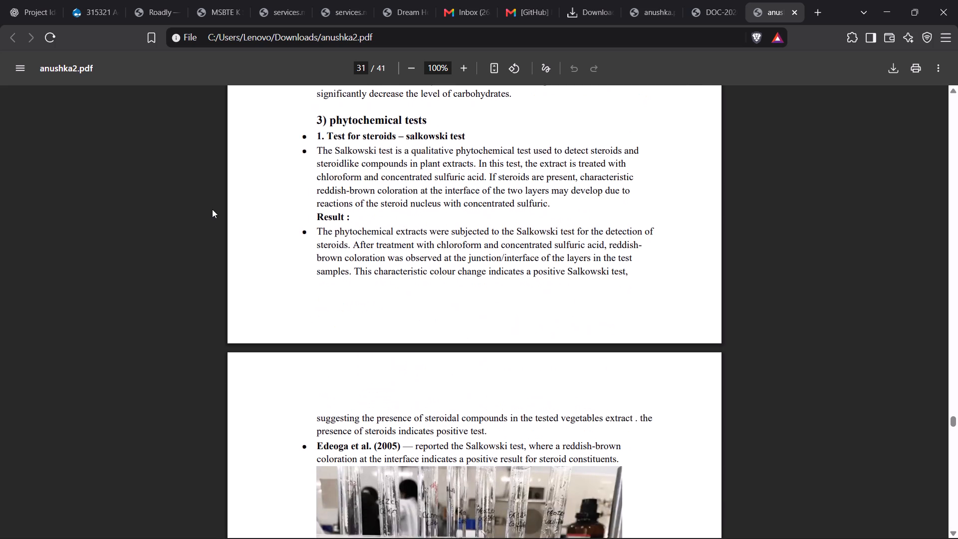
scroll(212, 209, down, 8)
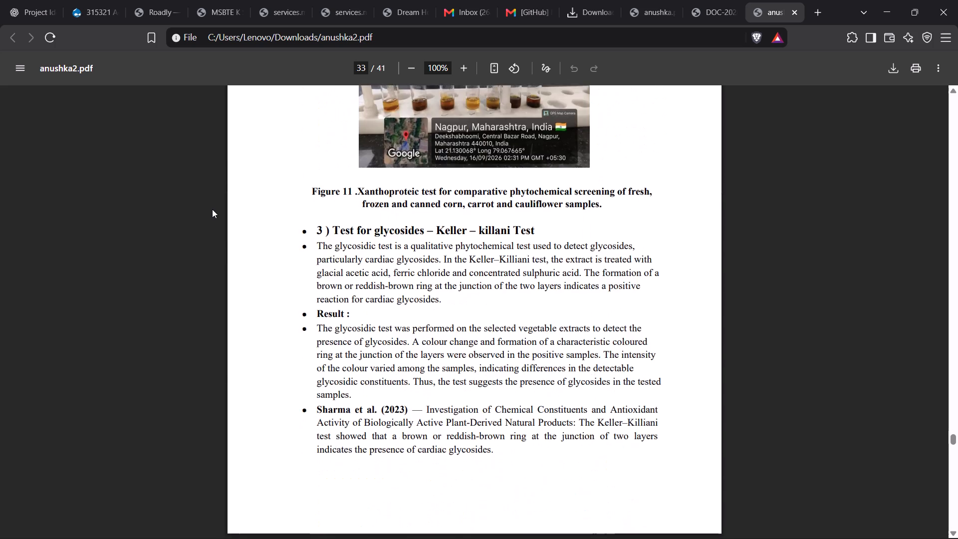
scroll(212, 209, down, 8)
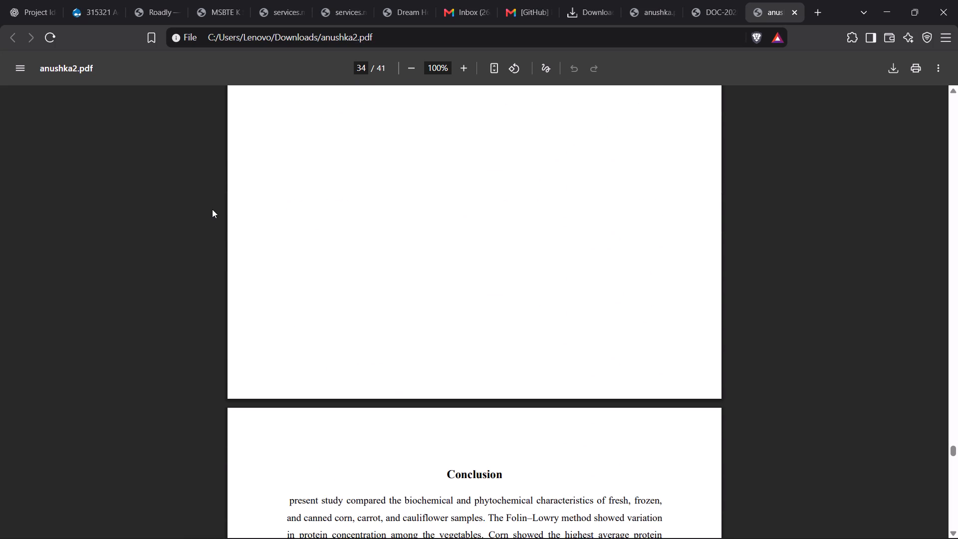
scroll(212, 209, down, 8)
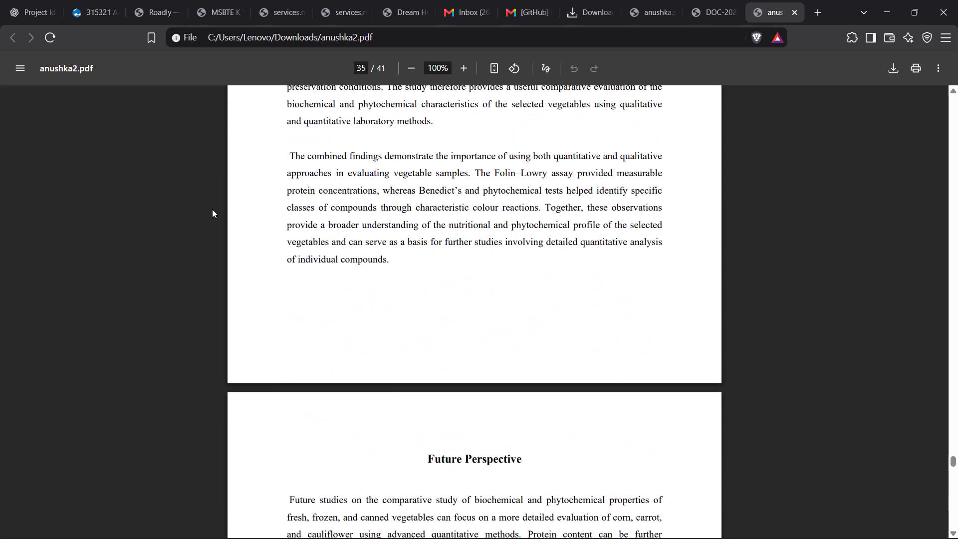
scroll(212, 209, down, 8)
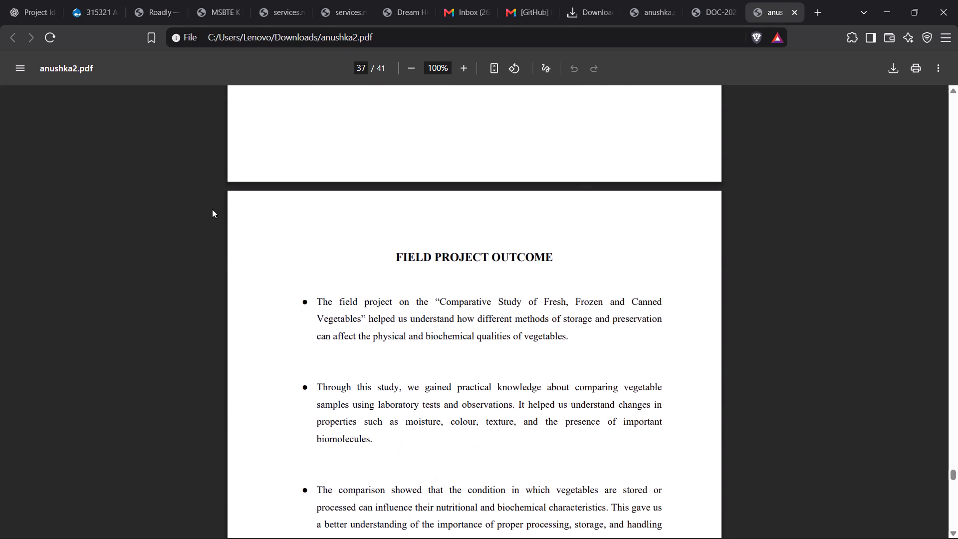
scroll(212, 209, down, 8)
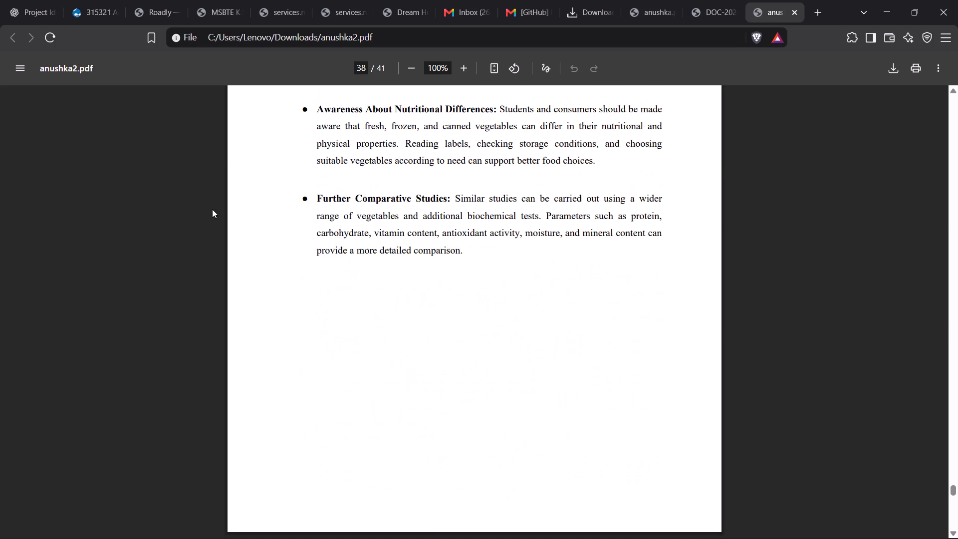
scroll(212, 209, down, 8)
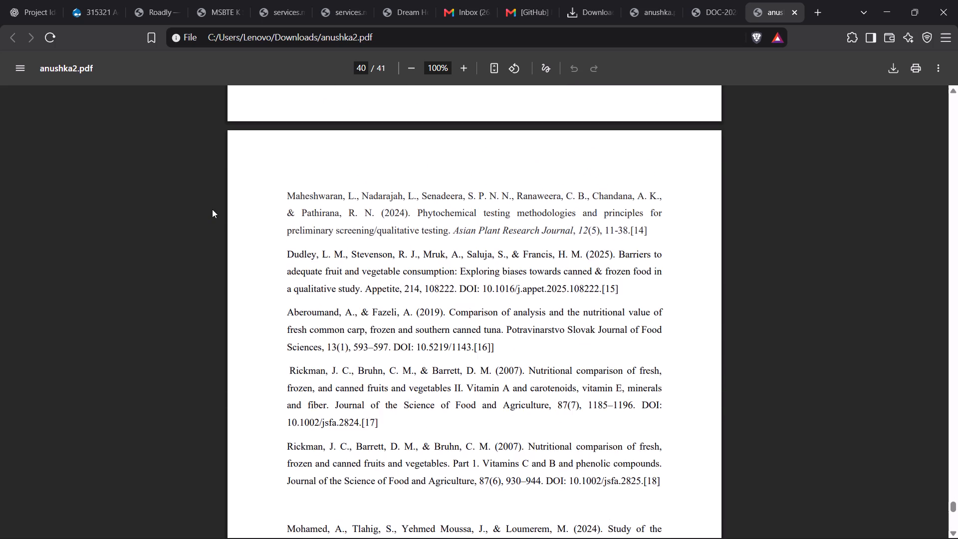
scroll(212, 209, down, 3)
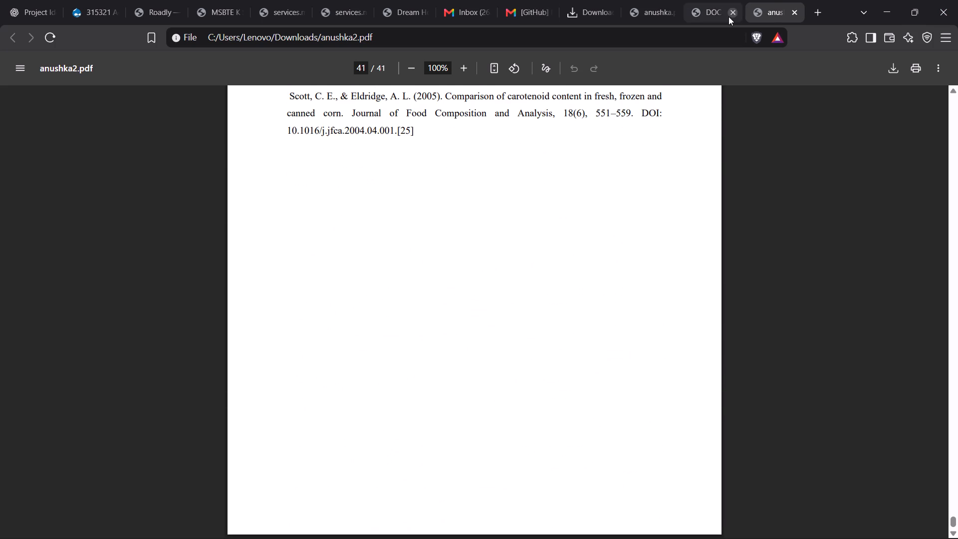
Close the anushka, DOC-20261018-WA0002 (1) and anushka2 PDFs, along with the browser window.
click(676, 10)
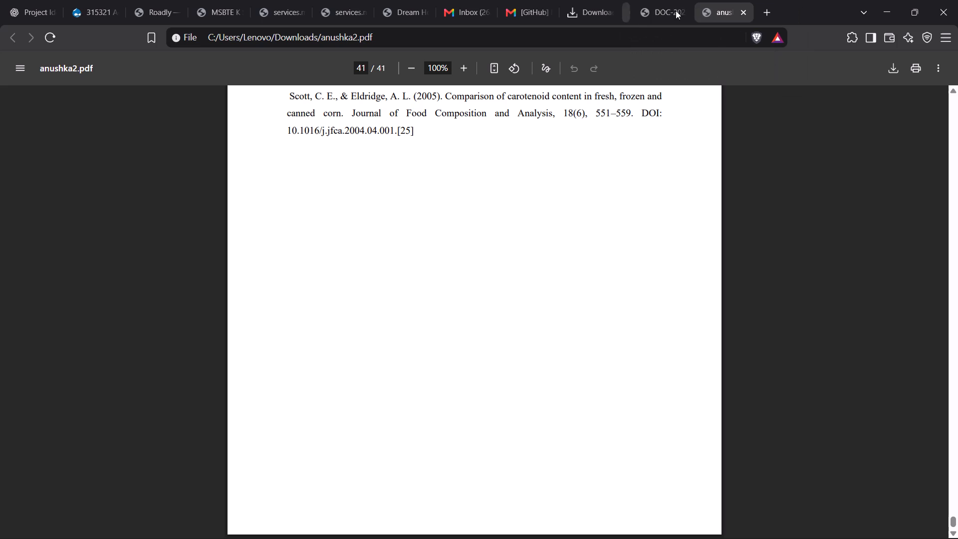
click(589, 10)
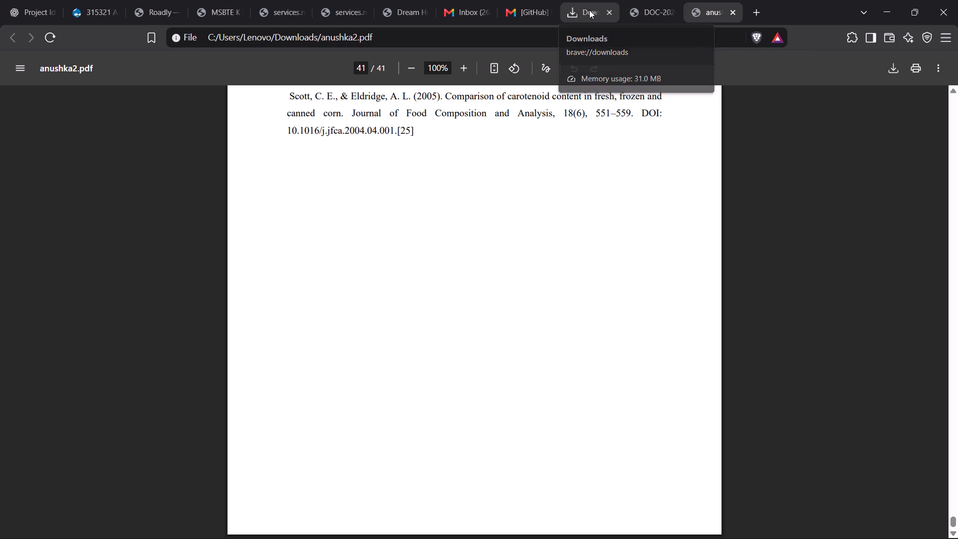
click(639, 10)
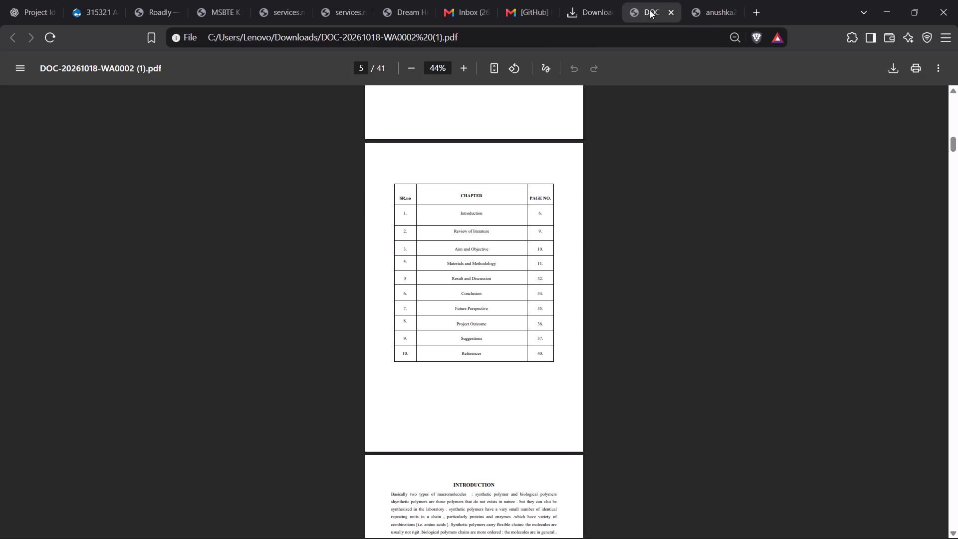
click(668, 11)
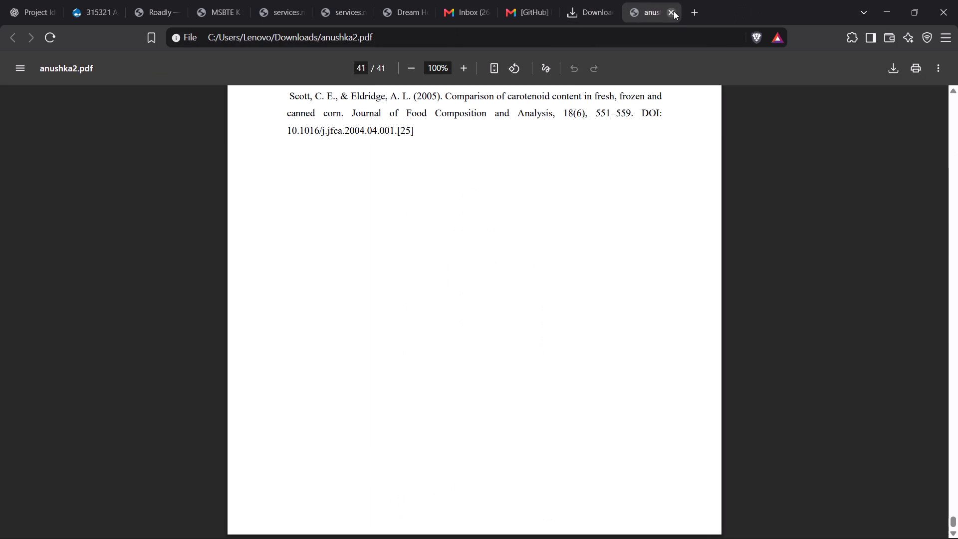
click(672, 11)
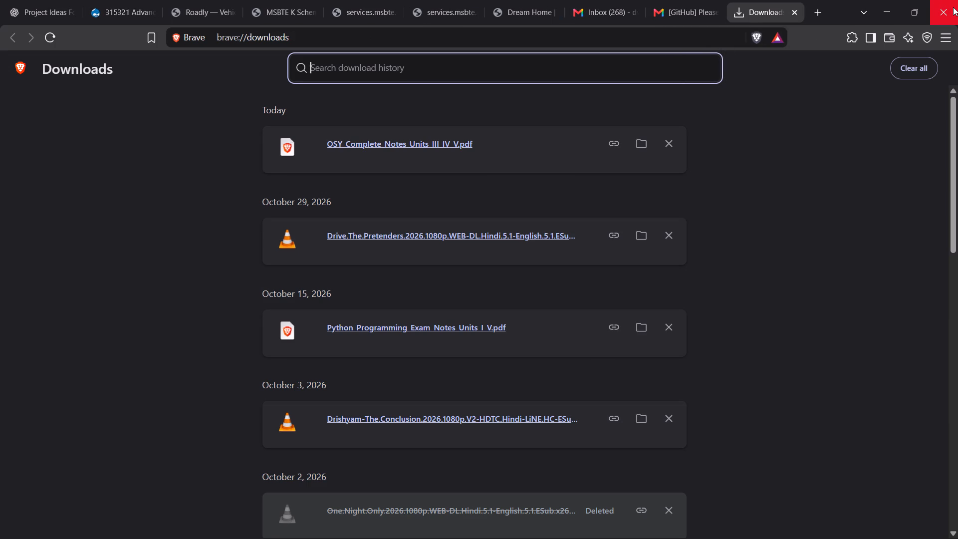
click(951, 8)
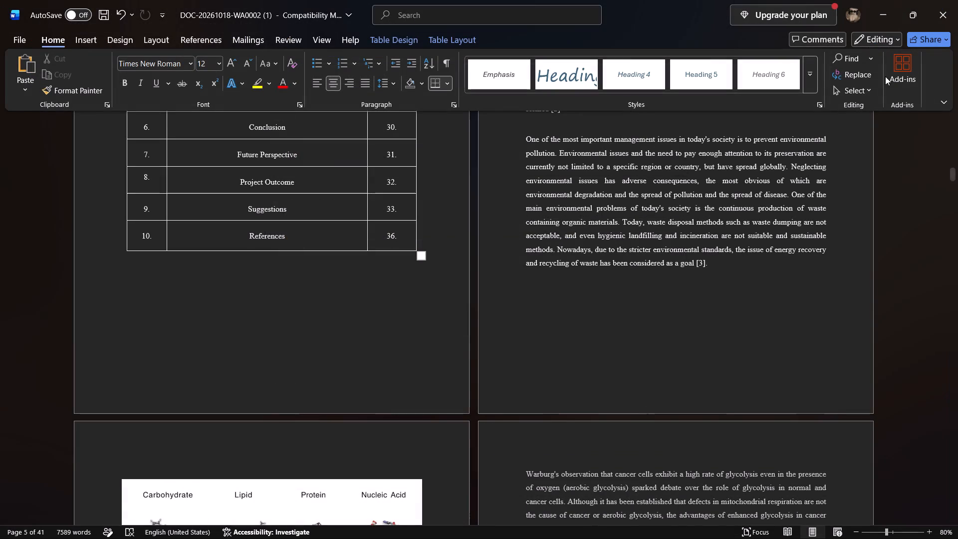
Close the Word document DOC-20261018-WA0002 (1) without saving its changes.
click(943, 15)
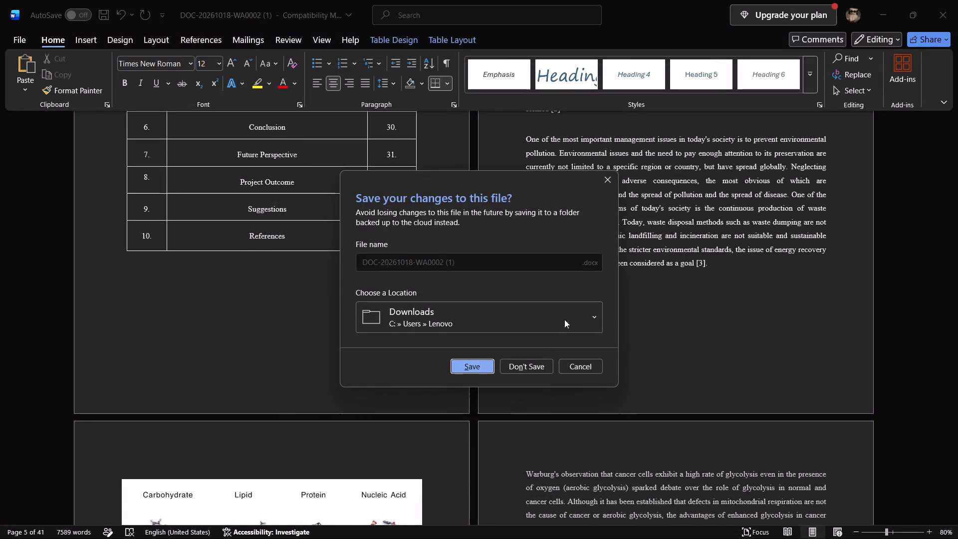
click(525, 362)
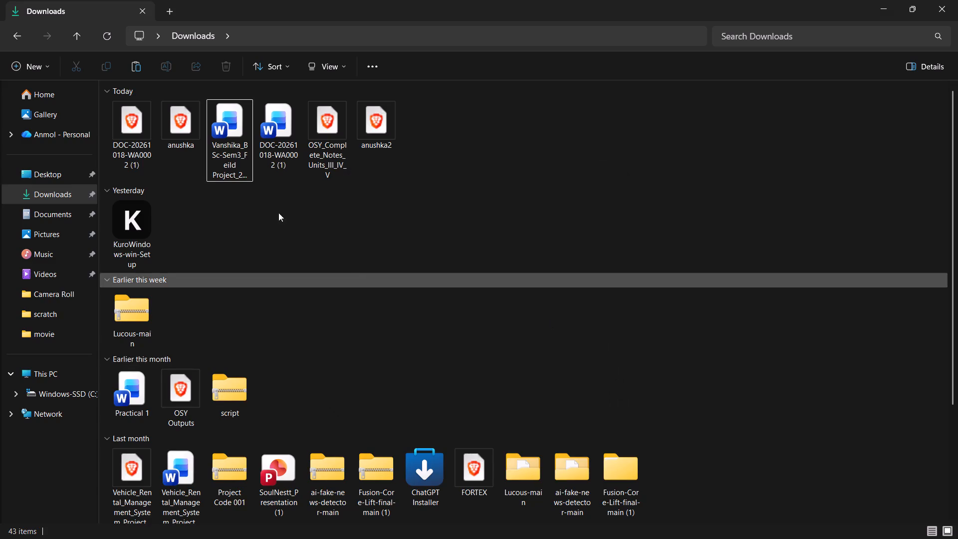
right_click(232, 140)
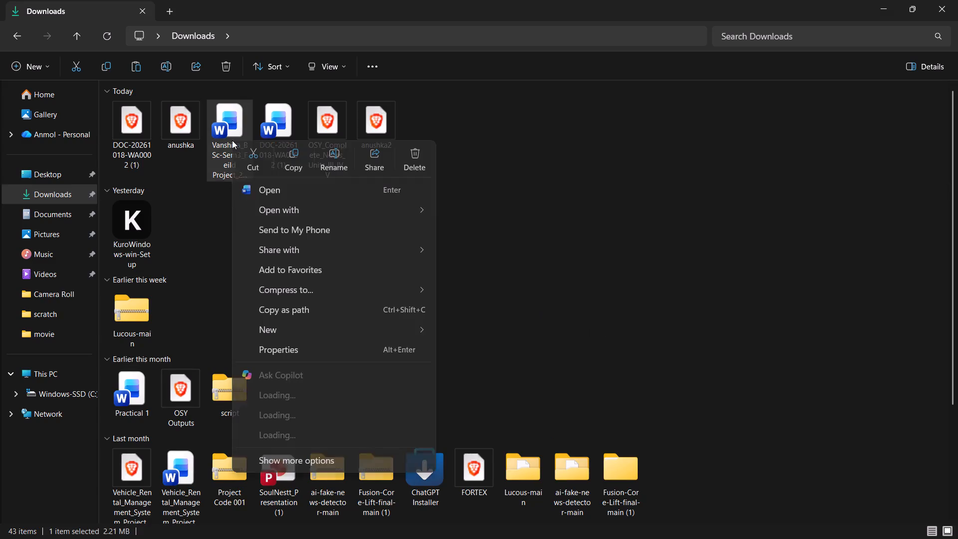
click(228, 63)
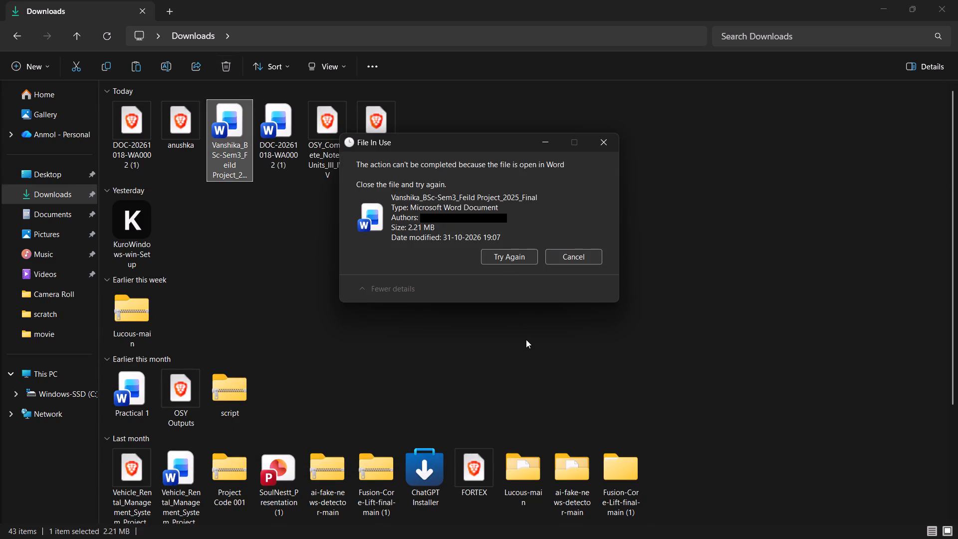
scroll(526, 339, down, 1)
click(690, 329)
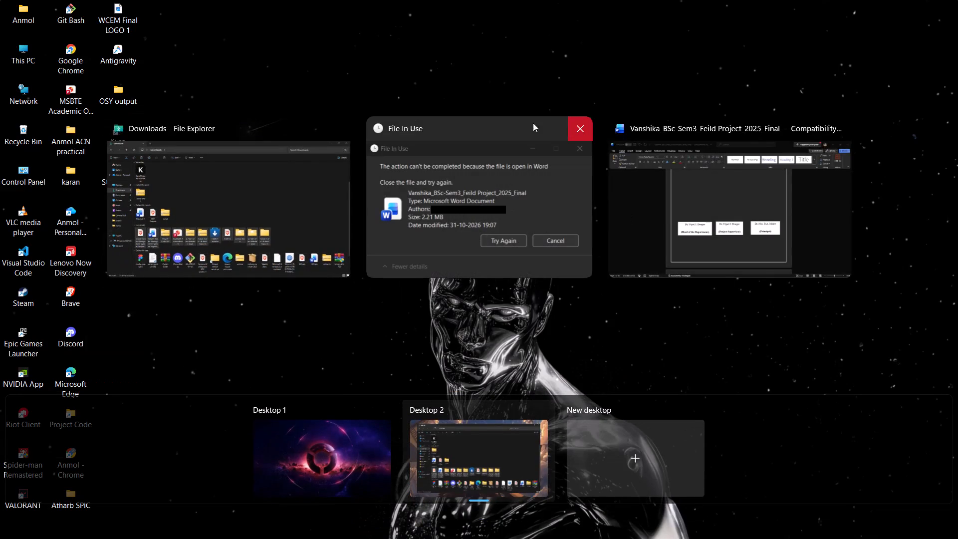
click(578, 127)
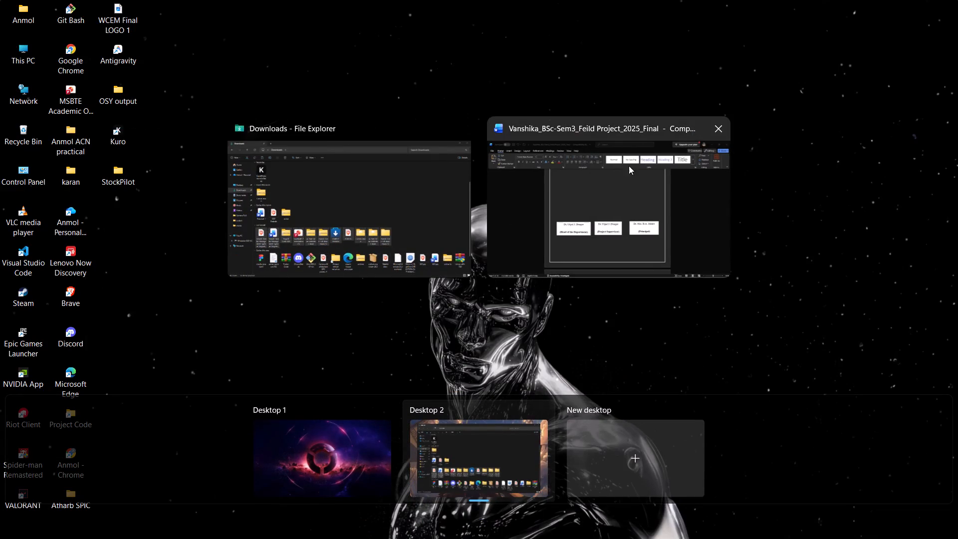
Close the open Word document Vanshika_BSc-Sem3_Feild Project_2025_Final without saving its changes.
click(718, 125)
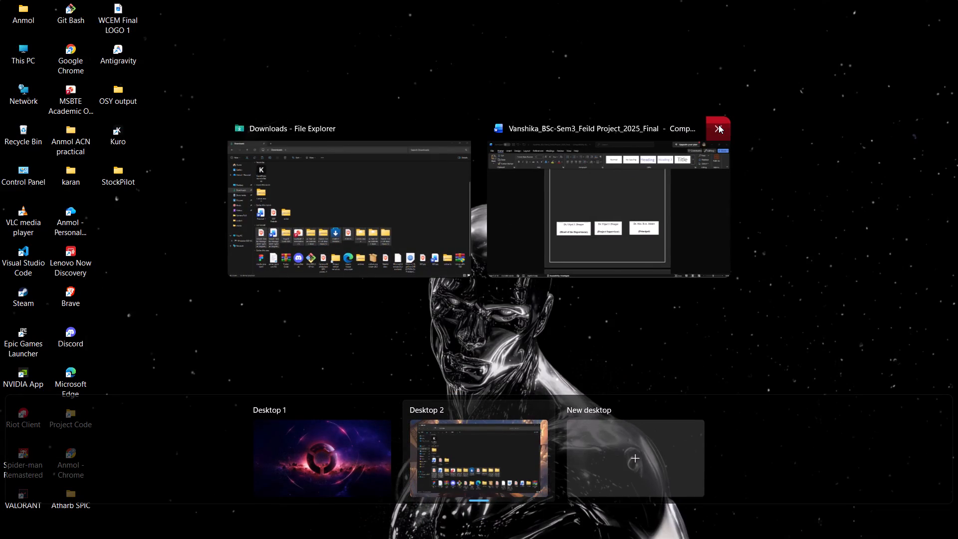
click(720, 128)
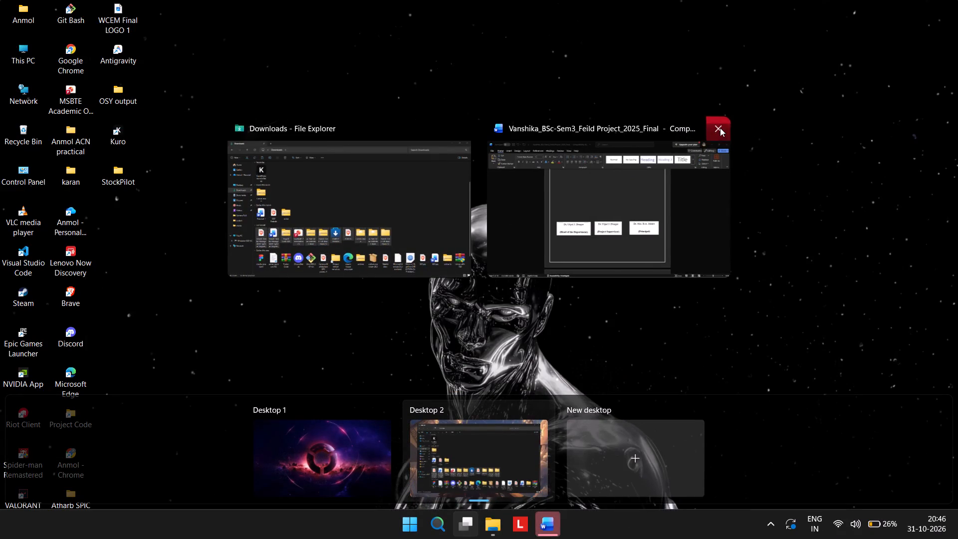
click(665, 159)
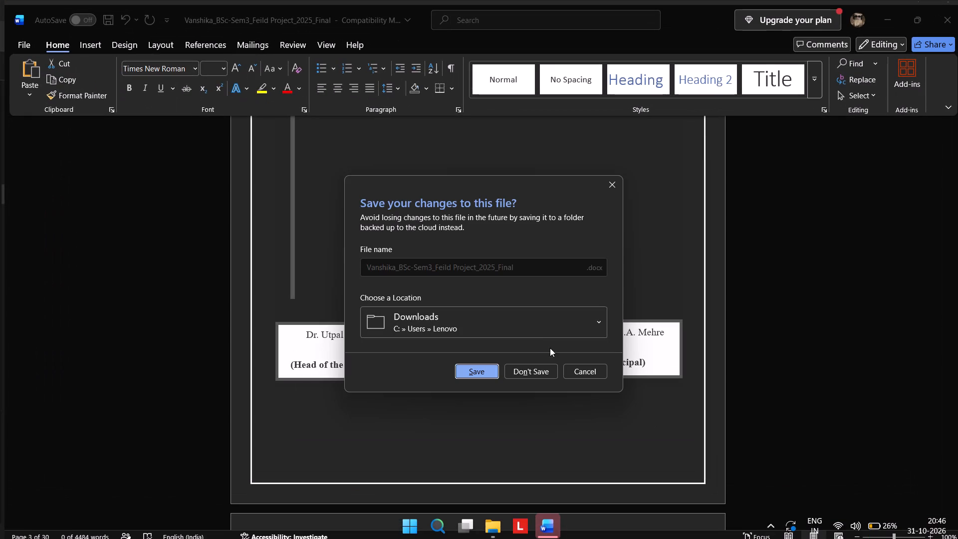
click(545, 371)
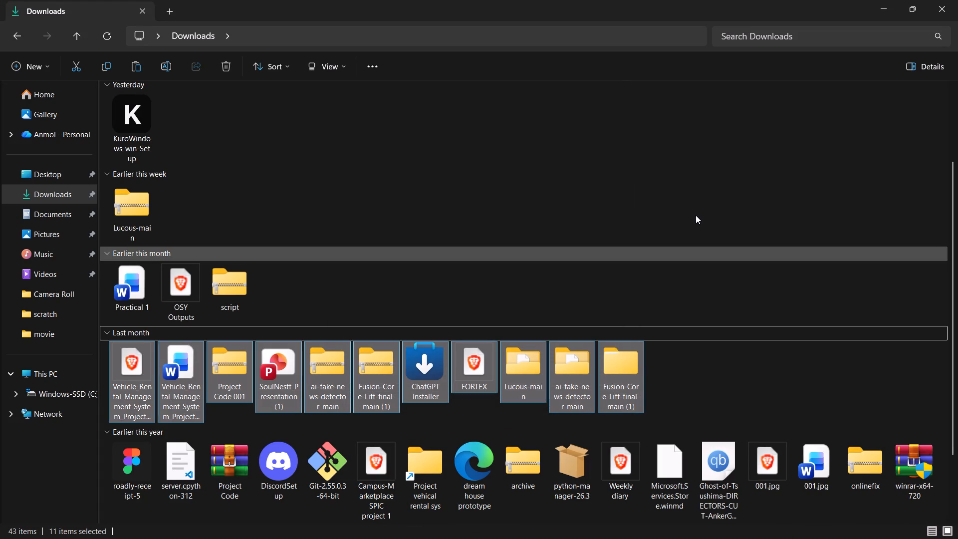
Copy the anushka2 PDF from today's files in the Downloads folder.
click(525, 254)
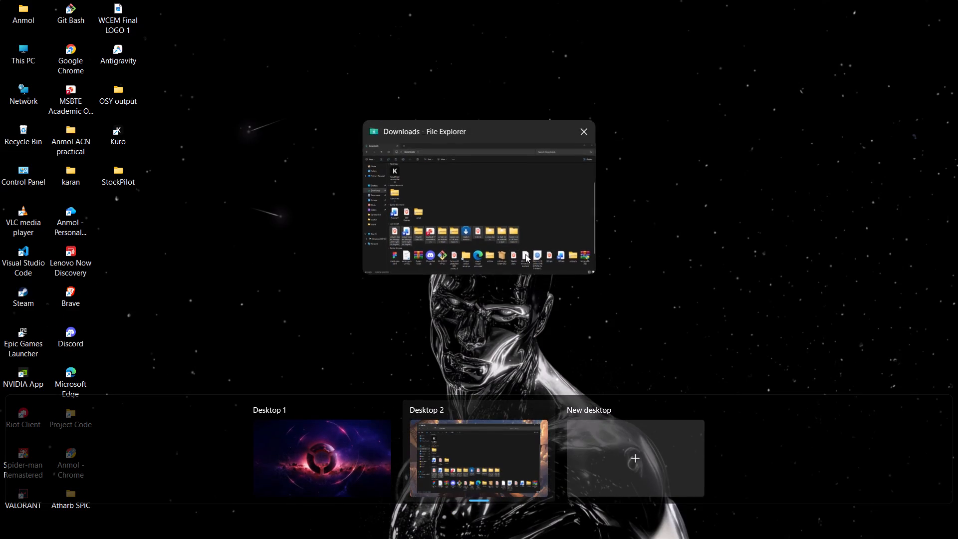
scroll(525, 254, up, 4)
scroll(411, 261, up, 3)
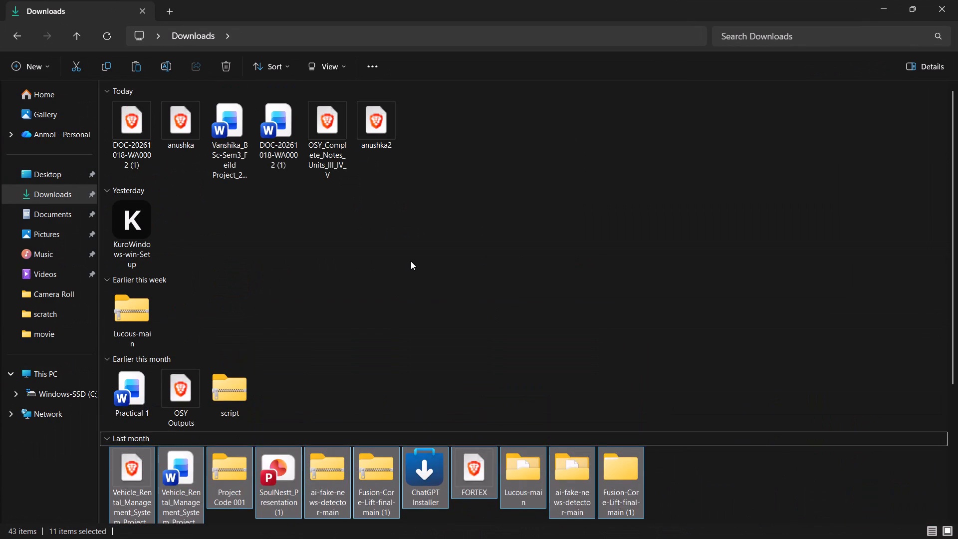
scroll(411, 261, up, 1)
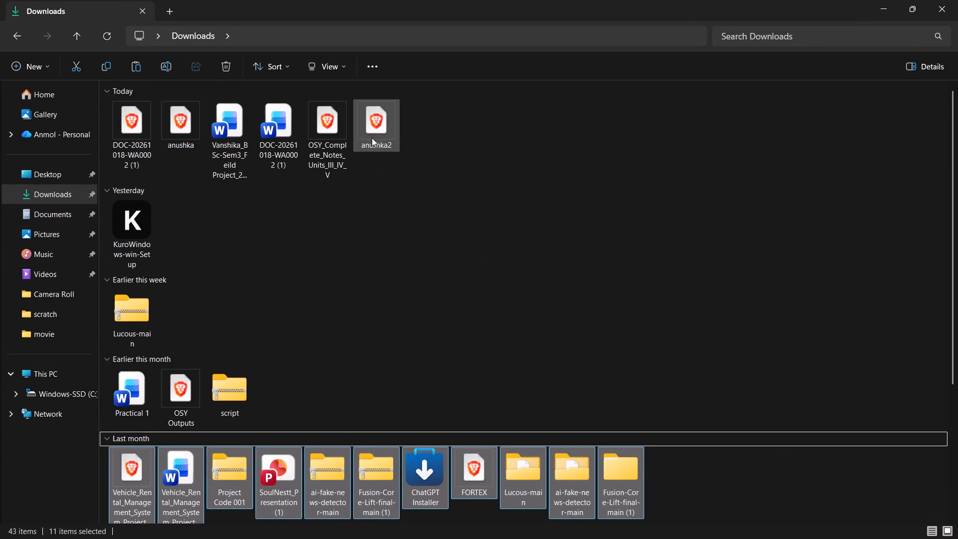
right_click(370, 133)
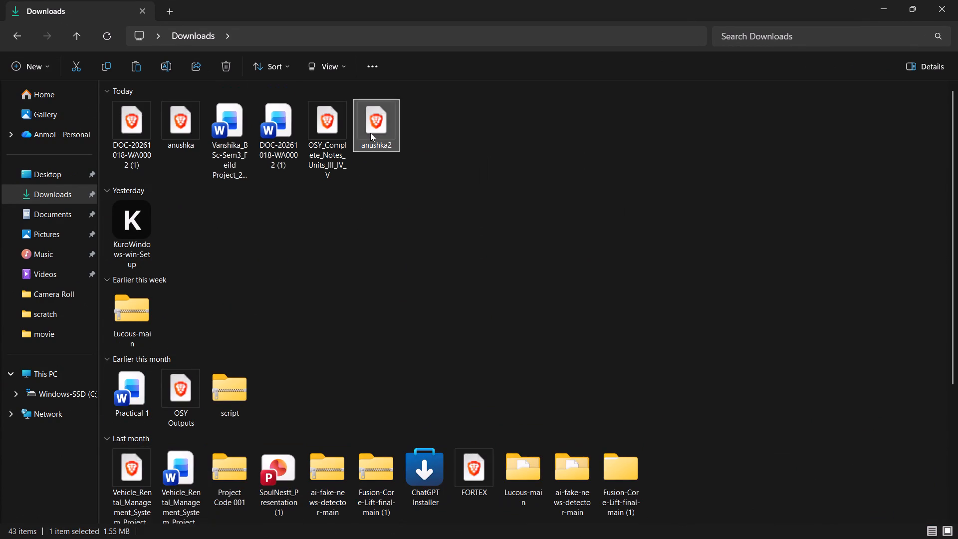
click(428, 145)
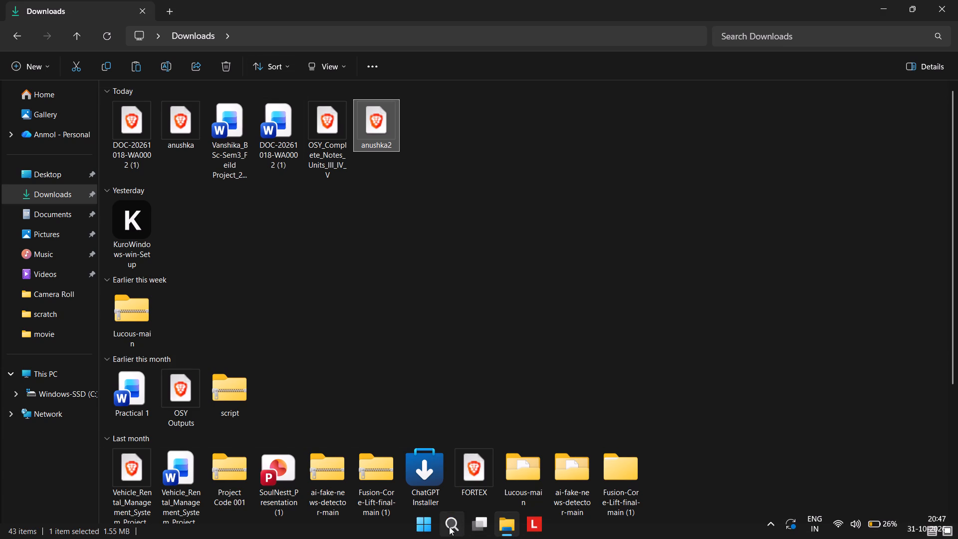
Open Google Chrome and start entering a search or web address beginning with "w" in the new tab.
click(449, 526)
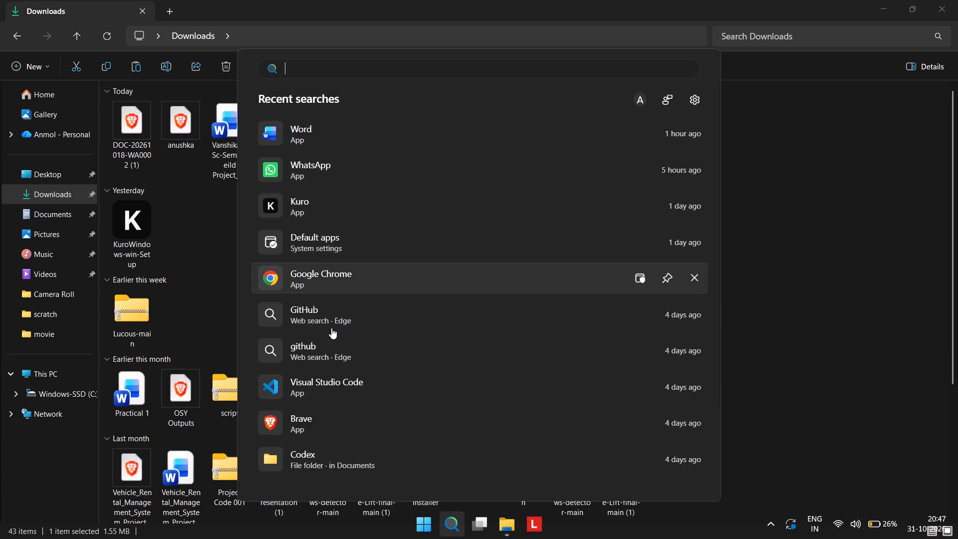
click(316, 282)
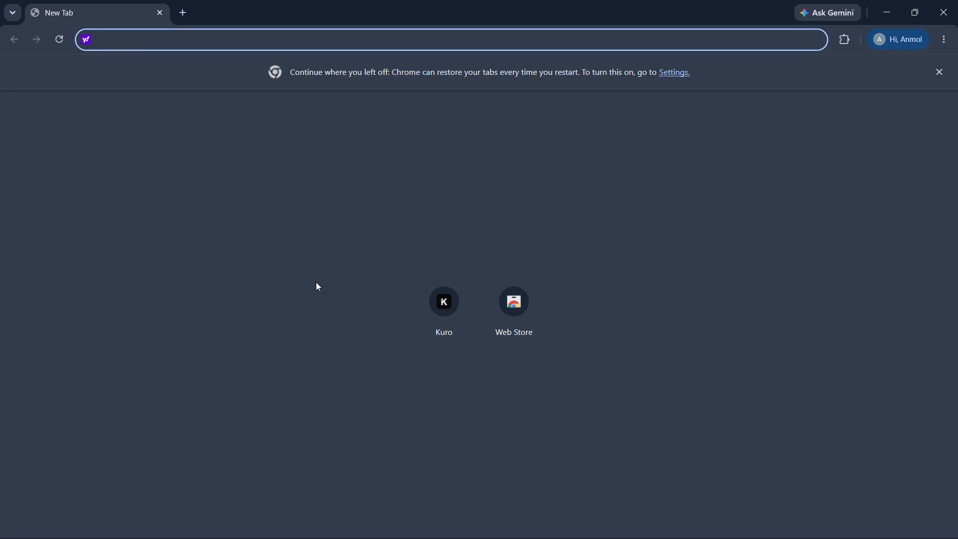
click(304, 41)
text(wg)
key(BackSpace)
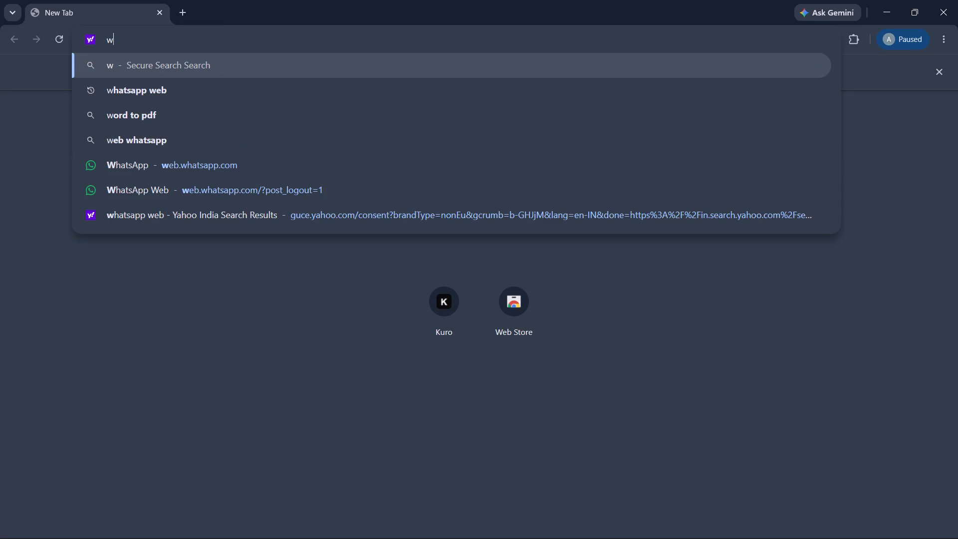
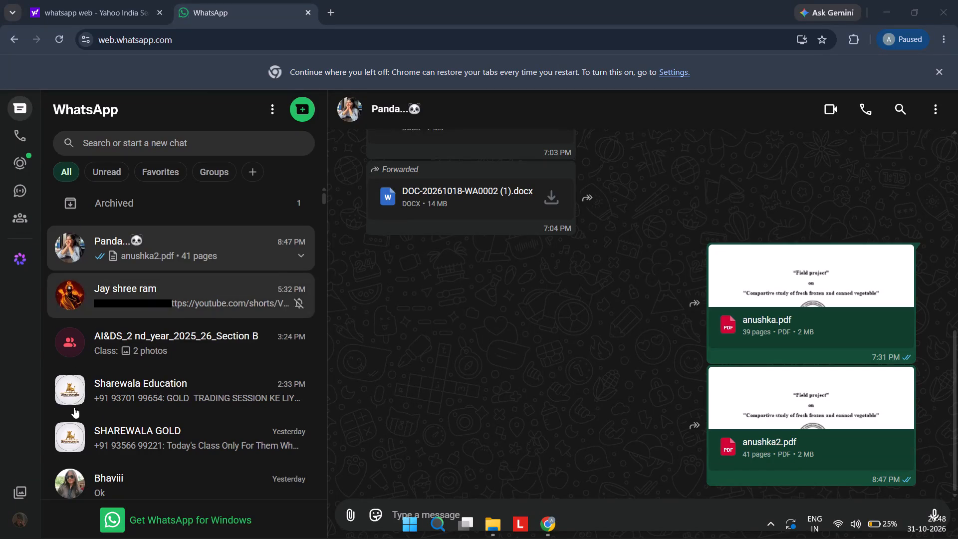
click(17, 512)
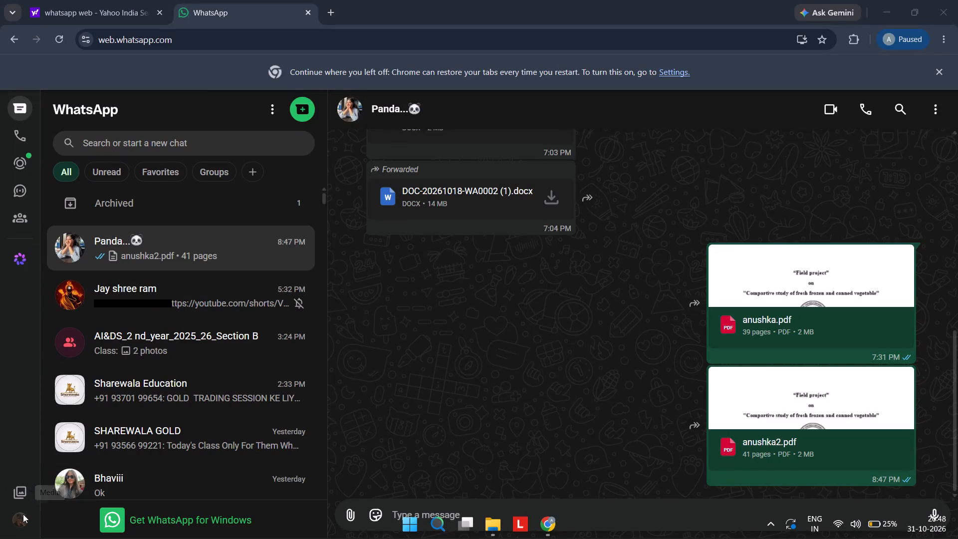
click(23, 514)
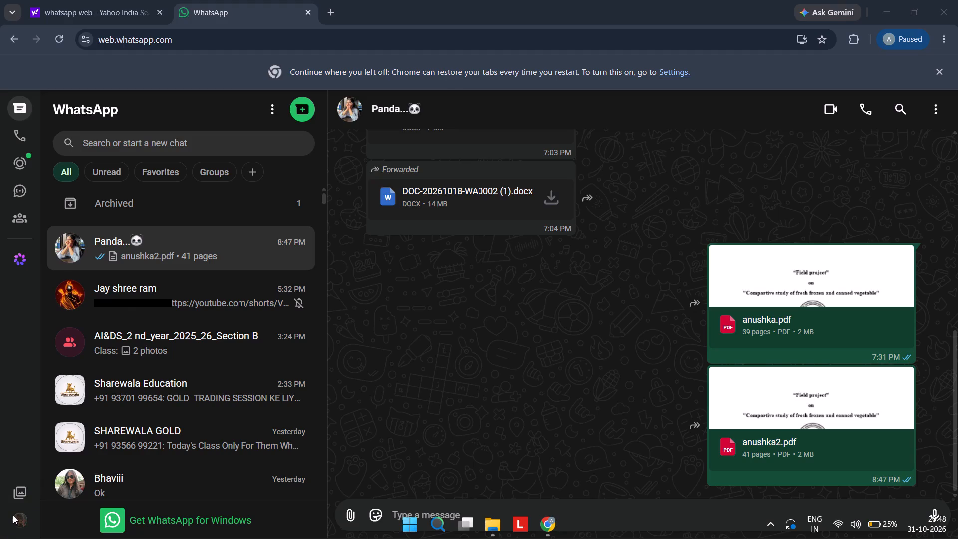
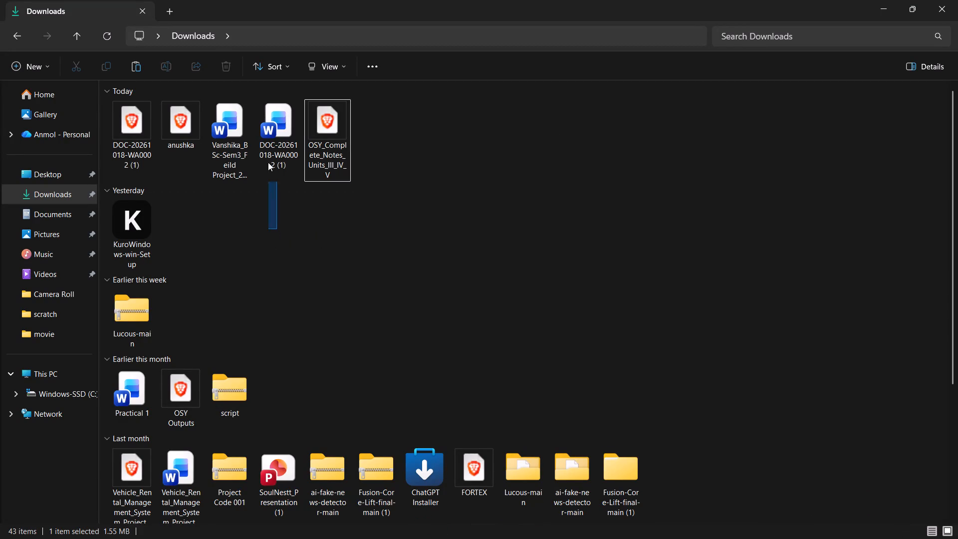
Select the anushka PDF and the Word documents Vanshika_BSc-Sem3_Feild Project and DOC-20261018-WA0002 (1) among today's files in Downloads.
drag(268, 162, 154, 94)
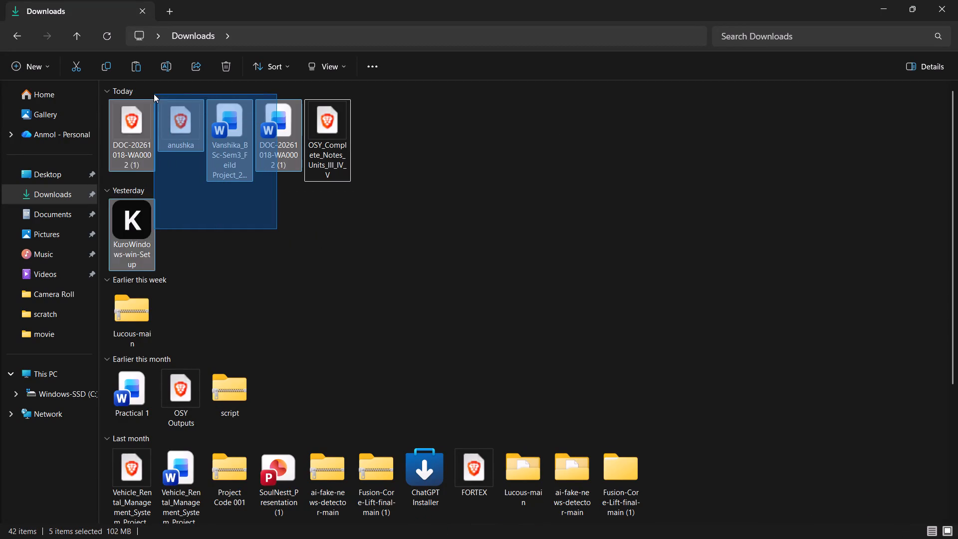
drag(154, 94, 159, 120)
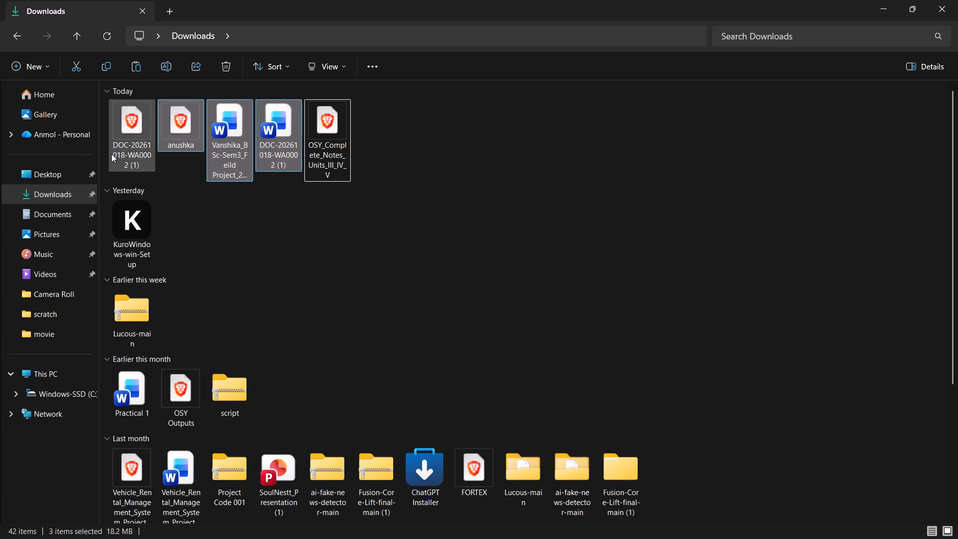
Delete all of today's files from the Downloads folder except the OSY_Complete_Notes_Units_III_IV_V PDF.
drag(105, 151, 171, 146)
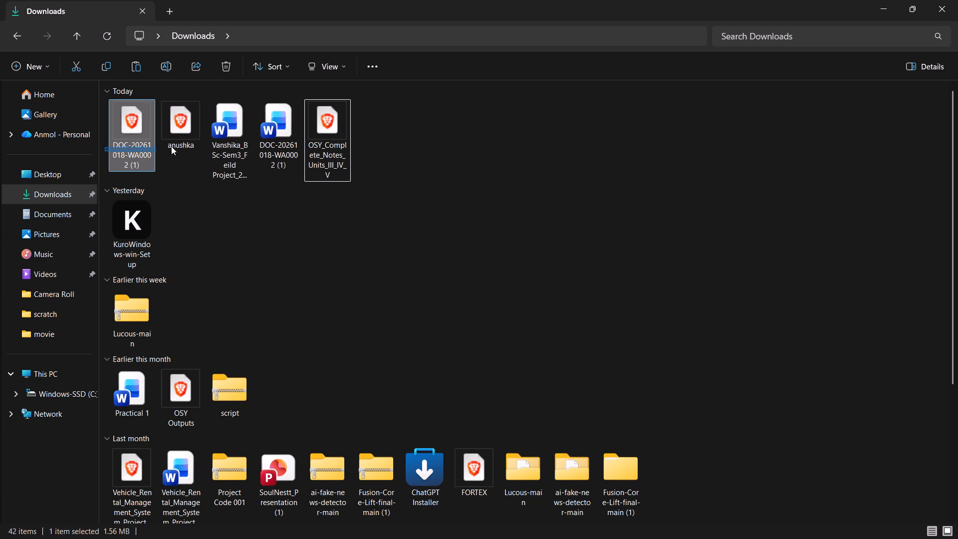
drag(171, 146, 262, 147)
click(228, 71)
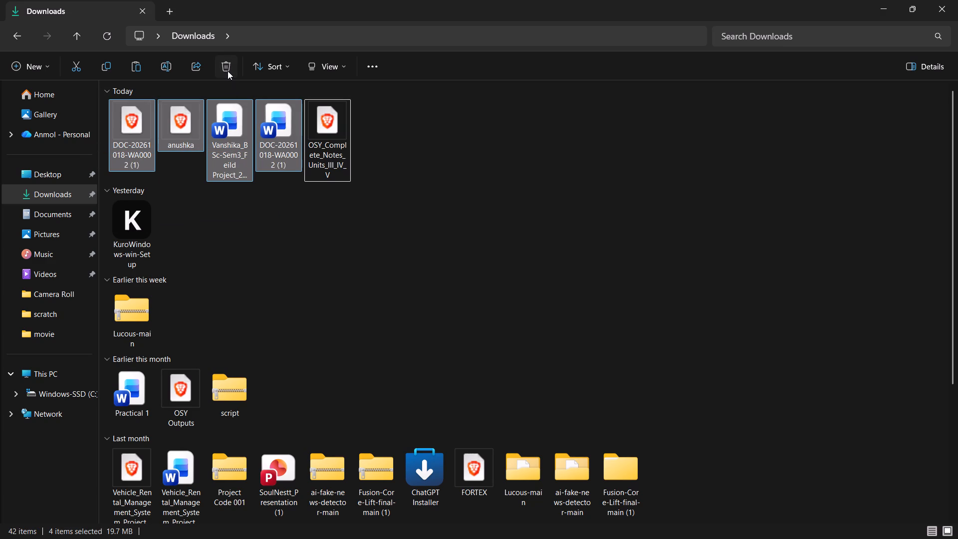
click(205, 136)
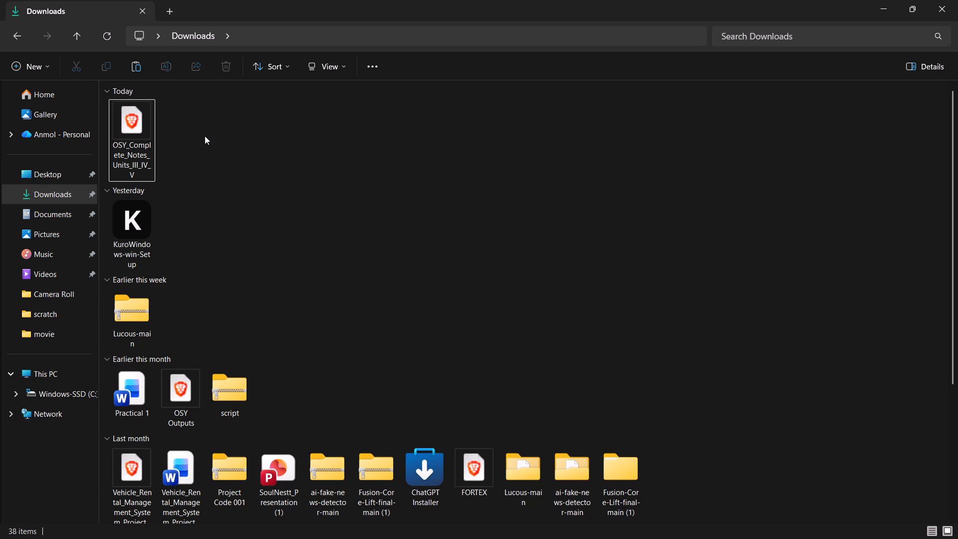
Close the Downloads folder window and refresh the desktop.
click(948, 0)
right_click(593, 174)
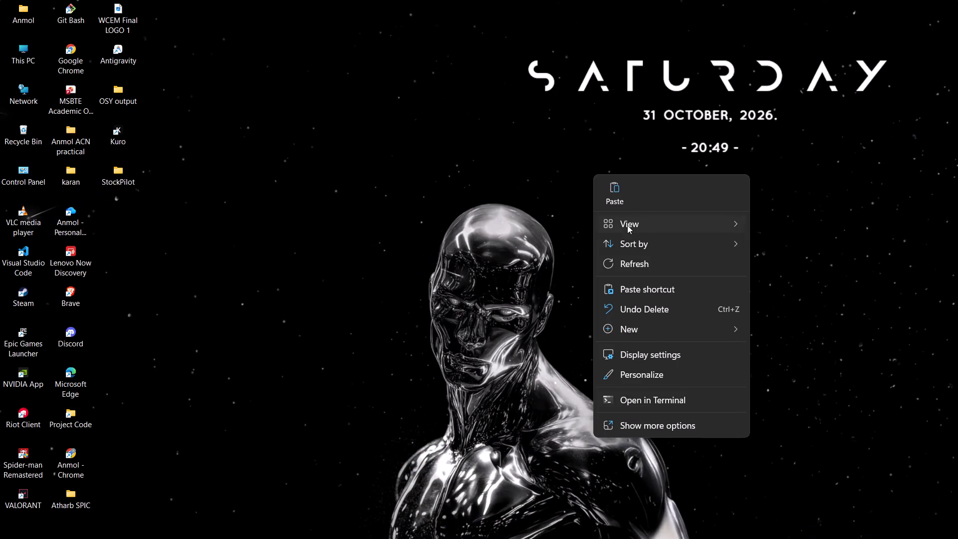
click(620, 258)
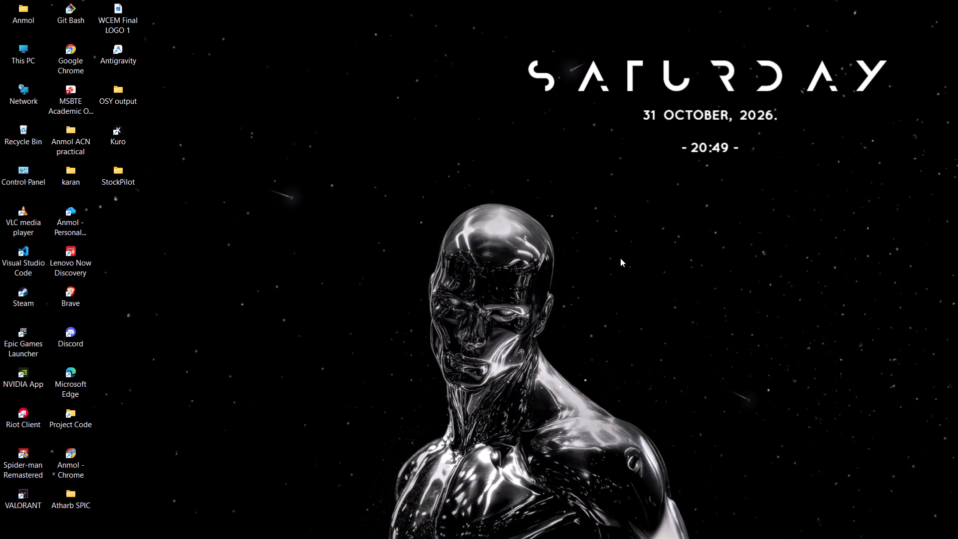
Open the Shut Down Windows dialog from the desktop.
key(alt+F4)
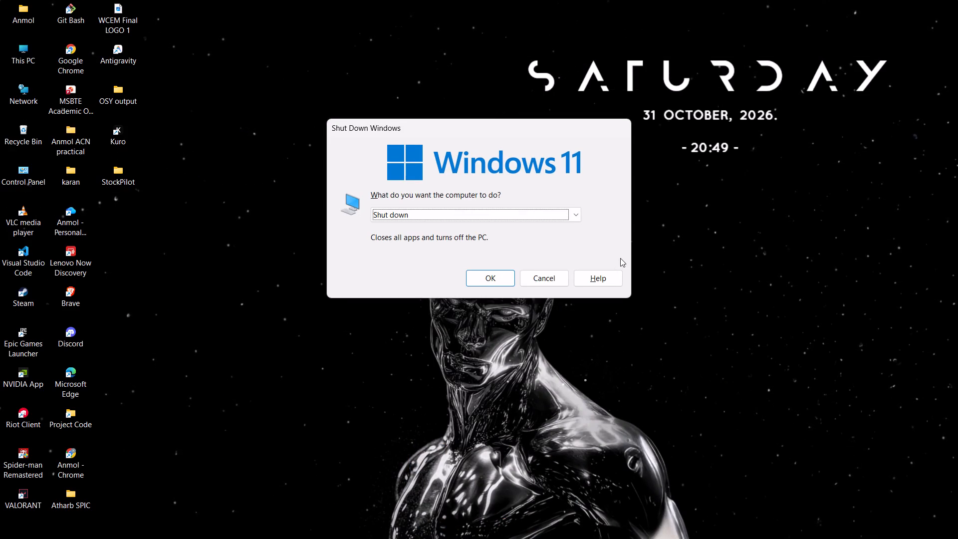